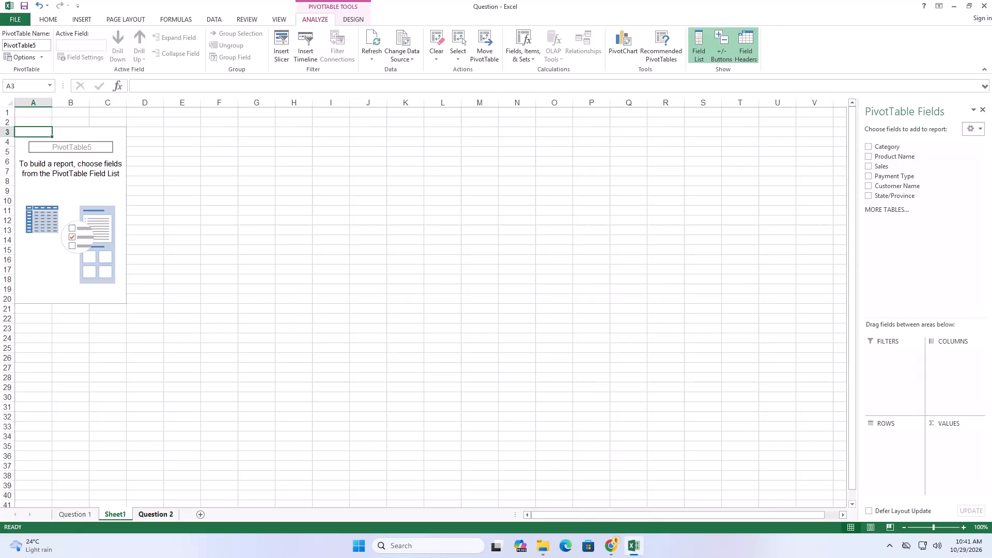
# After checking the reference dashboard on Question 1, build Sheet1's pivot table with Customer Name as rows and Sum of Sales as values.
pyautogui.click(74, 520)
pyautogui.scroll(-3, 742, 345)
pyautogui.scroll(-1, 781, 363)
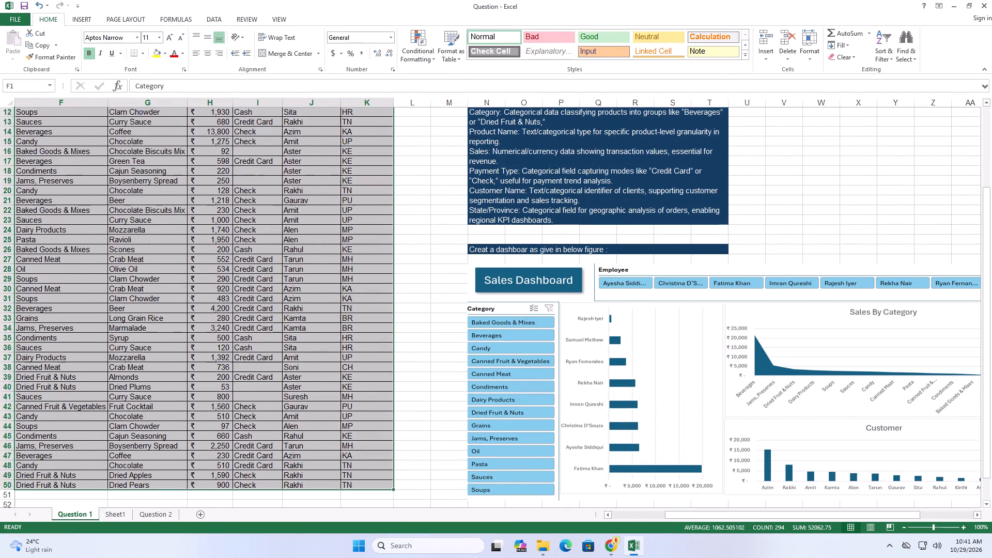
pyautogui.scroll(-2, 781, 363)
pyautogui.scroll(1, 781, 363)
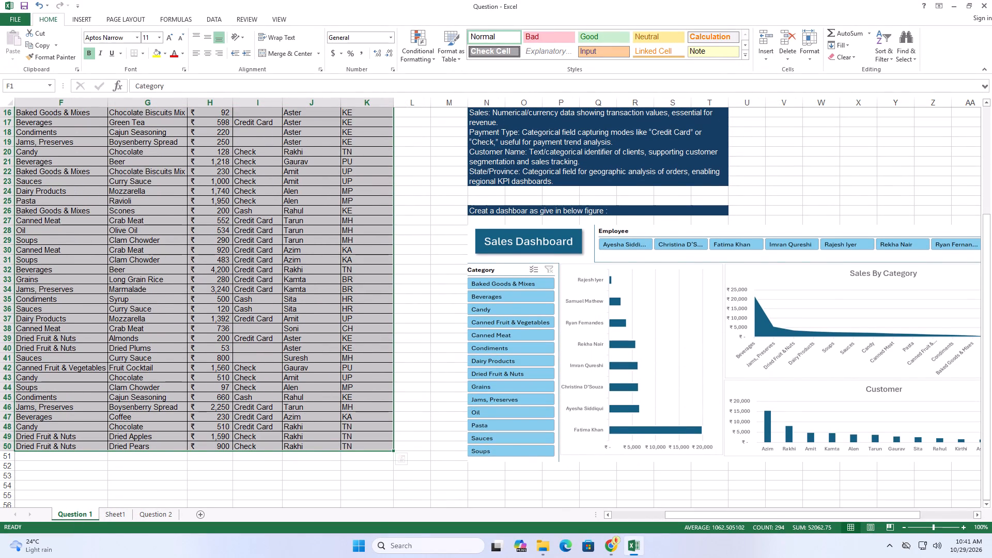
pyautogui.click(105, 515)
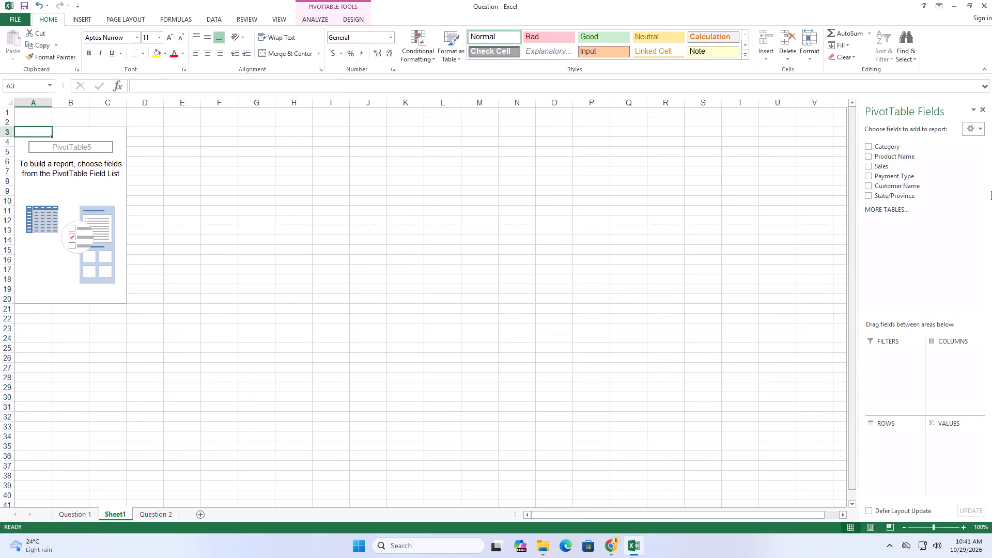
pyautogui.scroll(-5, 903, 173)
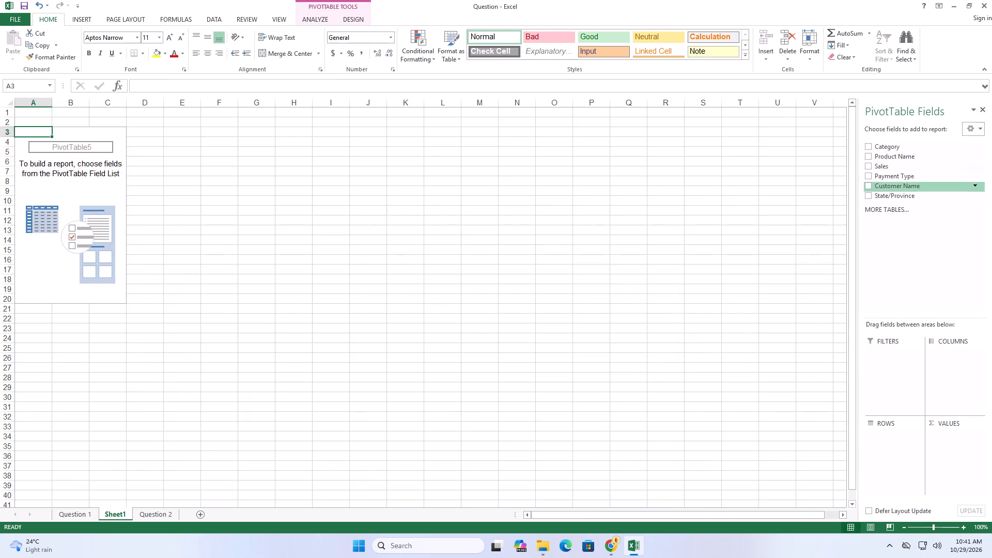
pyautogui.moveTo(896, 187); pyautogui.dragTo(887, 437)
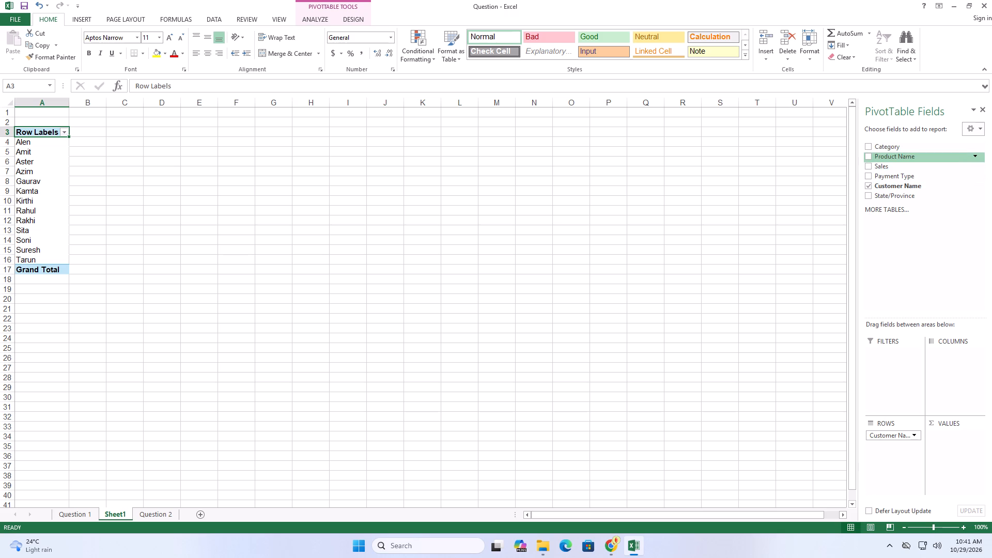
pyautogui.moveTo(892, 167); pyautogui.dragTo(955, 434)
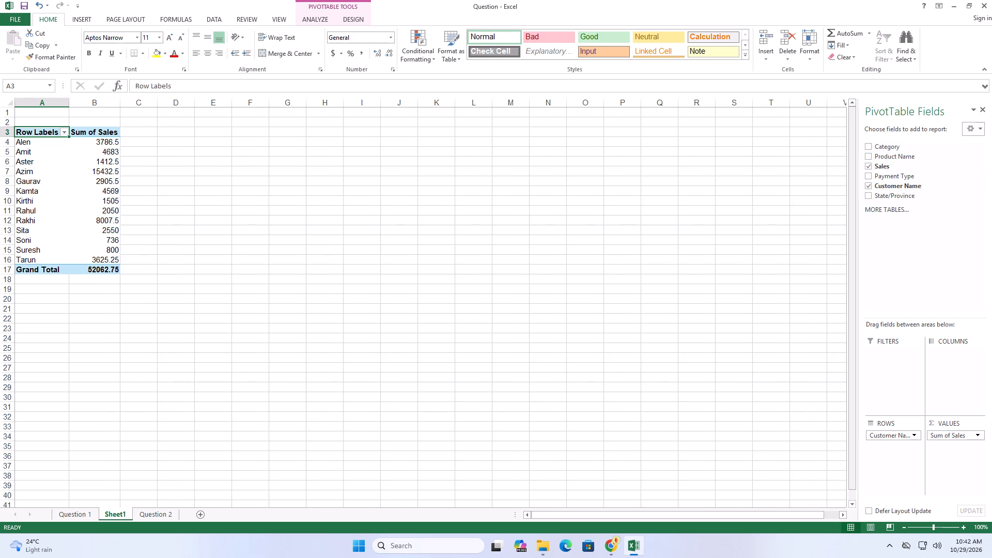
# Copy the whole customer sales pivot table from Sheet1 and paste it into a new worksheet at cell B3.
pyautogui.moveTo(23, 133); pyautogui.dragTo(112, 268)
pyautogui.rightClick(86, 212)
pyautogui.click(109, 216)
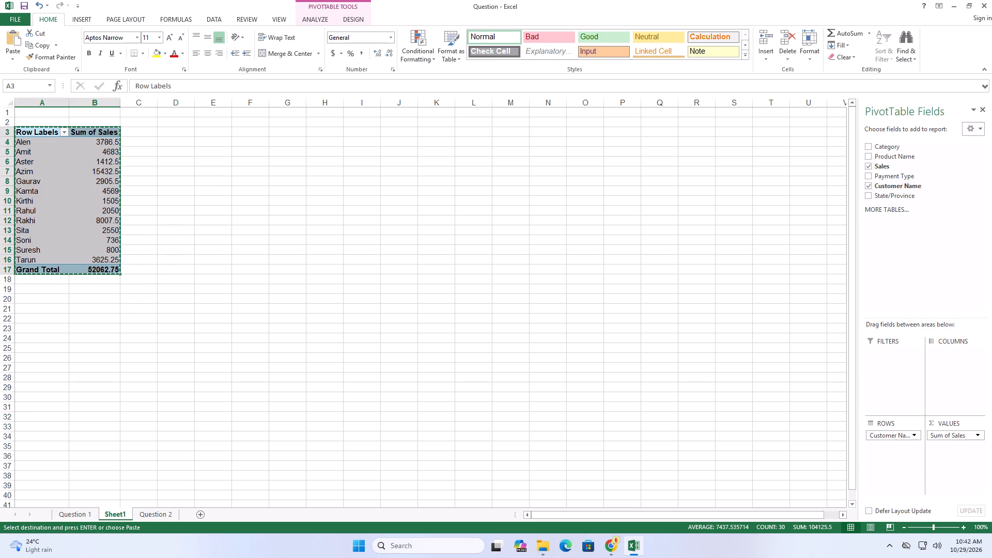
pyautogui.click(199, 515)
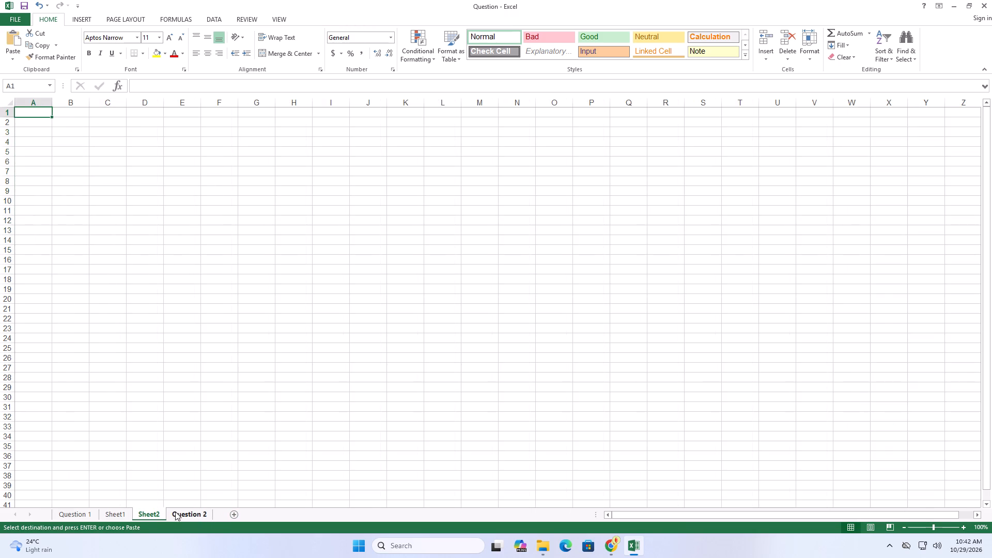
pyautogui.click(75, 134)
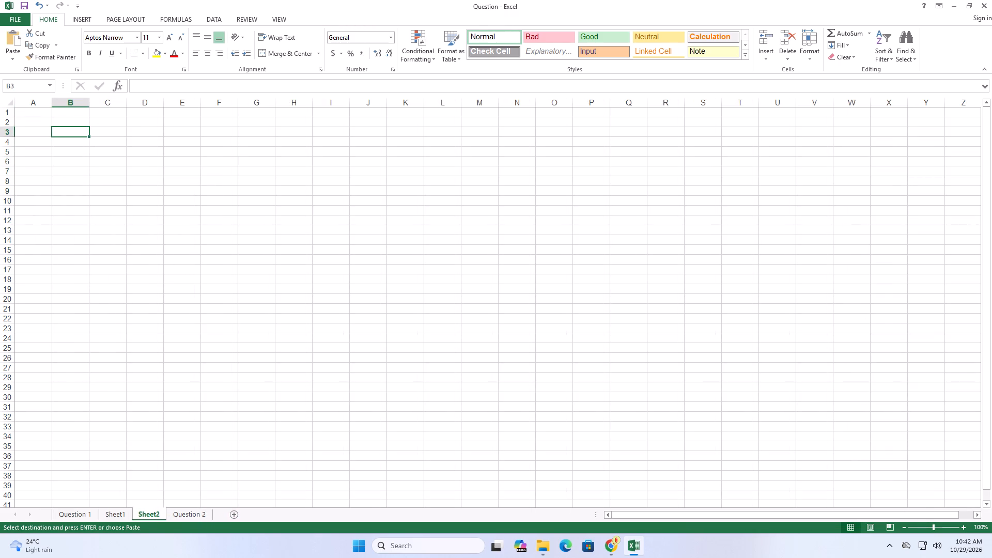
pyautogui.hotkey('ctrl', 'v')
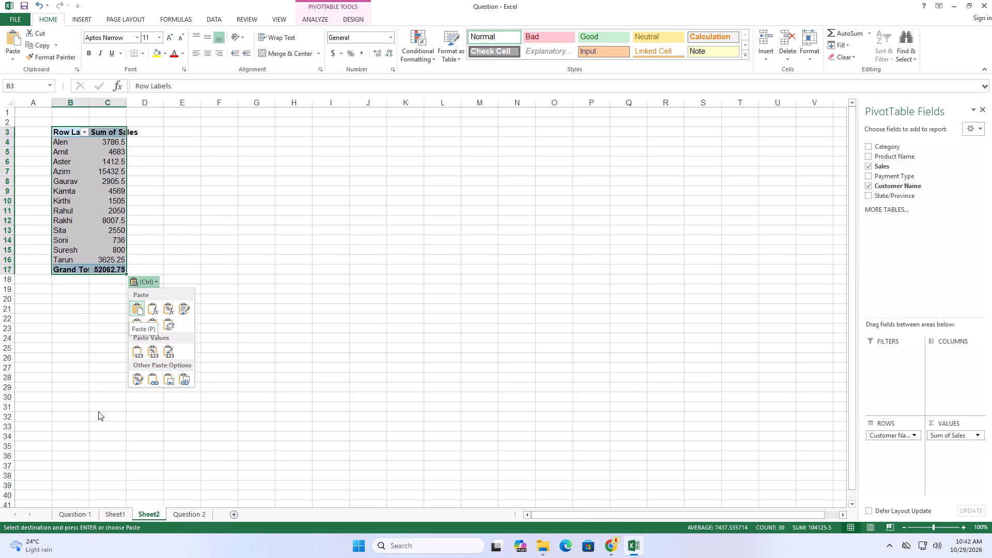
pyautogui.click(92, 450)
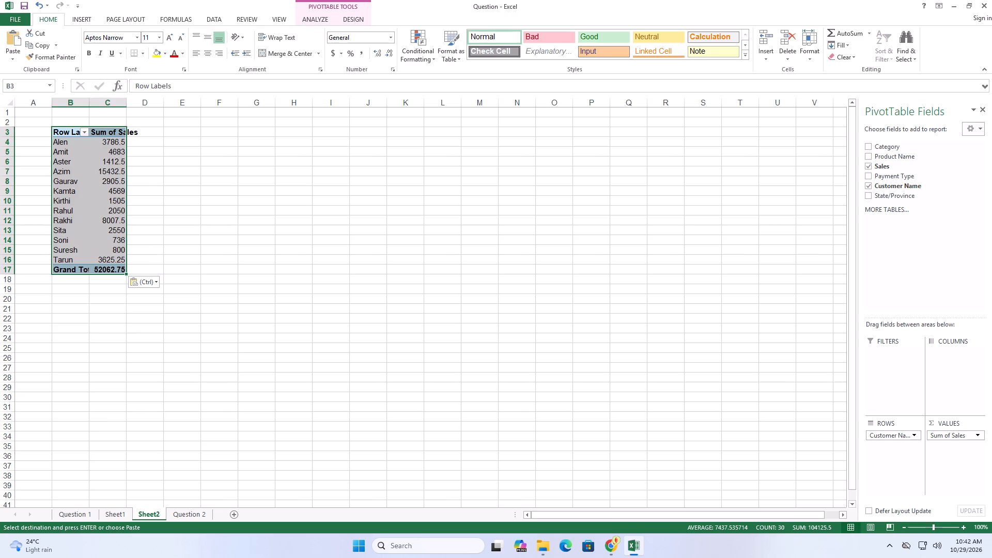
# Widen column C on Sheet2 to fit the Sum of Sales heading.
pyautogui.click(112, 101)
pyautogui.moveTo(126, 104); pyautogui.dragTo(145, 111)
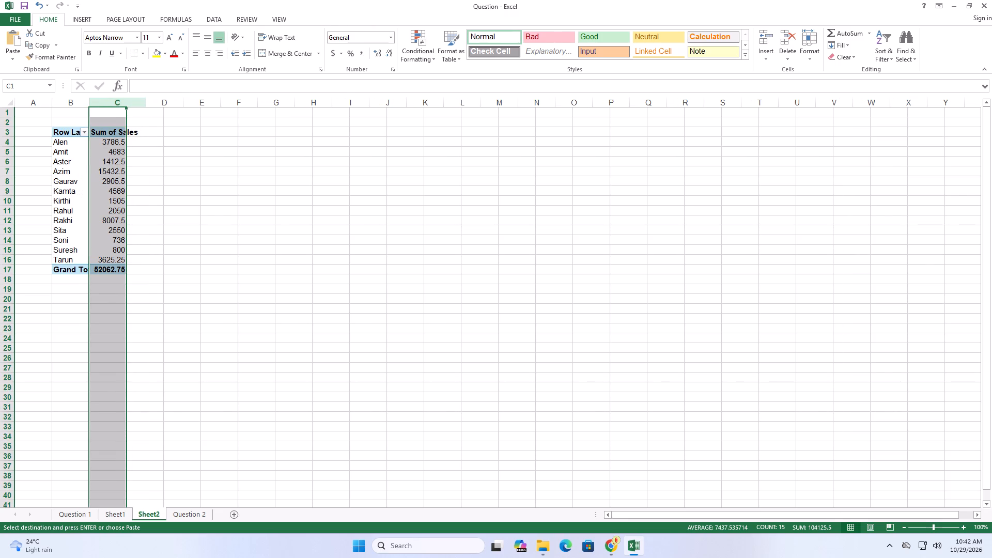
pyautogui.click(224, 188)
pyautogui.click(204, 137)
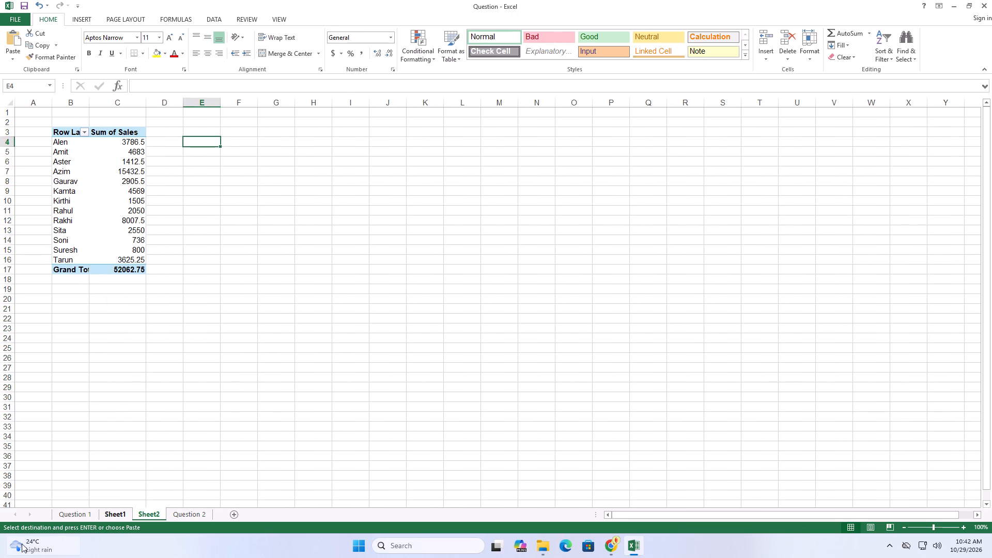
# Review the reference Sales Dashboard on Question 1 against the customer sales pivot table on Sheet1.
pyautogui.click(79, 512)
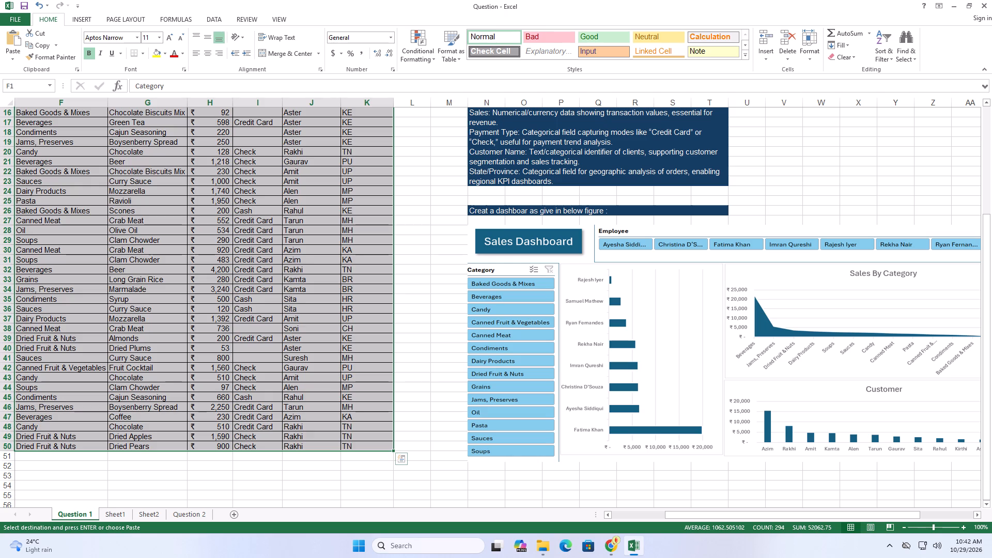
pyautogui.click(111, 518)
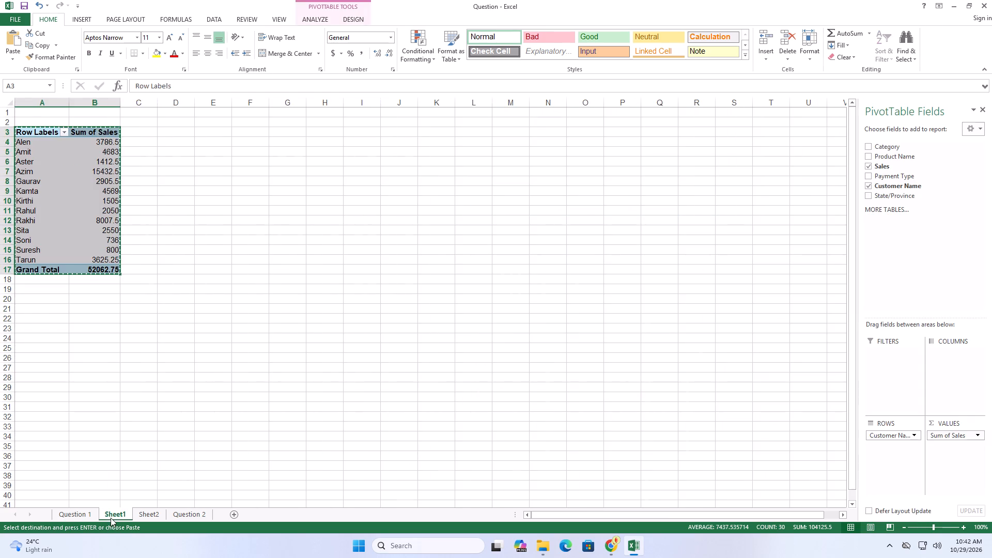
pyautogui.click(83, 514)
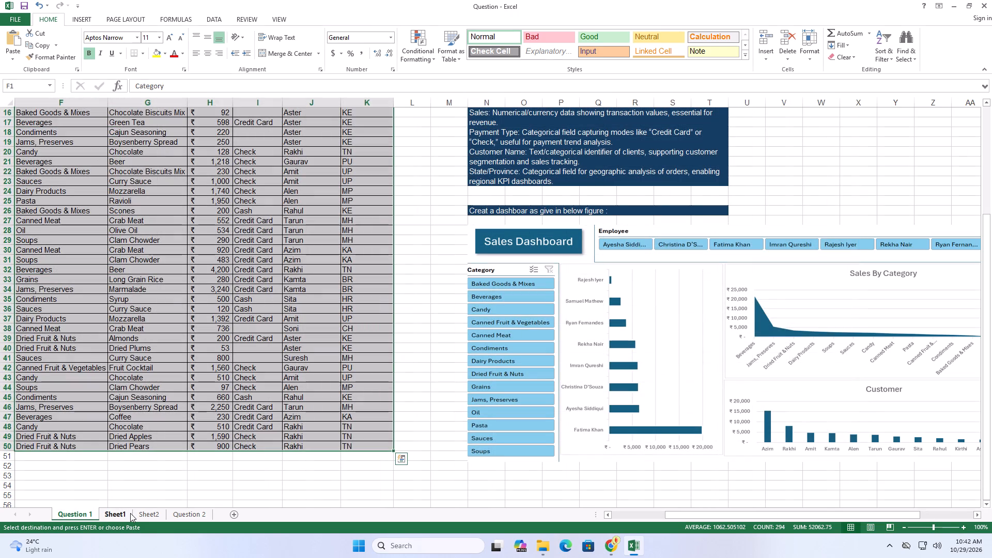
pyautogui.click(119, 513)
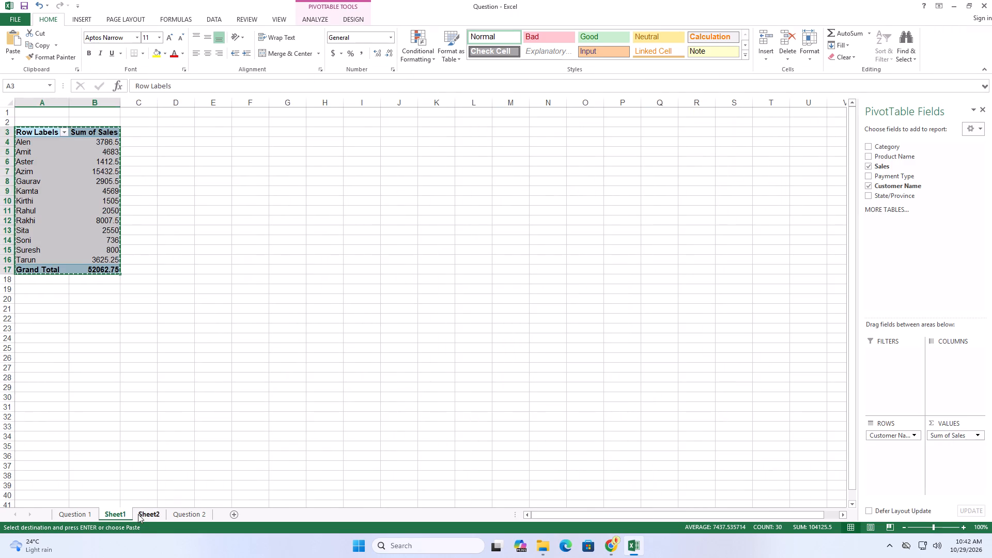
pyautogui.click(233, 372)
pyautogui.click(406, 159)
pyautogui.click(104, 180)
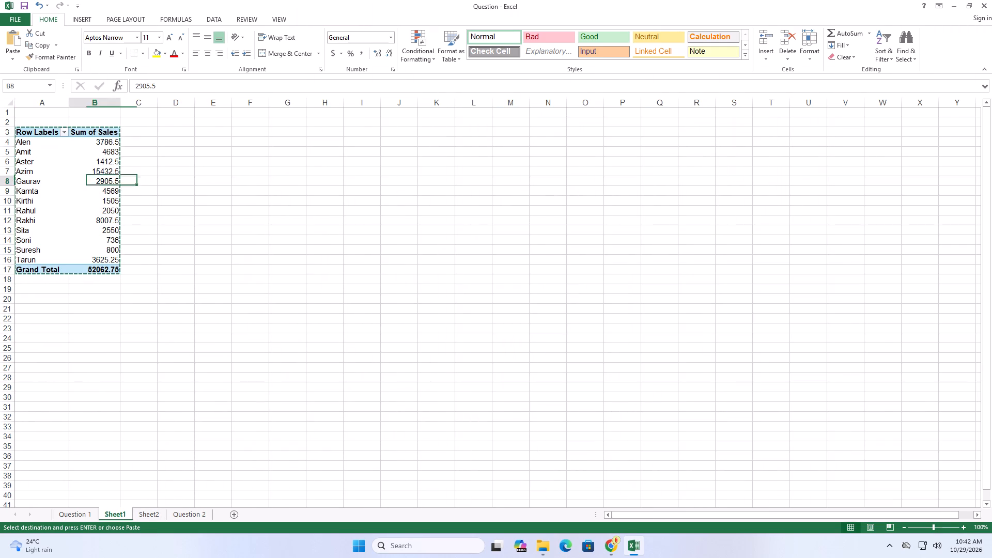
pyautogui.doubleClick(211, 195)
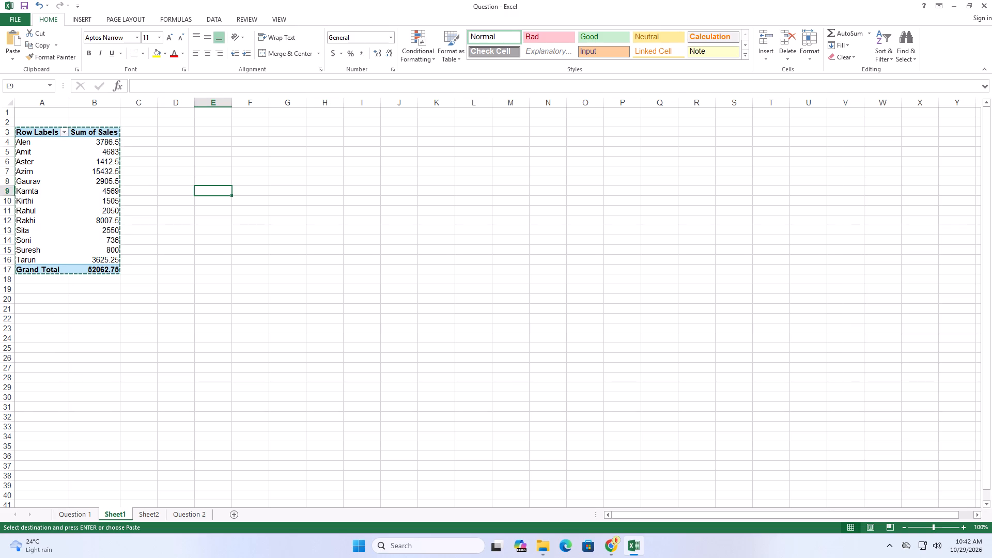
pyautogui.tripleClick(197, 252)
pyautogui.click(190, 205)
# Replace Customer Name with Category in the rows of Sheet1's pivot table.
pyautogui.click(98, 142)
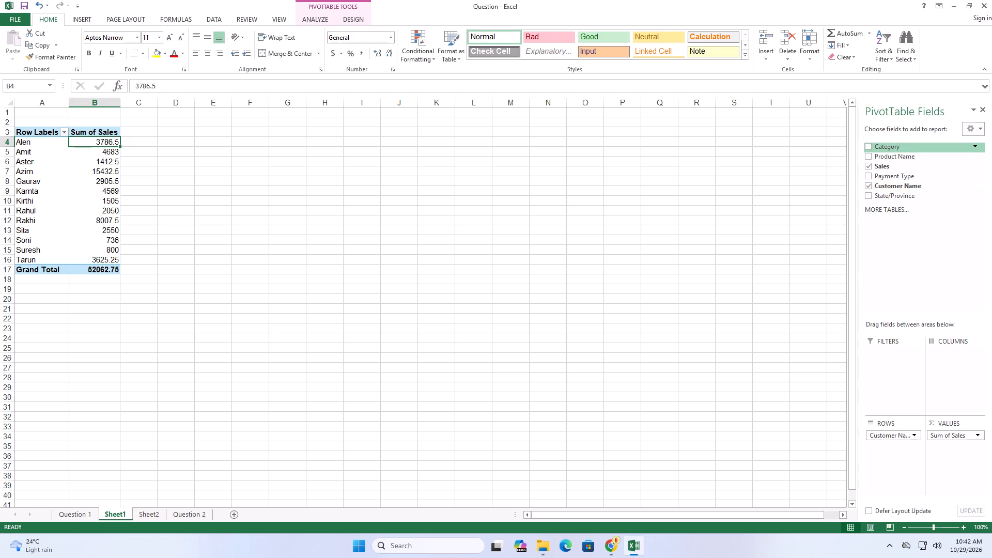
pyautogui.moveTo(905, 148); pyautogui.dragTo(905, 453)
pyautogui.moveTo(897, 438); pyautogui.dragTo(897, 427)
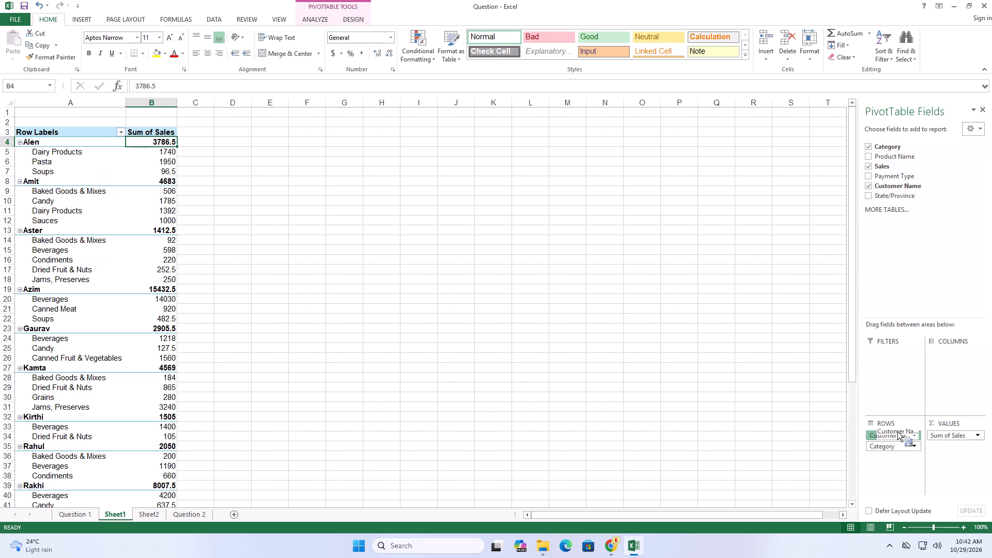
pyautogui.moveTo(897, 427); pyautogui.dragTo(898, 183)
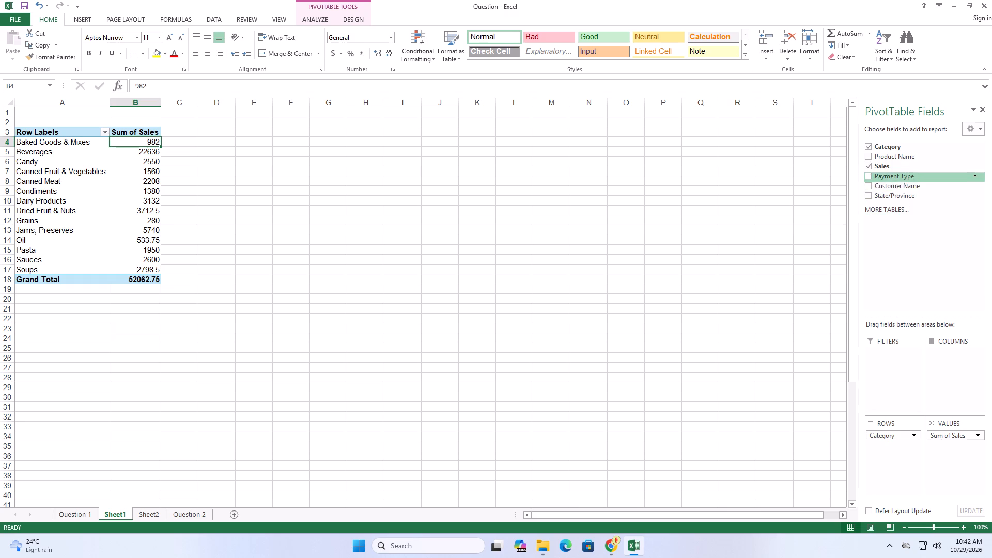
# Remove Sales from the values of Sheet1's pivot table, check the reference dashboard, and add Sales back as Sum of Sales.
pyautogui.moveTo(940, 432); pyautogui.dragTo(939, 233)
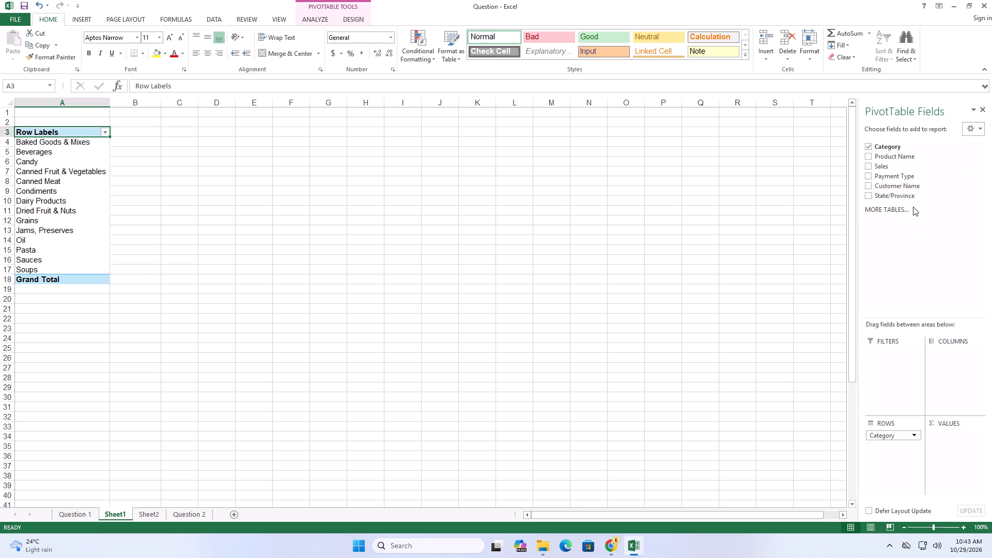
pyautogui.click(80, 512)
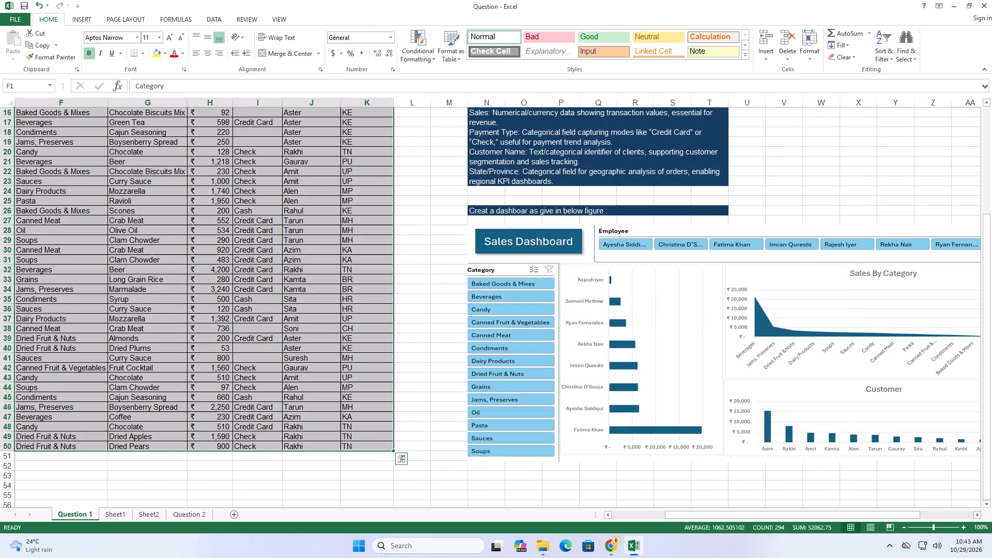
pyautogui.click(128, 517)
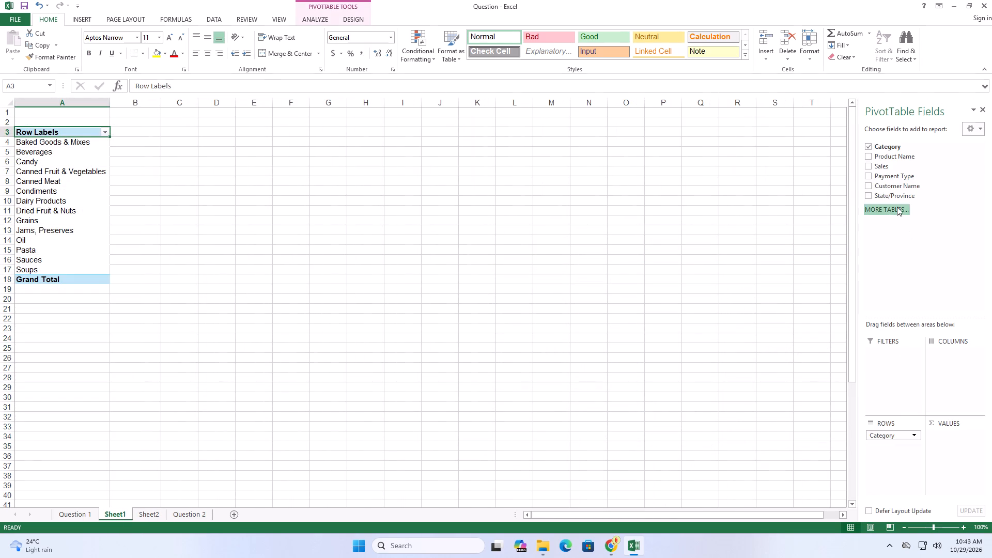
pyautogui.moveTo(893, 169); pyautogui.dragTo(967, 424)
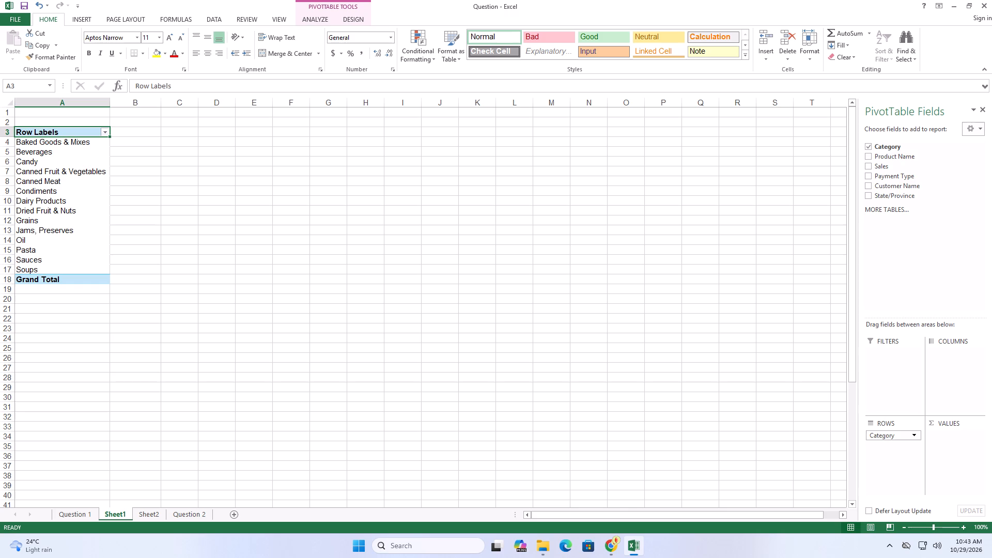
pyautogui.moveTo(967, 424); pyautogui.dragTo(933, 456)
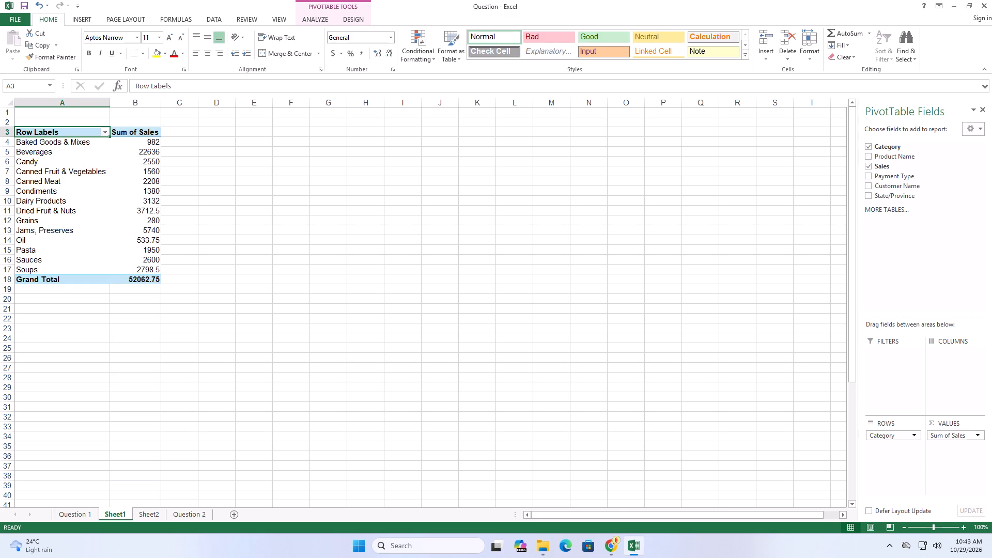
# Copy the whole category sales pivot table from Sheet1 and paste it on Sheet2 at cell E4.
pyautogui.moveTo(24, 133); pyautogui.dragTo(134, 276)
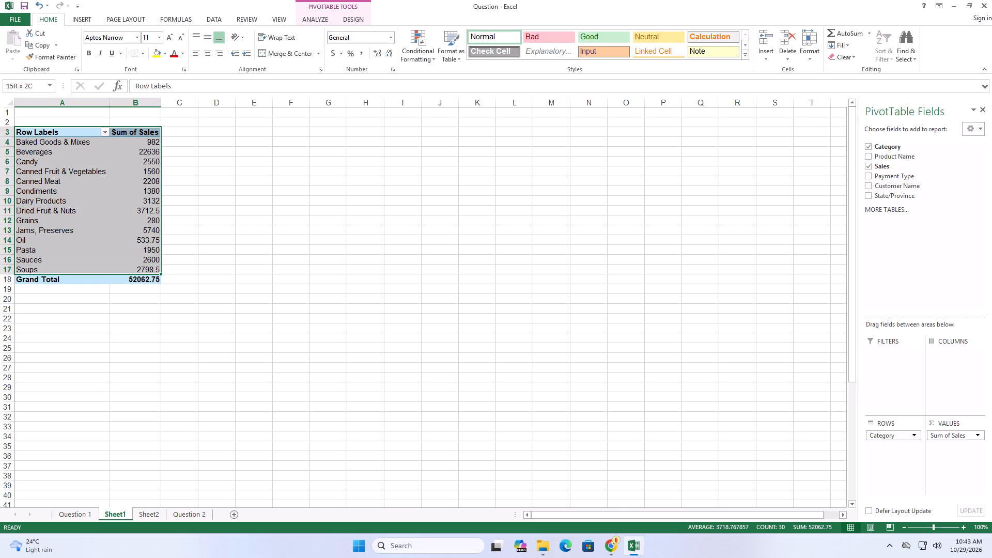
pyautogui.moveTo(134, 276); pyautogui.dragTo(136, 281)
pyautogui.rightClick(115, 195)
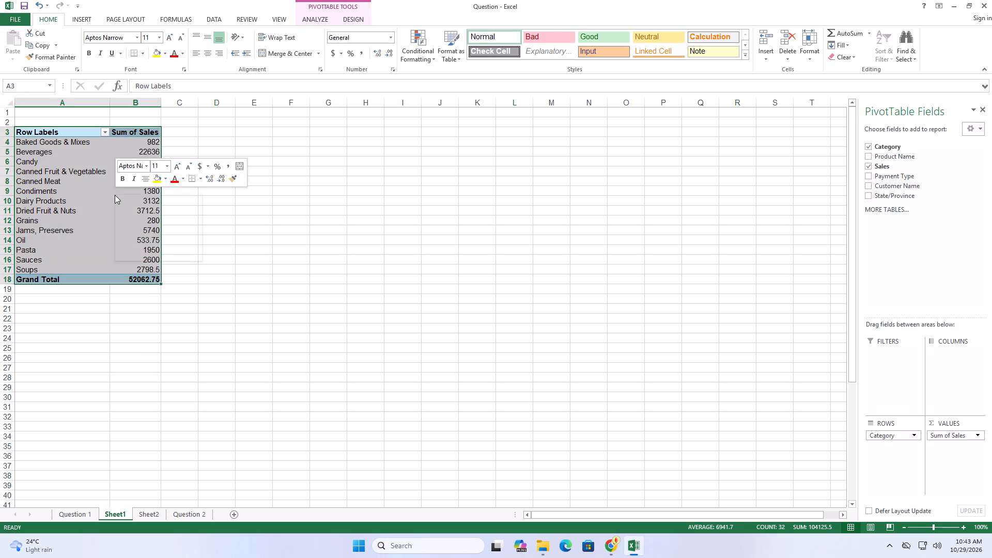
pyautogui.click(145, 203)
pyautogui.click(159, 513)
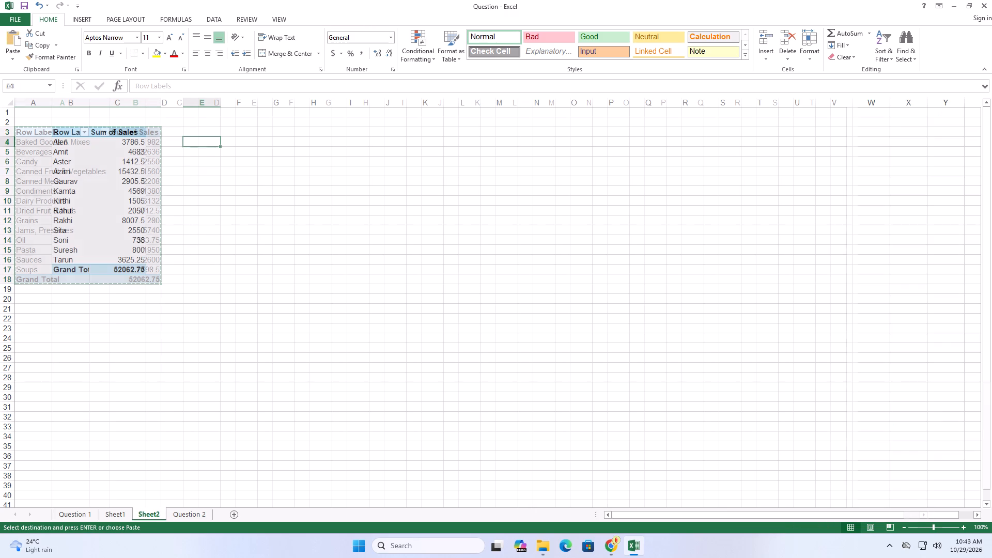
pyautogui.hotkey('ctrl', 'v')
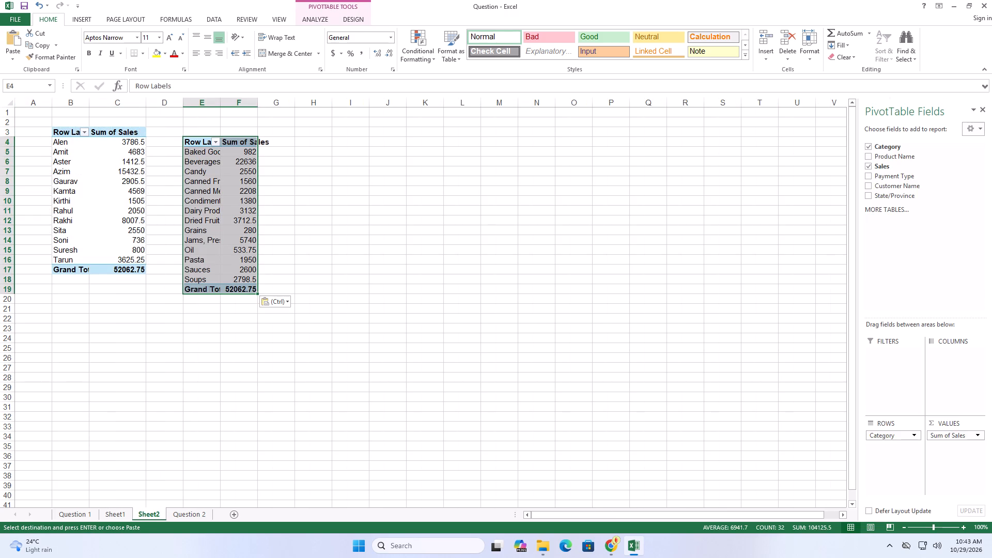
# Widen column F on Sheet2 to fit the category pivot table's Sum of Sales heading.
pyautogui.click(252, 106)
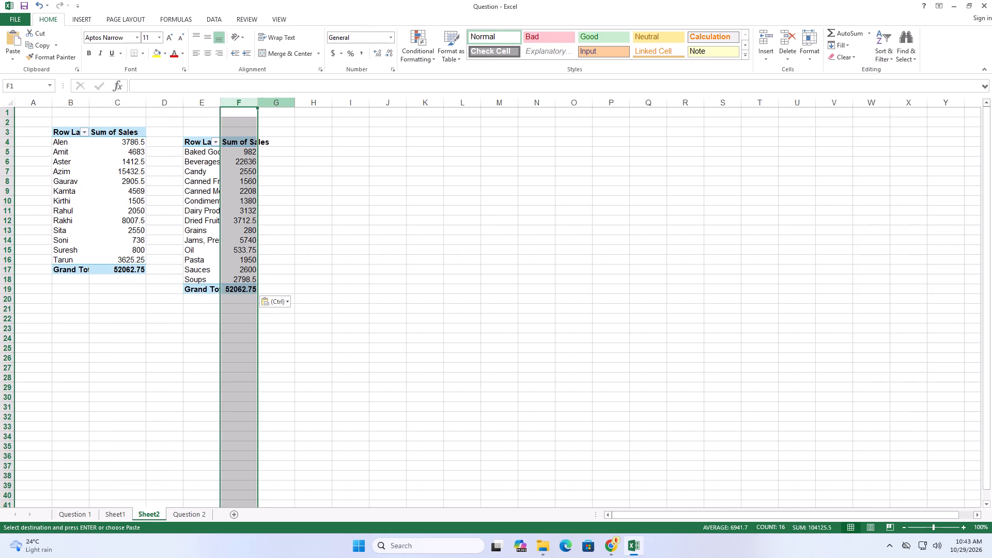
pyautogui.moveTo(255, 105); pyautogui.dragTo(293, 115)
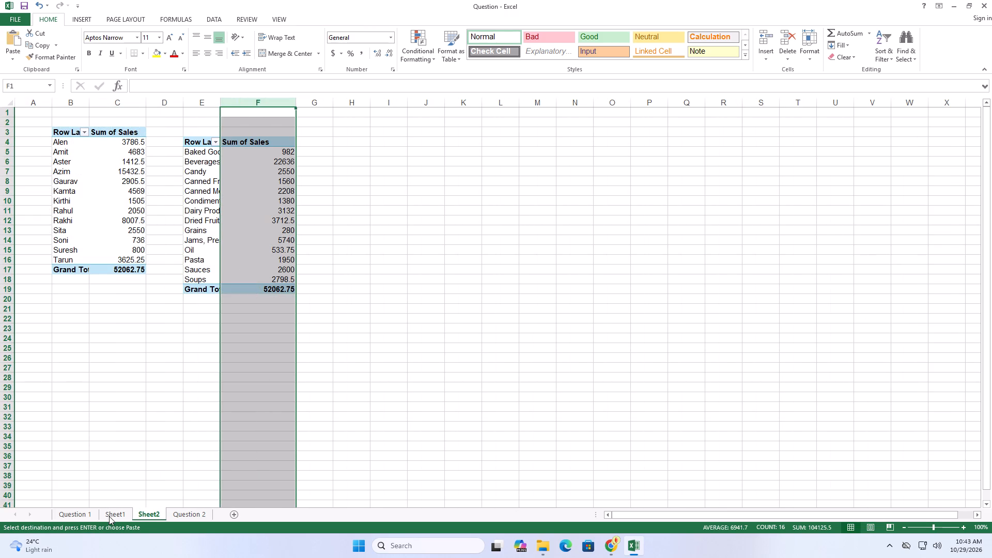
# Examine the Sales Dashboard reference and field descriptions on Question 1, comparing them with the pivot tables on Sheet2.
pyautogui.click(90, 515)
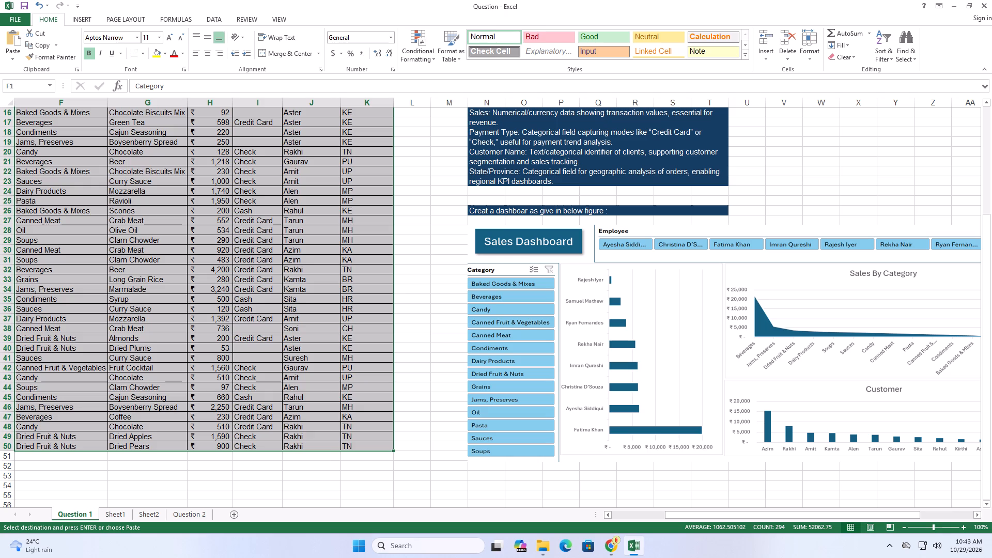
pyautogui.moveTo(733, 517); pyautogui.dragTo(746, 519)
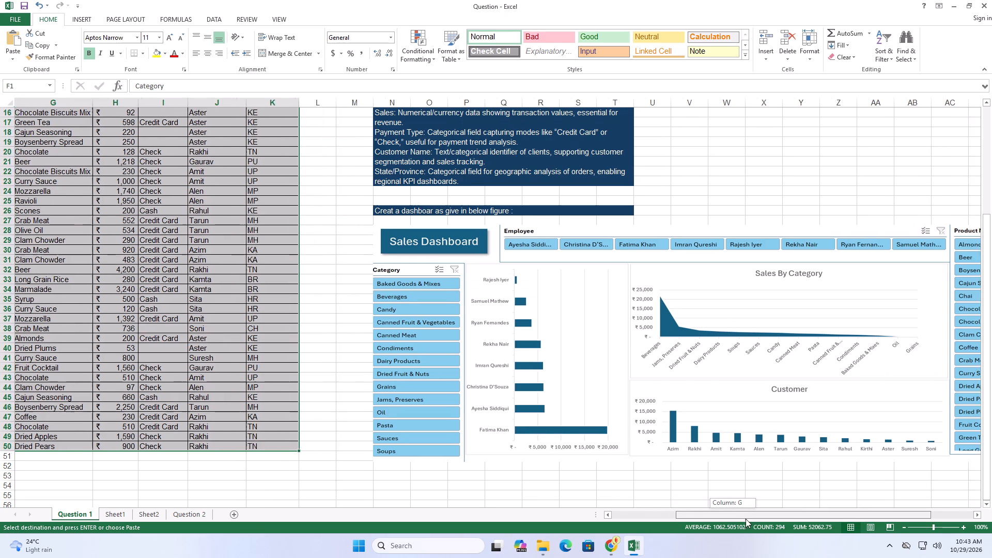
pyautogui.moveTo(746, 519); pyautogui.dragTo(749, 524)
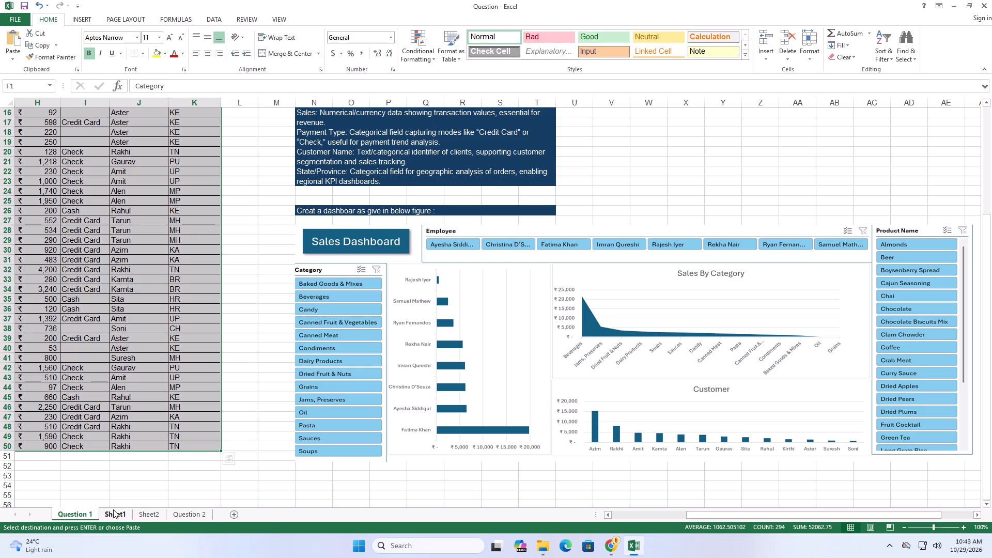
pyautogui.scroll(6, 149, 428)
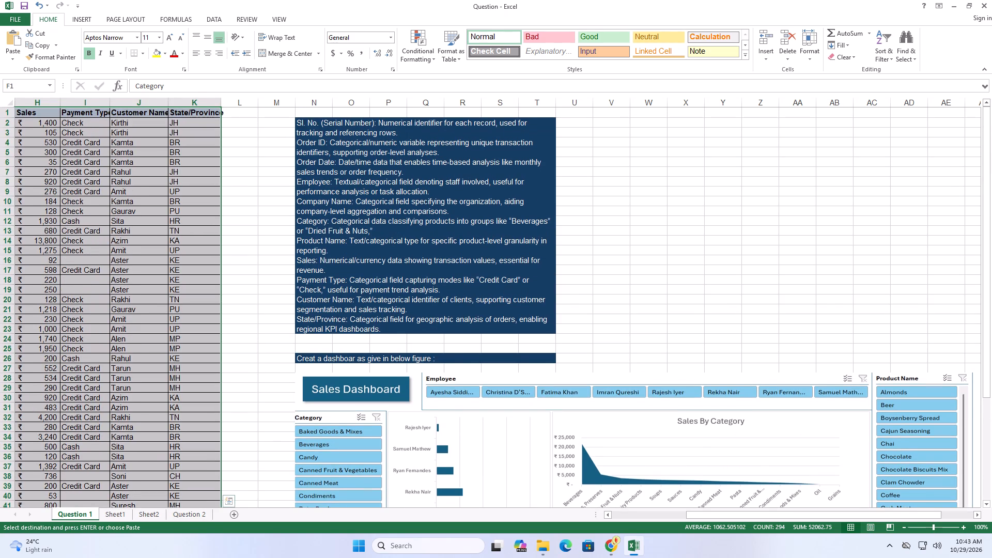
pyautogui.scroll(-1, 153, 409)
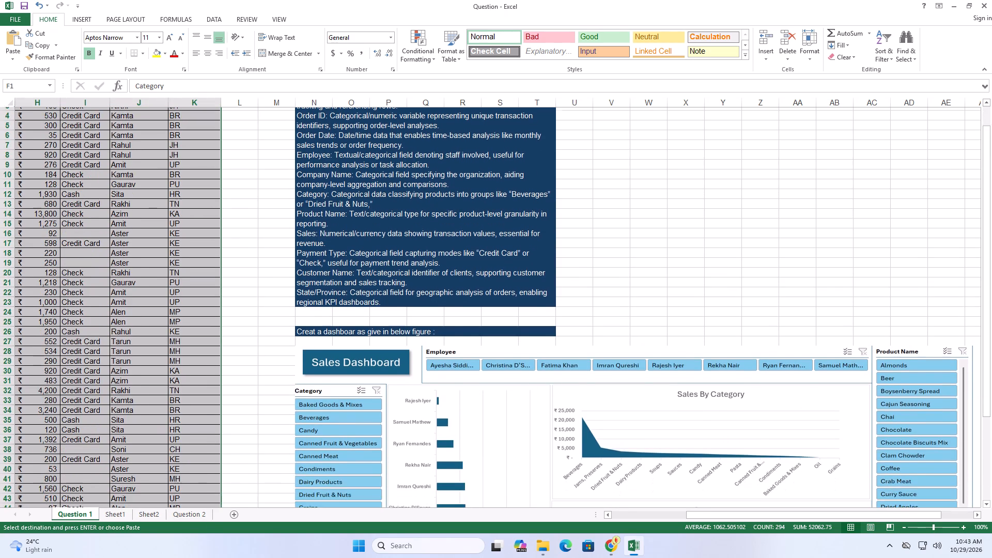
pyautogui.scroll(-1, 153, 409)
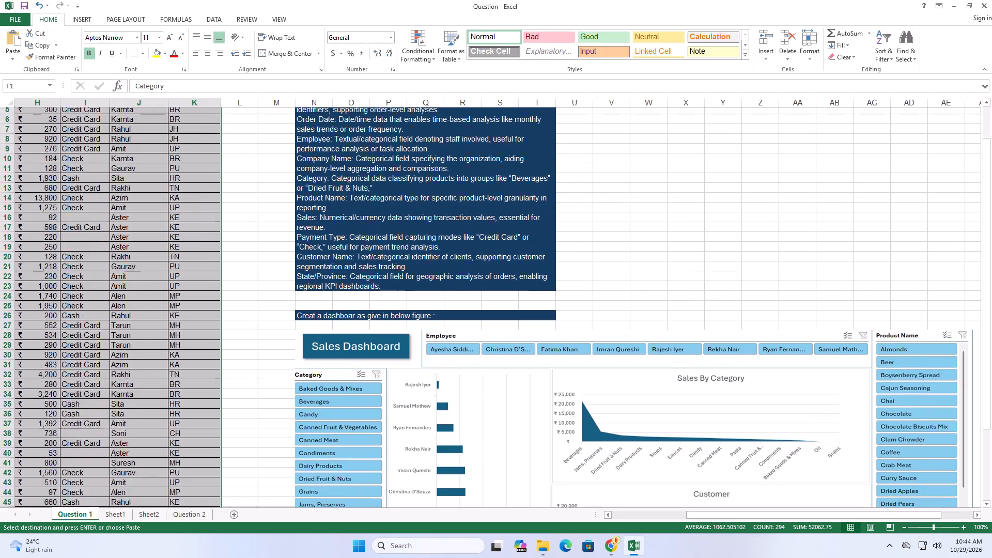
pyautogui.scroll(-1, 153, 409)
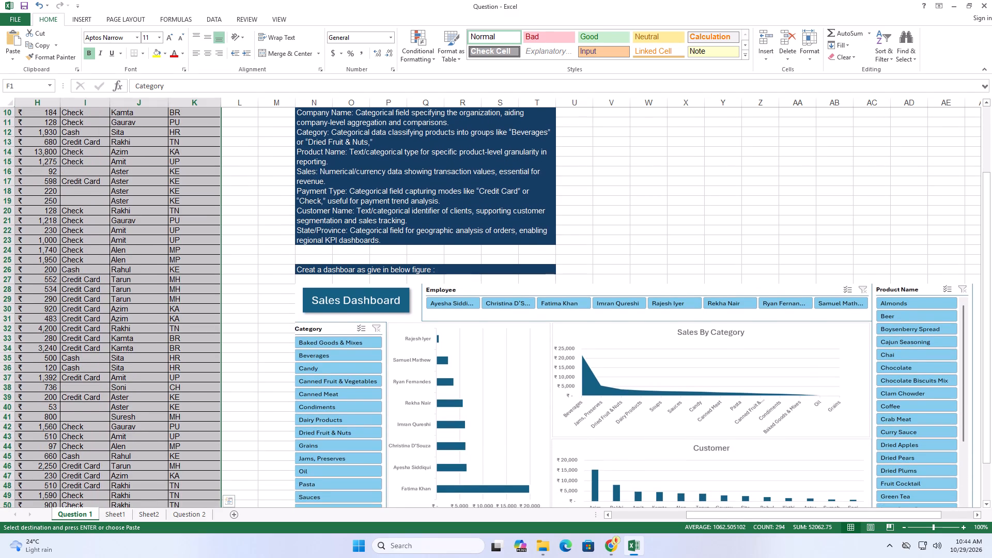
pyautogui.scroll(4, 153, 409)
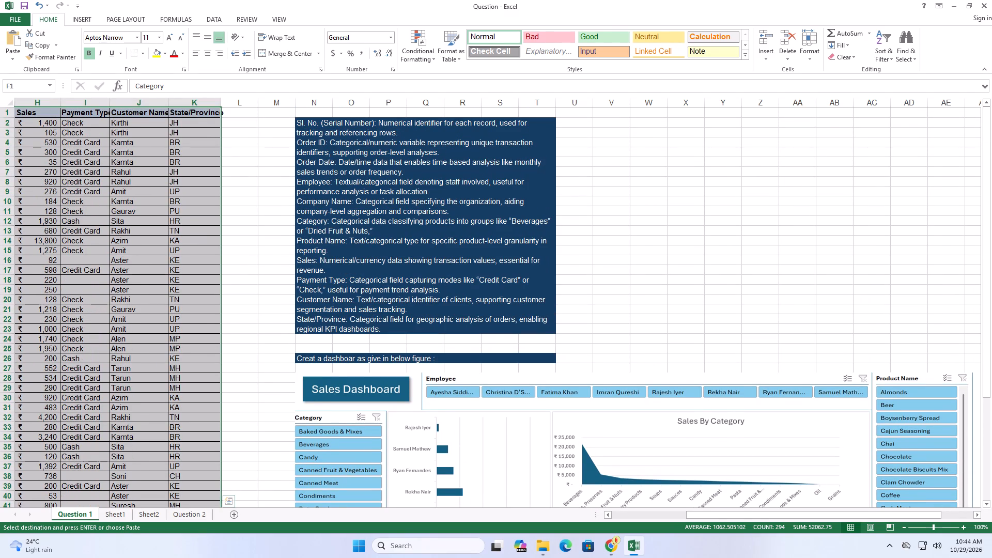
pyautogui.scroll(-3, 153, 409)
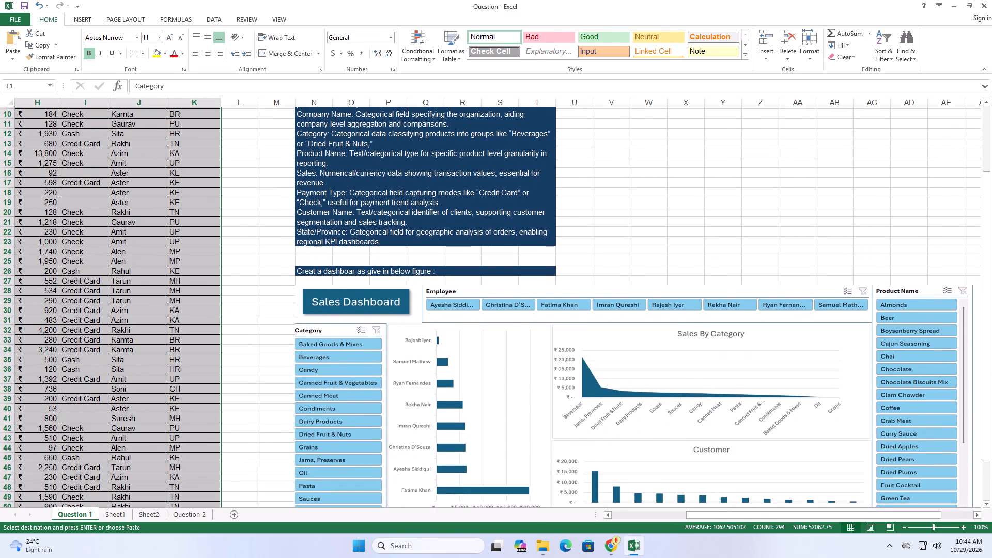
pyautogui.scroll(-2, 153, 409)
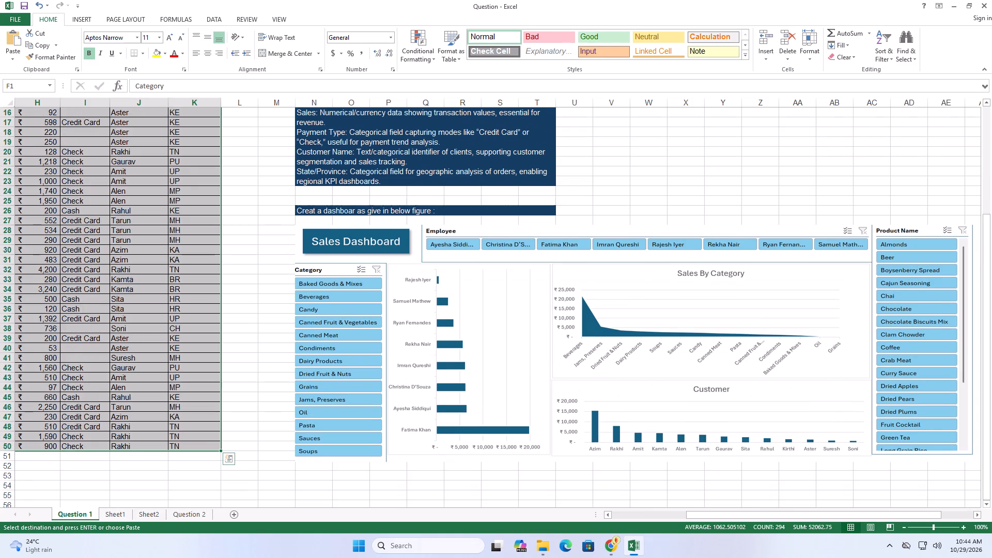
pyautogui.scroll(1, 153, 409)
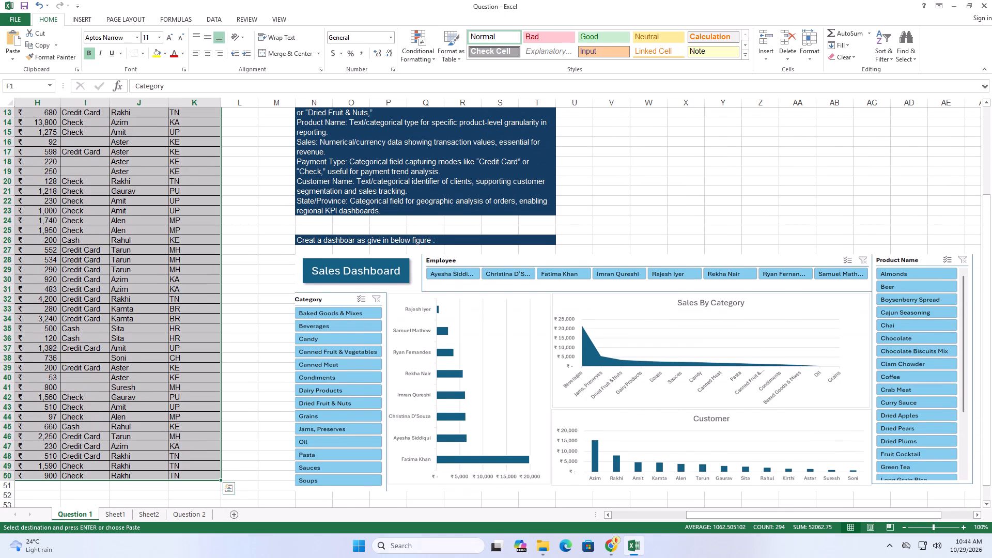
pyautogui.scroll(-2, 153, 409)
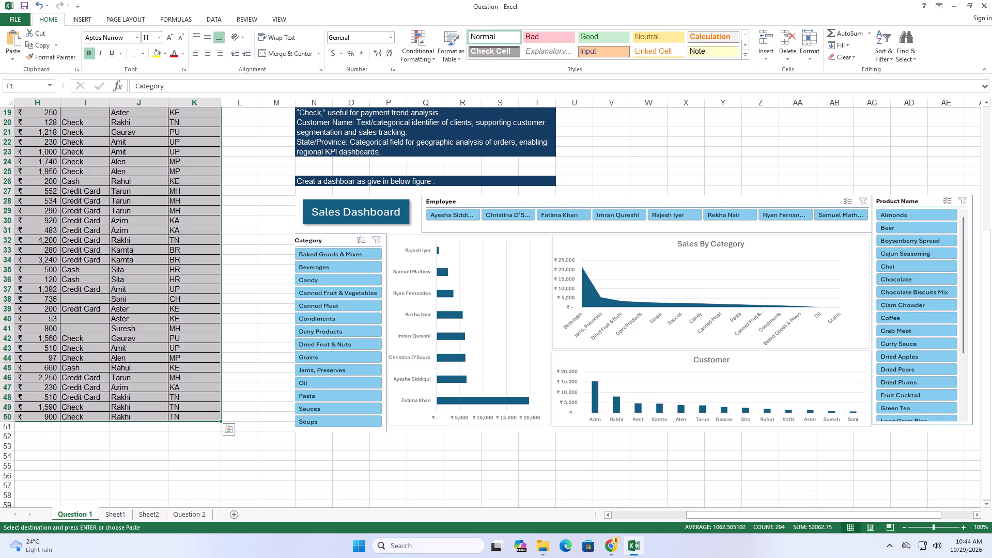
pyautogui.scroll(2, 153, 409)
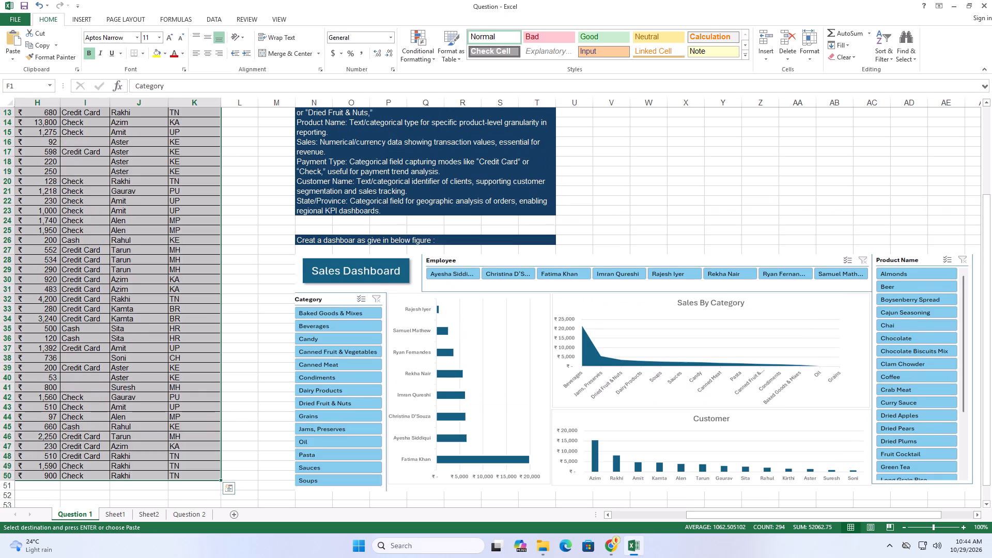
pyautogui.scroll(1, 153, 409)
pyautogui.scroll(-2, 153, 409)
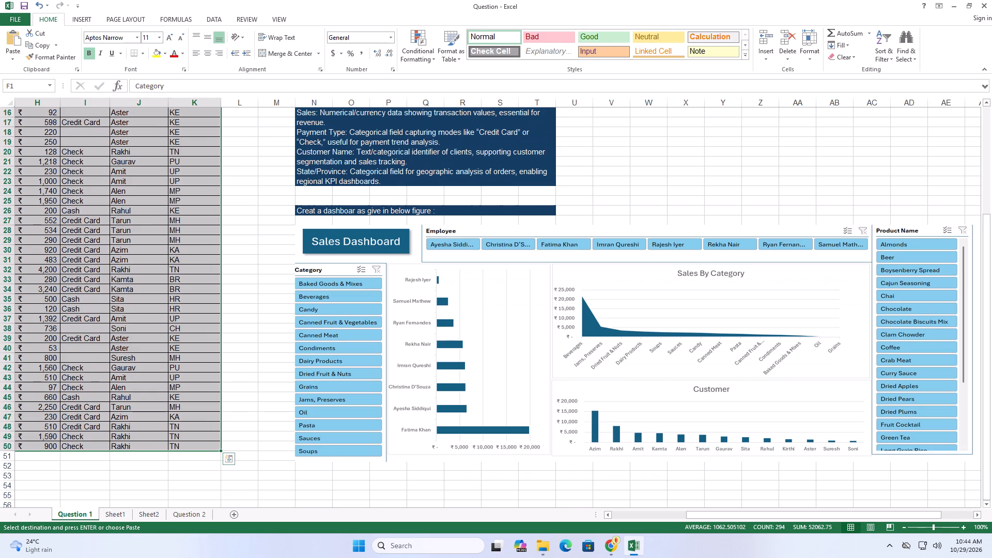
pyautogui.scroll(8, 153, 388)
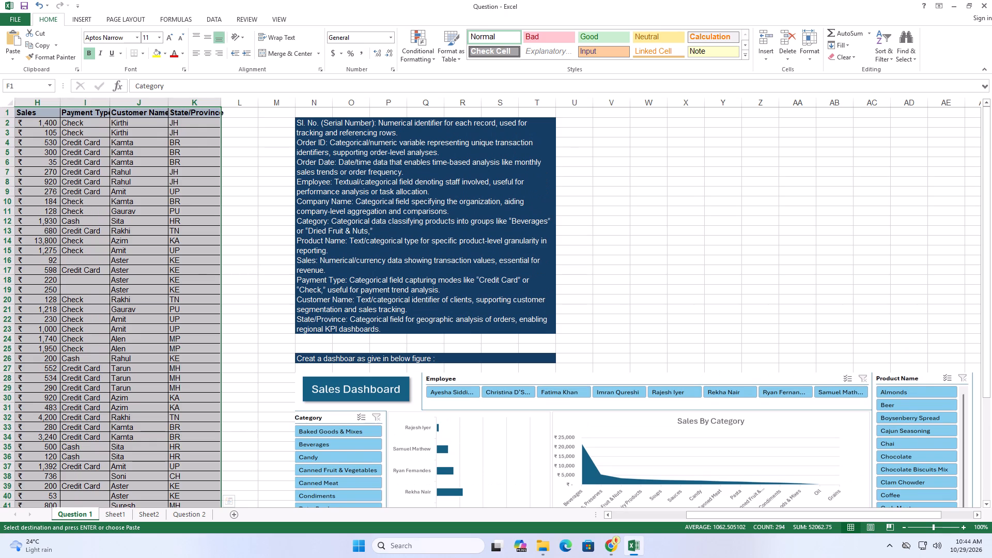
pyautogui.scroll(-4, 153, 388)
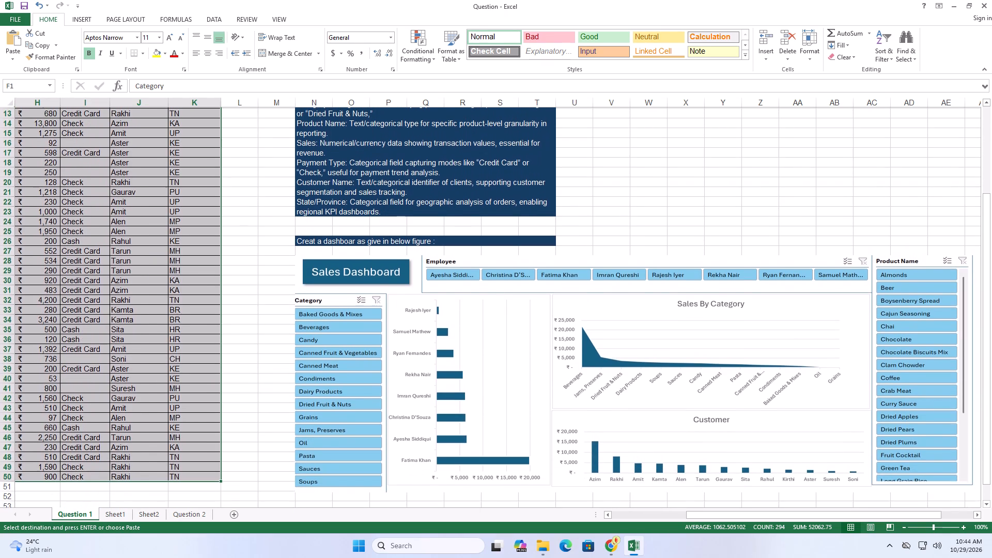
pyautogui.click(266, 382)
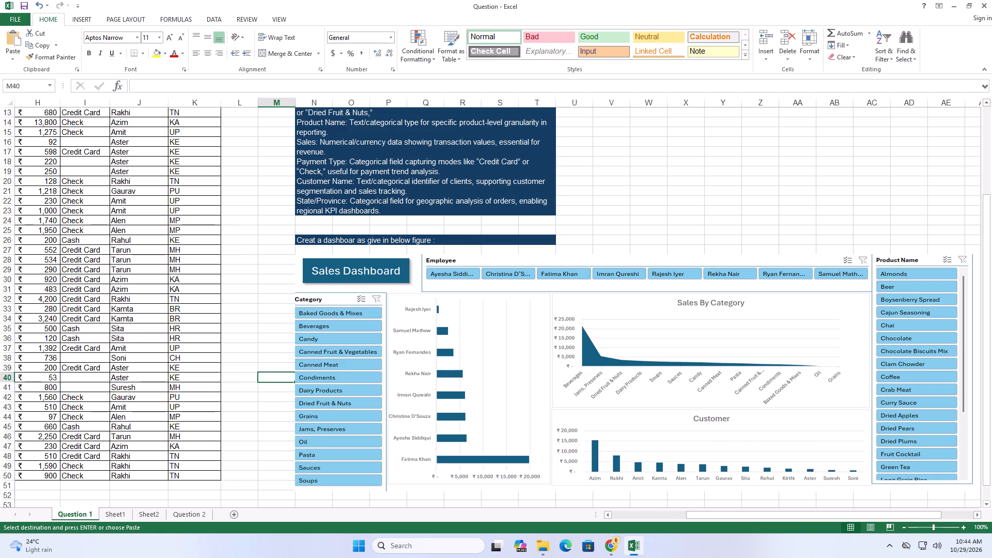
pyautogui.click(152, 510)
pyautogui.click(381, 297)
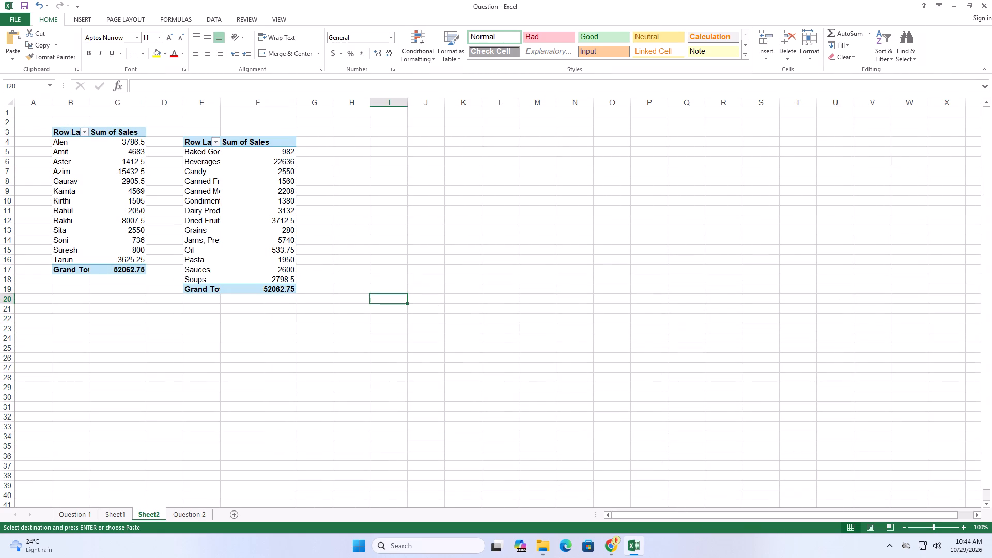
pyautogui.click(100, 513)
pyautogui.click(148, 513)
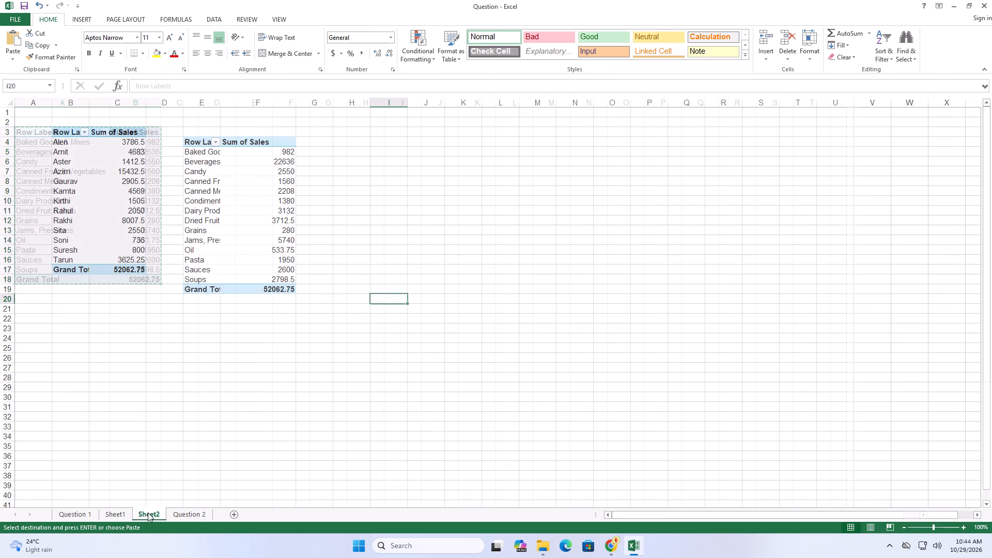
pyautogui.click(84, 509)
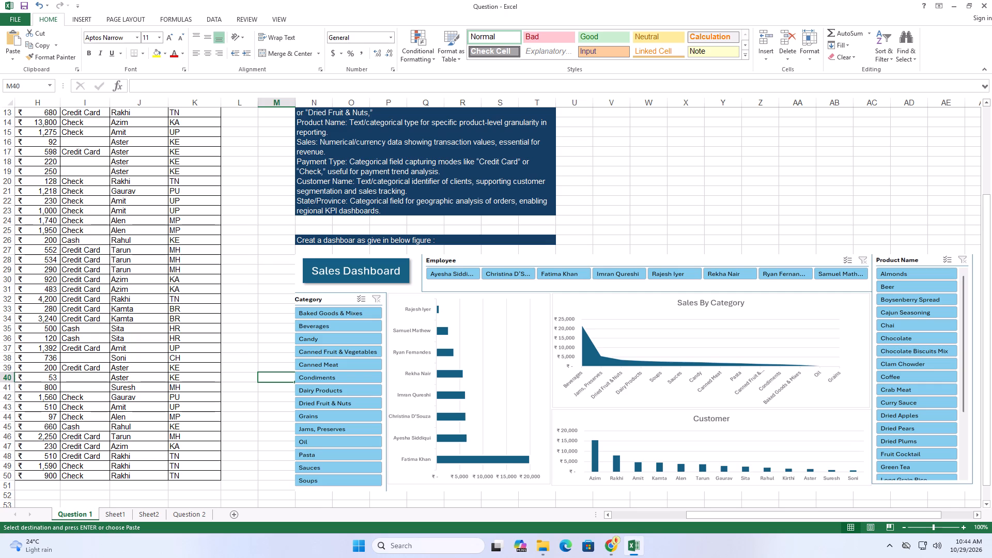
pyautogui.click(153, 513)
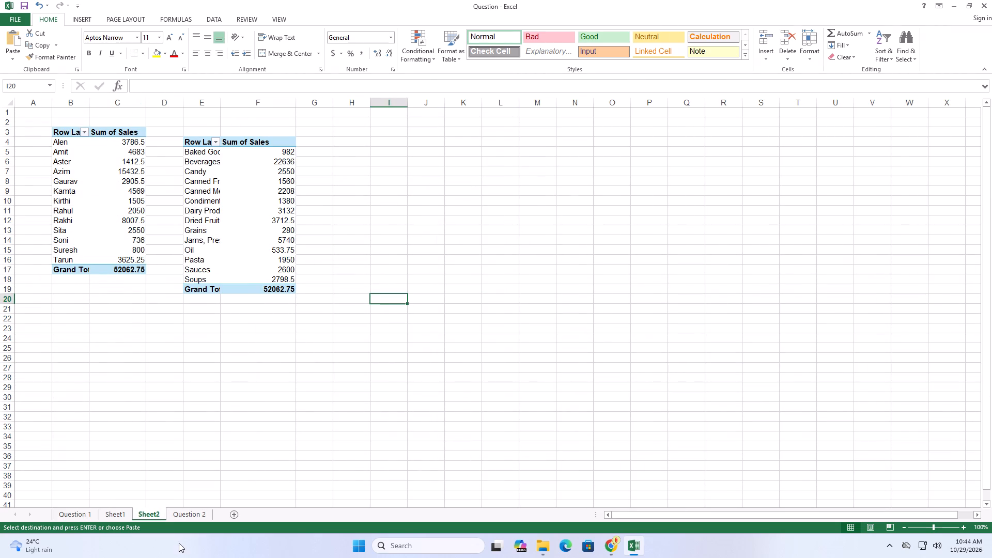
# Add a new blank worksheet directly after Sheet2.
pyautogui.click(238, 519)
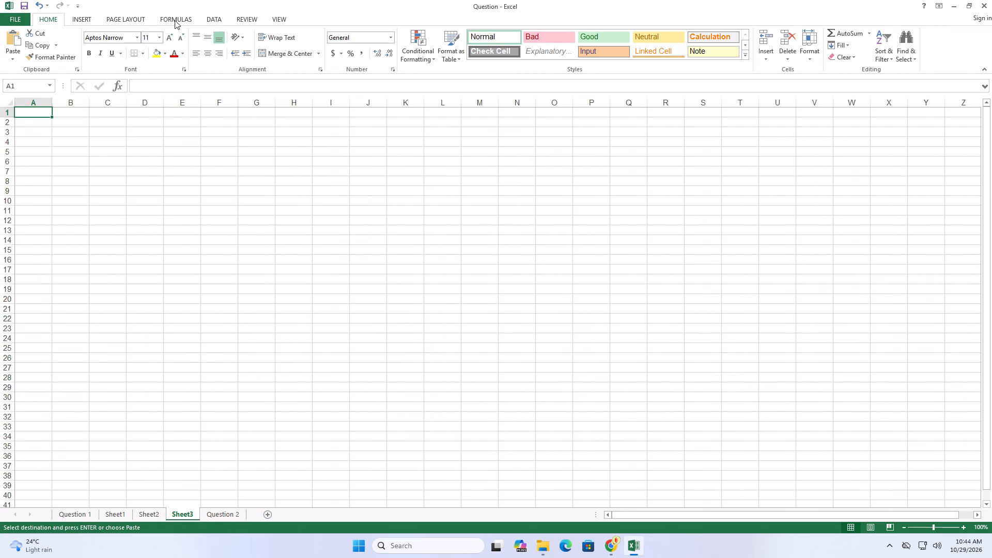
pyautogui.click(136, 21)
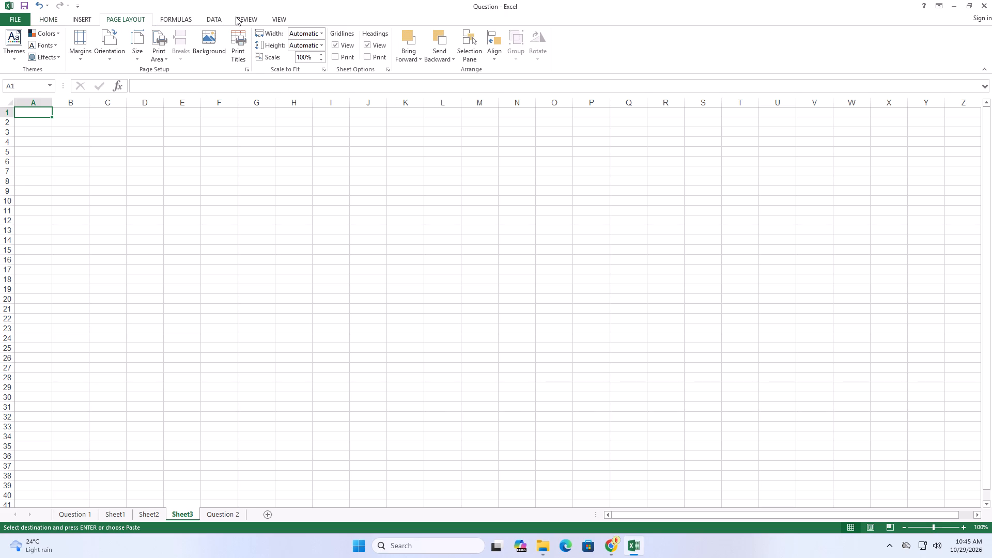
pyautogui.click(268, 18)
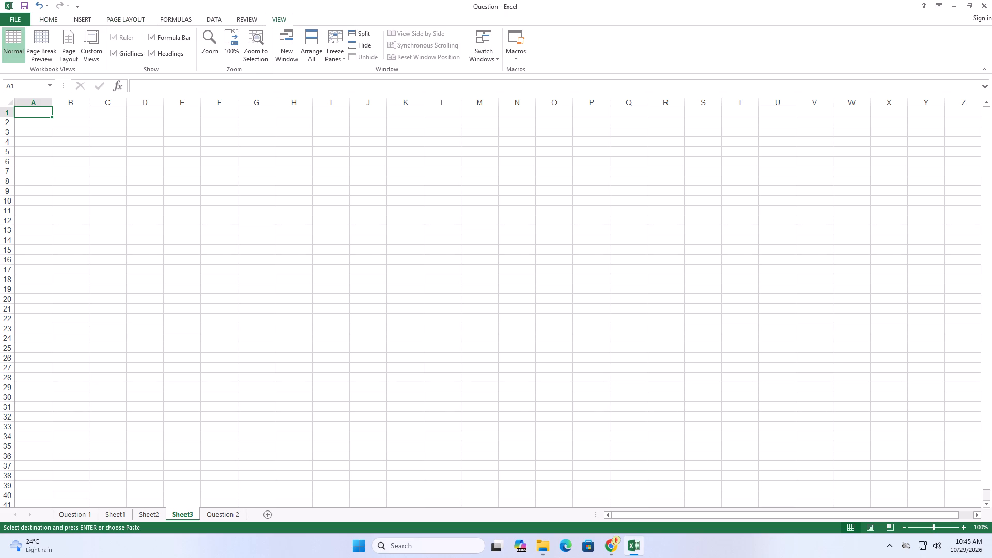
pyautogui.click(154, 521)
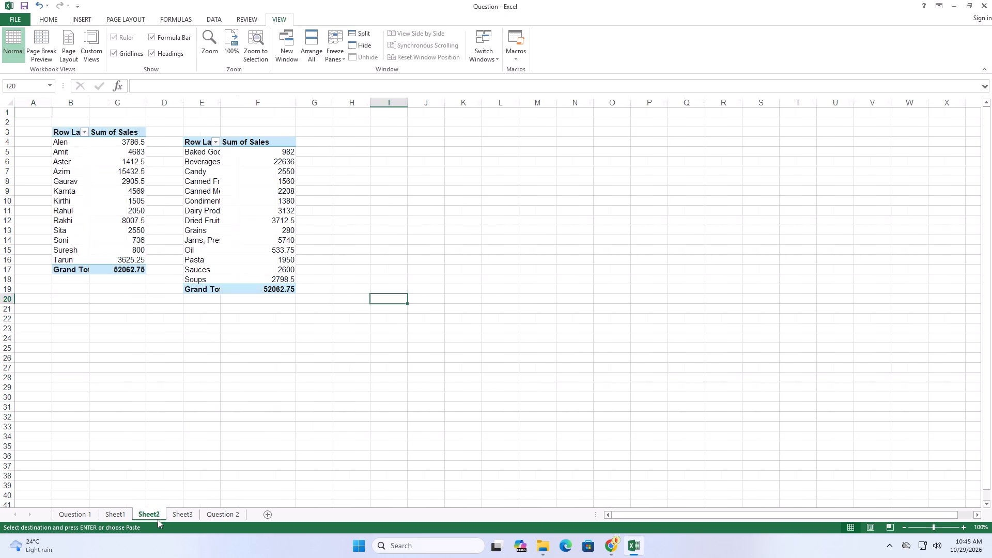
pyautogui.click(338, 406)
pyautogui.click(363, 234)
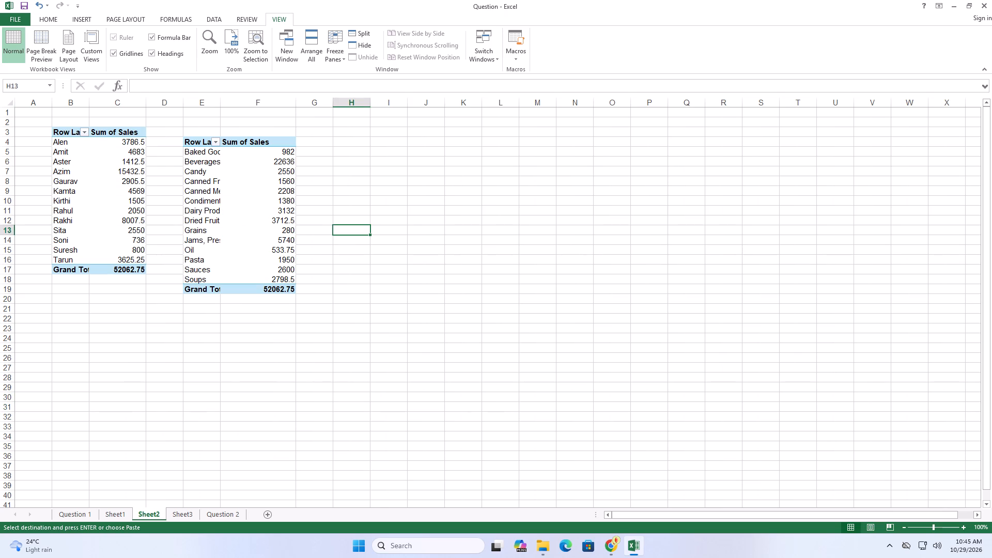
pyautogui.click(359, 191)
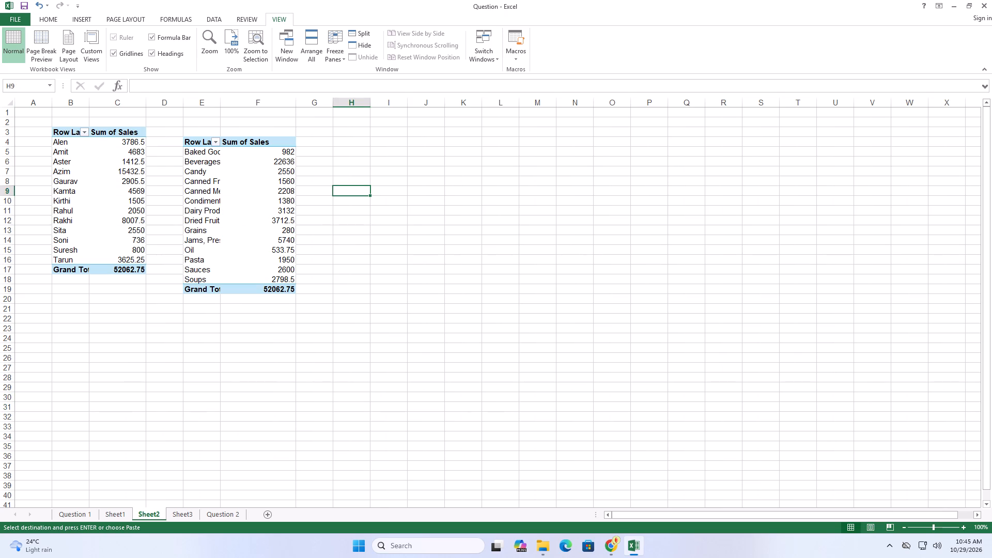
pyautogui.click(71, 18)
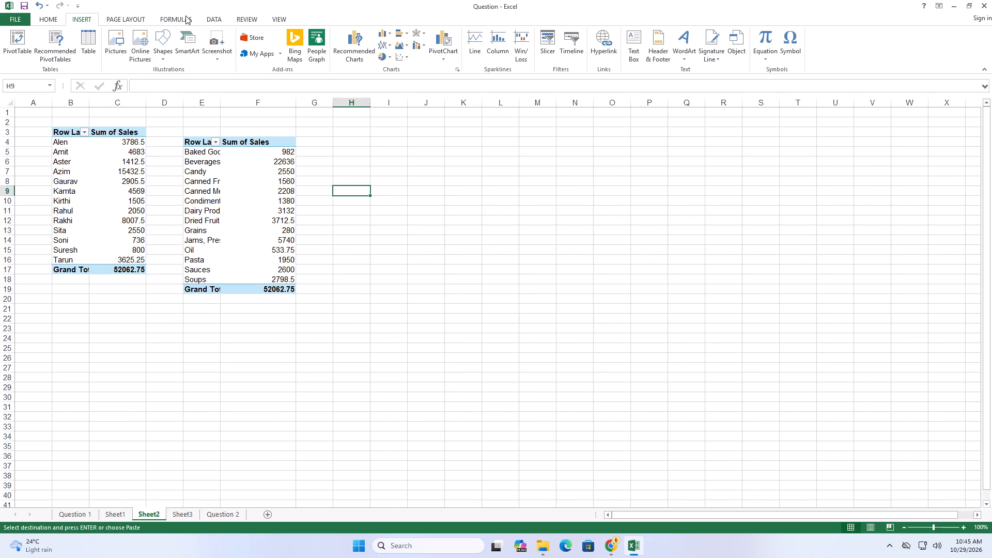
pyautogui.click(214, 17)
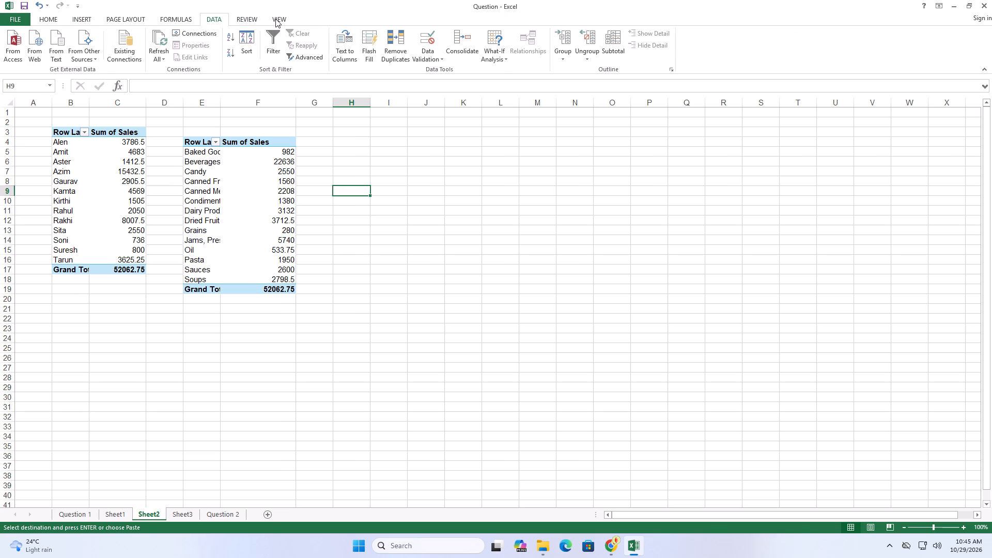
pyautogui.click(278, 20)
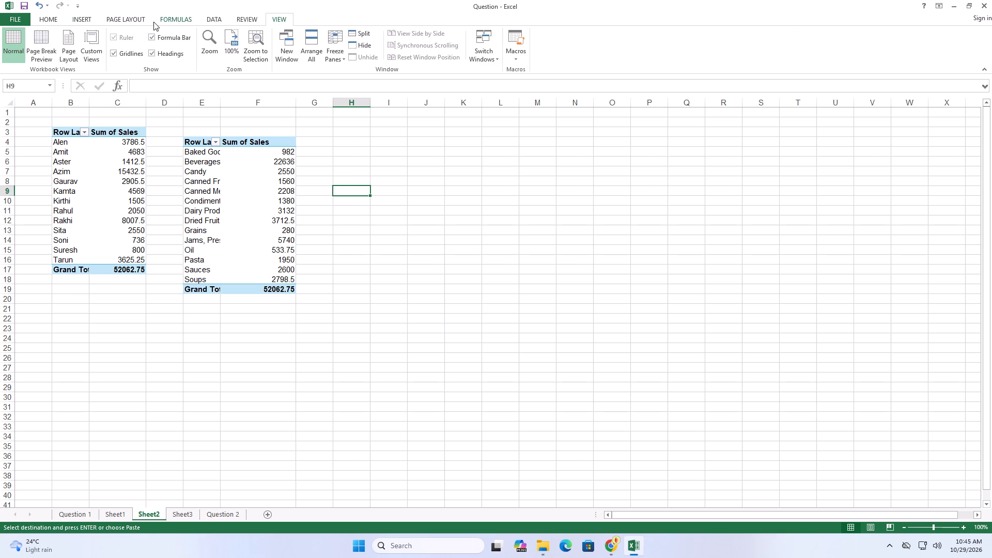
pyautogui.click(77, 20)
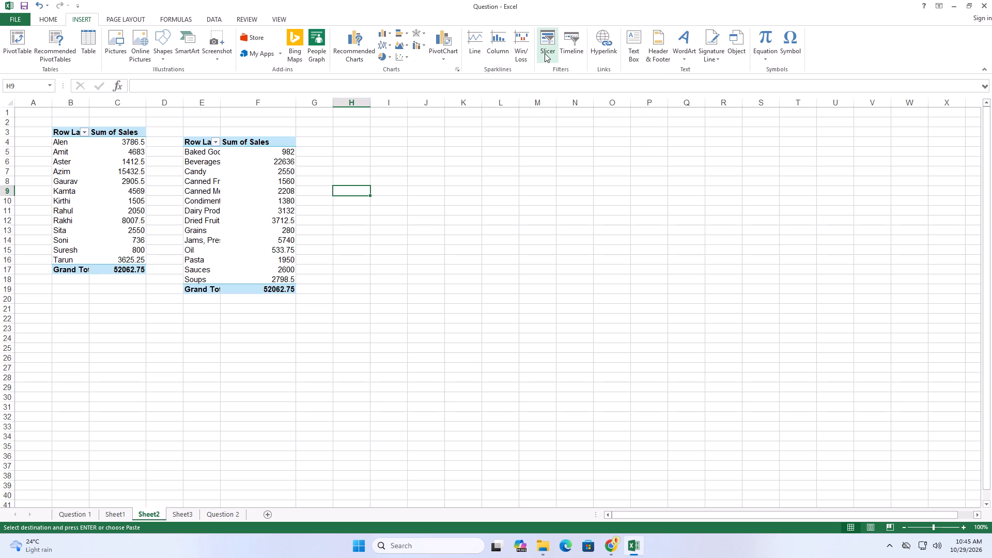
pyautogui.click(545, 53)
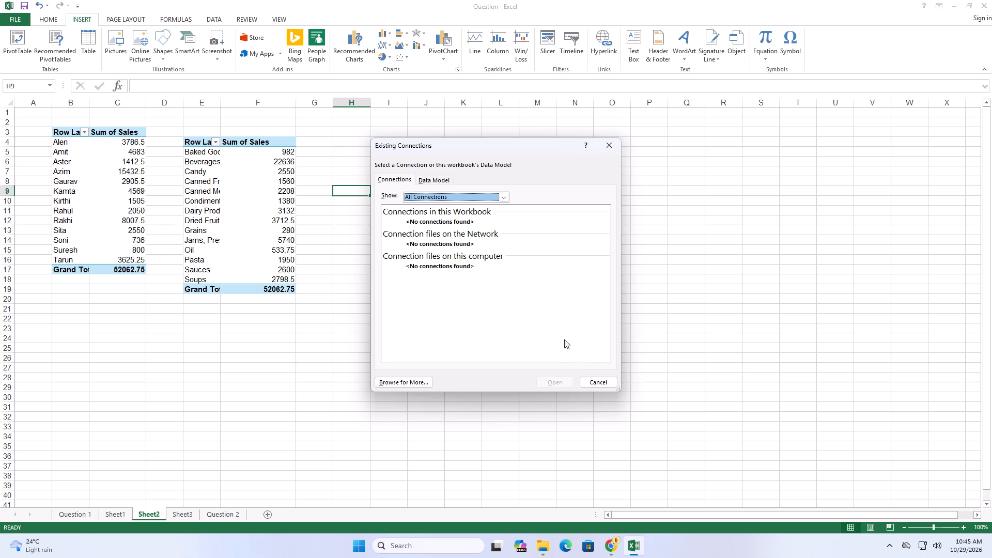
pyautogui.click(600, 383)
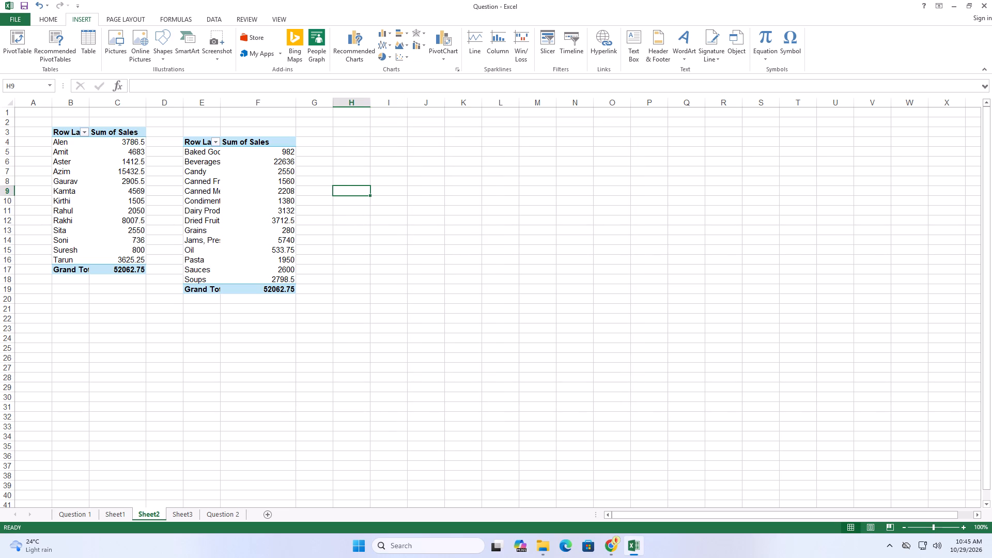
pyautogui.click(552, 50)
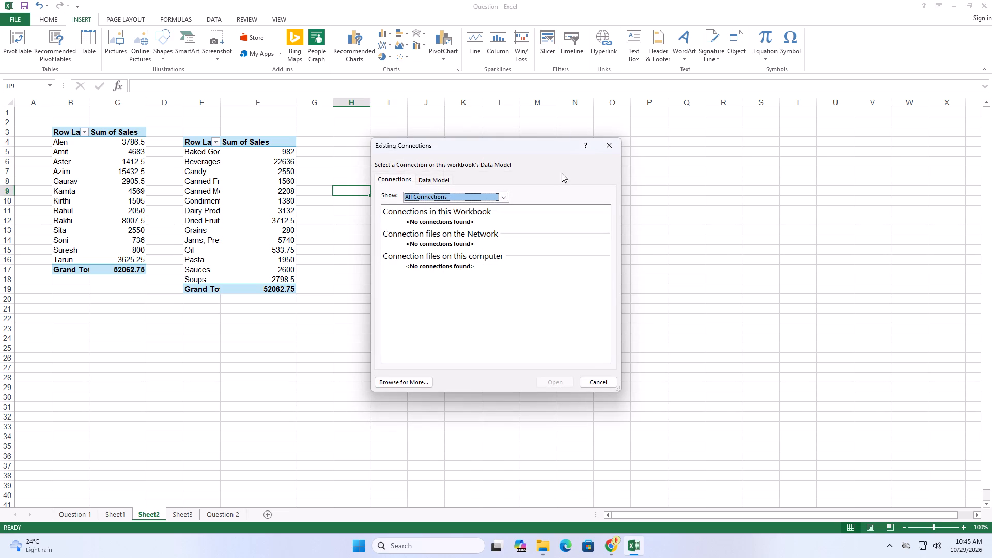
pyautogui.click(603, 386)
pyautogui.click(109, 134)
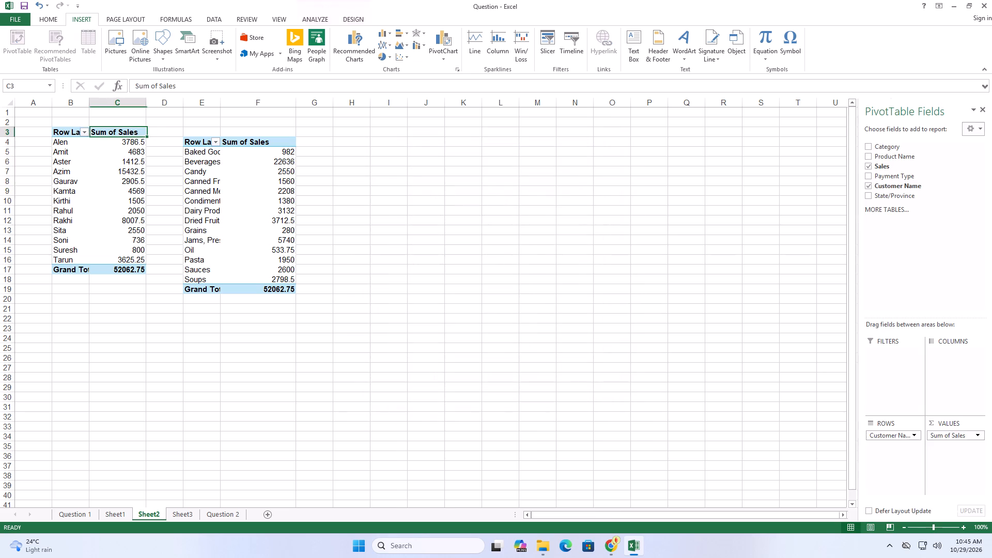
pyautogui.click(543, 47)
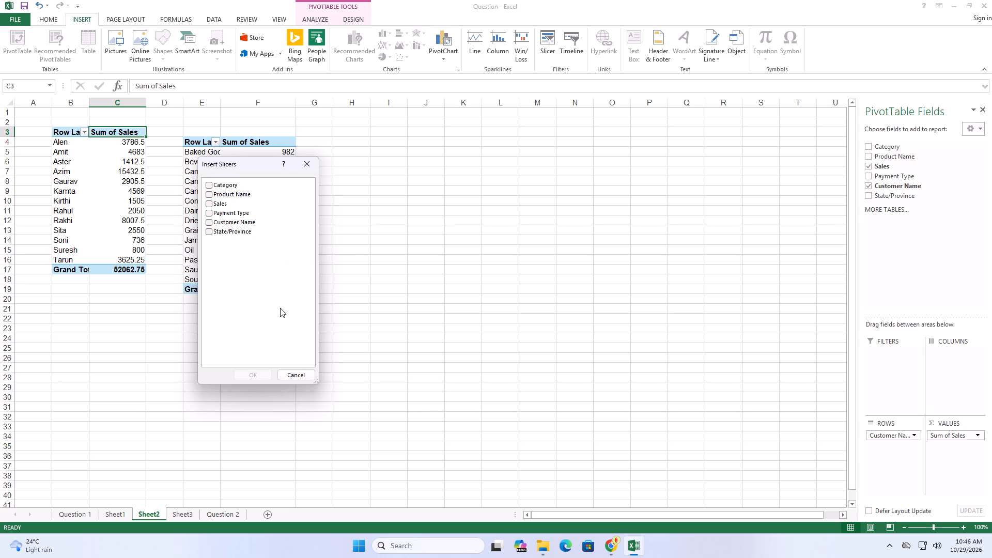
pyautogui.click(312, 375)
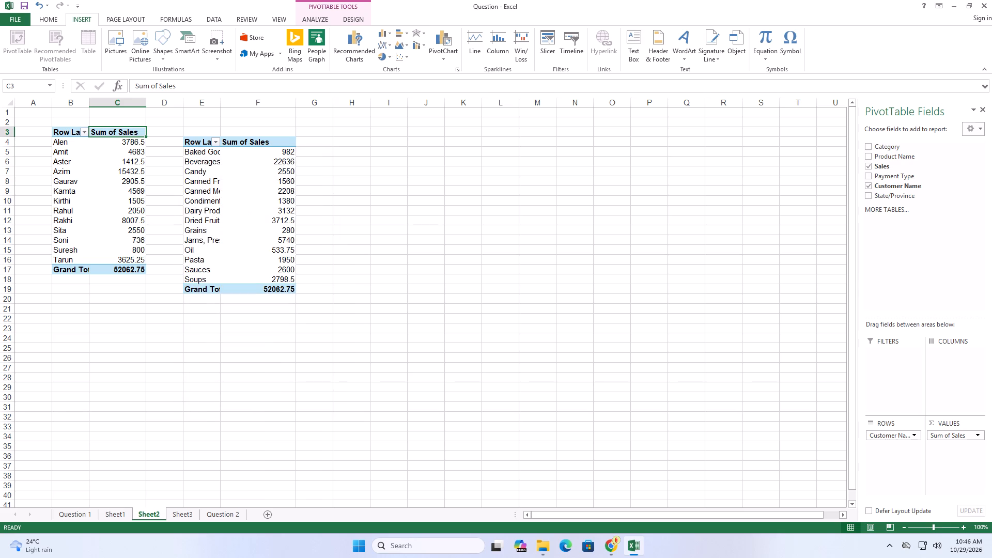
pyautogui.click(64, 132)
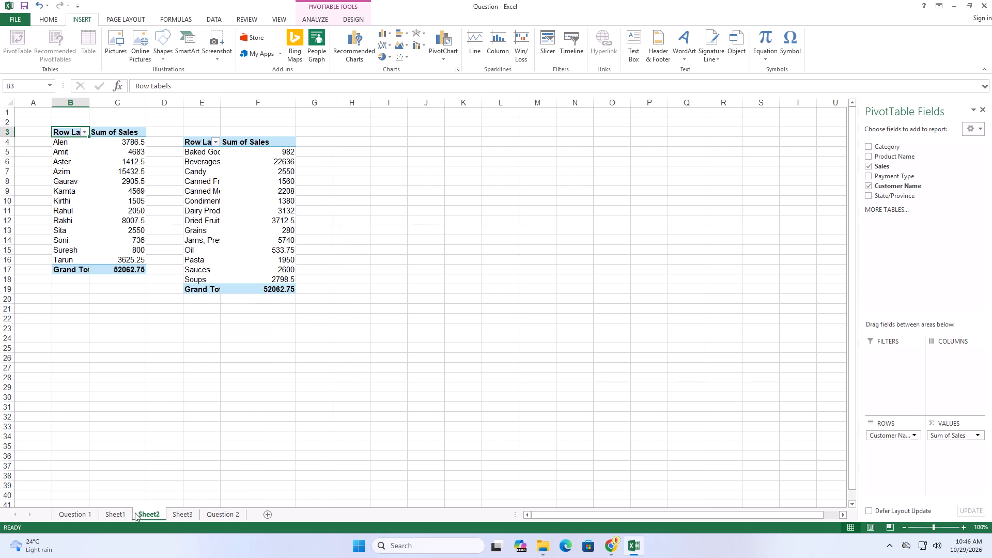
# Examine the Sales Dashboard reference on Question 1 for its slicers and charts, along with the field descriptions above it.
pyautogui.click(118, 512)
pyautogui.click(85, 513)
pyautogui.scroll(1, 205, 400)
pyautogui.scroll(-1, 209, 399)
pyautogui.scroll(2, 209, 398)
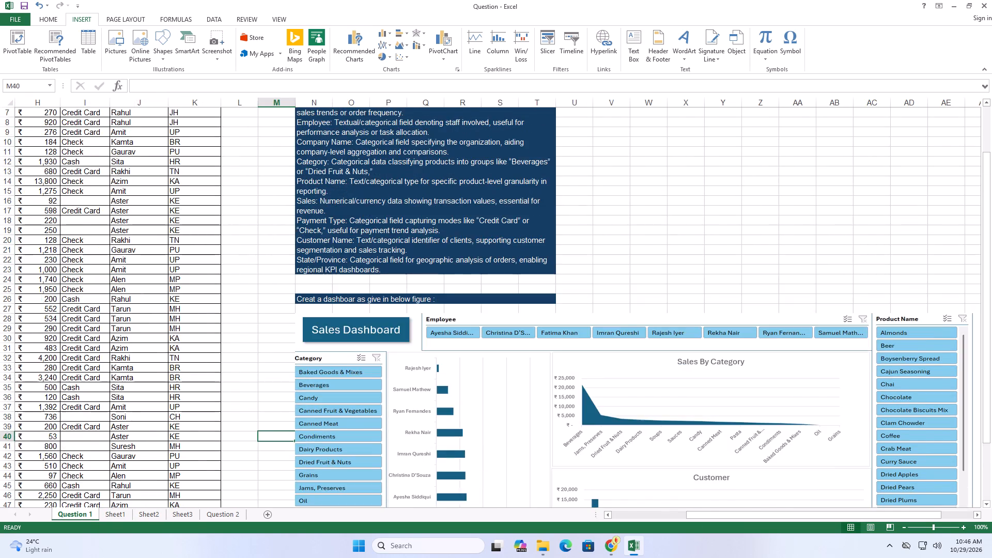
pyautogui.scroll(9, 218, 382)
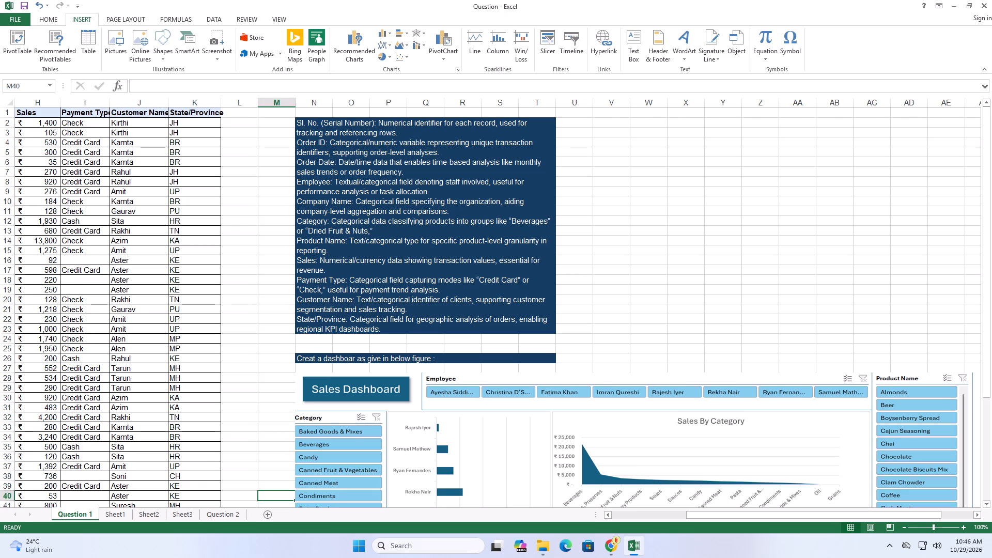
pyautogui.scroll(-1, 134, 316)
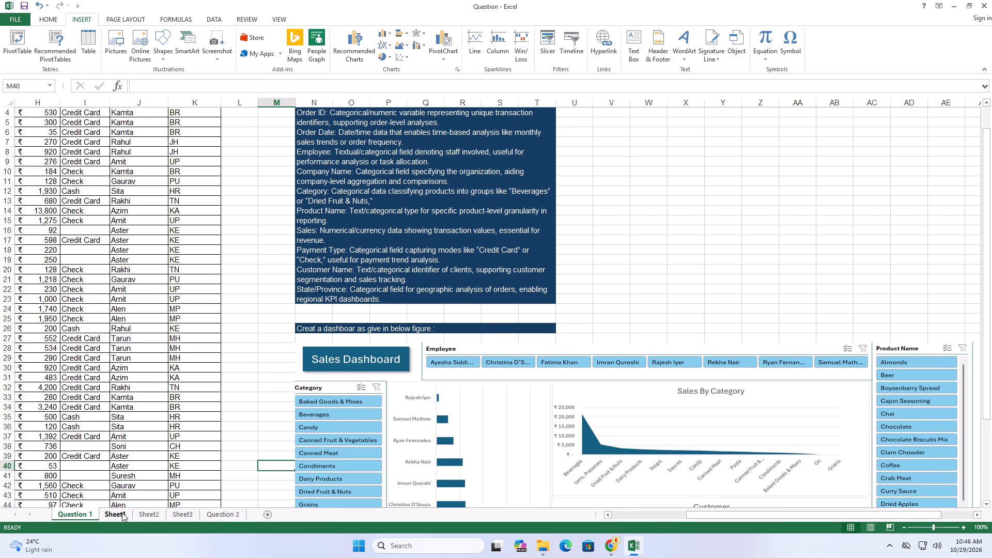
pyautogui.scroll(-4, 121, 467)
pyautogui.scroll(-1, 164, 399)
pyautogui.scroll(8, 164, 398)
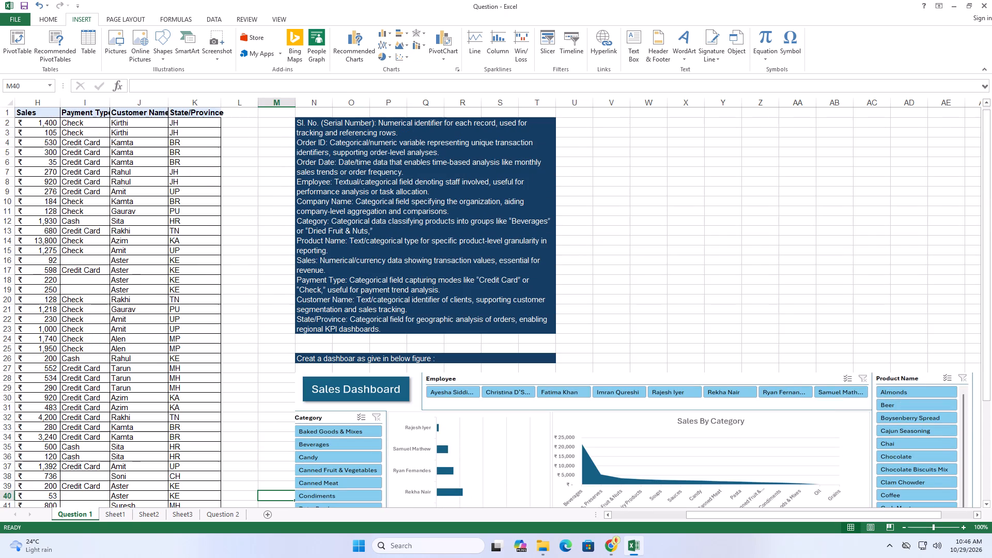
pyautogui.scroll(3, 168, 379)
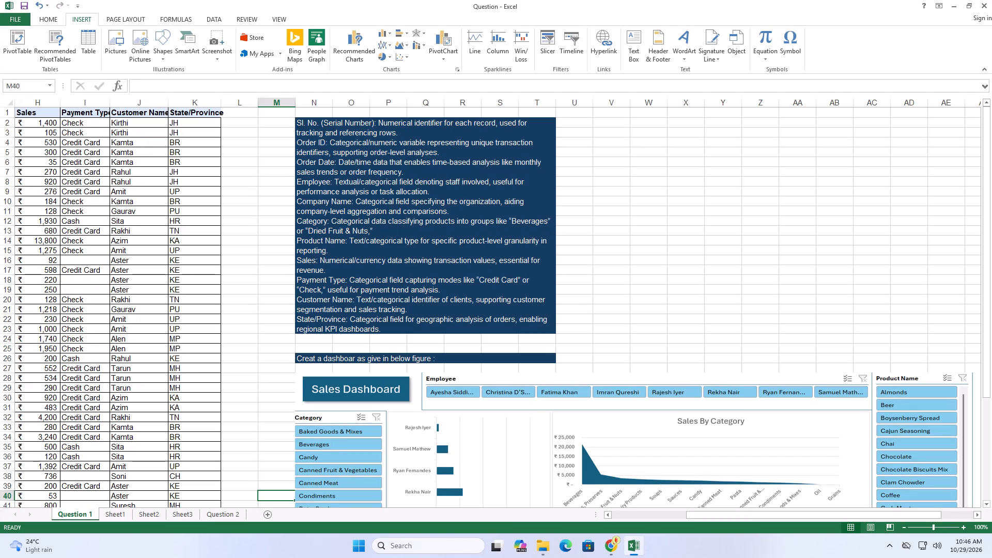
pyautogui.click(176, 516)
pyautogui.click(145, 515)
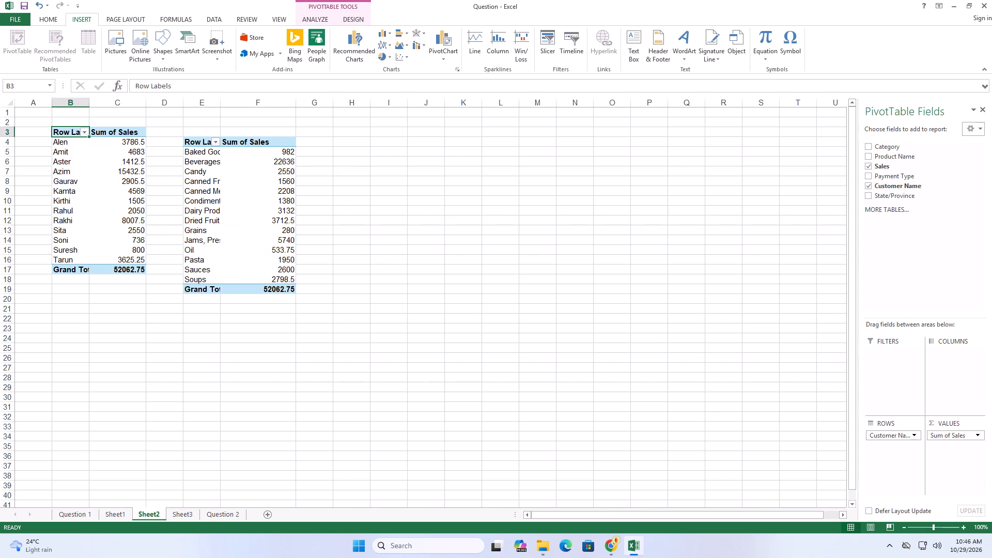
# Insert slicers for Category, Product Name, Sales, Payment Type, Customer Name and State/Province from Sheet2's customer sales pivot table.
pyautogui.moveTo(65, 136); pyautogui.dragTo(130, 220)
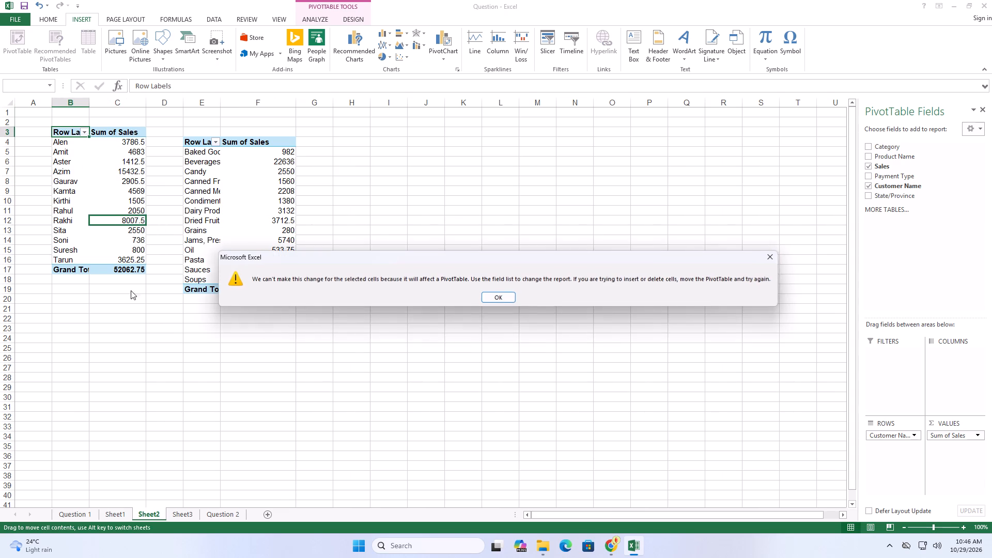
pyautogui.click(509, 298)
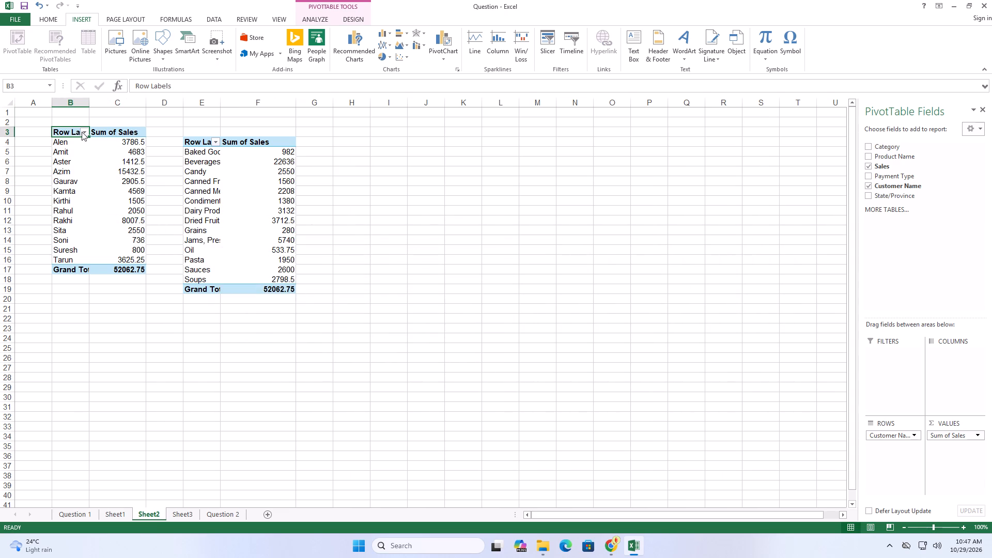
pyautogui.moveTo(67, 132); pyautogui.dragTo(85, 145)
pyautogui.click(66, 135)
pyautogui.click(546, 47)
pyautogui.click(206, 182)
pyautogui.click(206, 190)
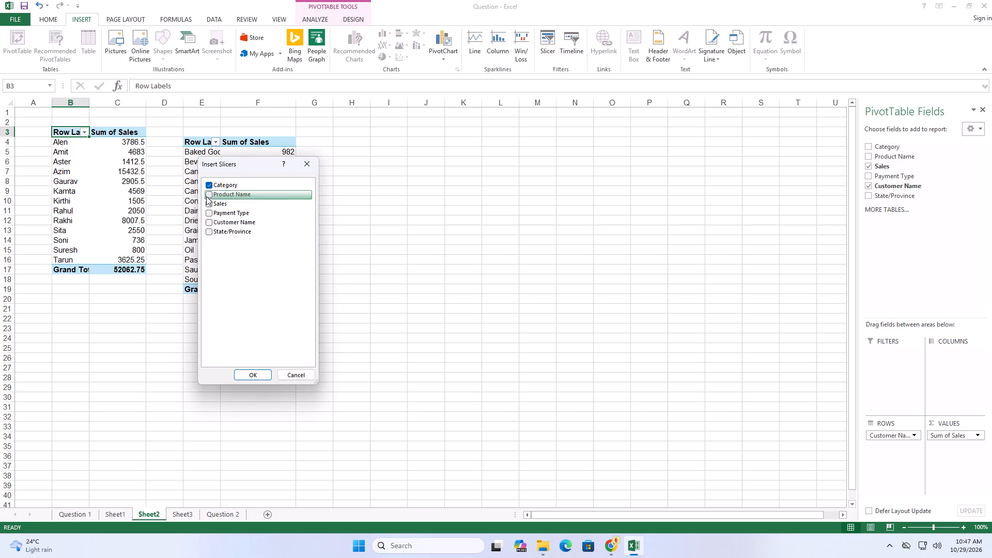
pyautogui.click(209, 196)
pyautogui.click(209, 202)
pyautogui.click(208, 213)
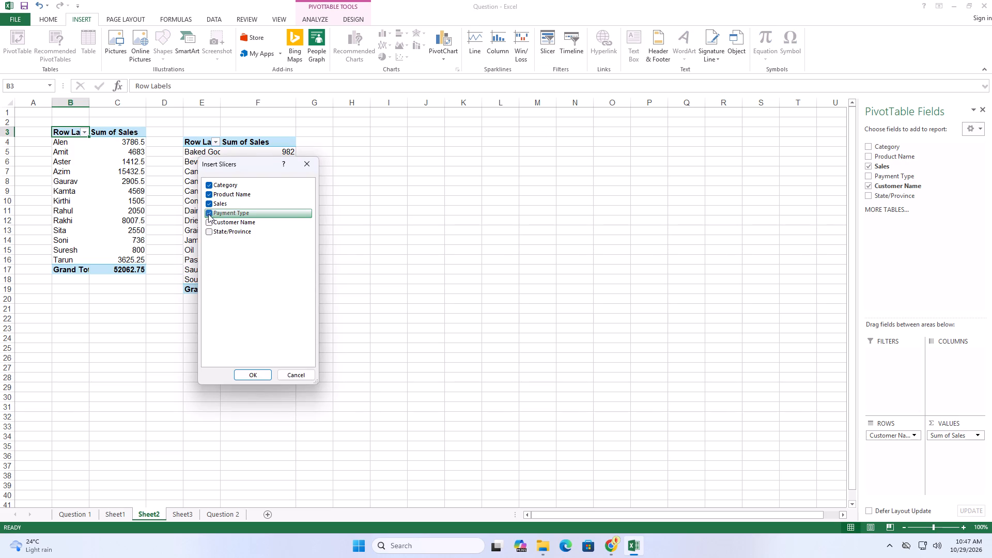
pyautogui.click(208, 224)
pyautogui.click(208, 229)
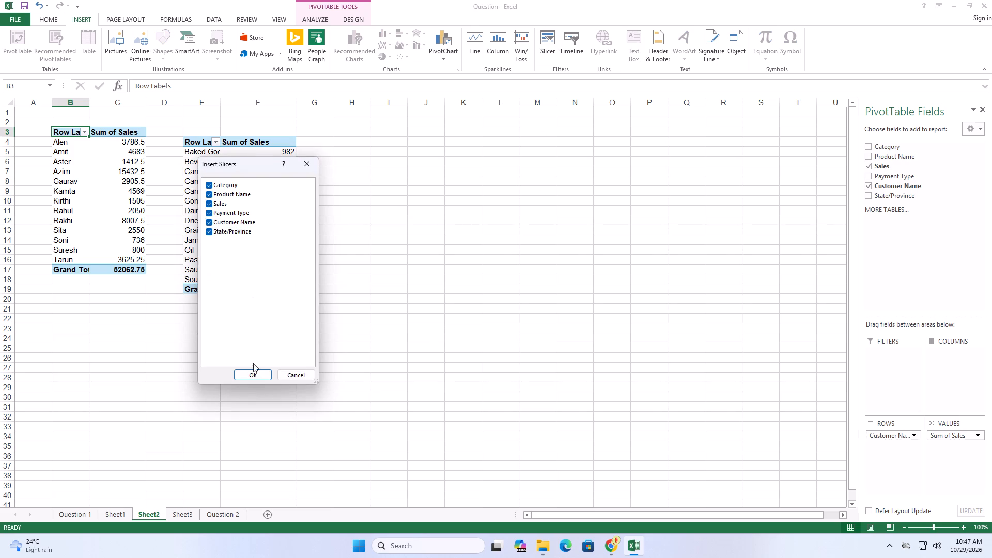
pyautogui.click(247, 385)
pyautogui.click(252, 380)
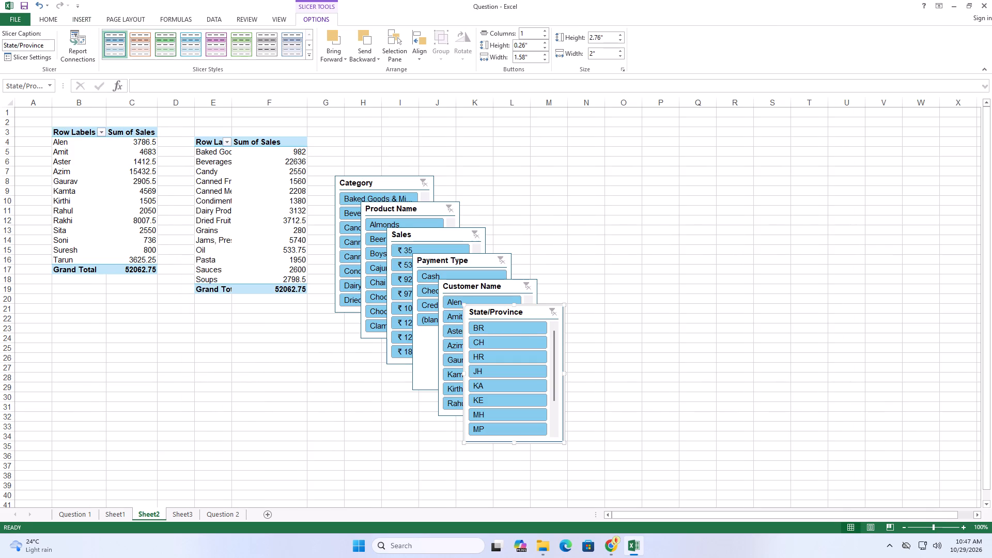
# Move the State/Province and Customer Name slicers out of the overlapping stack into the empty area around columns L to Q.
pyautogui.moveTo(529, 313); pyautogui.dragTo(666, 273)
pyautogui.moveTo(503, 288); pyautogui.dragTo(579, 187)
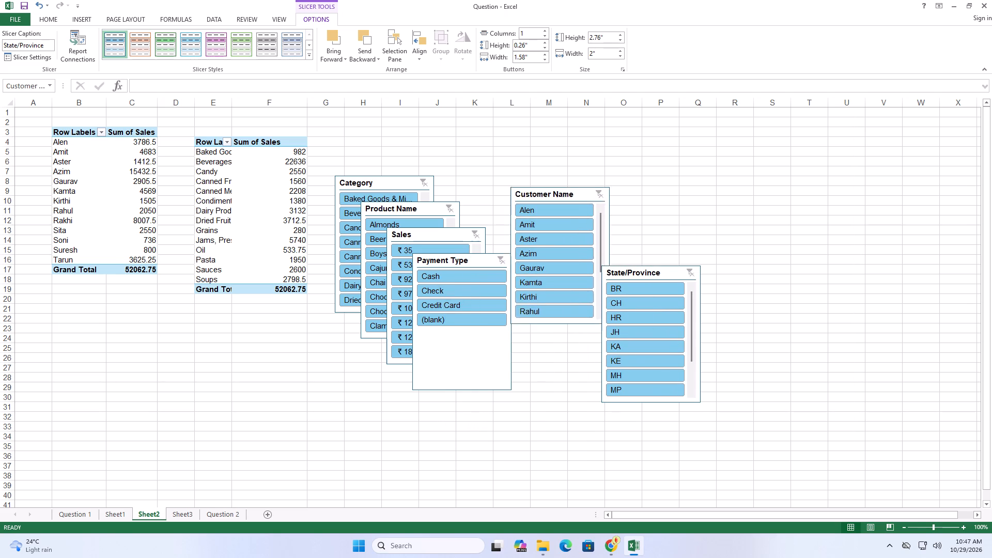
pyautogui.moveTo(579, 187); pyautogui.dragTo(584, 170)
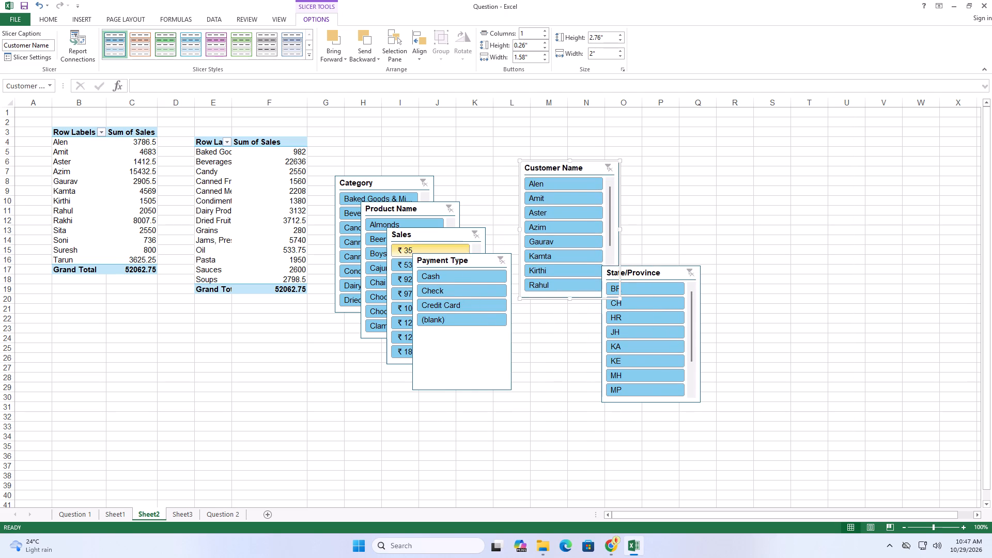
# Remove the Sales slicer from Sheet2.
pyautogui.click(451, 232)
pyautogui.rightClick(449, 234)
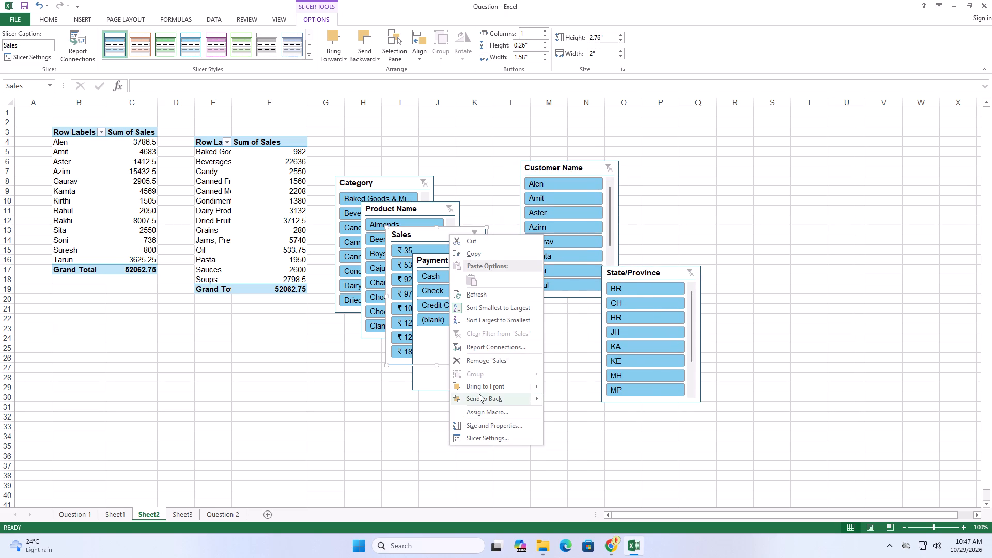
pyautogui.click(482, 361)
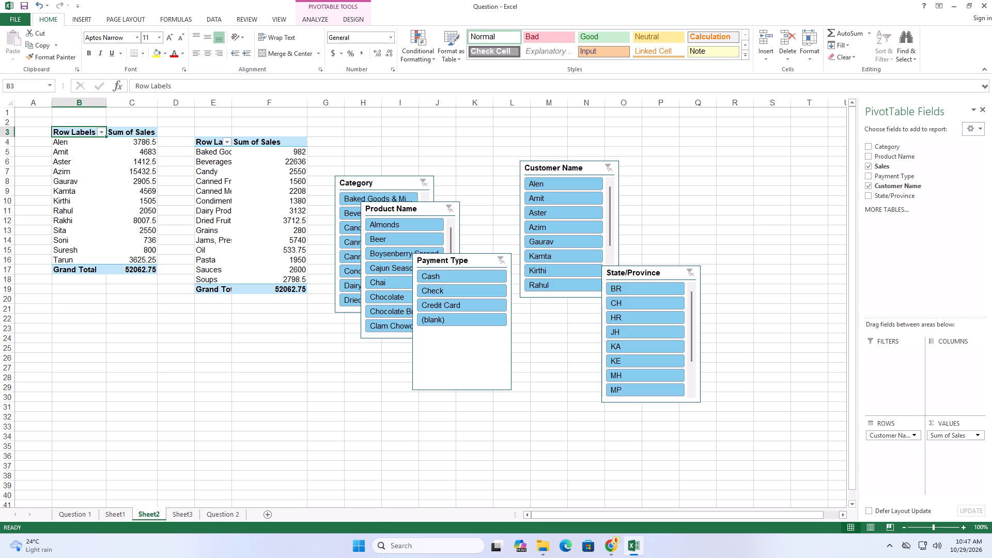
# Review all source data columns on Question 1, including Employee, against the fields available in the pivot tables.
pyautogui.click(114, 512)
pyautogui.click(83, 509)
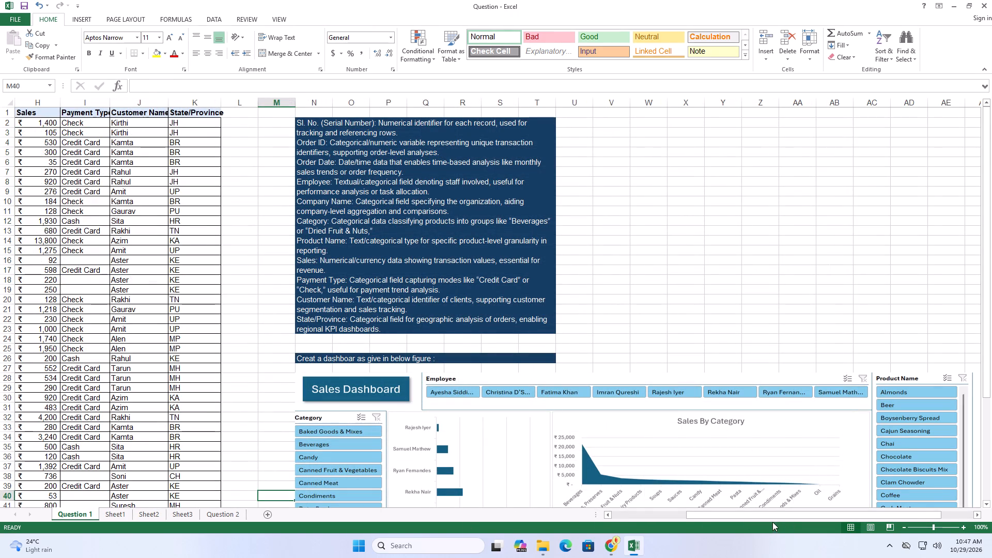
pyautogui.moveTo(761, 517); pyautogui.dragTo(669, 509)
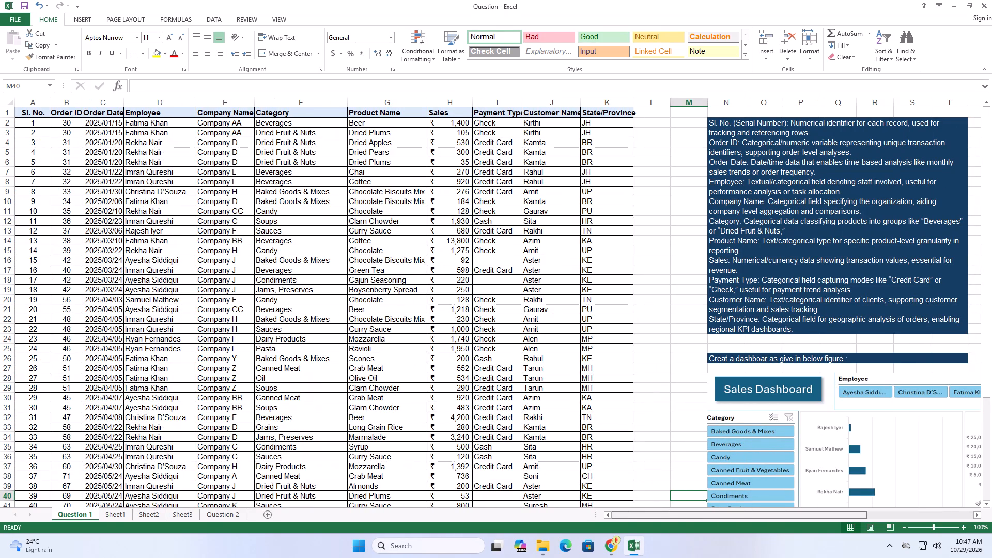
pyautogui.click(122, 520)
pyautogui.click(88, 512)
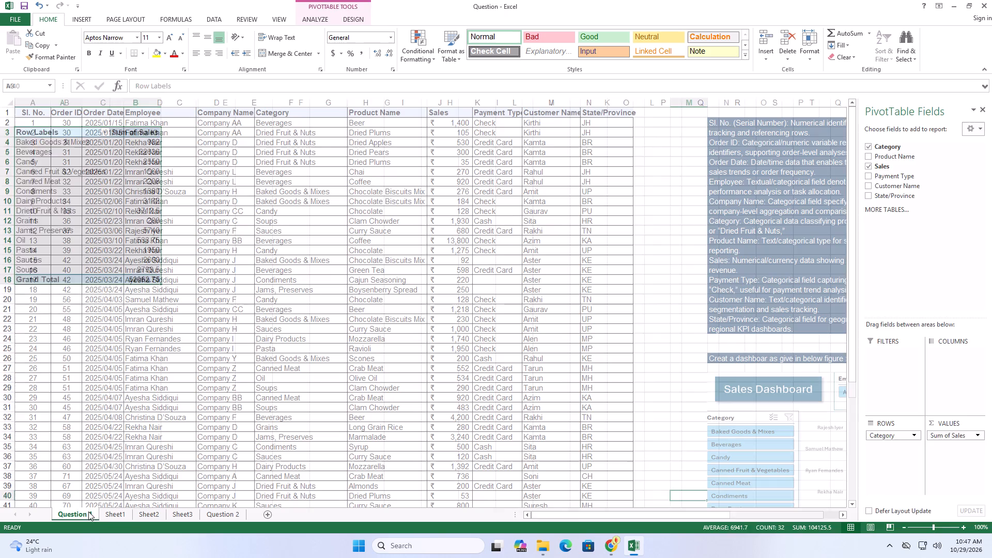
pyautogui.click(109, 515)
pyautogui.click(147, 520)
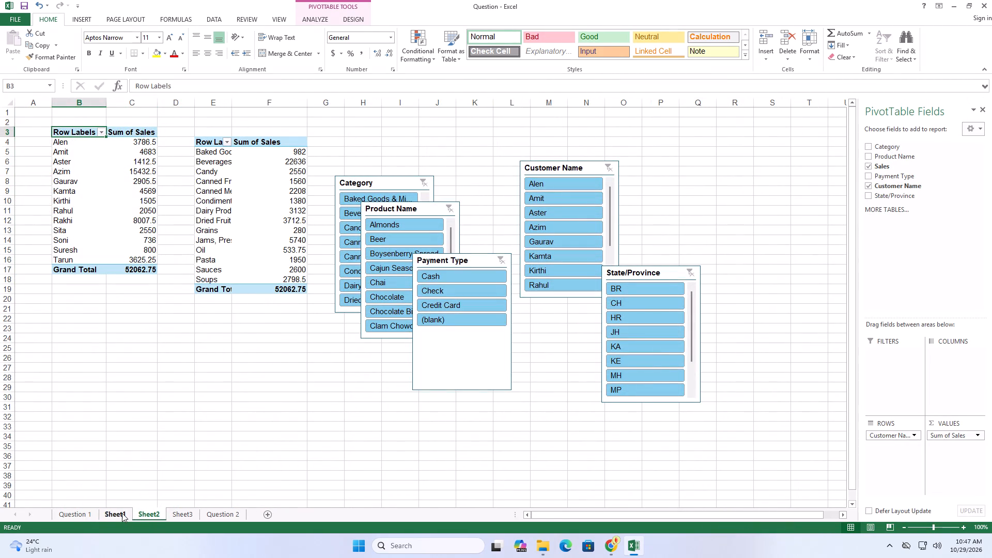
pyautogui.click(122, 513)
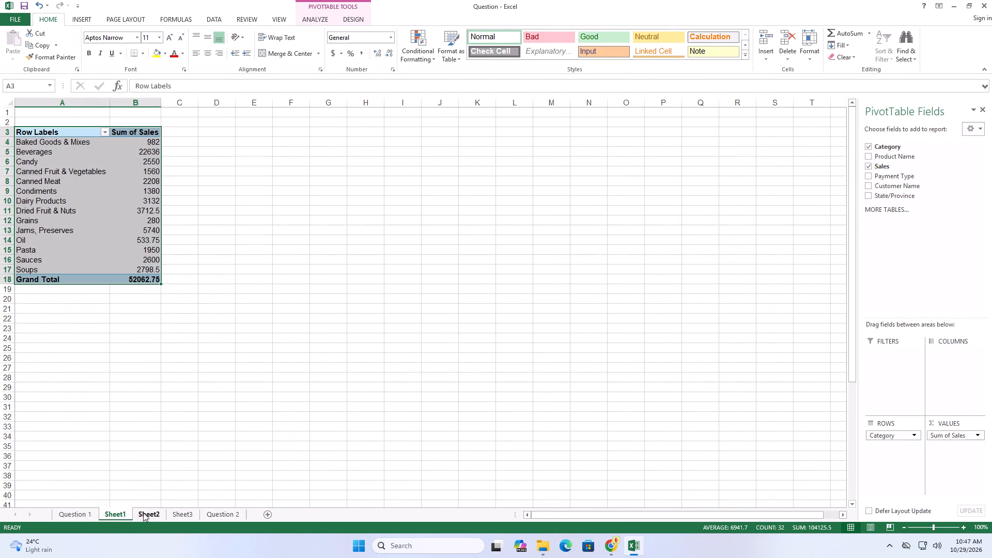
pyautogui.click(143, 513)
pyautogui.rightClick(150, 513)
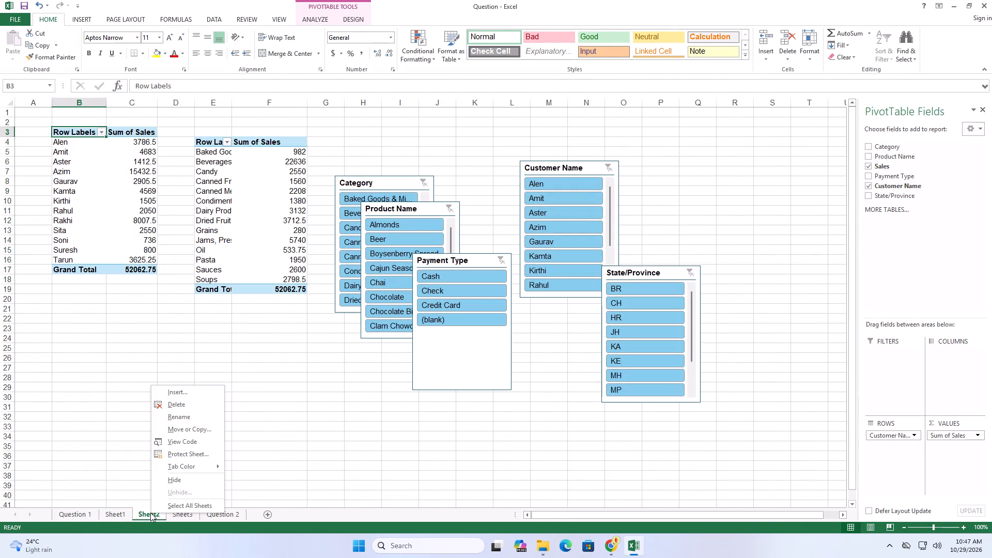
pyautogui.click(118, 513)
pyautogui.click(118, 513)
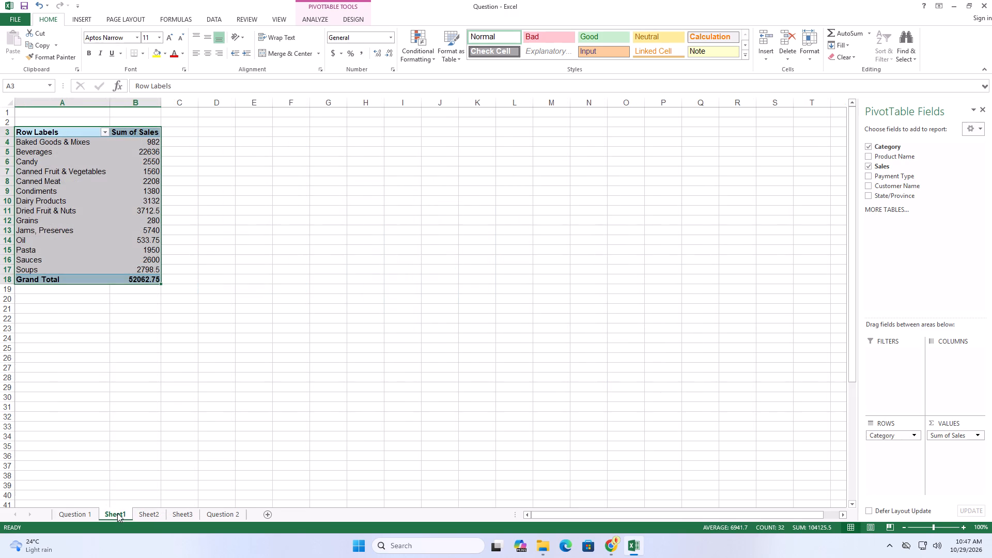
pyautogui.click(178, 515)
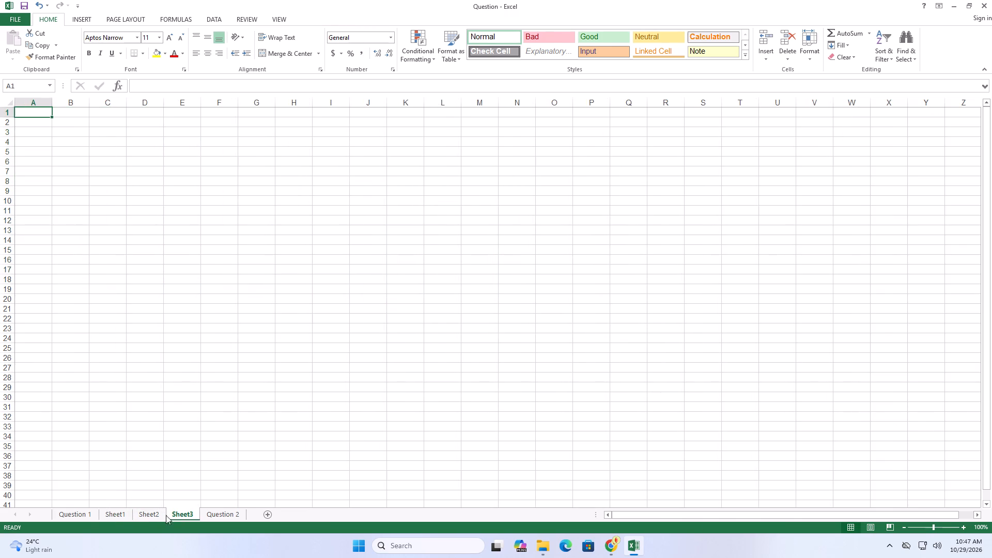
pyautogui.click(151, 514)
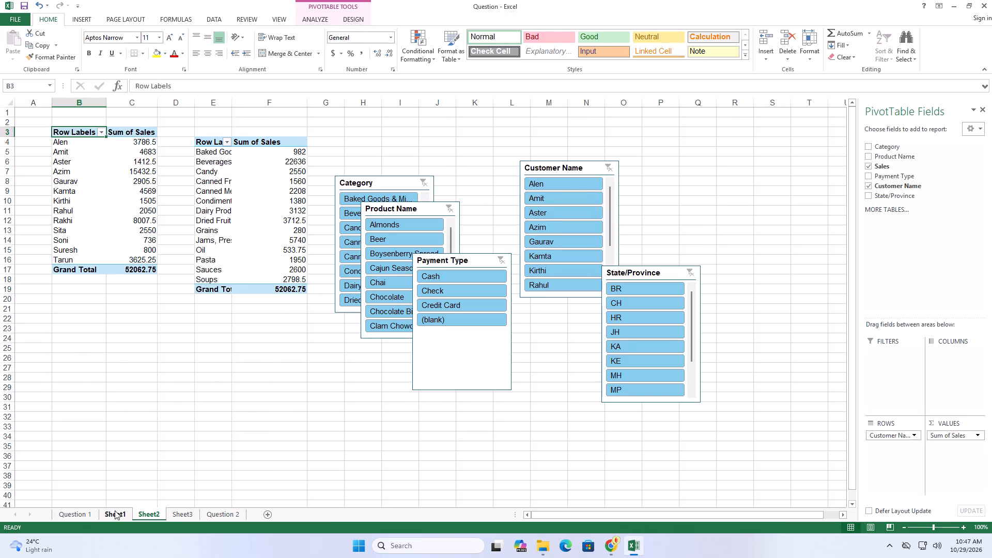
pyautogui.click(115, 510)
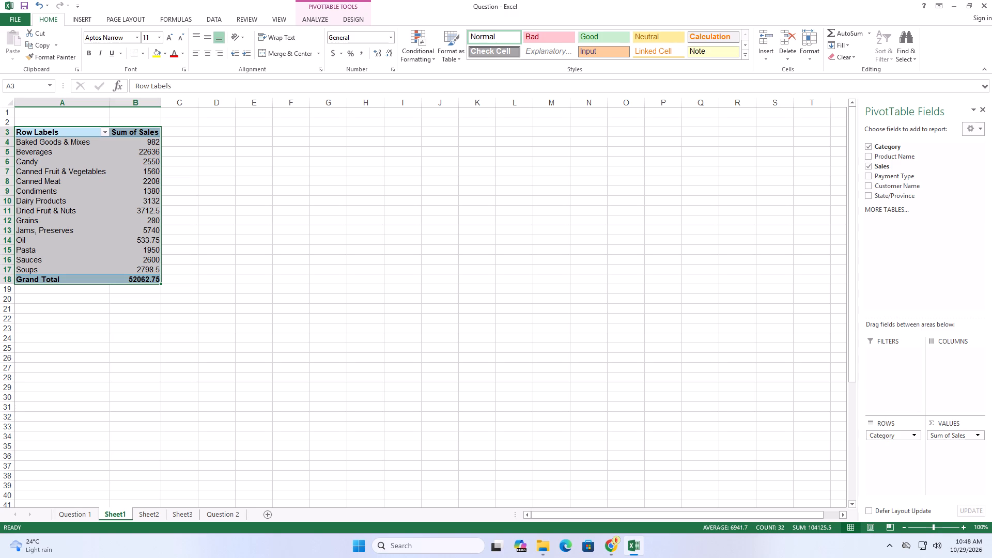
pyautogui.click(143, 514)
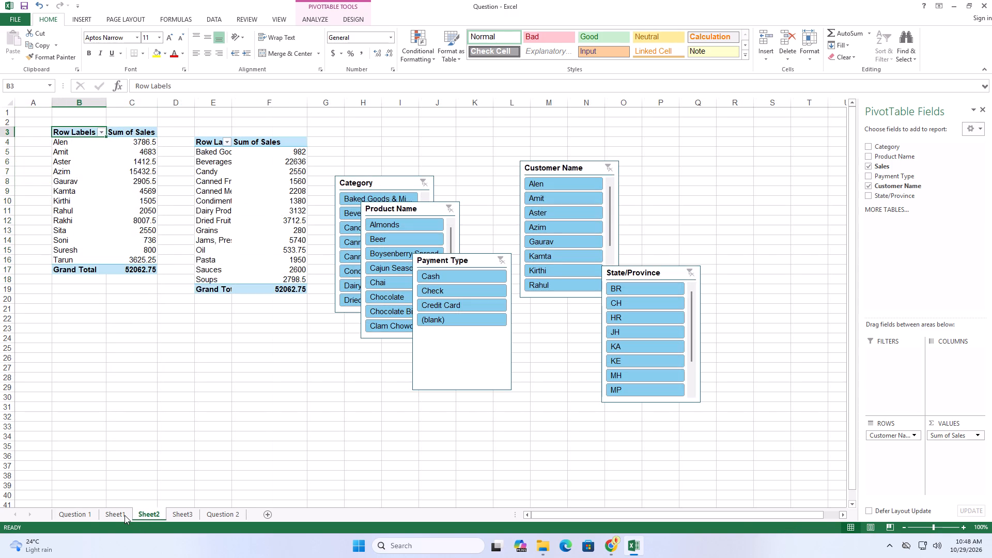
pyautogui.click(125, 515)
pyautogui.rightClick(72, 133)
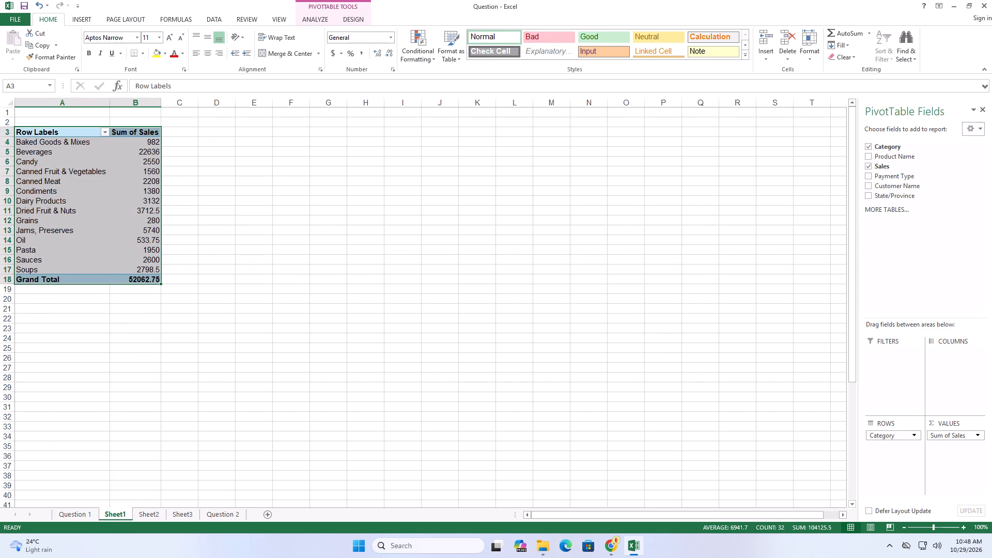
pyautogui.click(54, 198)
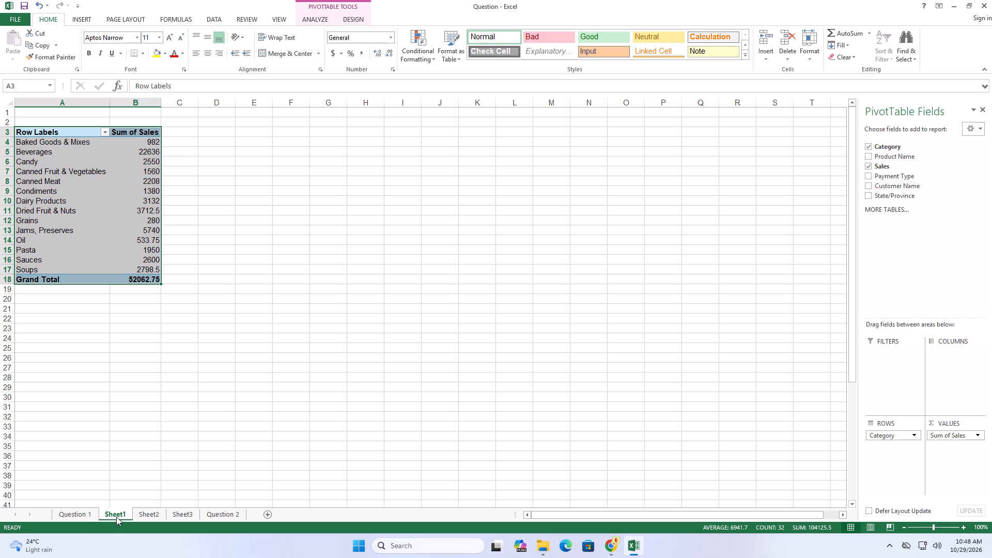
# Delete the old pivot worksheets Sheet1 and Sheet2 from the workbook.
pyautogui.rightClick(116, 516)
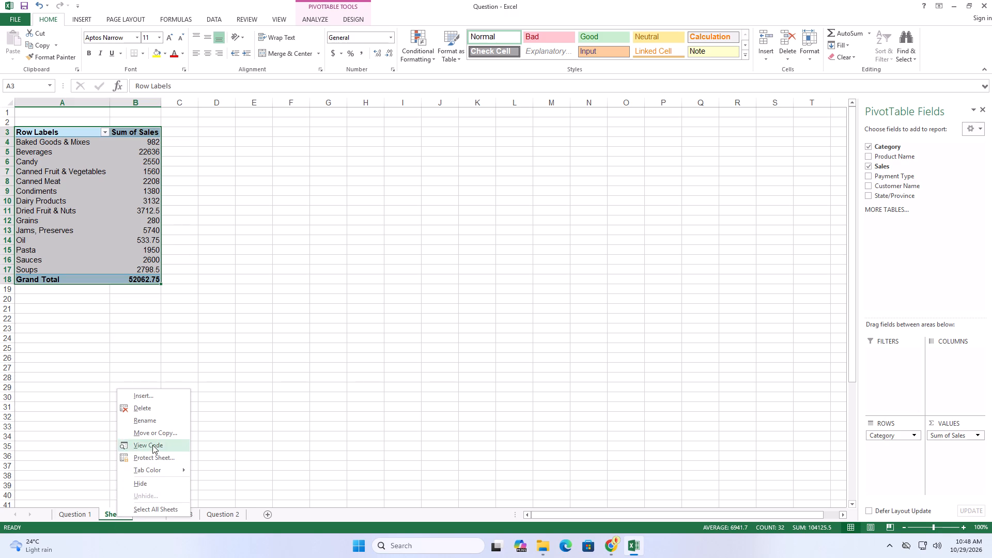
pyautogui.click(157, 405)
pyautogui.click(470, 294)
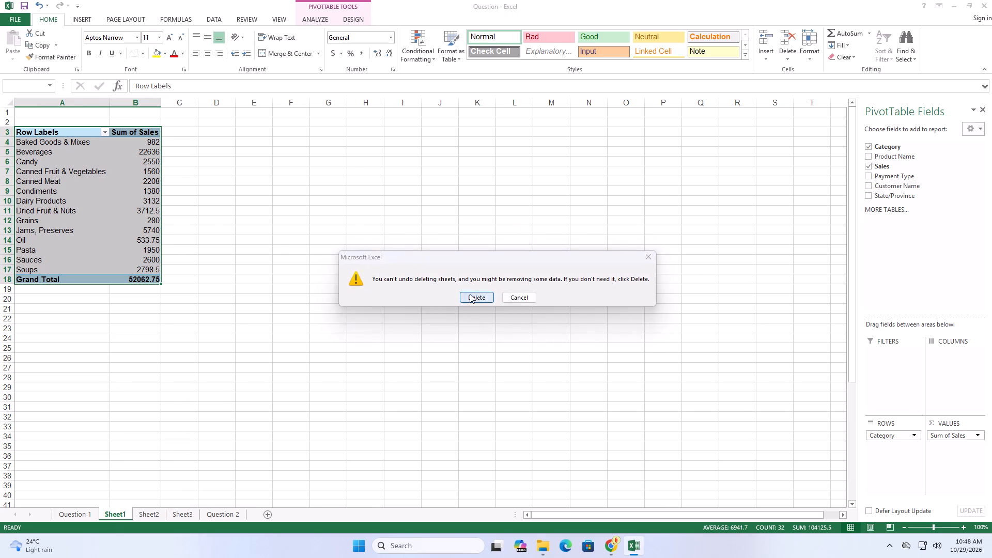
pyautogui.click(143, 517)
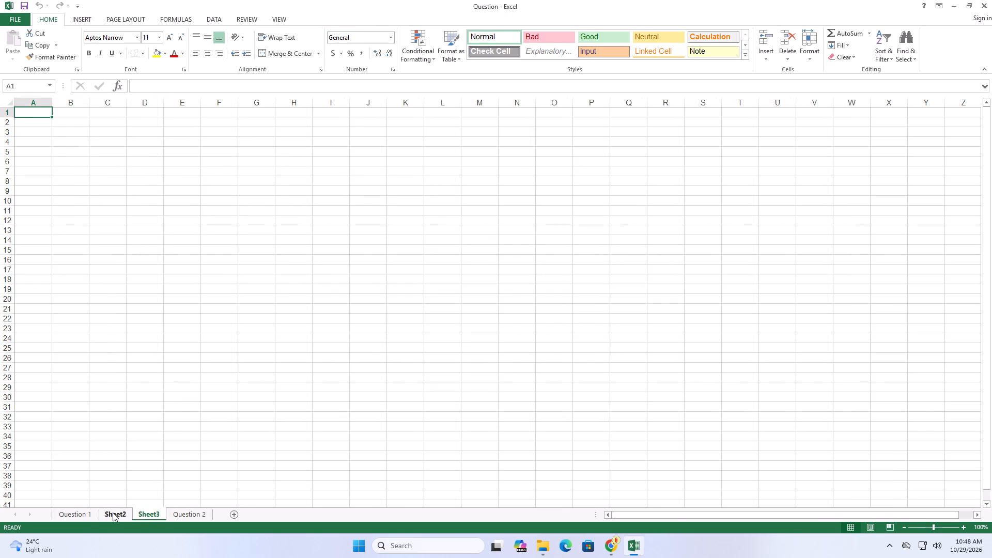
pyautogui.click(113, 513)
pyautogui.rightClick(112, 512)
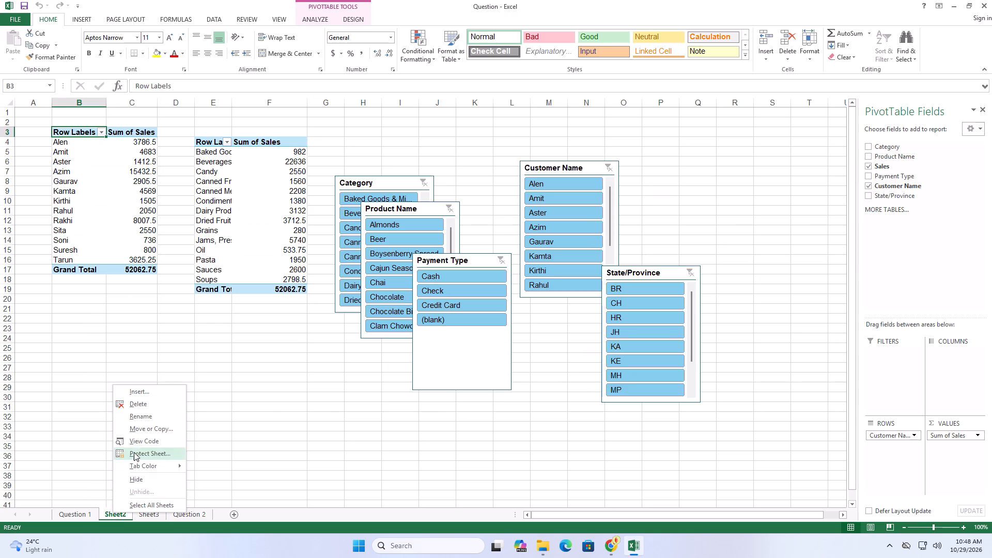
pyautogui.click(153, 408)
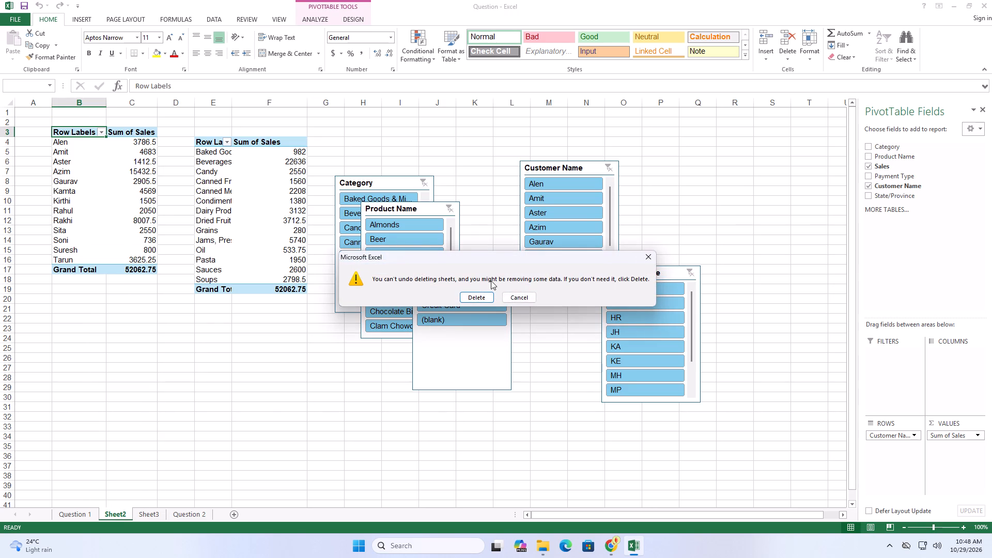
pyautogui.click(473, 296)
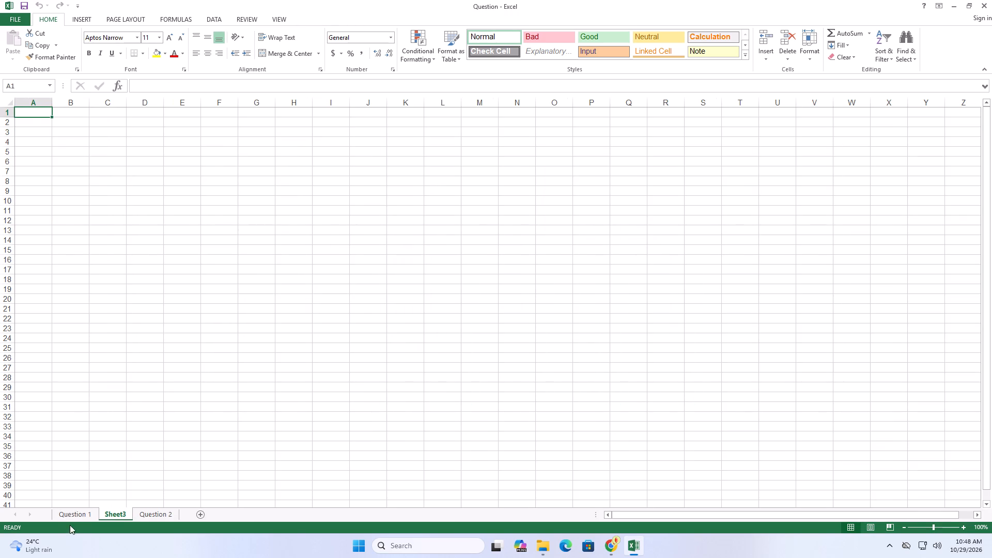
# Insert a PivotTable on a new worksheet from Question 1's full data range, columns Sl. No. through State/Province down to row 50.
pyautogui.click(72, 516)
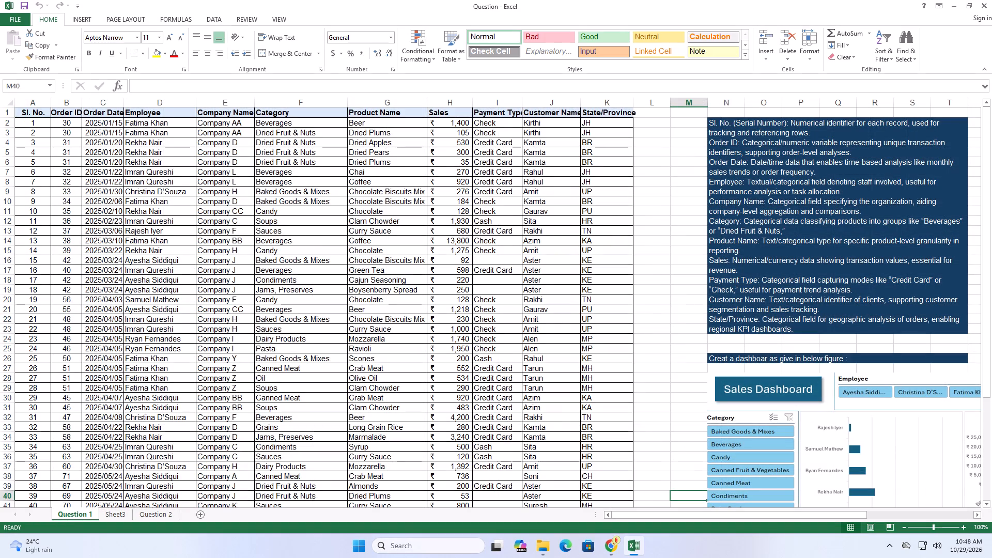
pyautogui.moveTo(26, 114); pyautogui.dragTo(587, 485)
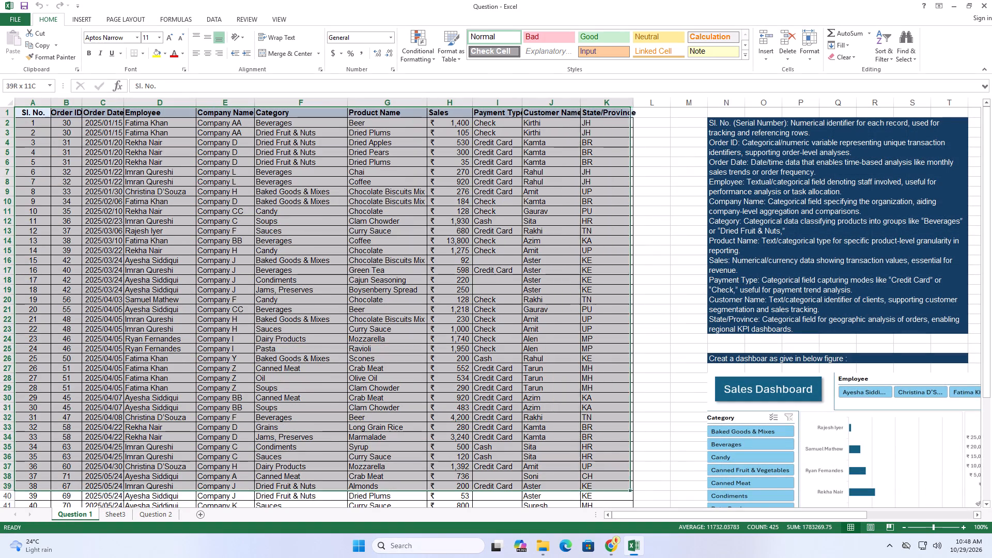
pyautogui.moveTo(587, 485); pyautogui.dragTo(587, 485)
pyautogui.hotkey('ctrl', 'shift', 'Down')
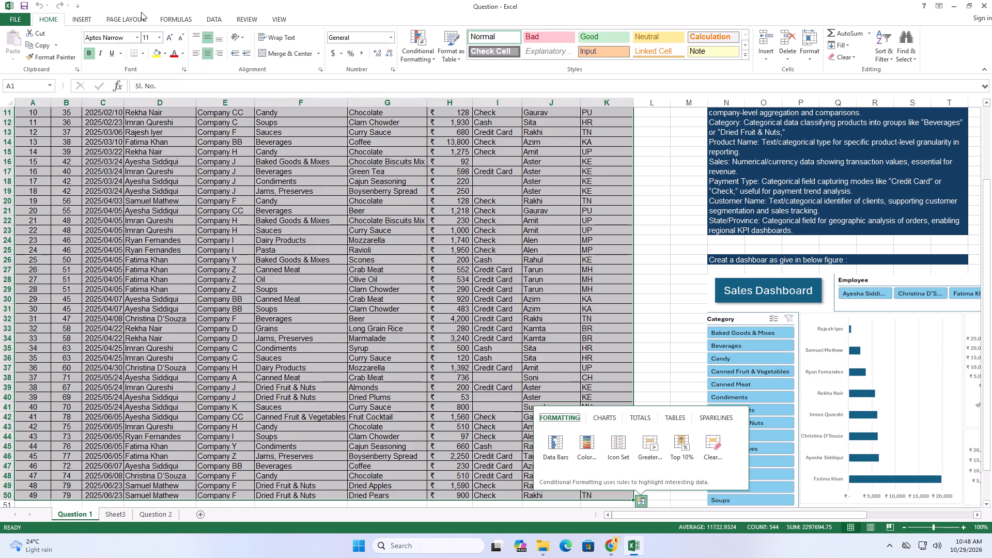
pyautogui.click(86, 20)
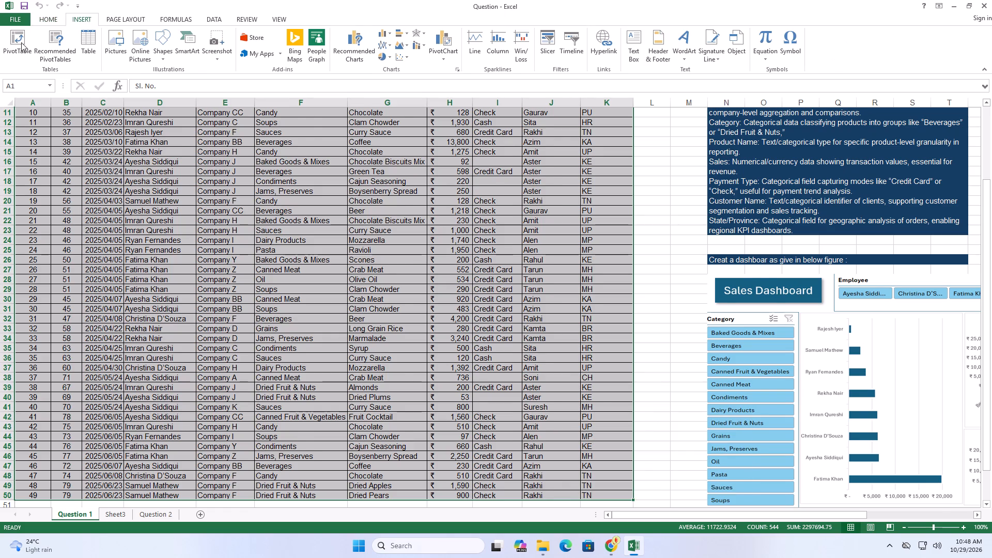
pyautogui.click(21, 42)
pyautogui.click(298, 323)
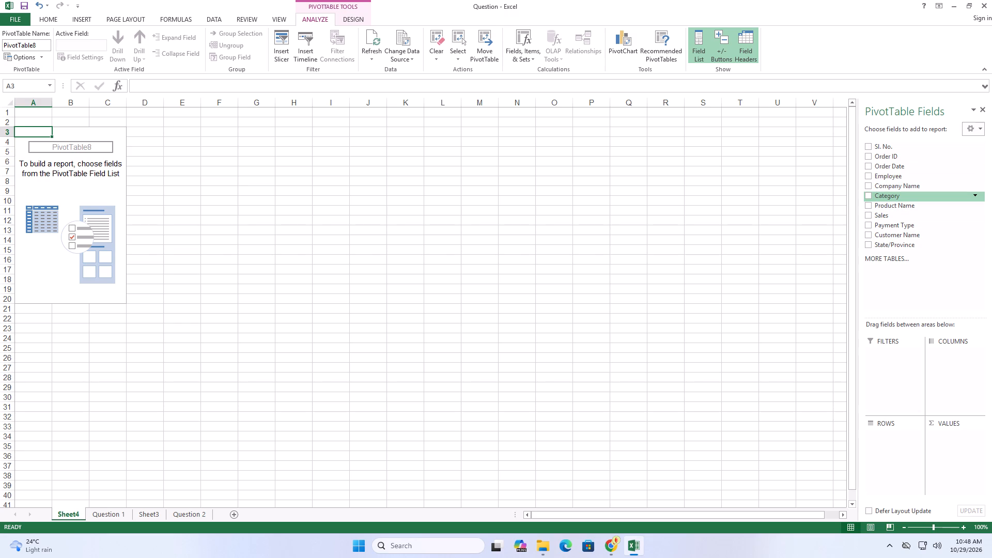
# Build the new pivot table with Customer Name as rows and Sum of Sales as values.
pyautogui.moveTo(896, 238); pyautogui.dragTo(896, 273)
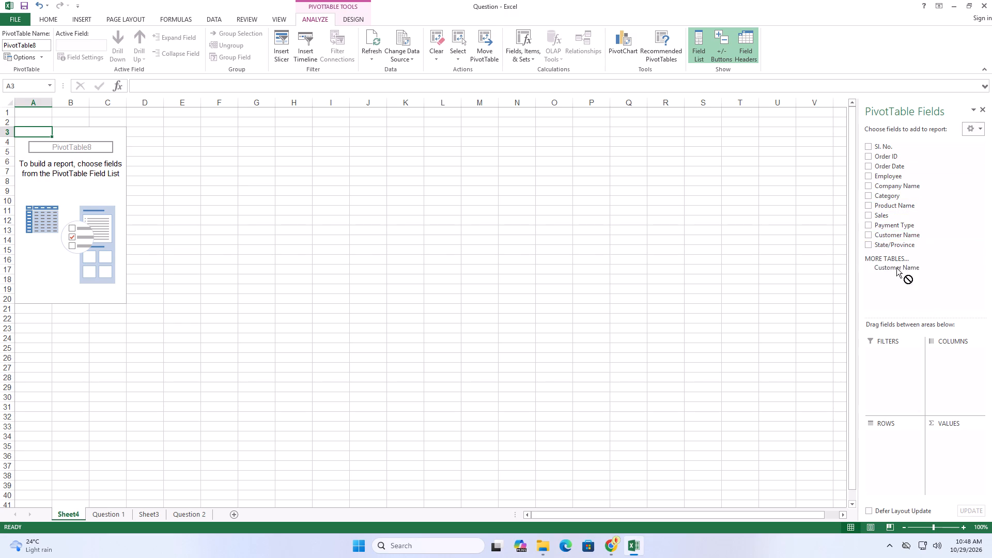
pyautogui.moveTo(896, 273); pyautogui.dragTo(896, 438)
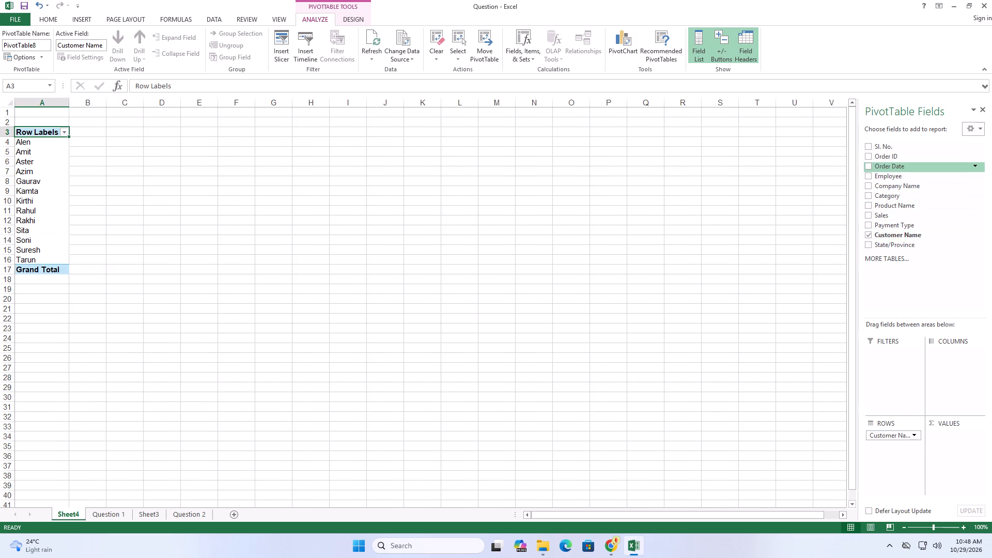
pyautogui.moveTo(898, 218); pyautogui.dragTo(963, 442)
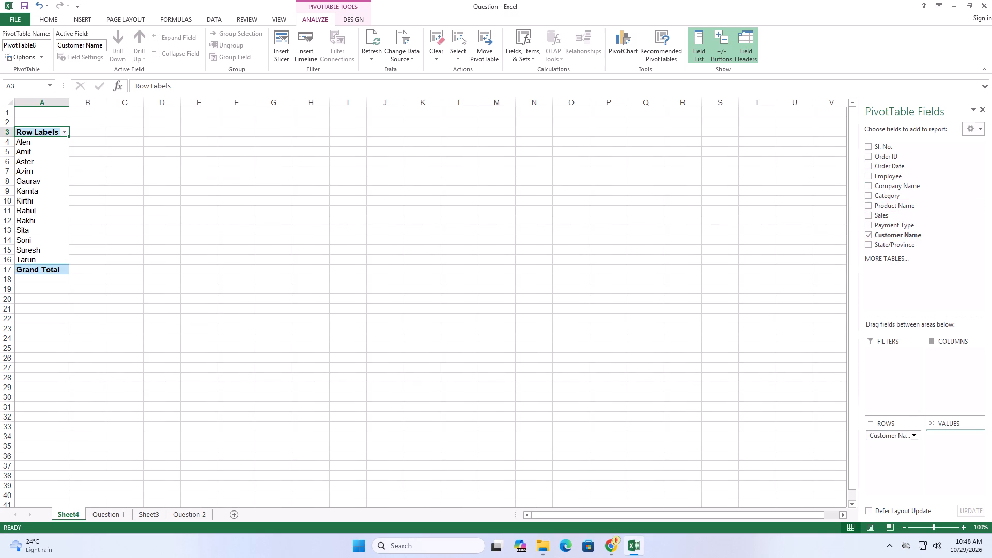
pyautogui.moveTo(963, 442); pyautogui.dragTo(964, 442)
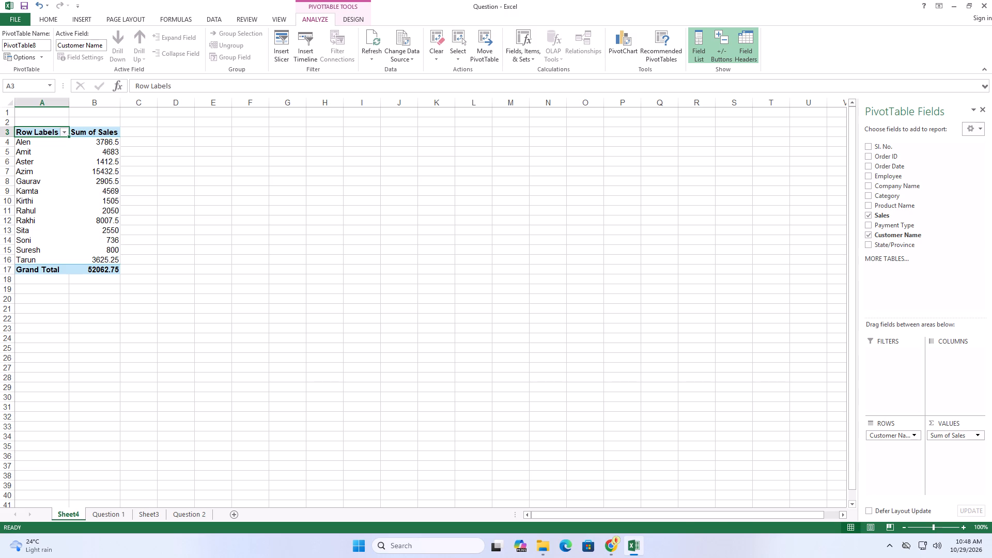
# Copy the customer sales pivot table from Sheet4 and paste it into Sheet3 starting at cell D7.
pyautogui.moveTo(27, 129); pyautogui.dragTo(118, 274)
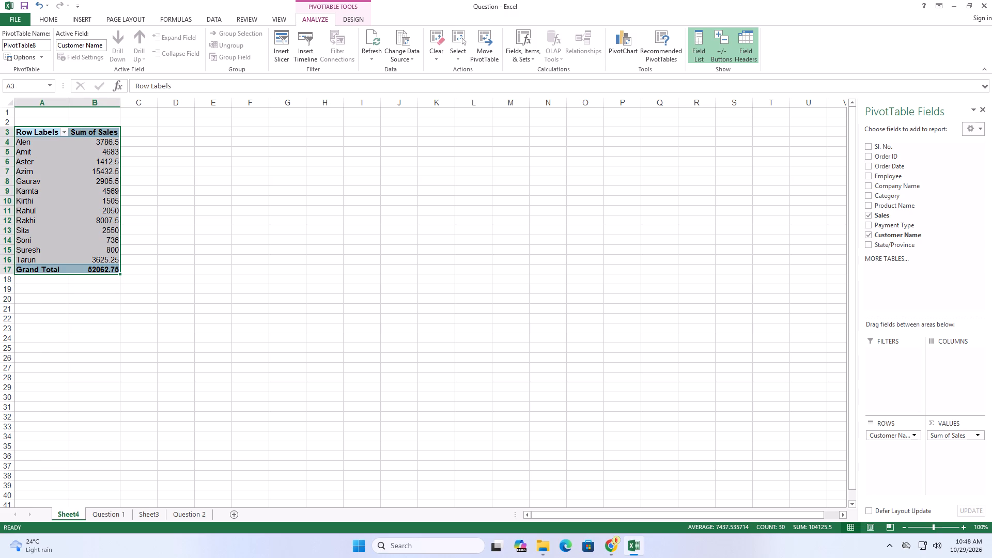
pyautogui.rightClick(91, 196)
pyautogui.click(111, 199)
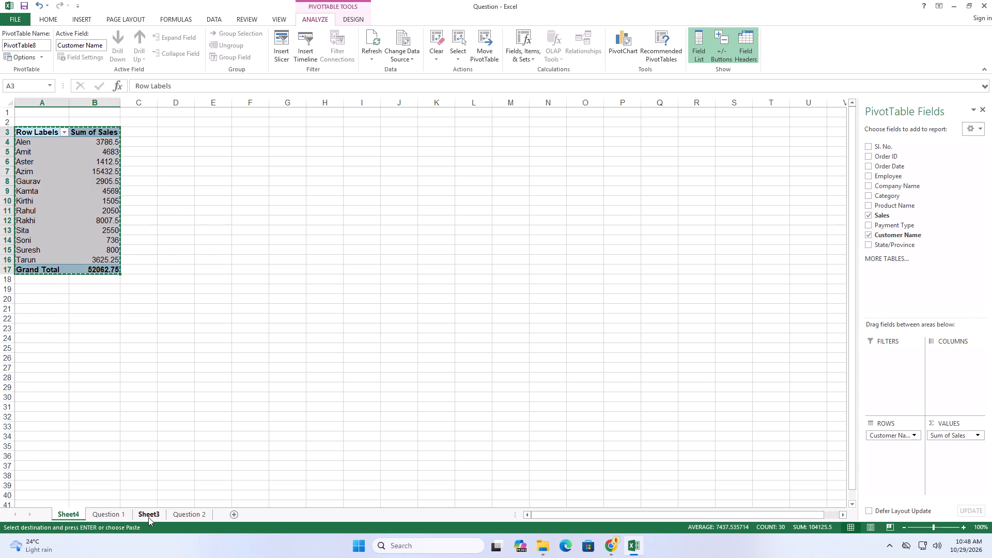
pyautogui.moveTo(68, 512); pyautogui.dragTo(117, 520)
pyautogui.moveTo(117, 520); pyautogui.dragTo(122, 519)
pyautogui.click(143, 514)
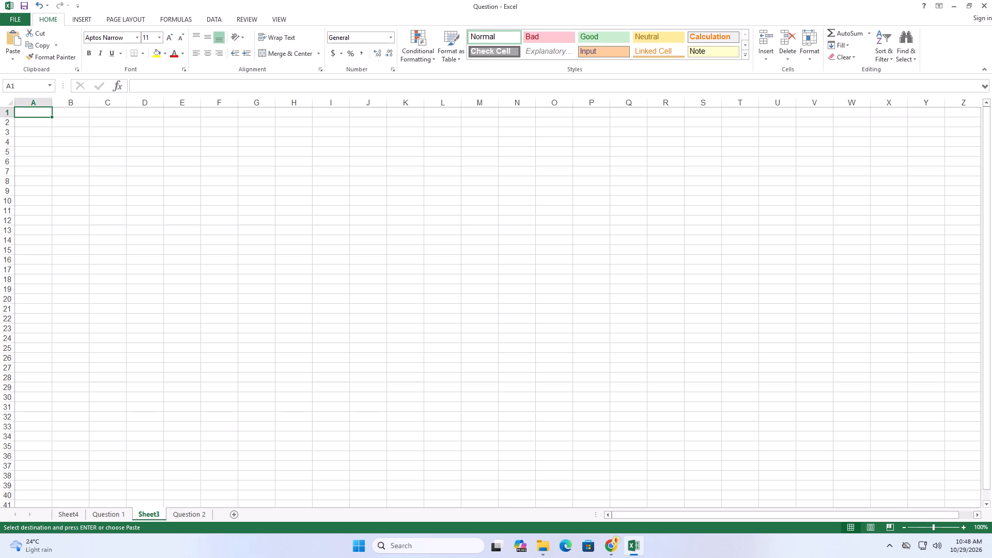
pyautogui.click(149, 167)
pyautogui.hotkey('ctrl', 'v')
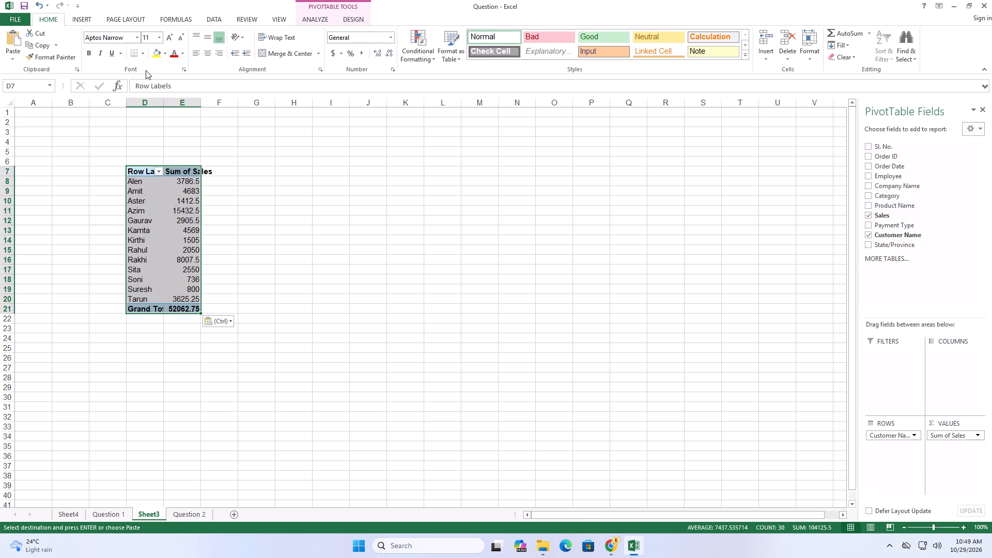
# Widen column E on Sheet3 so the Sum of Sales heading fits.
pyautogui.click(186, 104)
pyautogui.moveTo(198, 104); pyautogui.dragTo(247, 117)
pyautogui.click(319, 163)
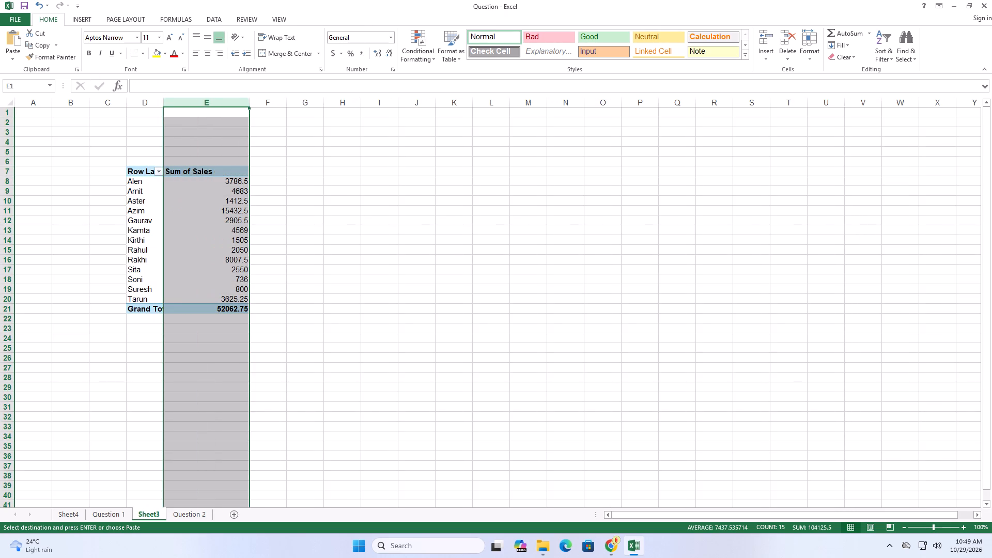
# Examine the source data and the sample Sales Dashboard on Question 1 for the pivot summaries it needs.
pyautogui.hotkey('alt', 'Tab')
pyautogui.hotkey('alt', 'Tab')
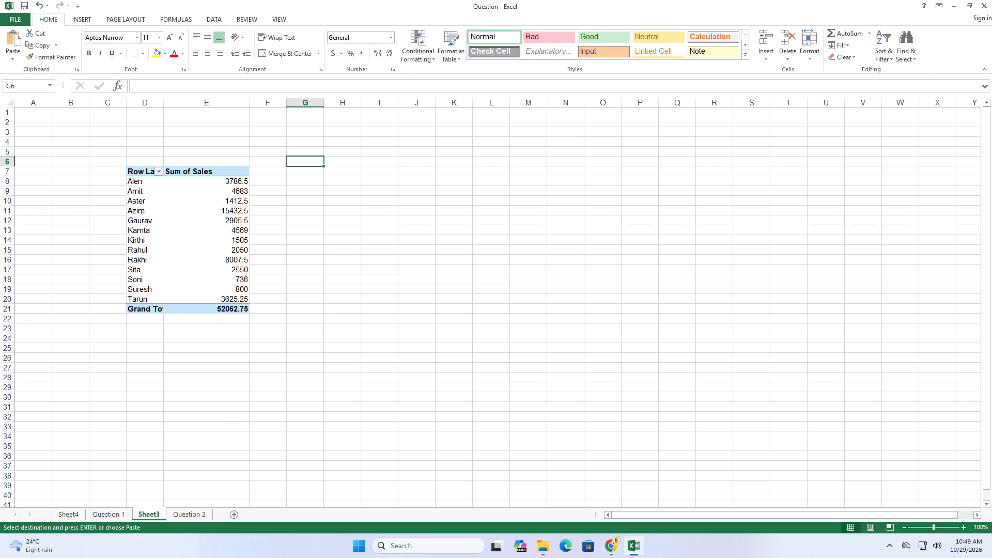
pyautogui.click(110, 520)
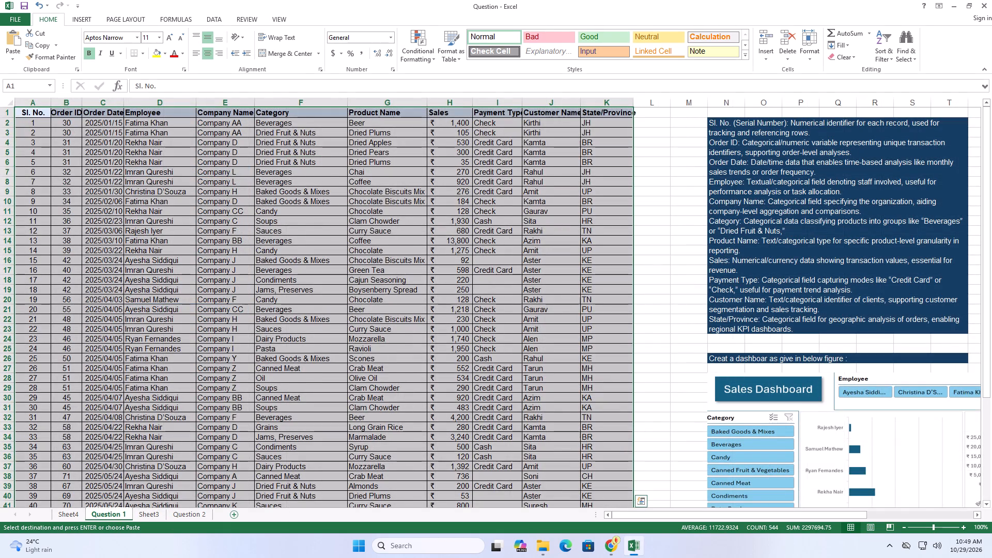
pyautogui.scroll(-5, 847, 389)
pyautogui.scroll(1, 881, 411)
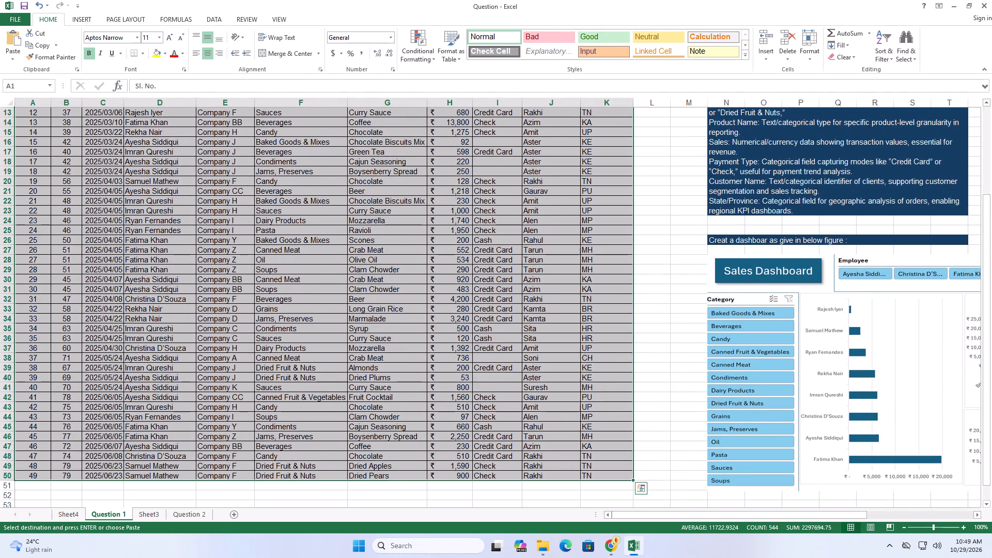
pyautogui.scroll(2, 372, 370)
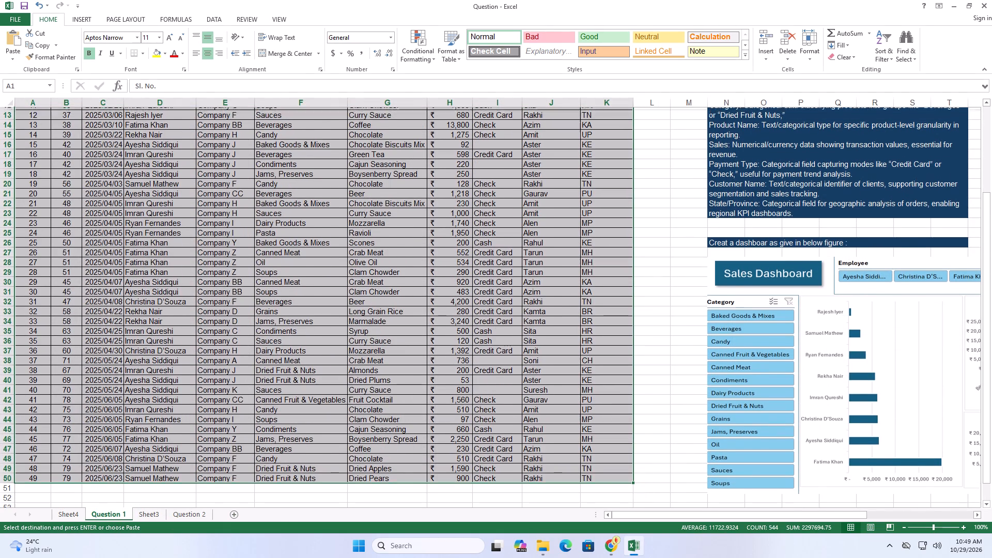
pyautogui.scroll(2, 345, 371)
pyautogui.hotkey('alt', 'Tab')
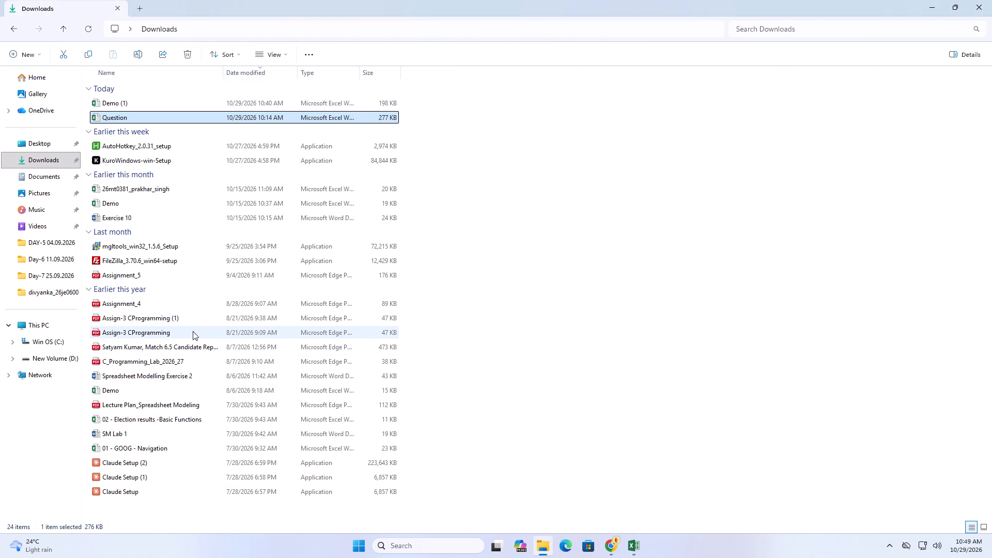
pyautogui.hotkey('alt', 'Tab')
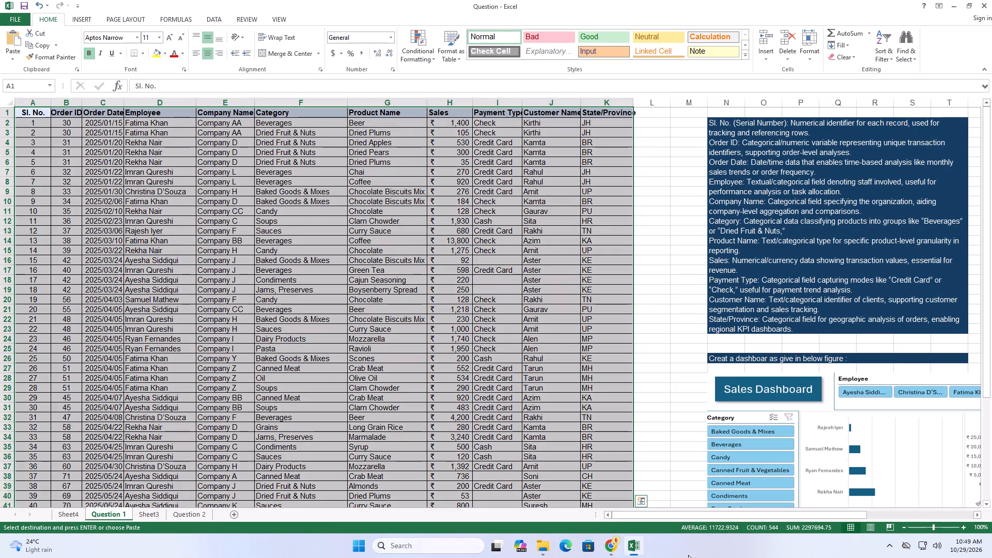
pyautogui.scroll(-3, 834, 445)
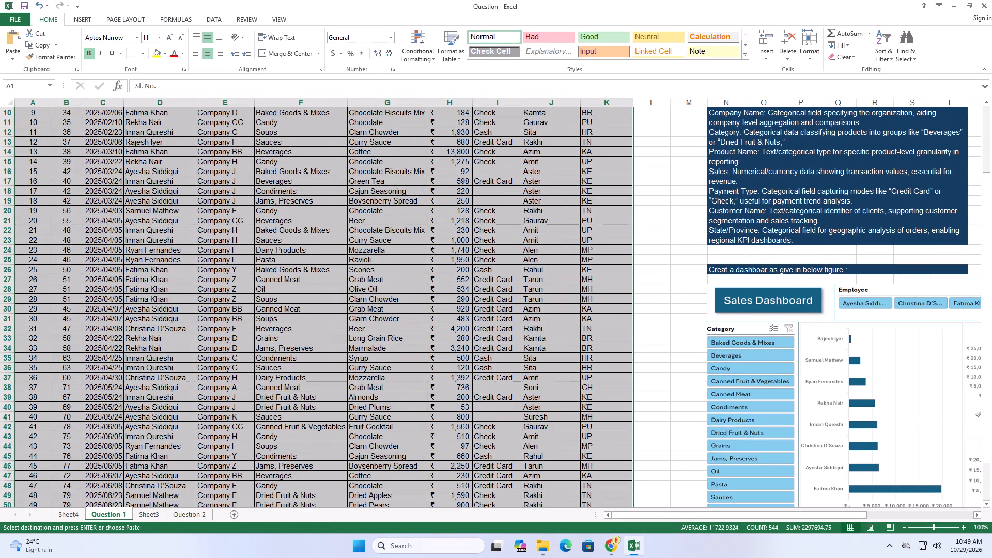
pyautogui.scroll(3, 428, 452)
pyautogui.scroll(2, 186, 408)
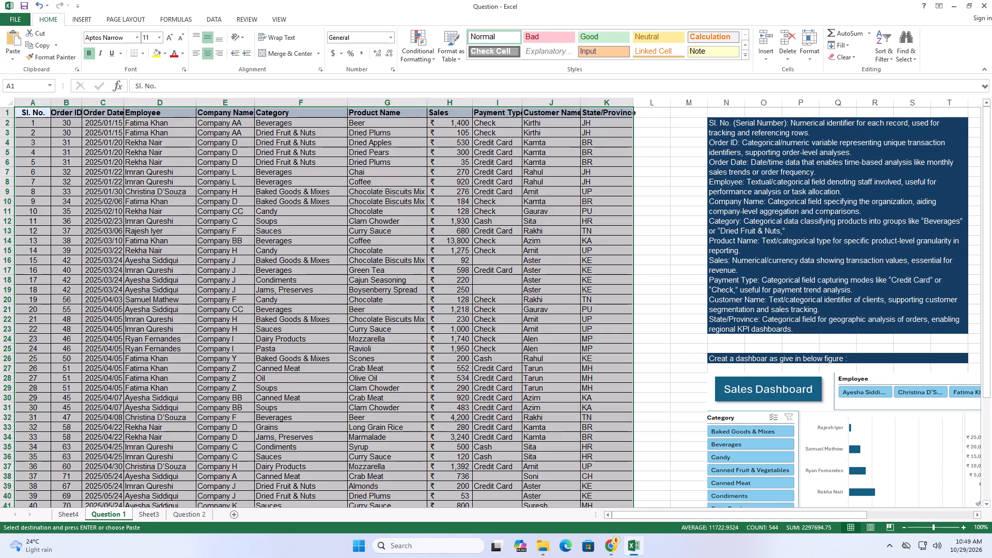
# Move the Sheet4 worksheet so it sits between Question 1 and Sheet3.
pyautogui.click(149, 520)
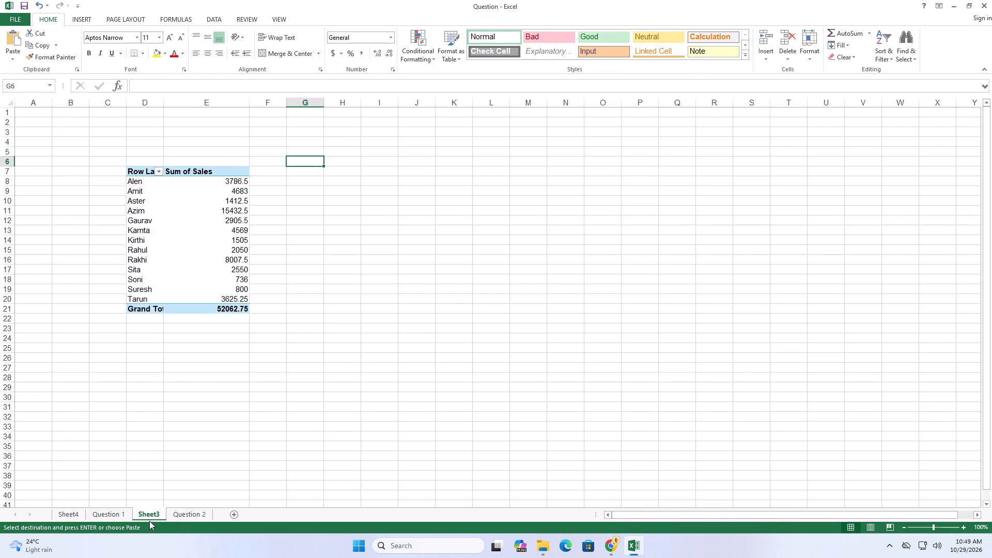
pyautogui.click(184, 519)
pyautogui.click(158, 519)
pyautogui.moveTo(64, 518); pyautogui.dragTo(163, 518)
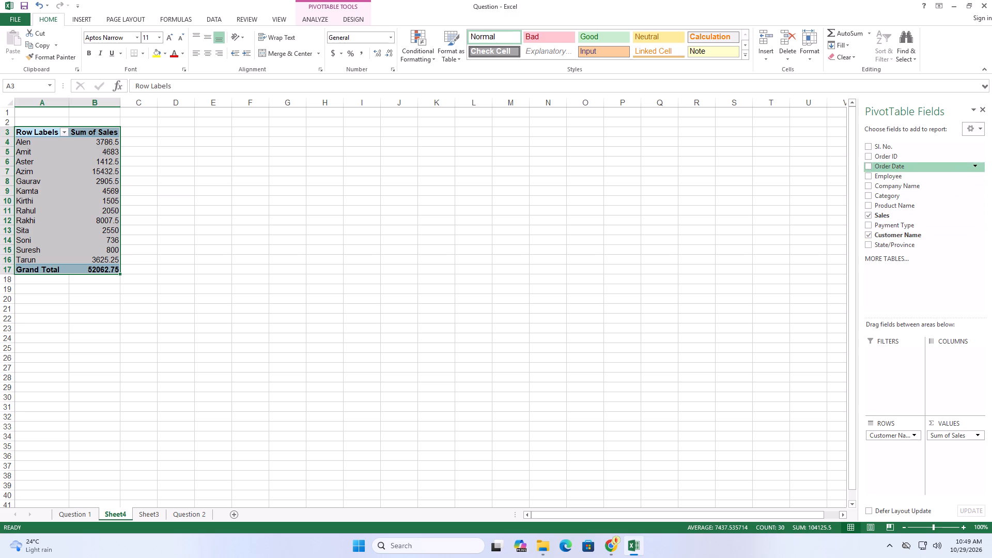
# Replace Customer Name with Employee as the row field of Sheet4's pivot table, keeping Sum of Sales.
pyautogui.moveTo(890, 177); pyautogui.dragTo(903, 468)
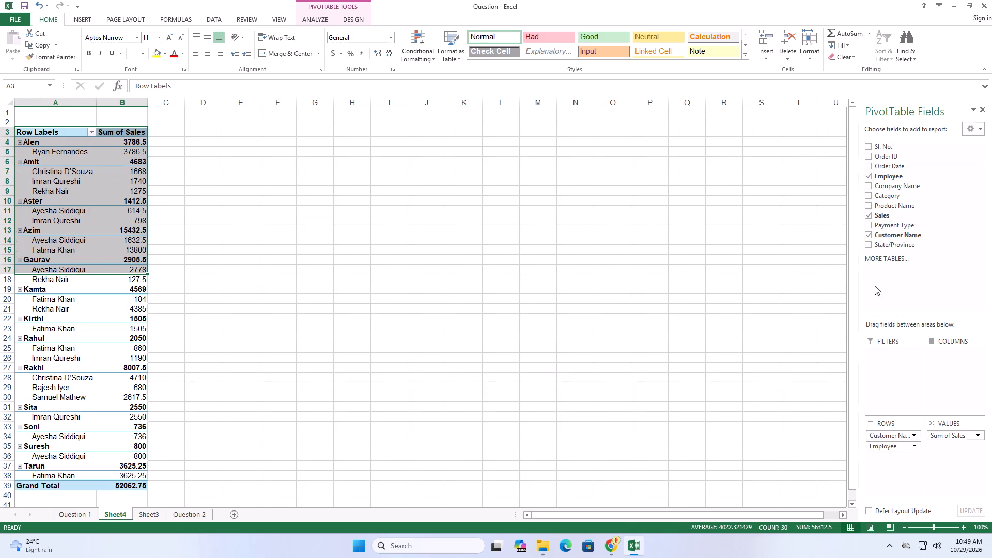
pyautogui.click(867, 236)
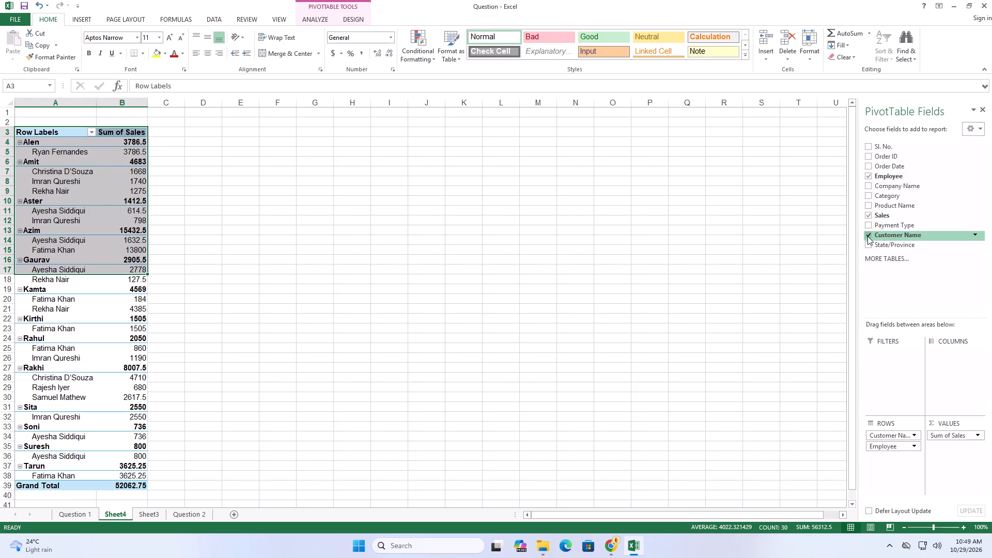
pyautogui.click(183, 191)
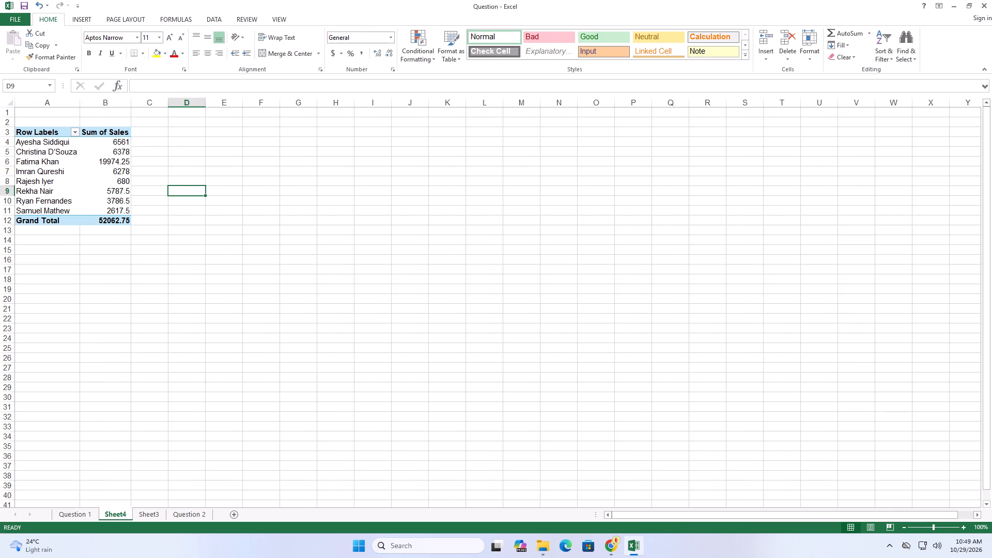
# Copy the Employee pivot table from Sheet4 and paste it on Sheet3 starting at cell G7.
pyautogui.moveTo(24, 133); pyautogui.dragTo(128, 222)
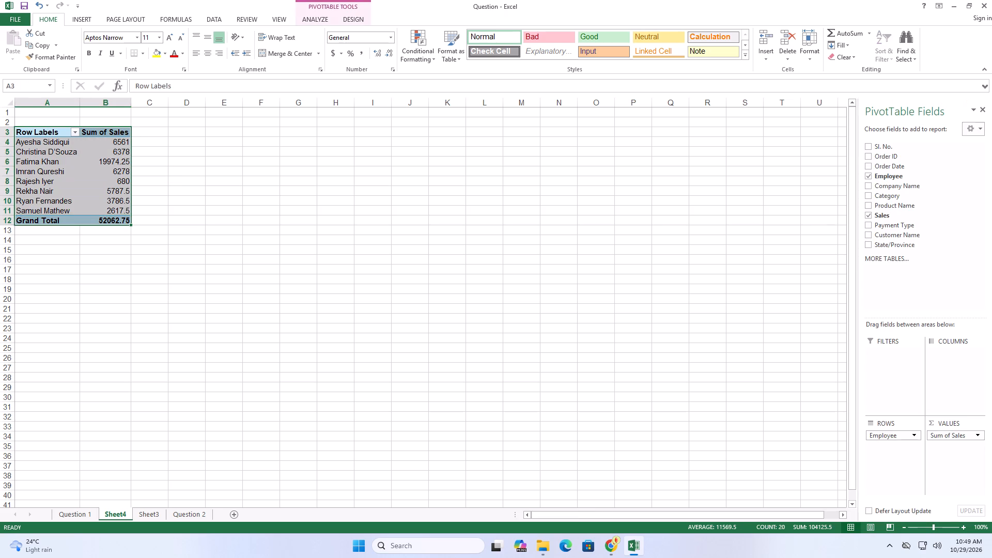
pyautogui.rightClick(50, 137)
pyautogui.click(69, 141)
pyautogui.click(149, 513)
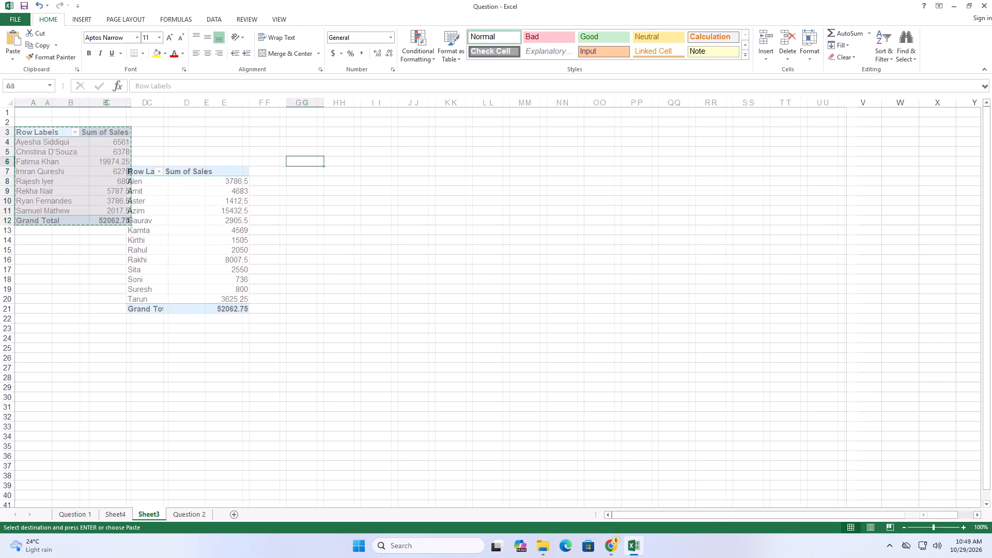
pyautogui.click(309, 199)
pyautogui.click(316, 173)
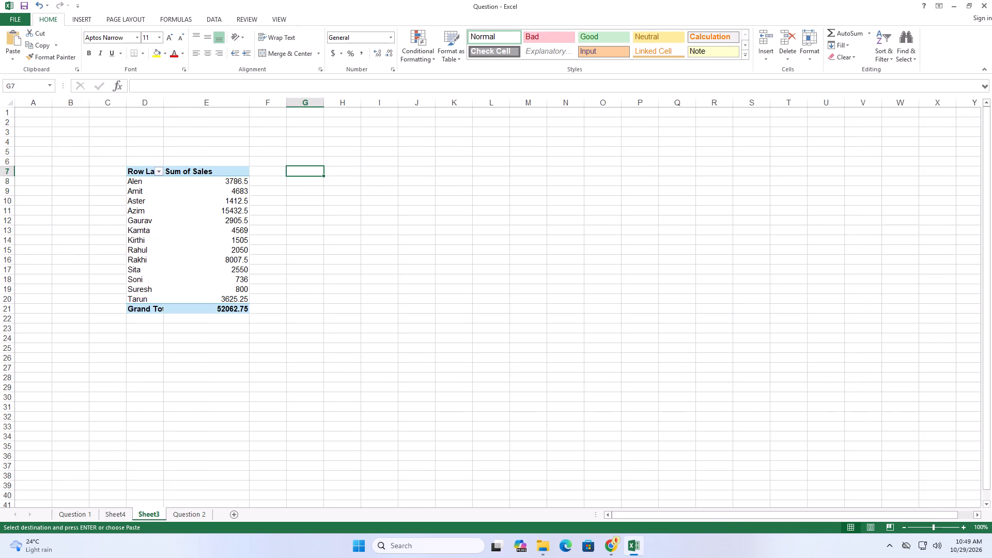
pyautogui.hotkey('ctrl', 'v')
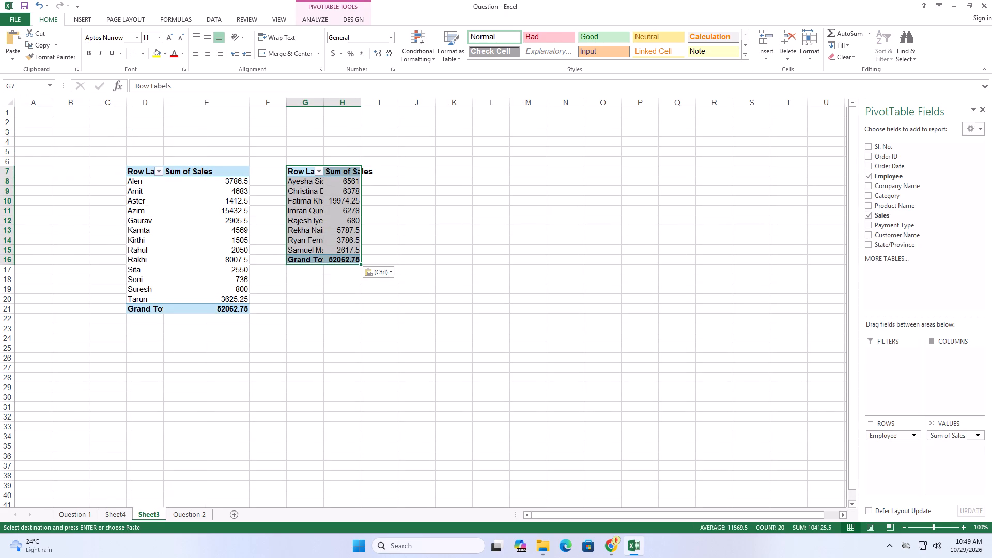
# Widen column H on Sheet3 so the Employee pivot table's Sum of Sales heading fits.
pyautogui.click(346, 102)
pyautogui.moveTo(360, 103); pyautogui.dragTo(392, 114)
pyautogui.click(400, 176)
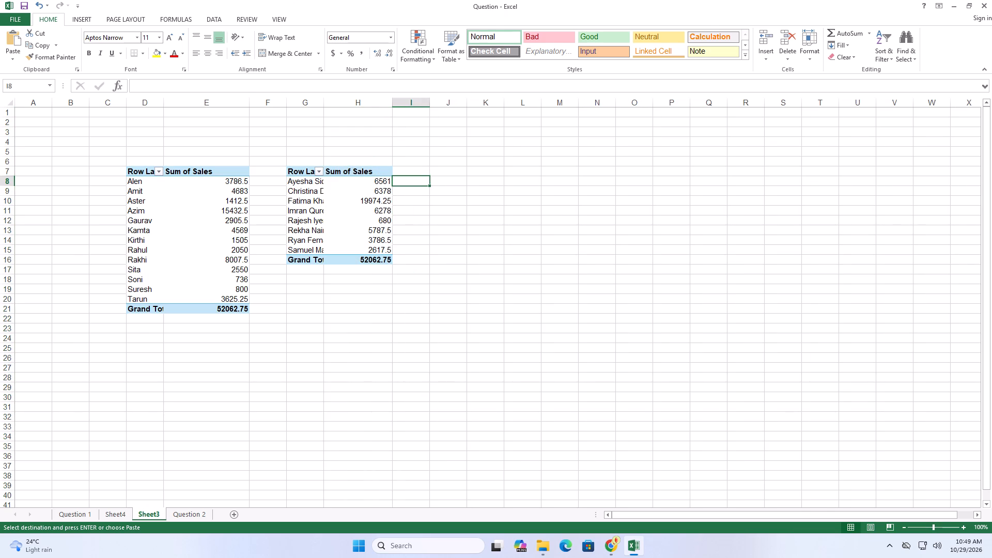
# Following the sample dashboard on Question 1, replace Employee with Category as the row field of Sheet4's pivot table.
pyautogui.click(118, 511)
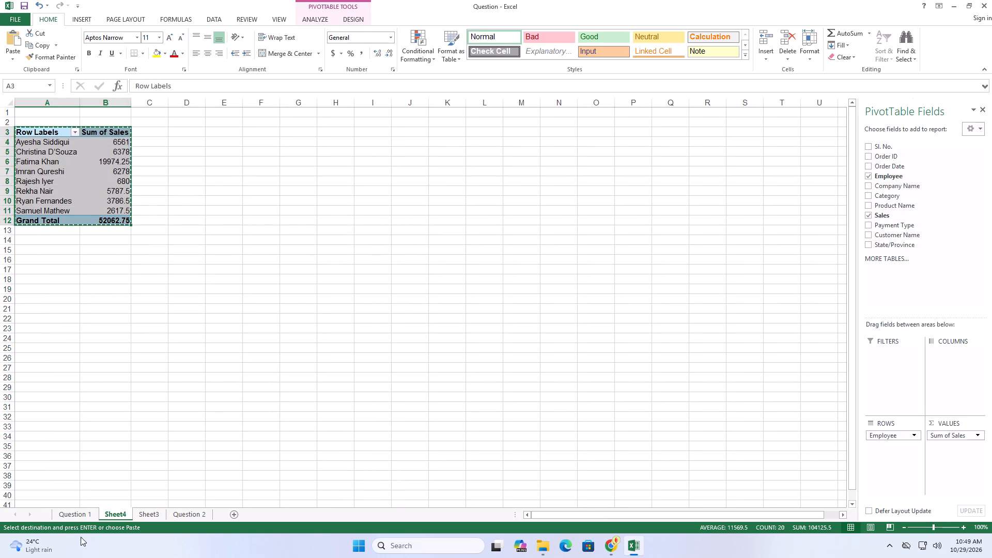
pyautogui.click(69, 519)
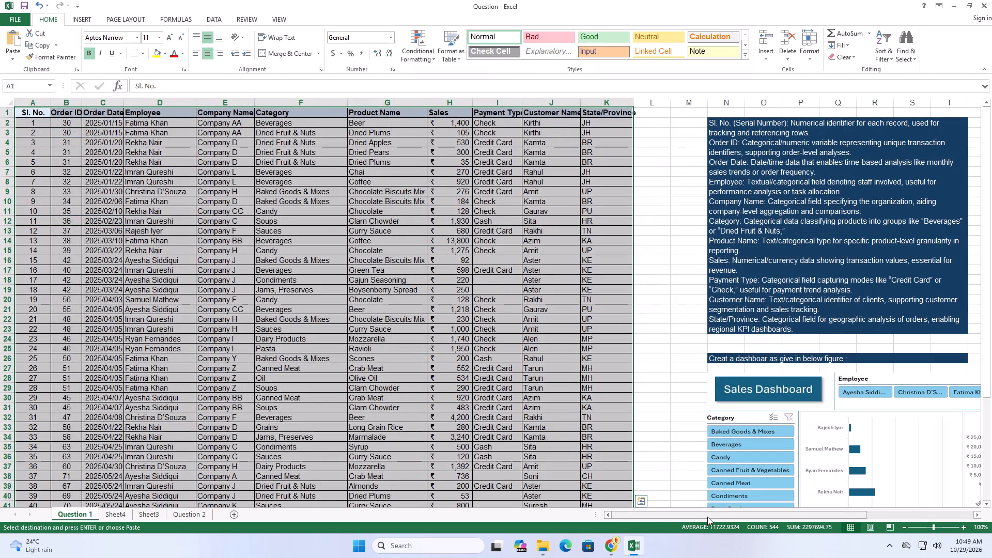
pyautogui.moveTo(708, 516); pyautogui.dragTo(761, 526)
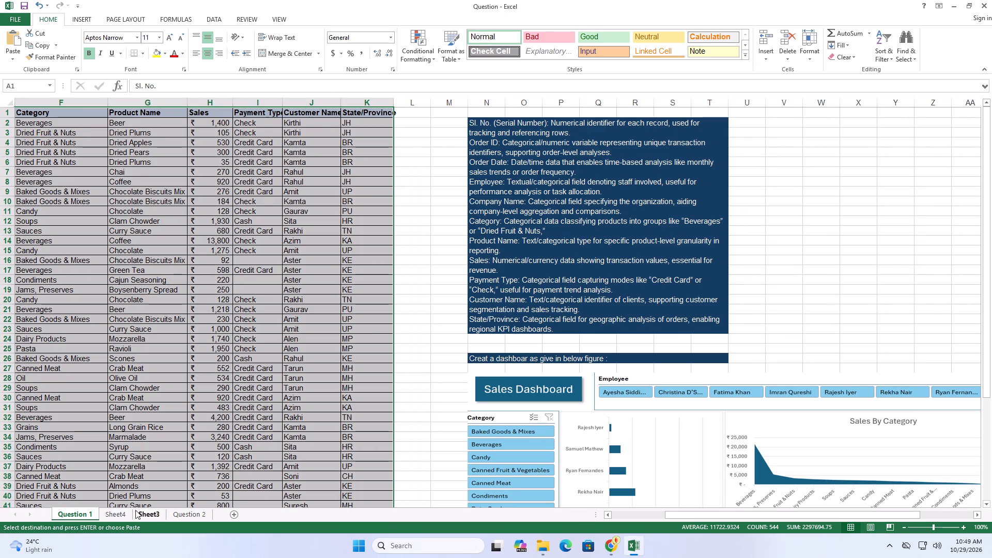
pyautogui.click(114, 516)
pyautogui.click(505, 350)
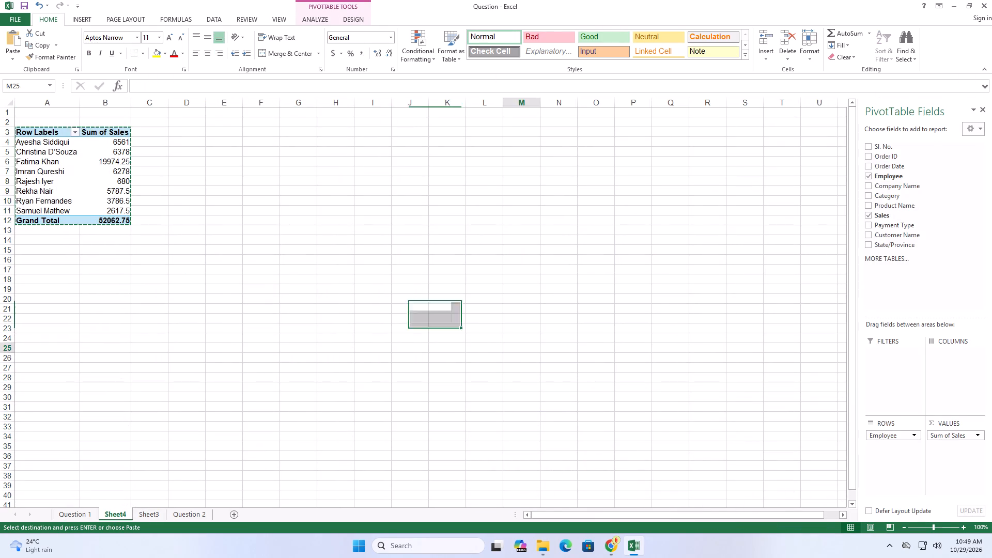
pyautogui.click(76, 177)
pyautogui.click(95, 165)
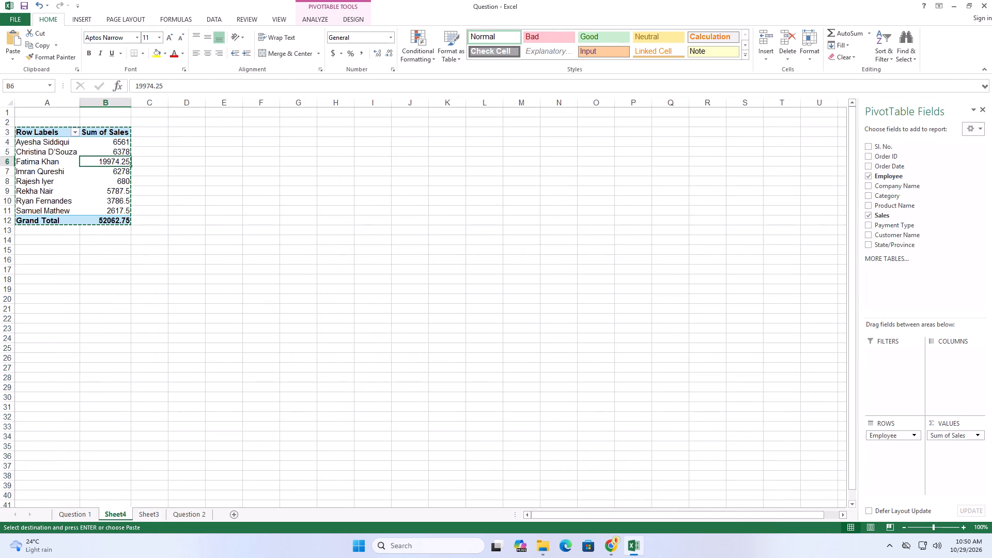
pyautogui.click(37, 139)
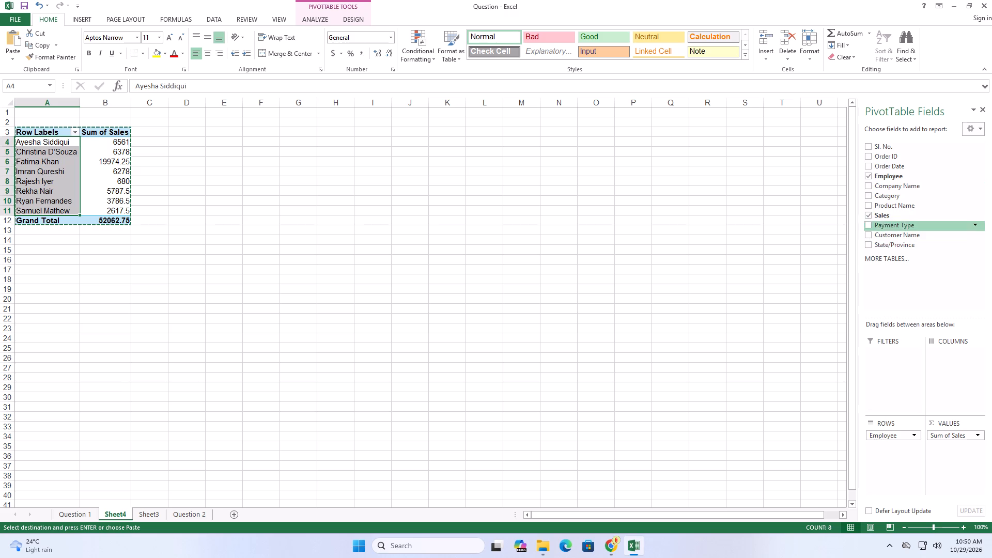
pyautogui.moveTo(894, 197); pyautogui.dragTo(888, 526)
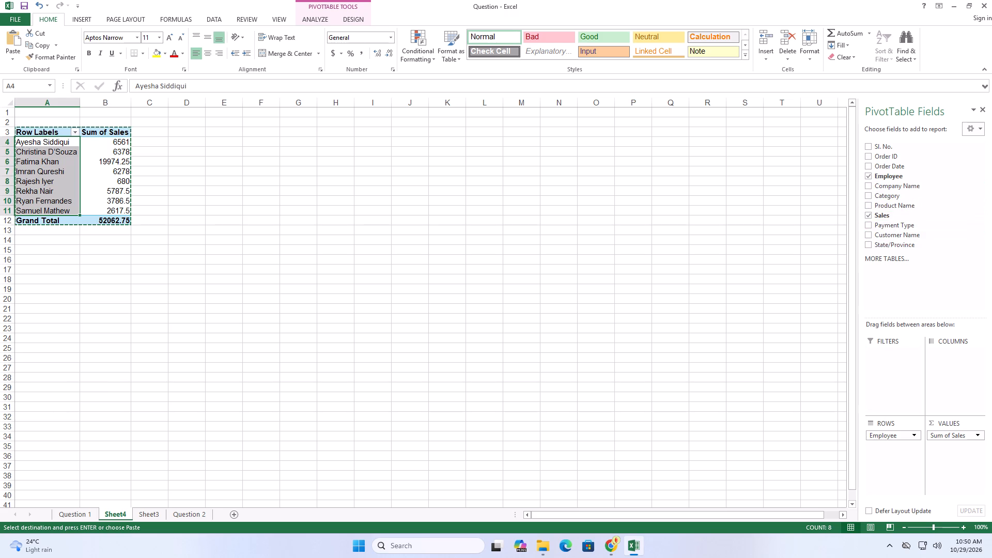
pyautogui.moveTo(888, 526); pyautogui.dragTo(897, 468)
pyautogui.moveTo(899, 436); pyautogui.dragTo(901, 301)
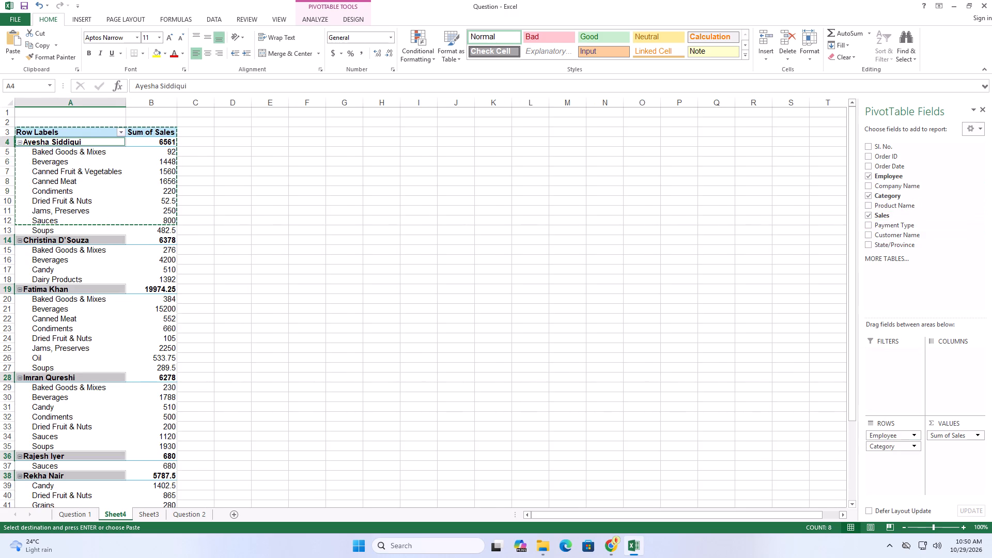
pyautogui.moveTo(901, 301); pyautogui.dragTo(892, 232)
pyautogui.click(132, 285)
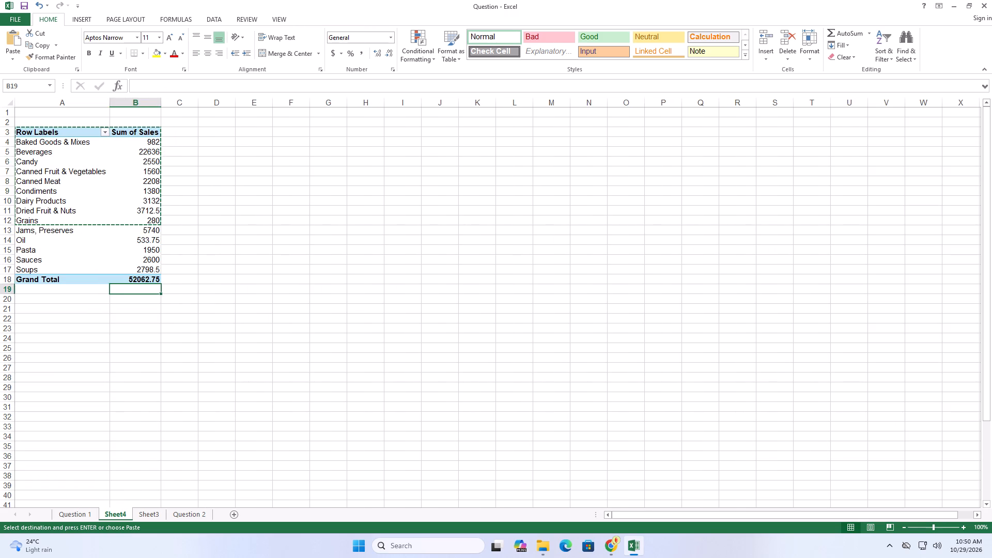
pyautogui.click(197, 331)
pyautogui.tripleClick(273, 234)
pyautogui.click(273, 234)
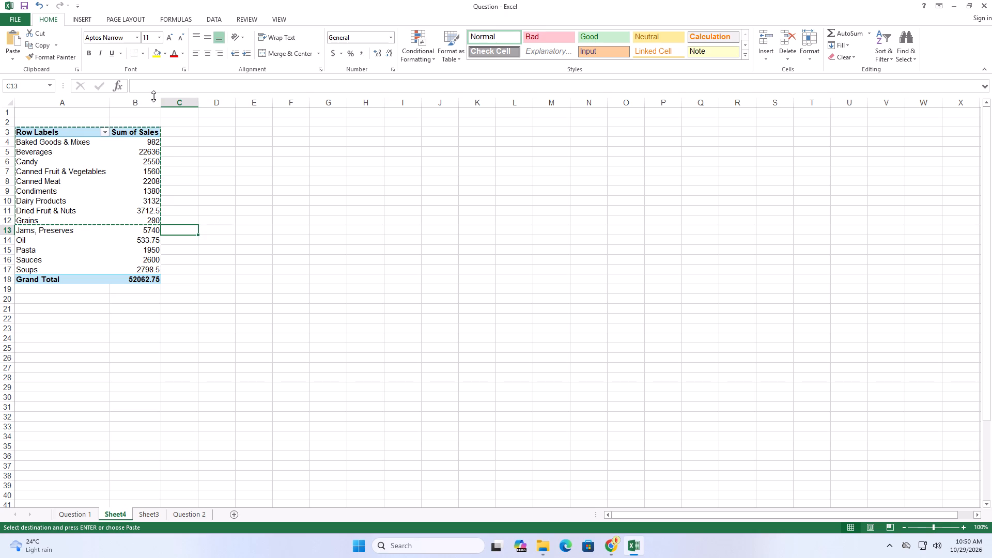
pyautogui.click(215, 229)
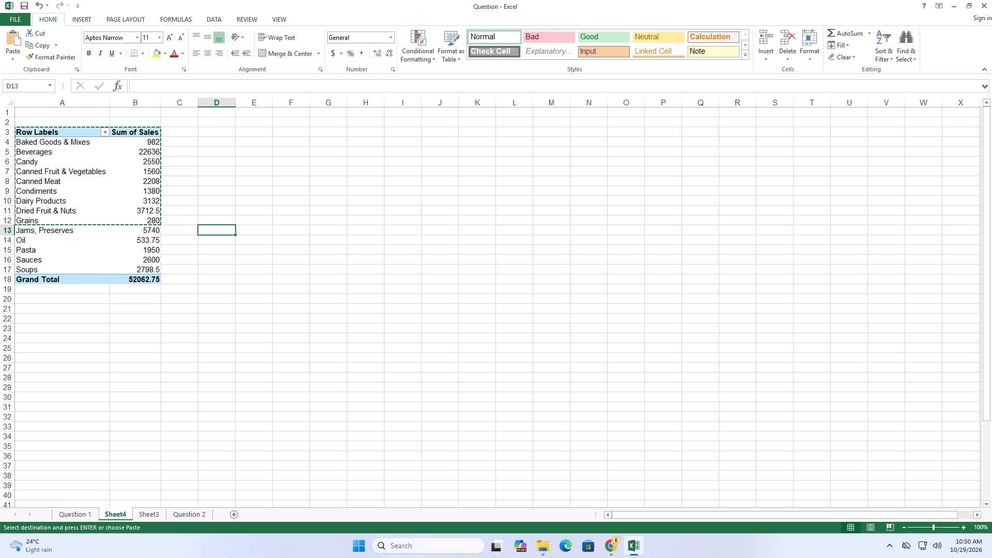
# Copy the Category pivot table from Sheet4 and paste it on Sheet3 starting at cell J7.
pyautogui.moveTo(24, 134); pyautogui.dragTo(148, 277)
pyautogui.rightClick(120, 198)
pyautogui.click(160, 210)
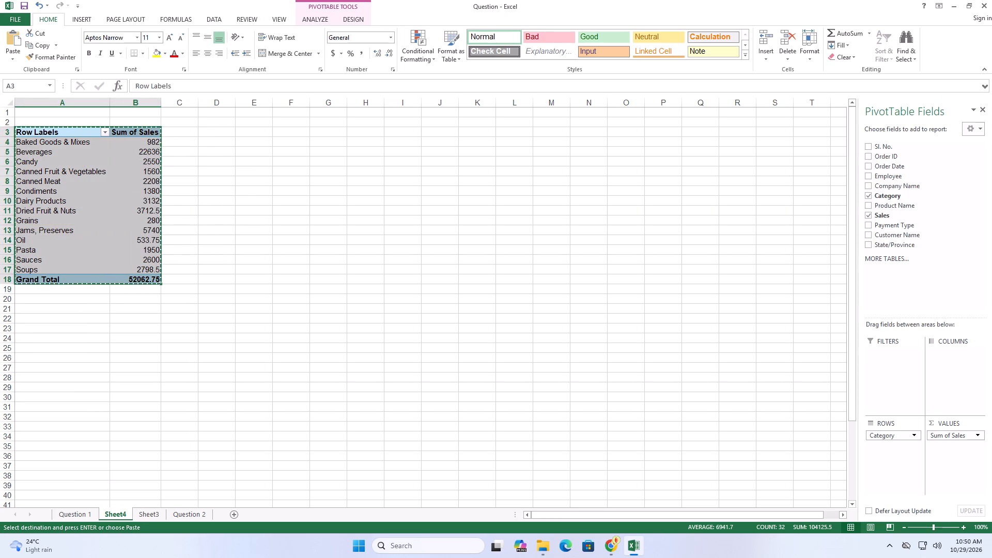
pyautogui.click(152, 513)
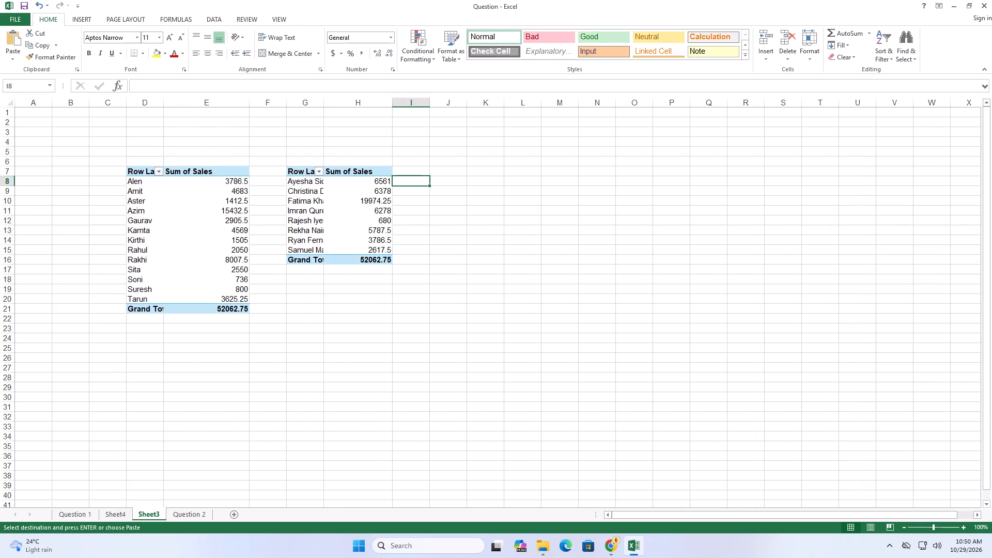
pyautogui.click(459, 169)
pyautogui.hotkey('ctrl', 'v')
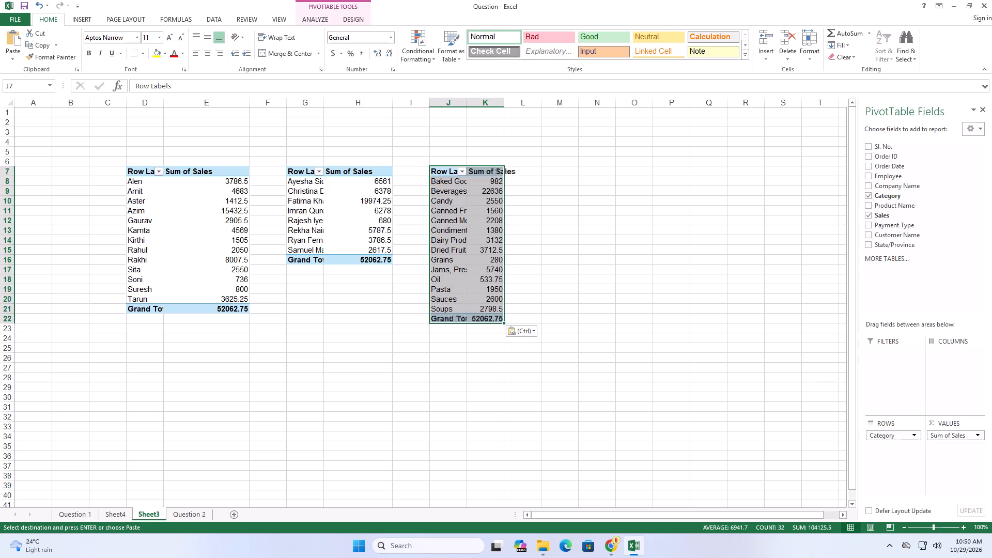
# Widen column K on Sheet3 so the Category pivot table's Sum of Sales heading fits.
pyautogui.click(568, 213)
pyautogui.click(485, 105)
pyautogui.moveTo(501, 106); pyautogui.dragTo(523, 112)
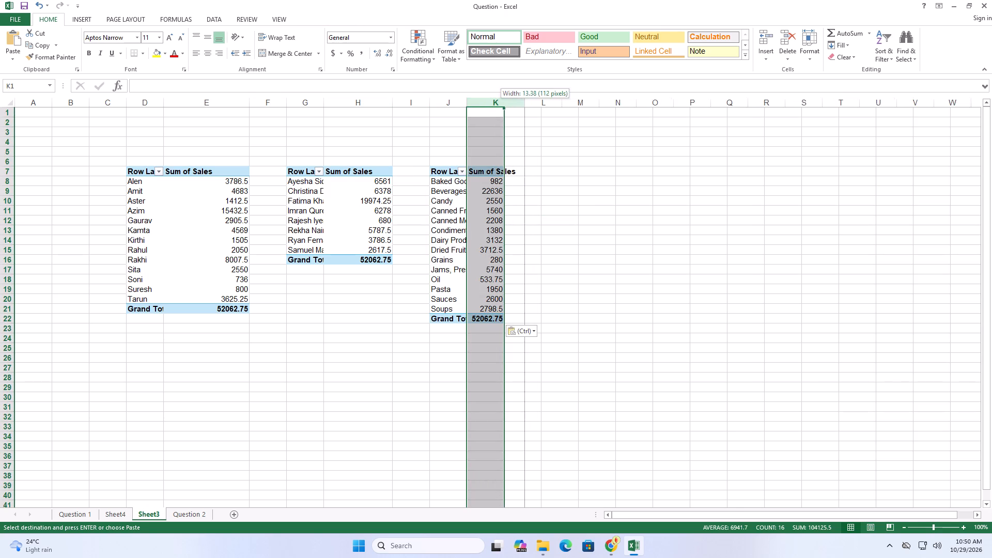
pyautogui.moveTo(523, 112); pyautogui.dragTo(528, 114)
pyautogui.click(565, 151)
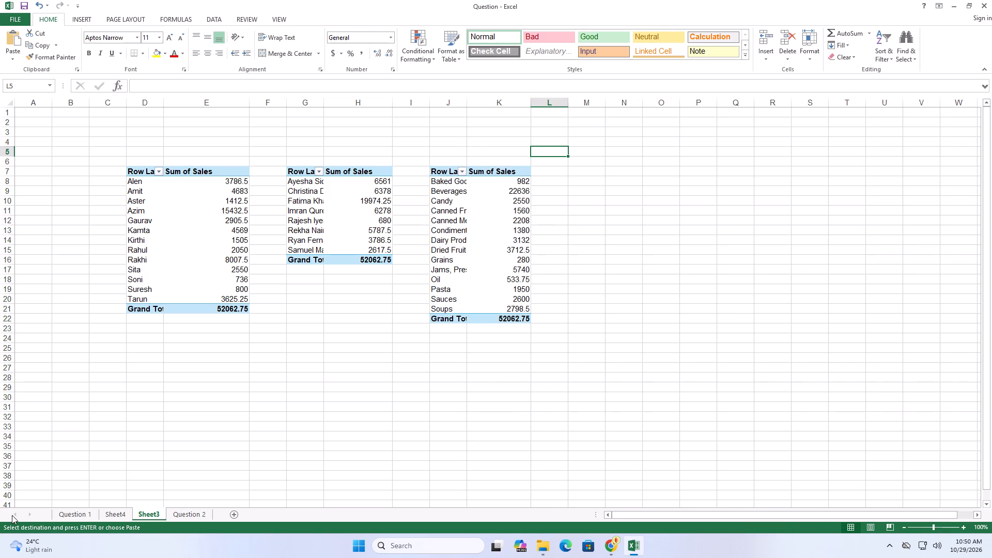
# Review the sample Sales Dashboard on Question 1 for its slicers and charts, and compare it with the pivot tables on Sheet3.
pyautogui.click(70, 517)
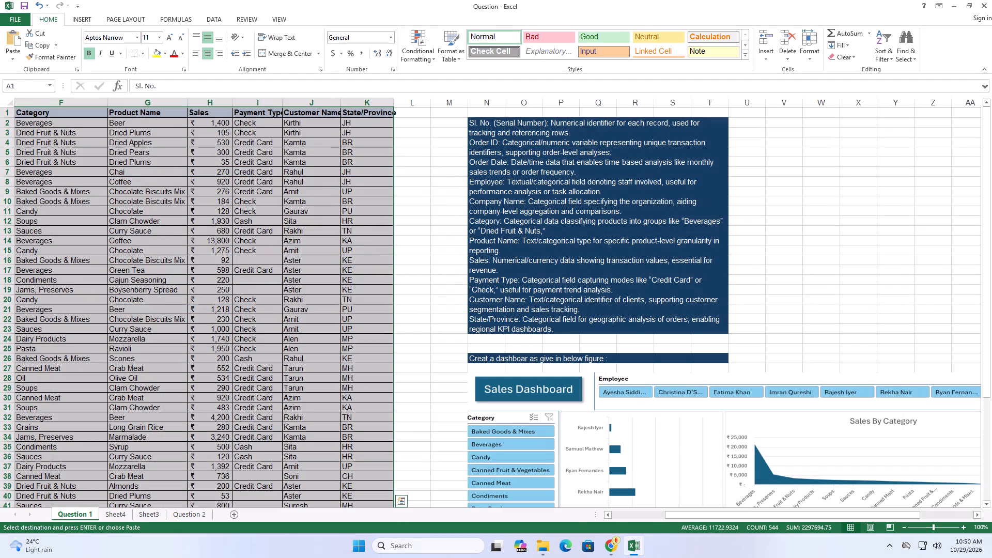
pyautogui.moveTo(692, 515); pyautogui.dragTo(692, 516)
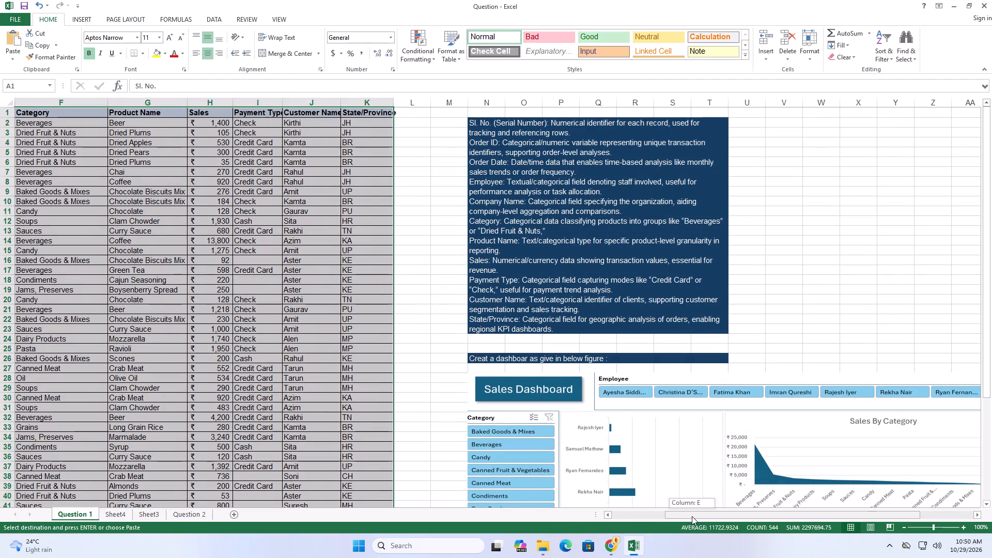
pyautogui.moveTo(692, 516); pyautogui.dragTo(740, 524)
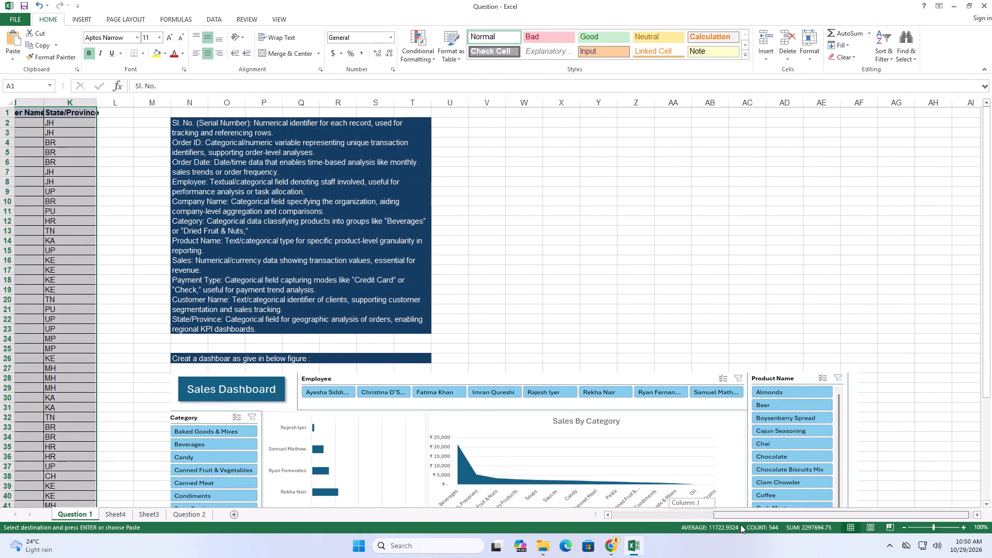
pyautogui.moveTo(740, 524); pyautogui.dragTo(732, 526)
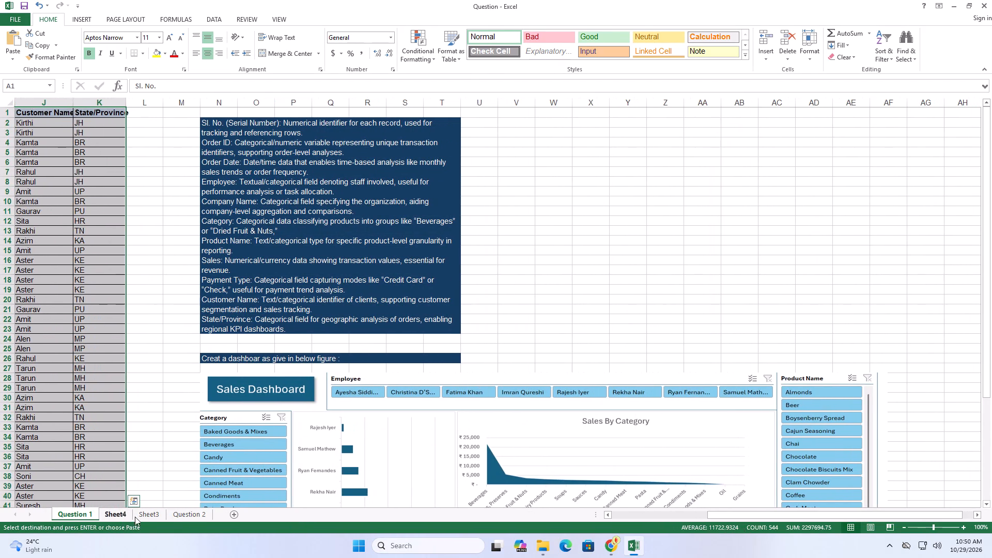
pyautogui.click(119, 513)
pyautogui.click(266, 326)
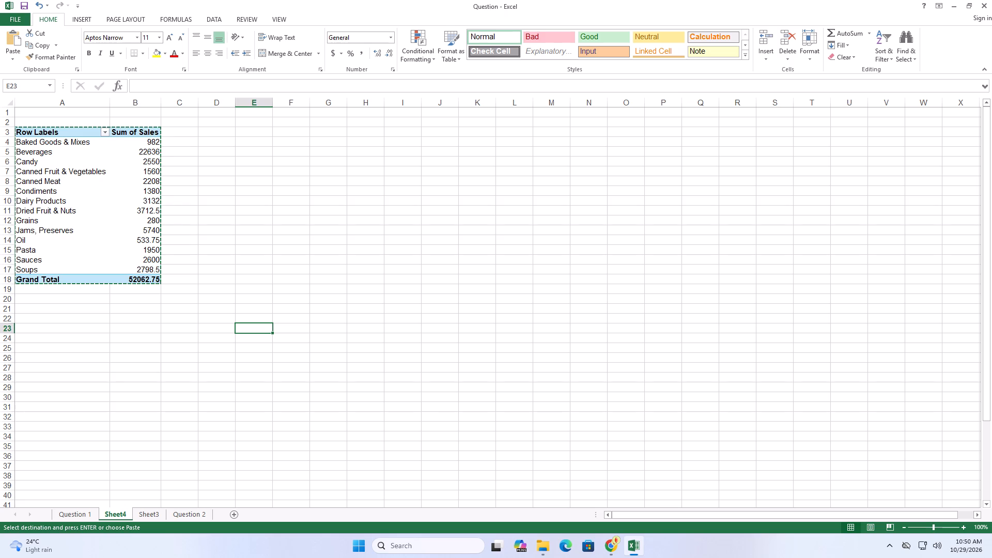
pyautogui.click(161, 520)
pyautogui.click(632, 214)
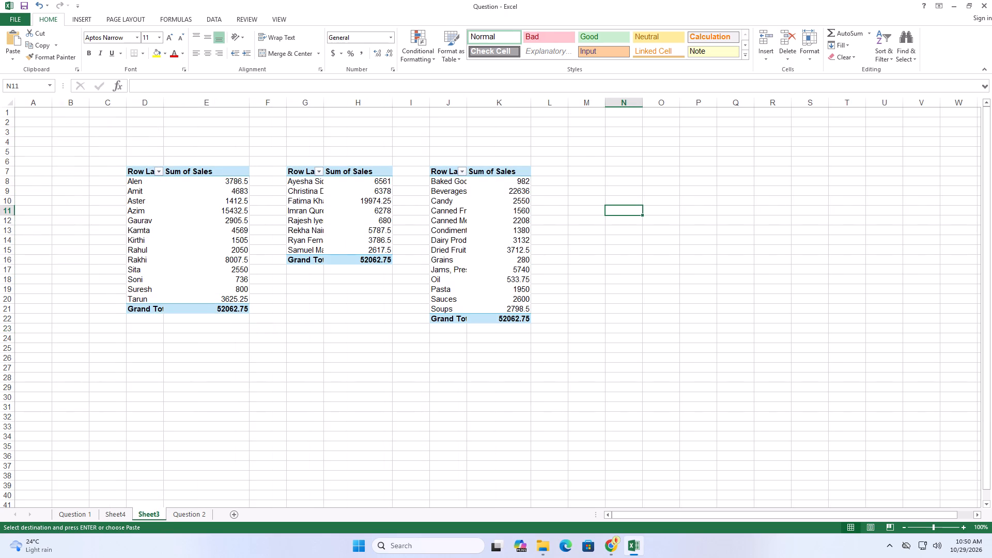
# Insert Employee, Category and Product Name slicers for the Customer Name pivot table on Sheet3.
pyautogui.click(212, 173)
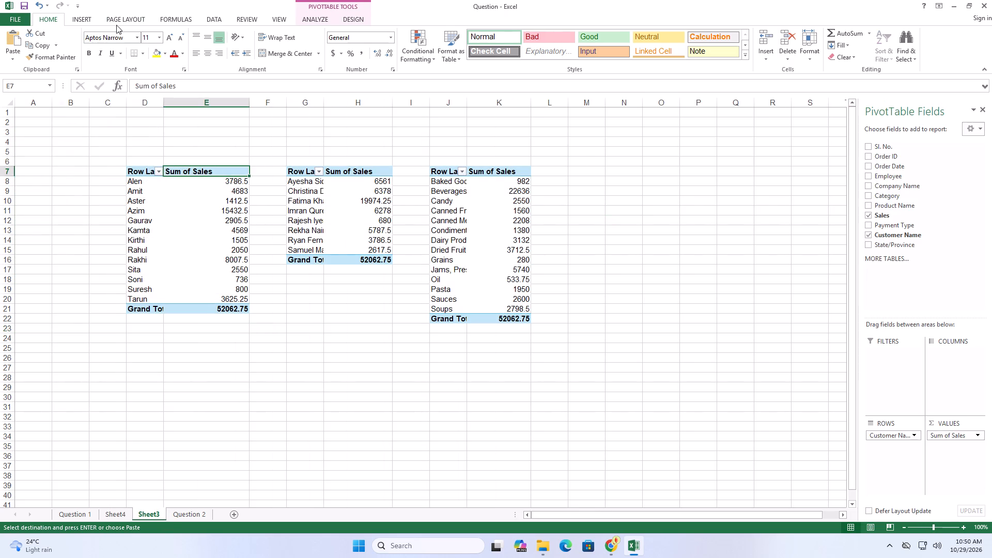
pyautogui.click(80, 21)
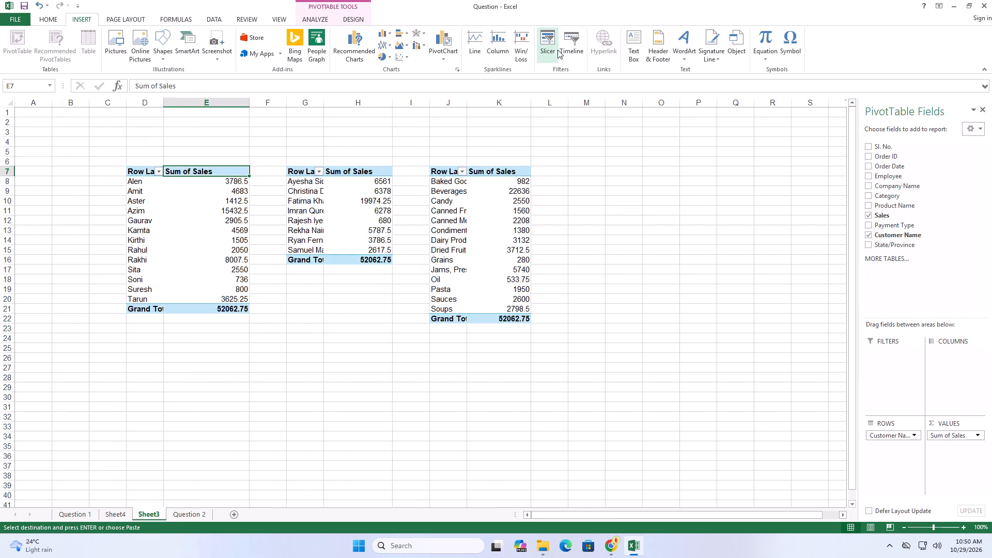
pyautogui.click(549, 49)
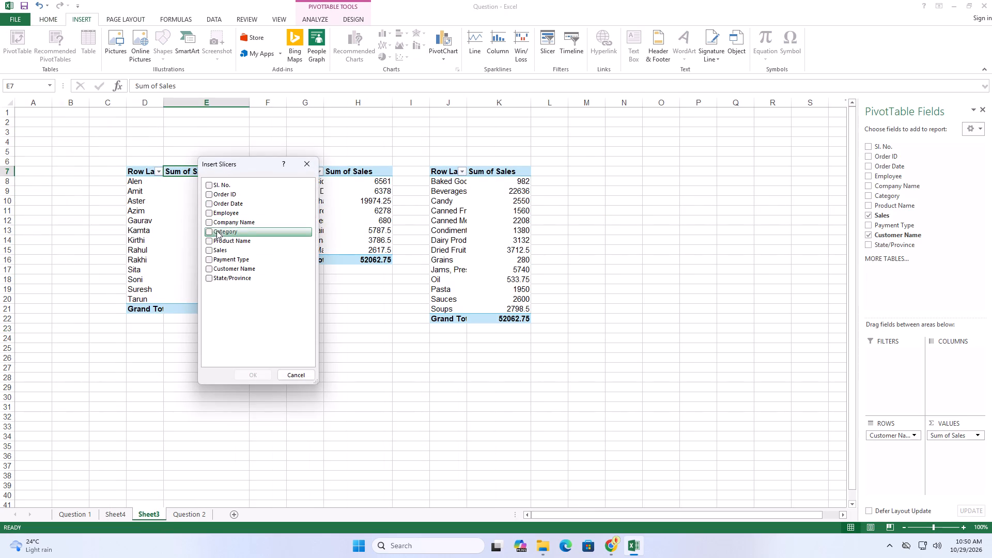
pyautogui.click(212, 213)
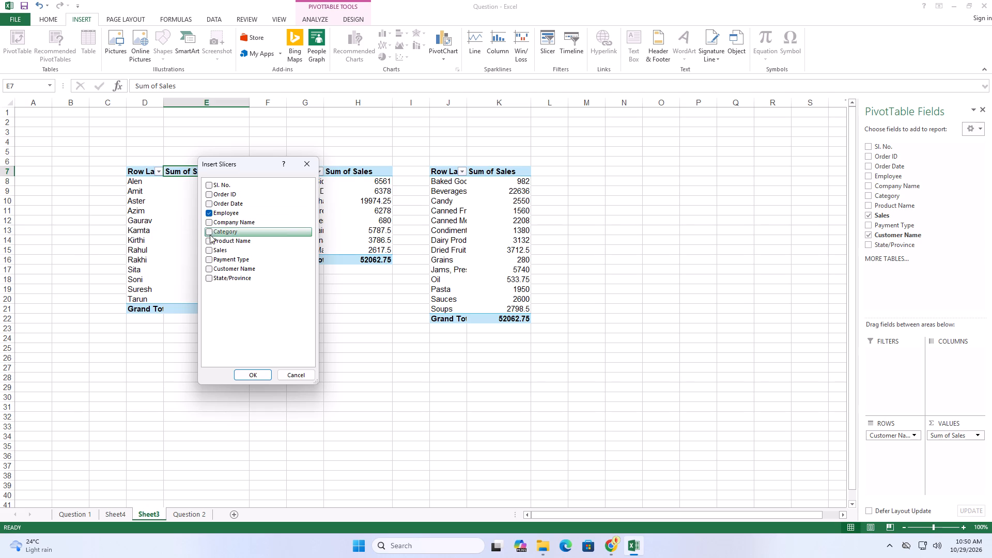
pyautogui.click(208, 240)
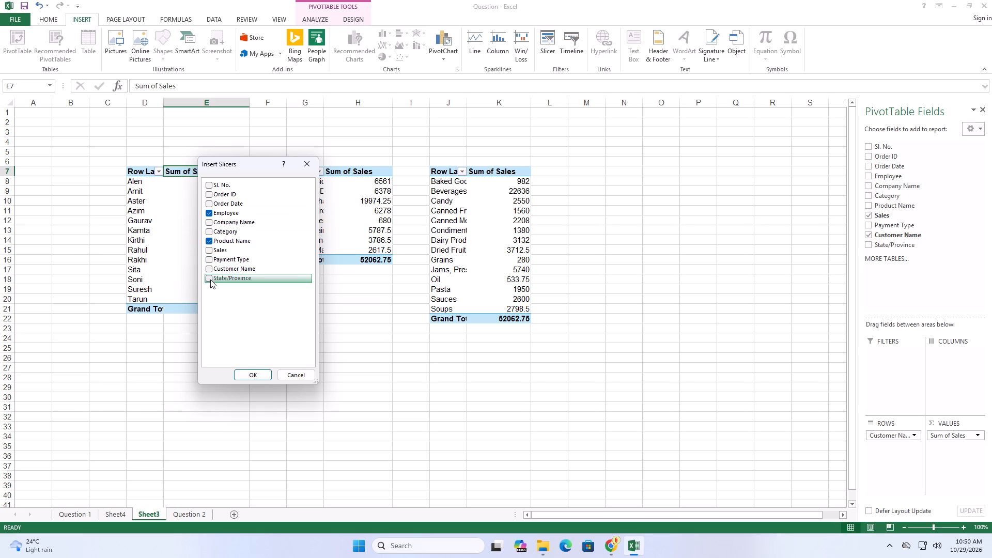
pyautogui.click(210, 232)
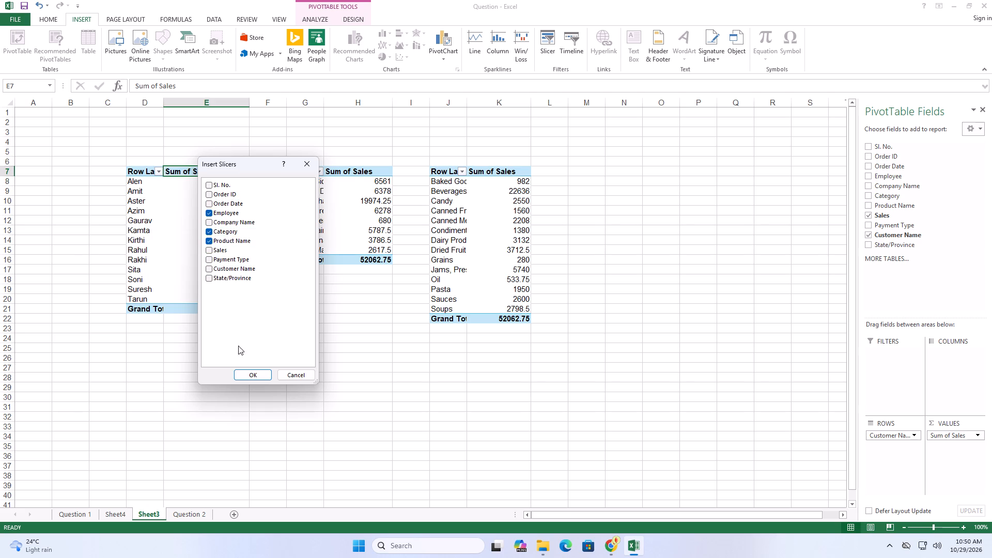
pyautogui.click(241, 373)
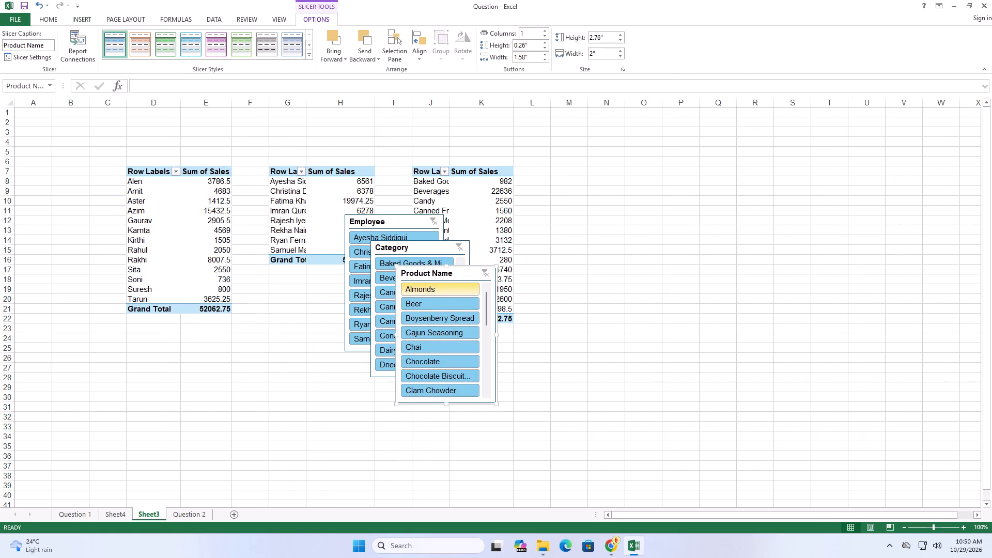
# Spread out the overlapping Employee, Category and Product Name slicers in the empty area beside the Category pivot table on Sheet3.
pyautogui.moveTo(460, 271); pyautogui.dragTo(646, 224)
pyautogui.moveTo(410, 251); pyautogui.dragTo(590, 220)
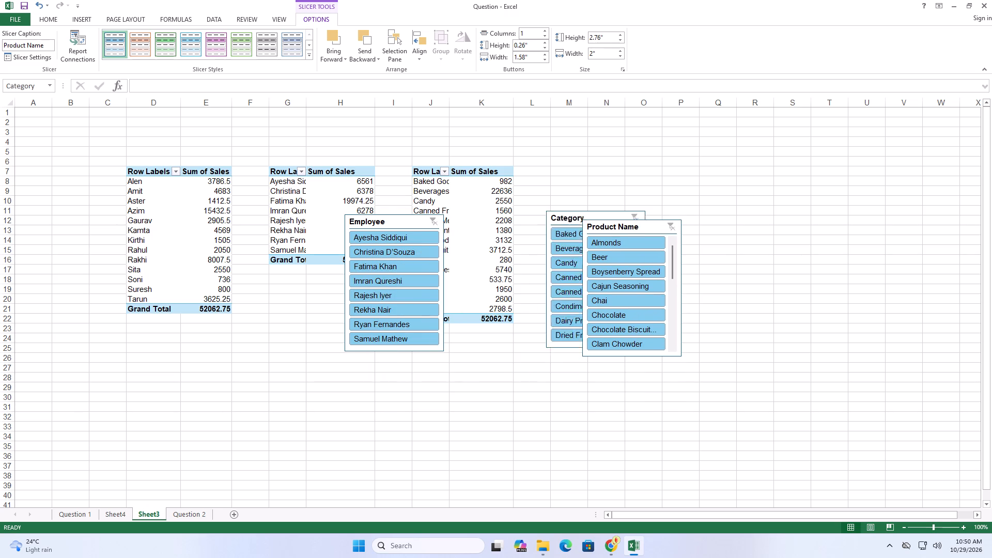
pyautogui.moveTo(590, 220); pyautogui.dragTo(729, 202)
pyautogui.moveTo(395, 225); pyautogui.dragTo(560, 176)
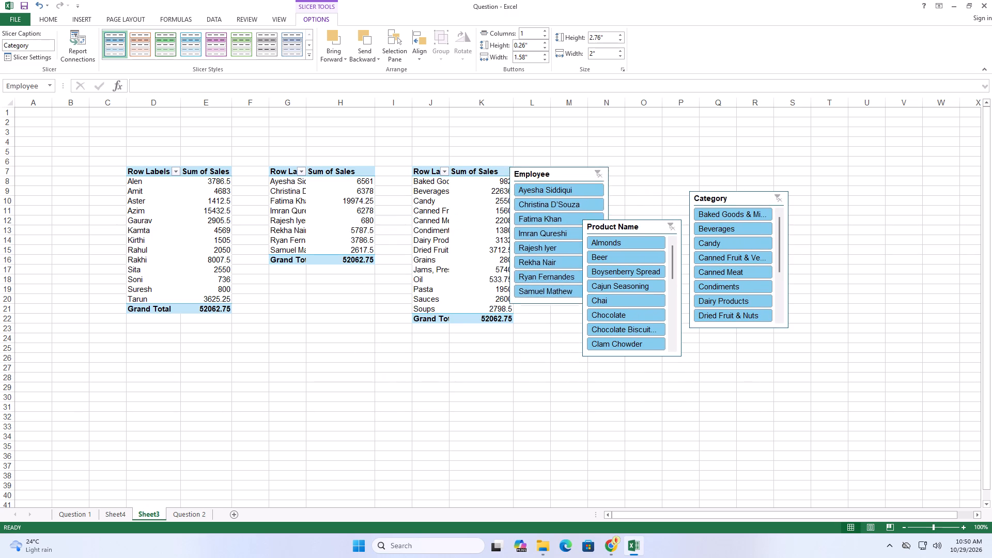
pyautogui.moveTo(560, 176); pyautogui.dragTo(580, 151)
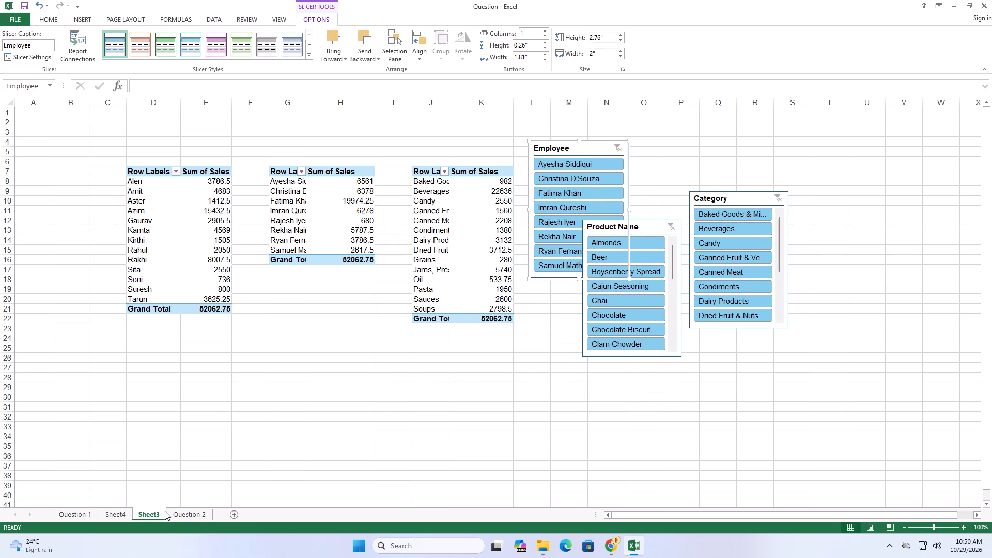
# Add a new worksheet after Sheet3 and hide its gridlines.
pyautogui.click(234, 513)
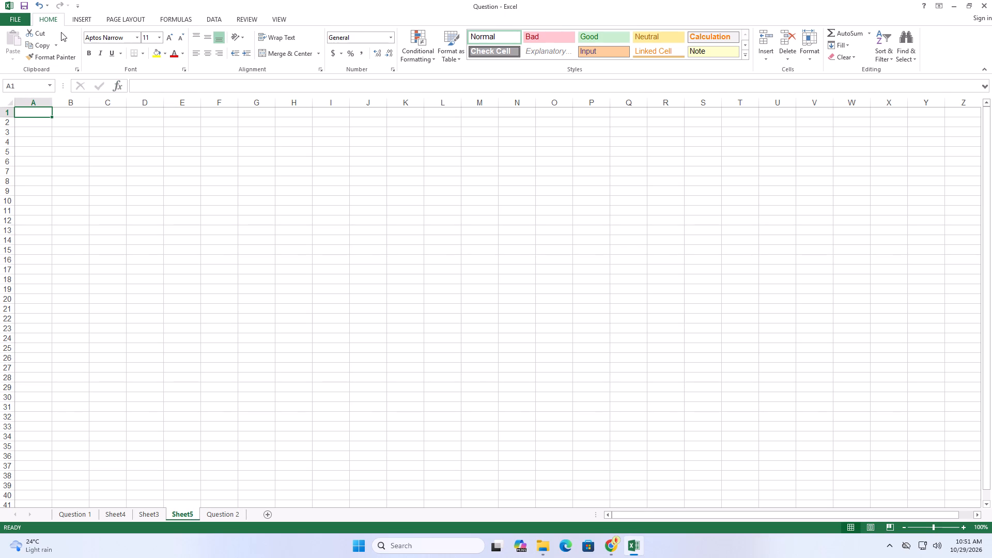
pyautogui.click(83, 20)
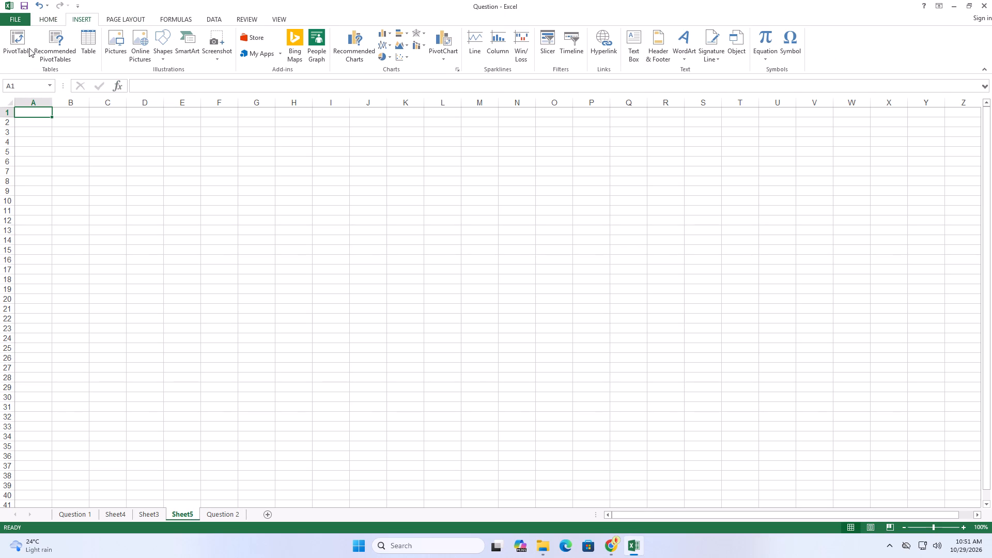
pyautogui.click(270, 22)
pyautogui.click(114, 50)
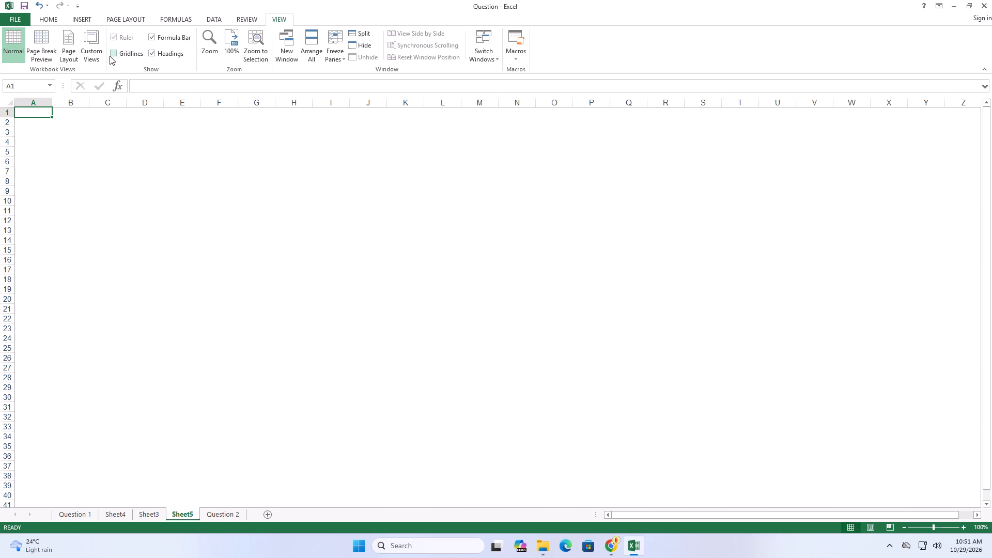
pyautogui.click(133, 236)
pyautogui.click(126, 155)
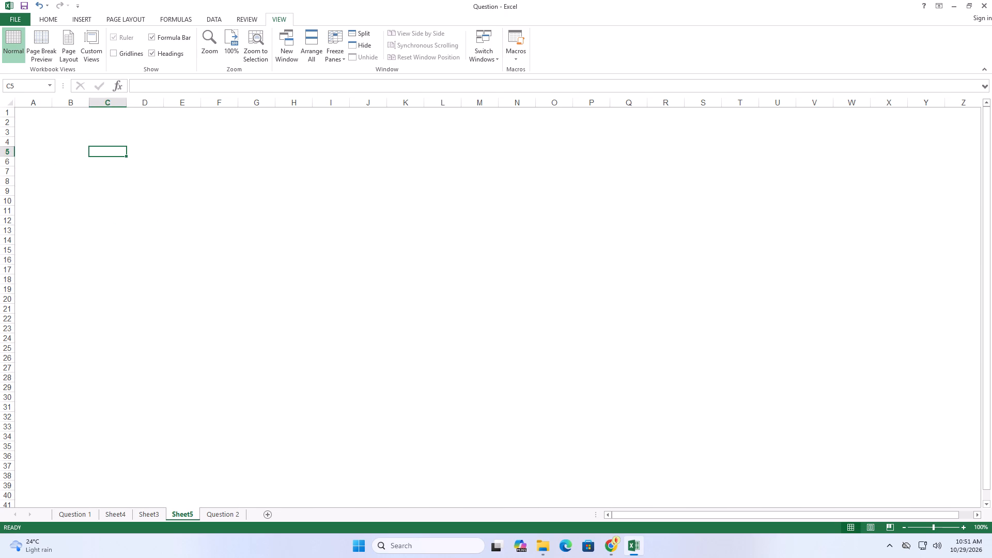
# Move the Product Name slicer on Sheet3 below the Employee slicer so the two no longer overlap.
pyautogui.click(149, 518)
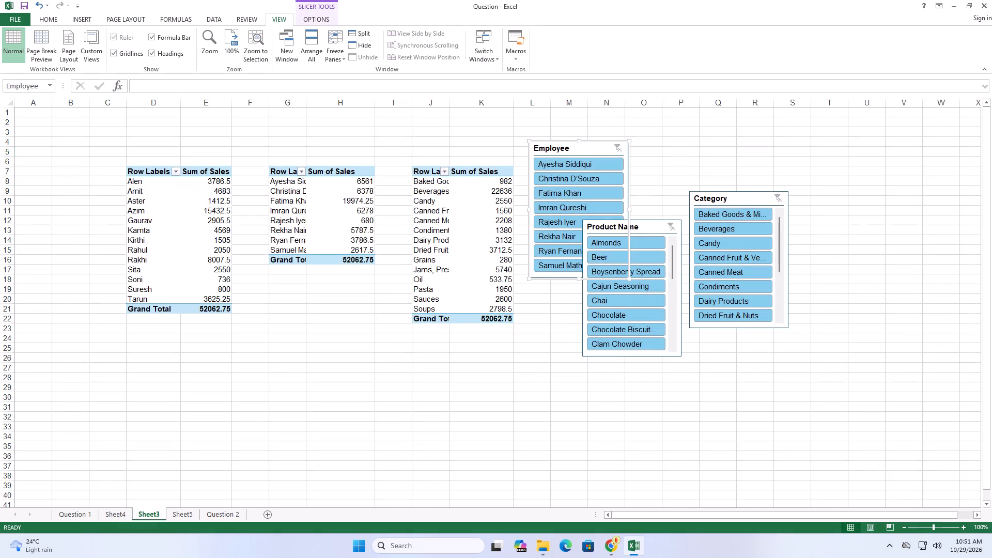
pyautogui.moveTo(653, 225); pyautogui.dragTo(652, 319)
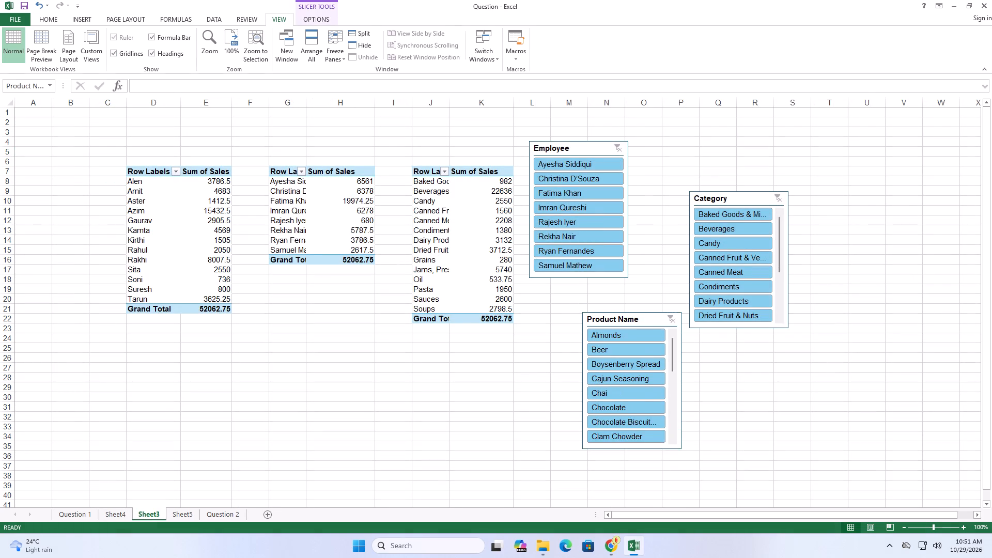
pyautogui.moveTo(652, 319); pyautogui.dragTo(647, 319)
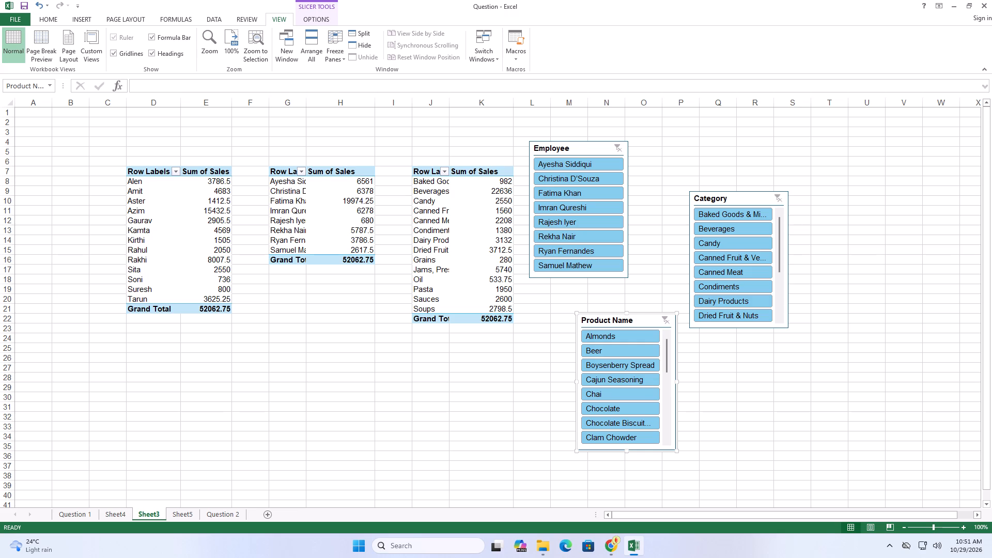
pyautogui.scroll(-1, 301, 307)
# Select the whole Customer Name pivot table on Sheet3, cells D7 to E21.
pyautogui.click(206, 171)
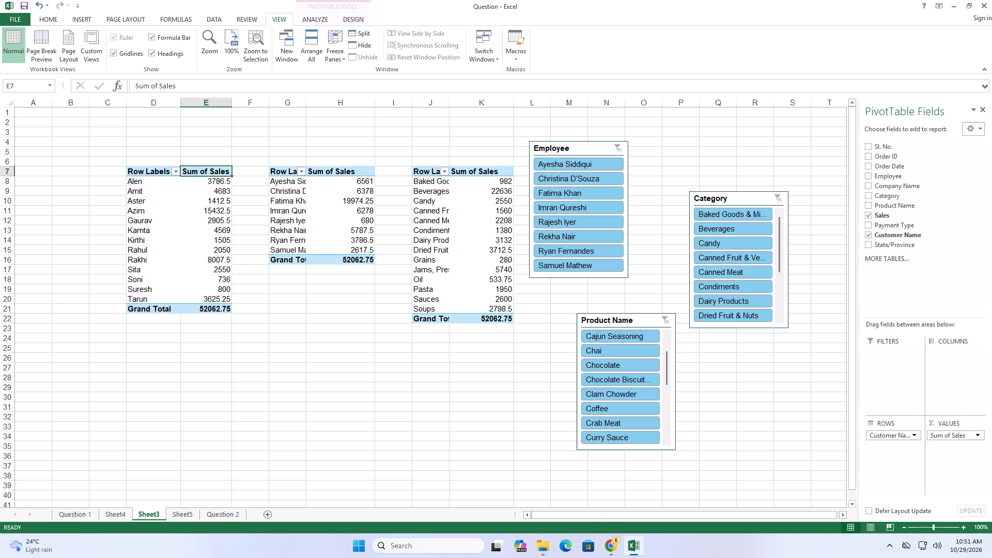
pyautogui.moveTo(133, 172); pyautogui.dragTo(233, 314)
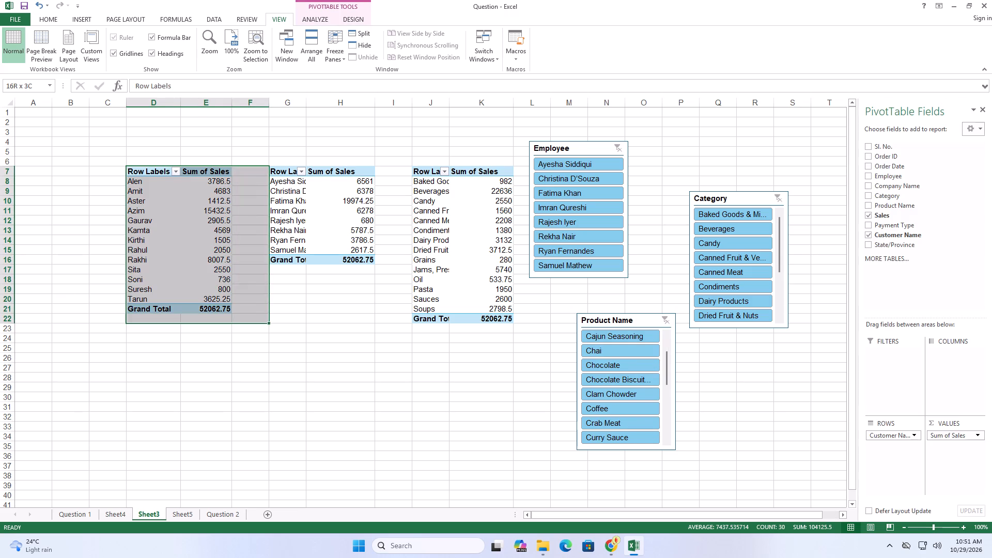
pyautogui.moveTo(233, 314); pyautogui.dragTo(223, 306)
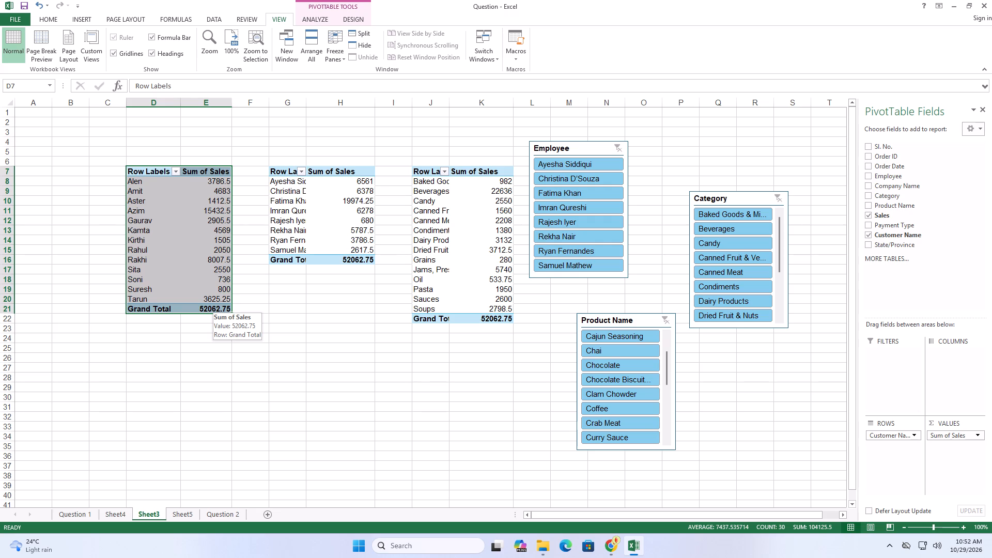
# Review the charts and slicers in the sample Sales Dashboard on Question 1 and compare them with the pivot tables on Sheet3.
pyautogui.click(76, 515)
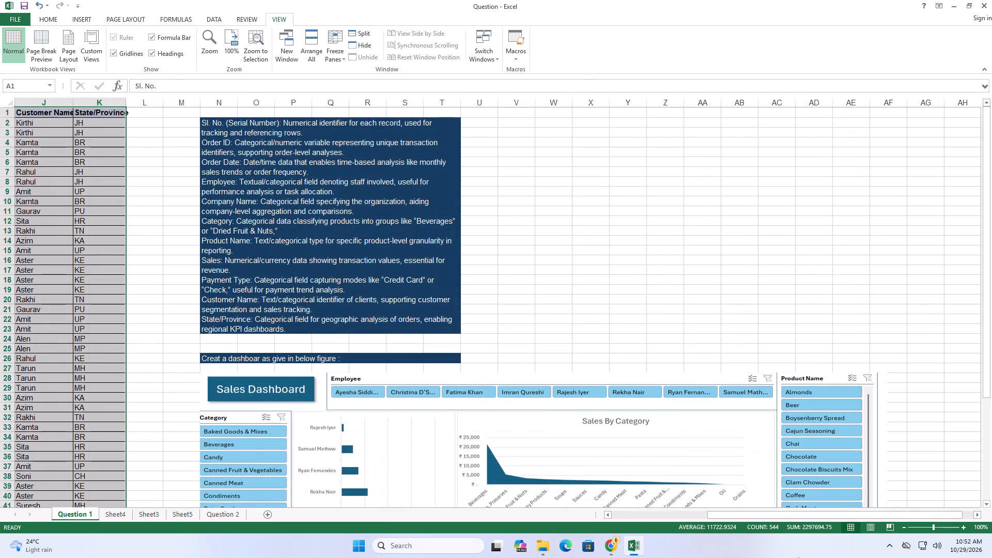
pyautogui.scroll(-5, 877, 327)
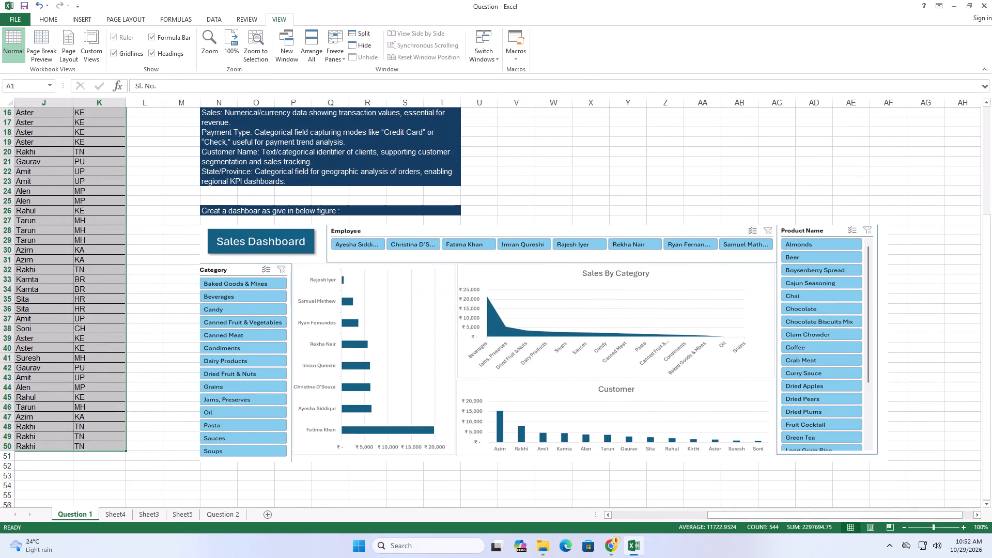
pyautogui.scroll(2, 881, 331)
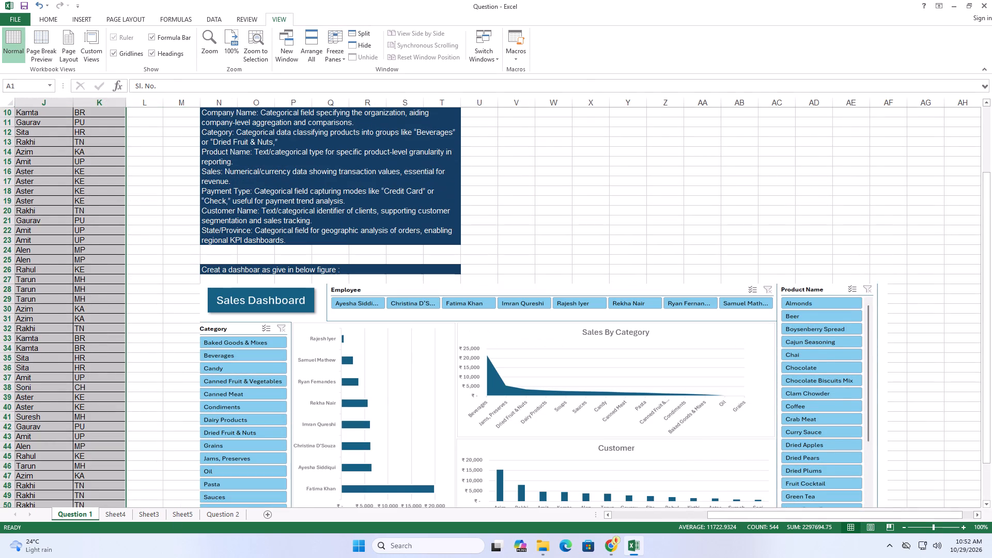
pyautogui.click(110, 516)
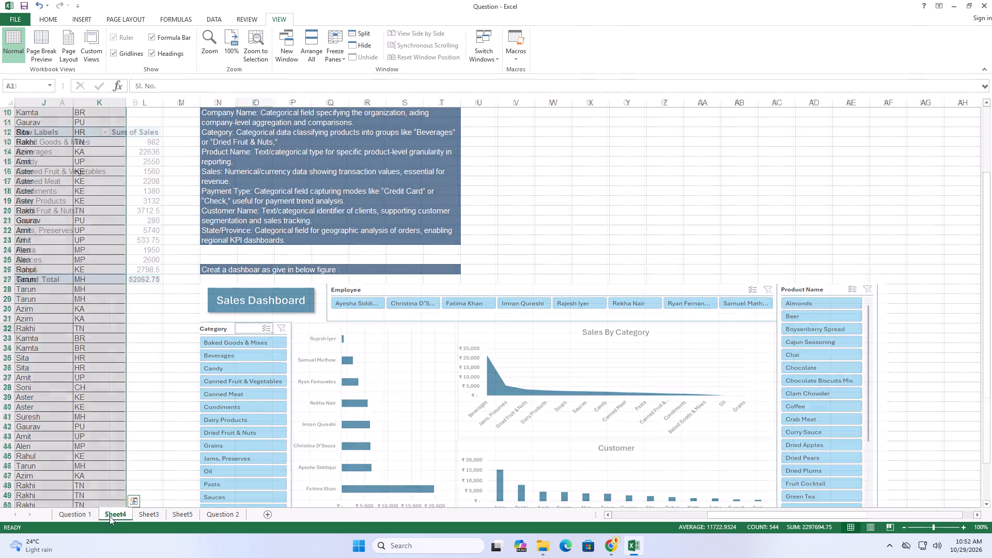
pyautogui.click(149, 519)
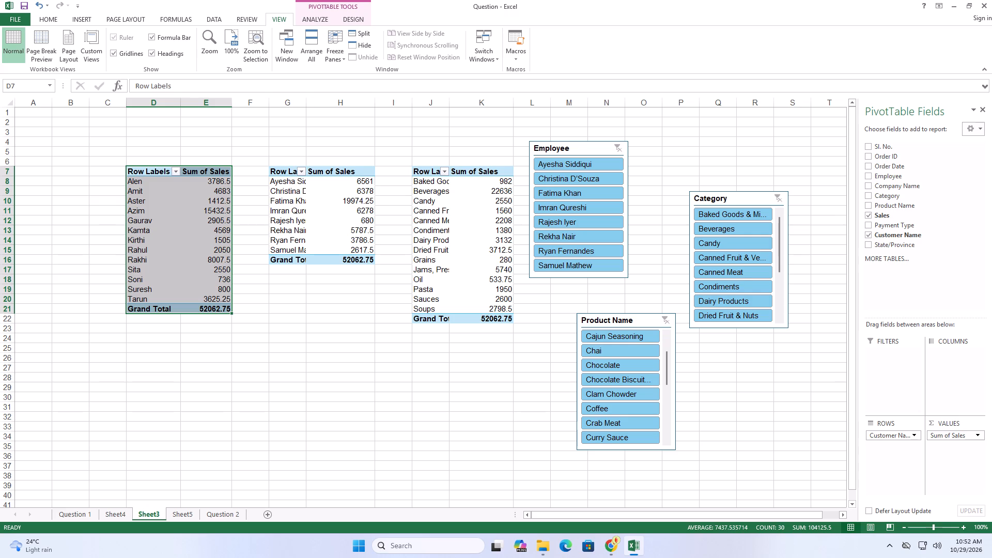
pyautogui.click(127, 514)
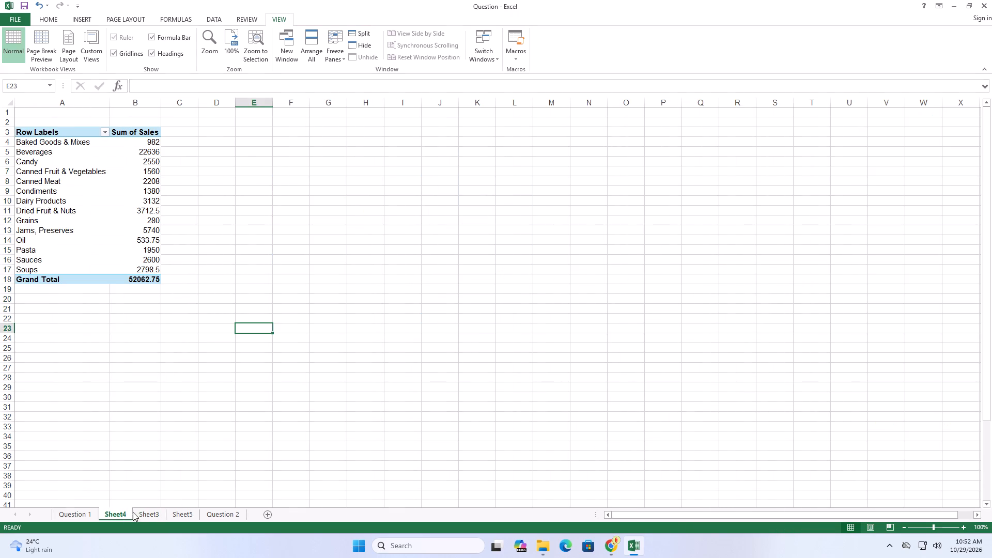
pyautogui.click(162, 511)
pyautogui.click(70, 515)
pyautogui.scroll(-3, 696, 378)
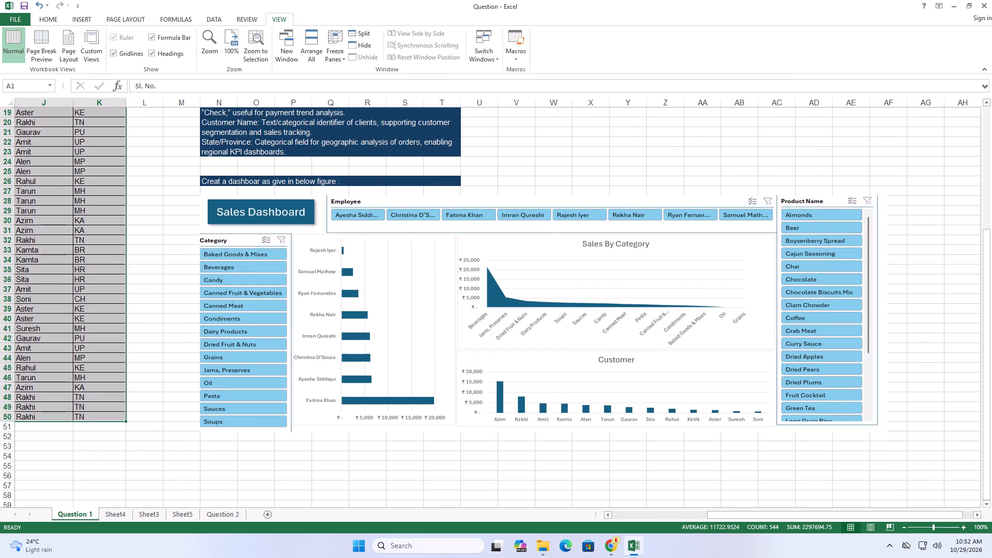
pyautogui.click(195, 512)
pyautogui.click(145, 511)
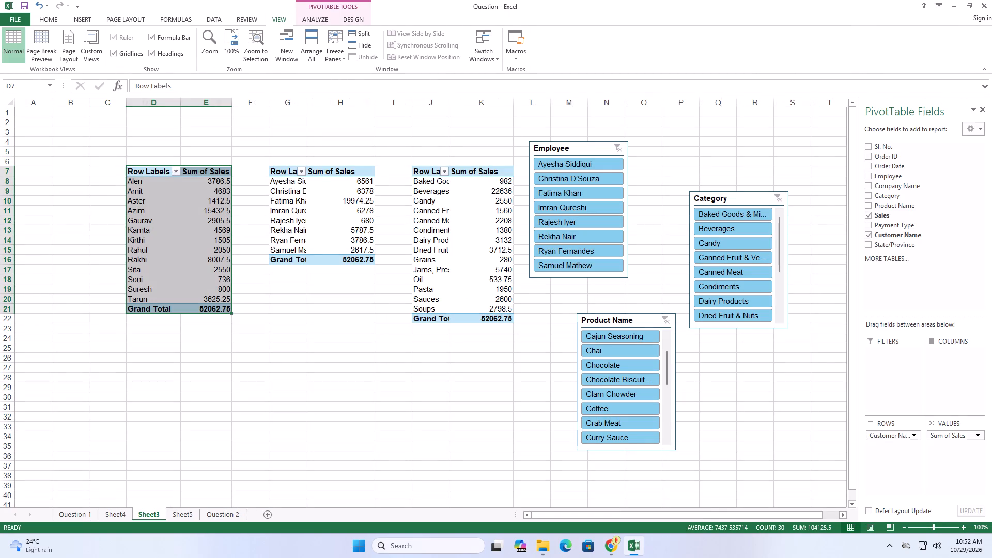
pyautogui.scroll(1, 220, 188)
# Insert a 2-D clustered column chart from the Customer Name pivot table and place it below the pivot tables on Sheet3.
pyautogui.click(87, 16)
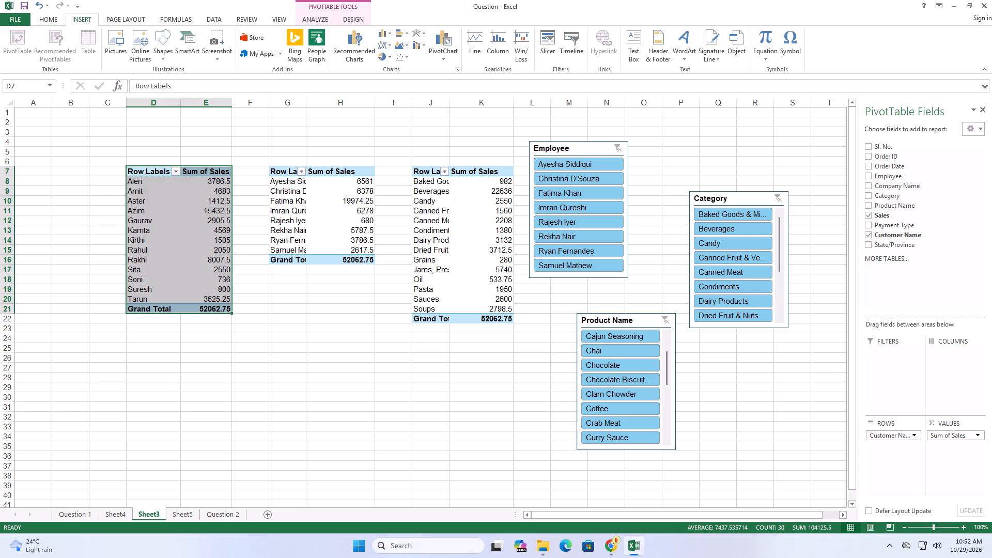
pyautogui.click(387, 35)
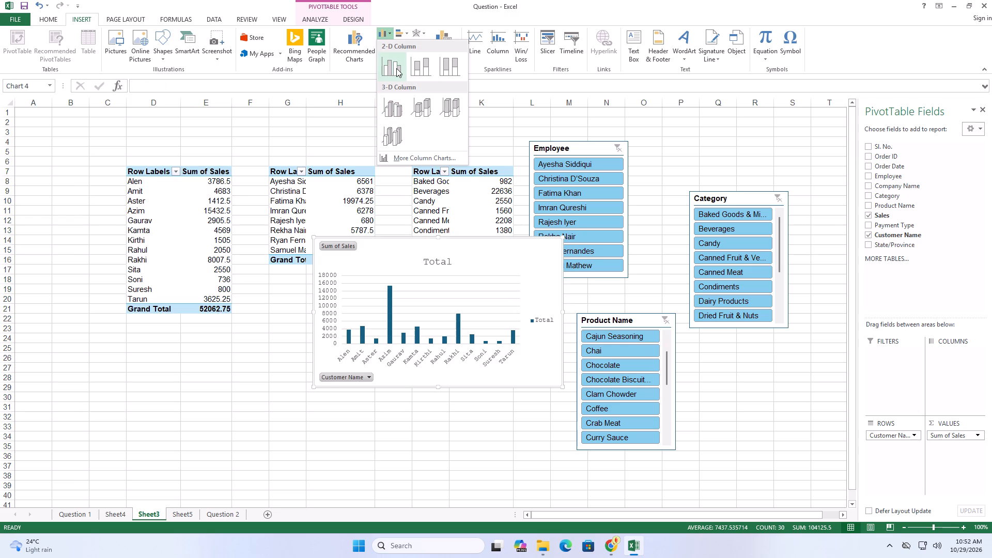
pyautogui.click(396, 68)
pyautogui.moveTo(479, 246); pyautogui.dragTo(364, 346)
# Change the column chart's title to Customer, matching the sample dashboard on Question 1.
pyautogui.click(336, 362)
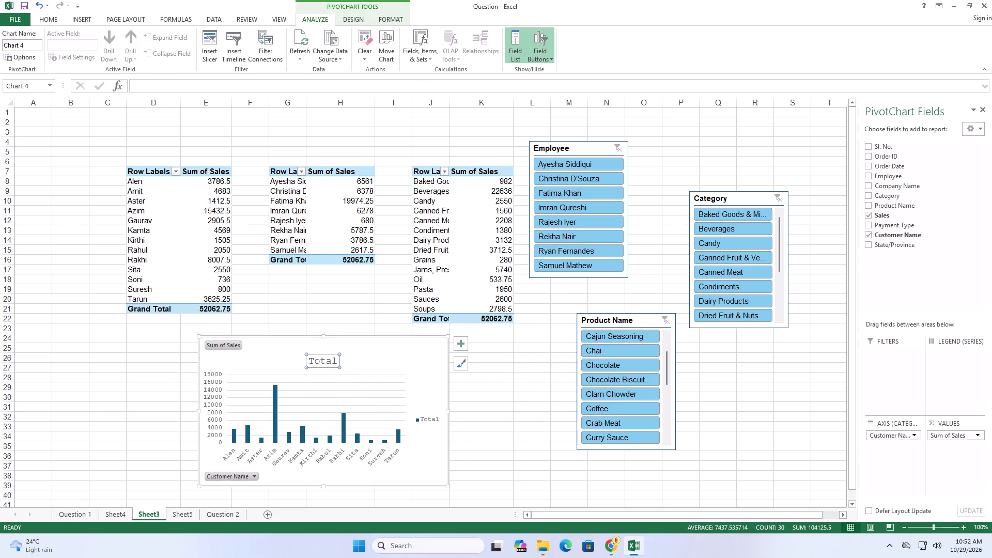
pyautogui.hotkey('alt', 'Tab')
pyautogui.hotkey('alt', 'Tab')
pyautogui.click(115, 515)
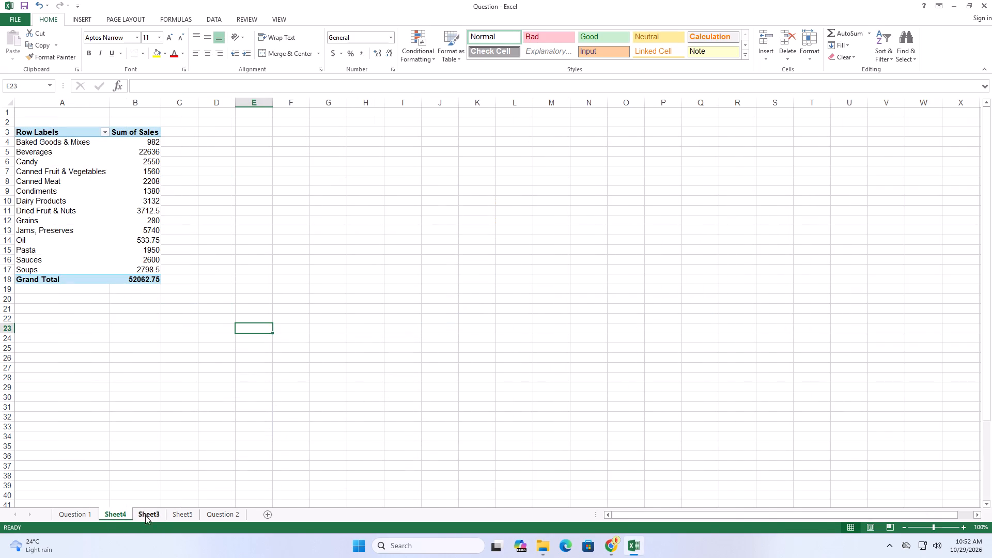
pyautogui.click(160, 513)
pyautogui.click(74, 509)
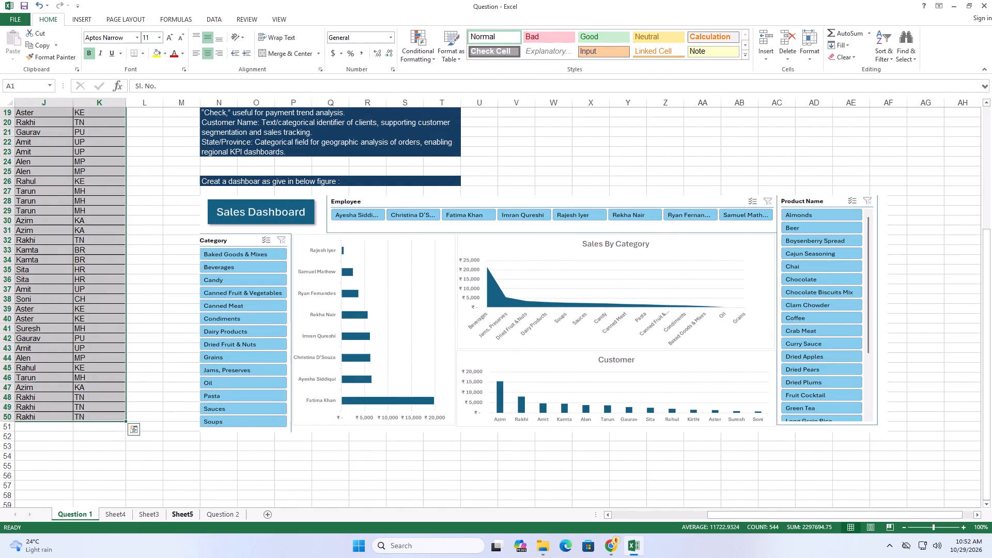
pyautogui.click(151, 512)
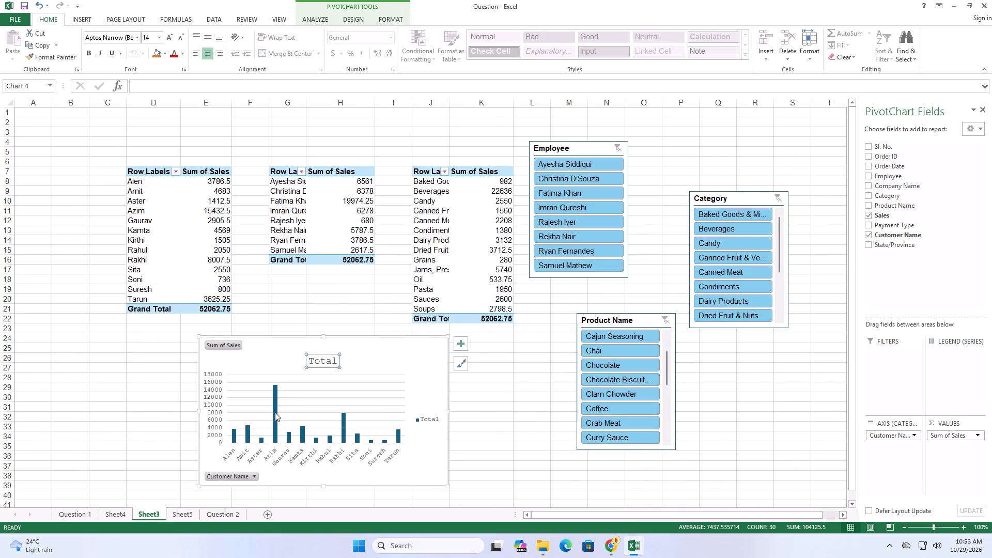
pyautogui.click(335, 358)
pyautogui.press('BackSpace')
pyautogui.press('BackSpace')
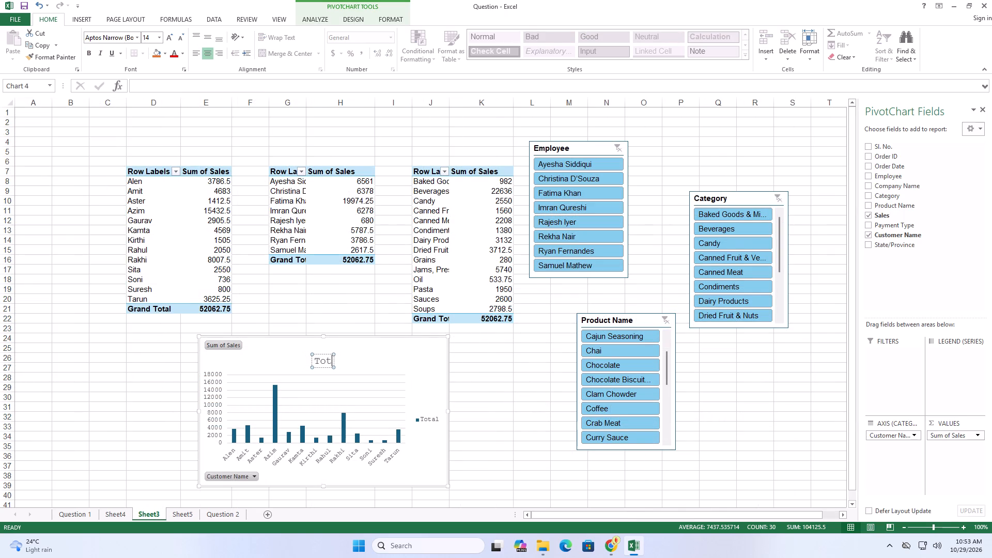
pyautogui.press('BackSpace')
pyautogui.press('BackSpace')
pyautogui.press('BackSpace')
pyautogui.hotkey('alt', 'Tab')
pyautogui.hotkey('alt', 'Tab')
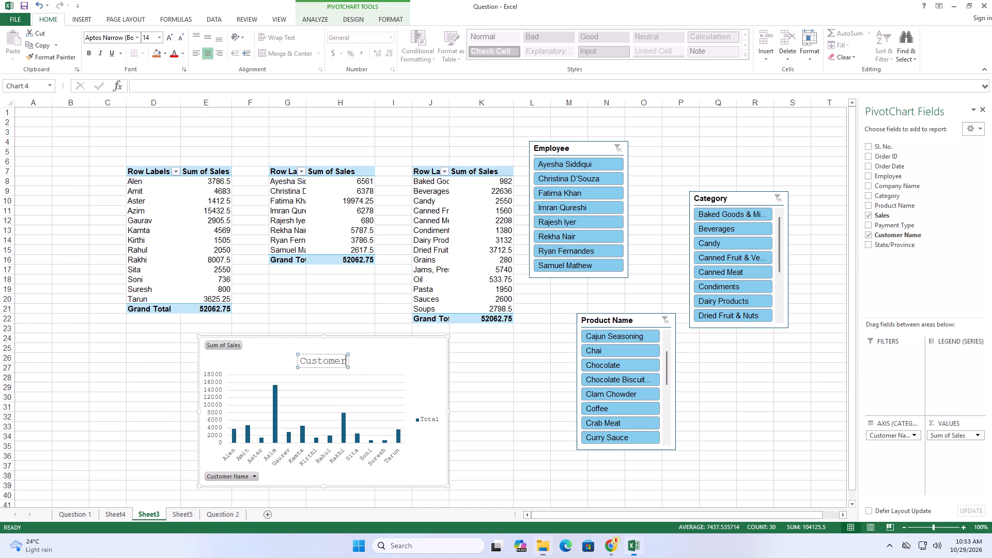
pyautogui.click(393, 359)
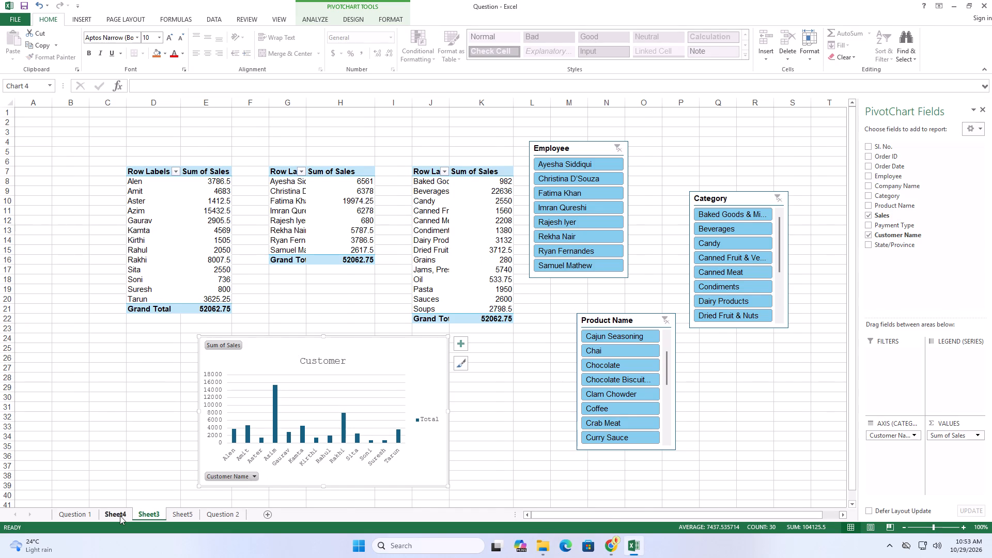
# Compare the Customer chart on Sheet3 with the one in the sample Sales Dashboard on Question 1.
pyautogui.click(120, 516)
pyautogui.click(80, 508)
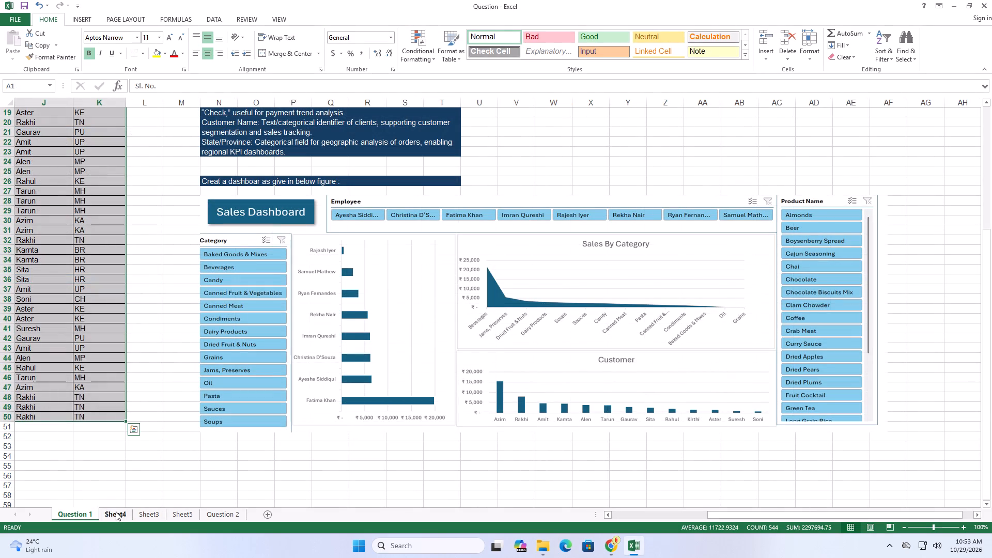
pyautogui.click(116, 512)
pyautogui.click(139, 512)
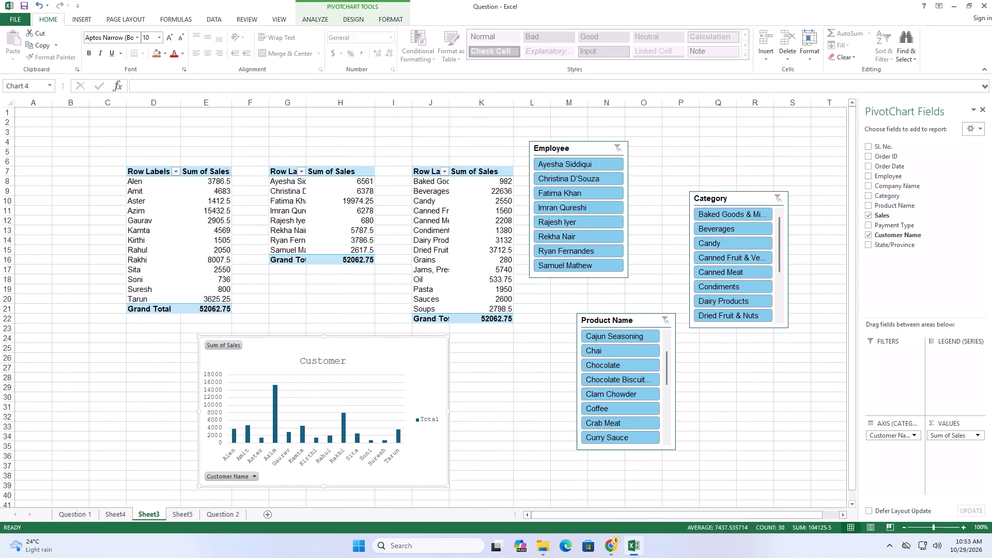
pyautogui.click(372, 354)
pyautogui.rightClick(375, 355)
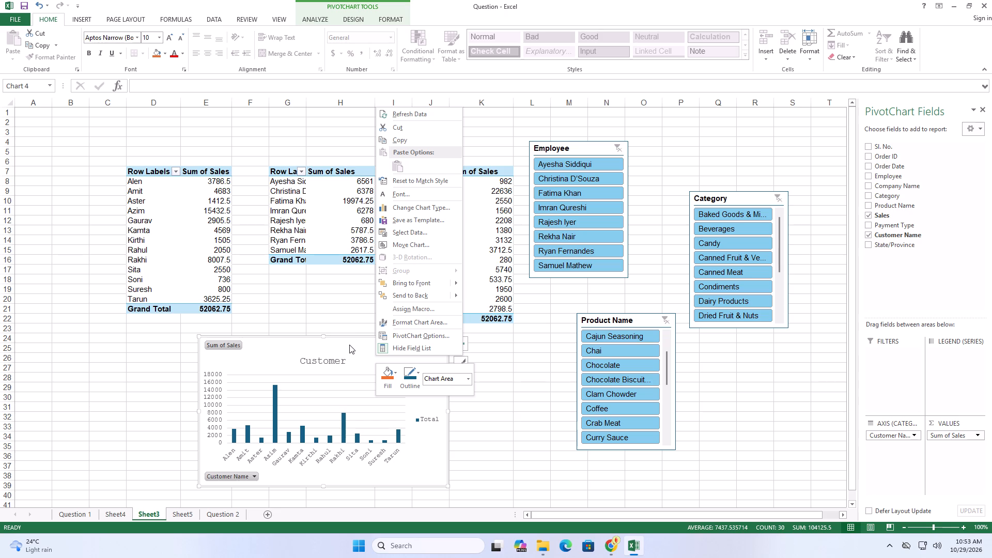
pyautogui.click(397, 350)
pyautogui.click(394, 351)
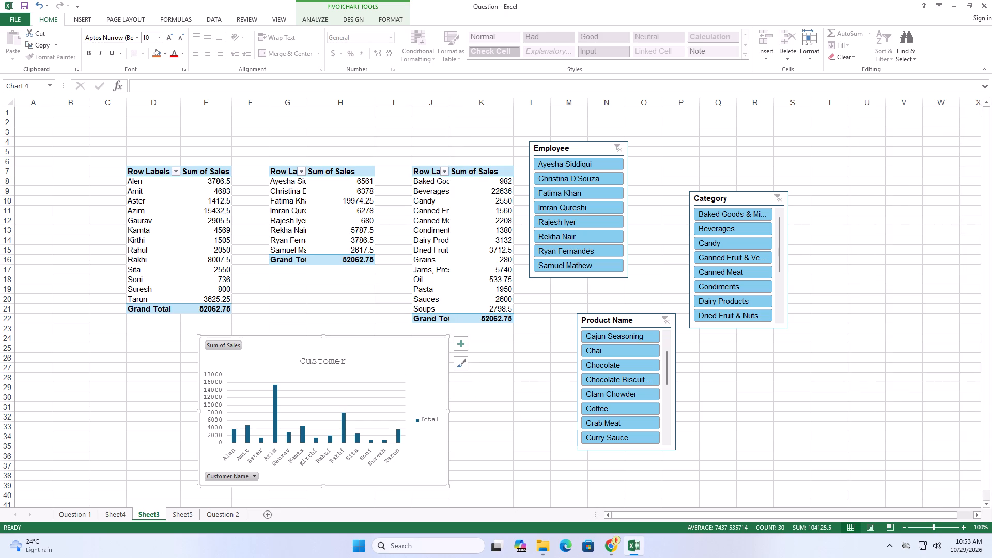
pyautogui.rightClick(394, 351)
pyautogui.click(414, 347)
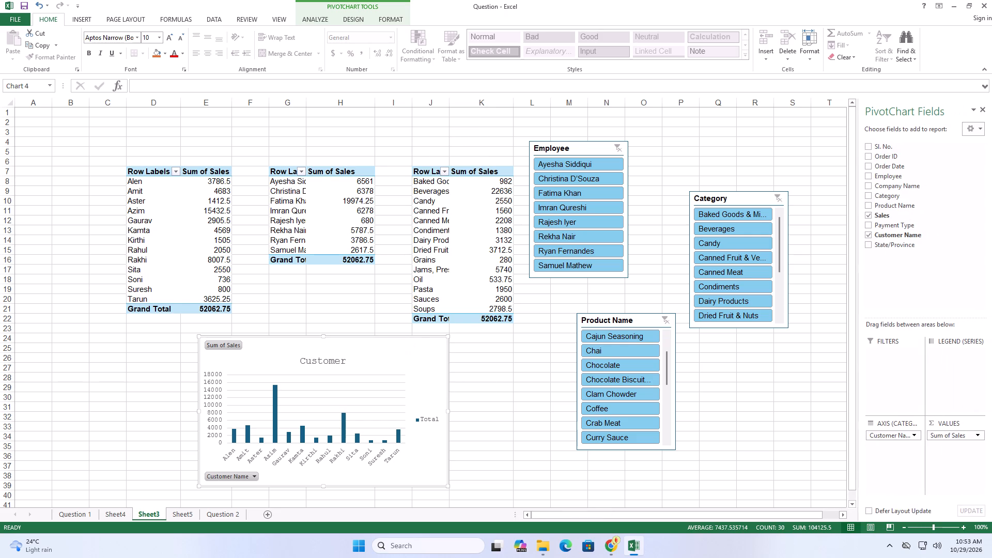
# Move the Customer chart left on Sheet3 so it sits beneath the Customer Name pivot table.
pyautogui.moveTo(404, 358); pyautogui.dragTo(378, 347)
pyautogui.click(94, 379)
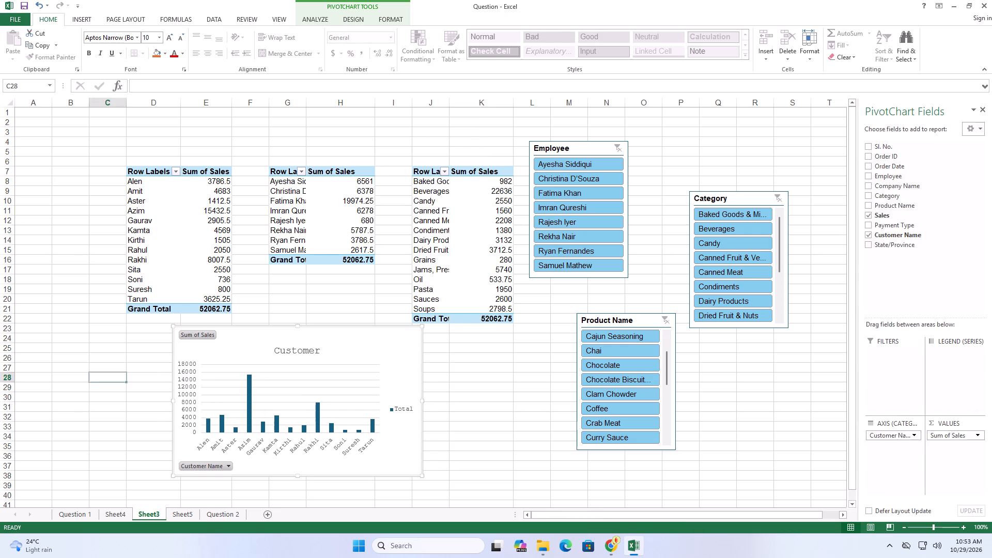
pyautogui.moveTo(321, 348); pyautogui.dragTo(243, 346)
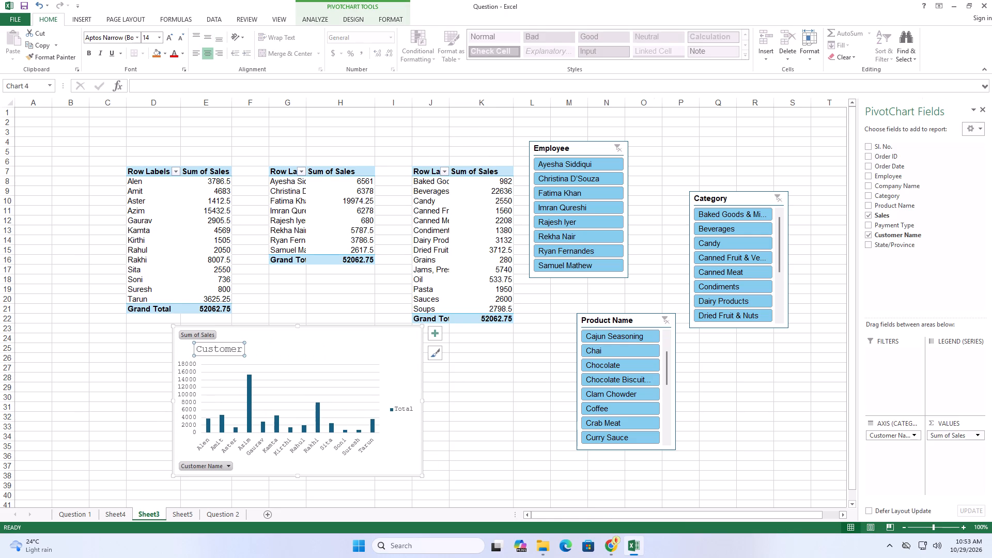
pyautogui.hotkey('ctrl', 'z')
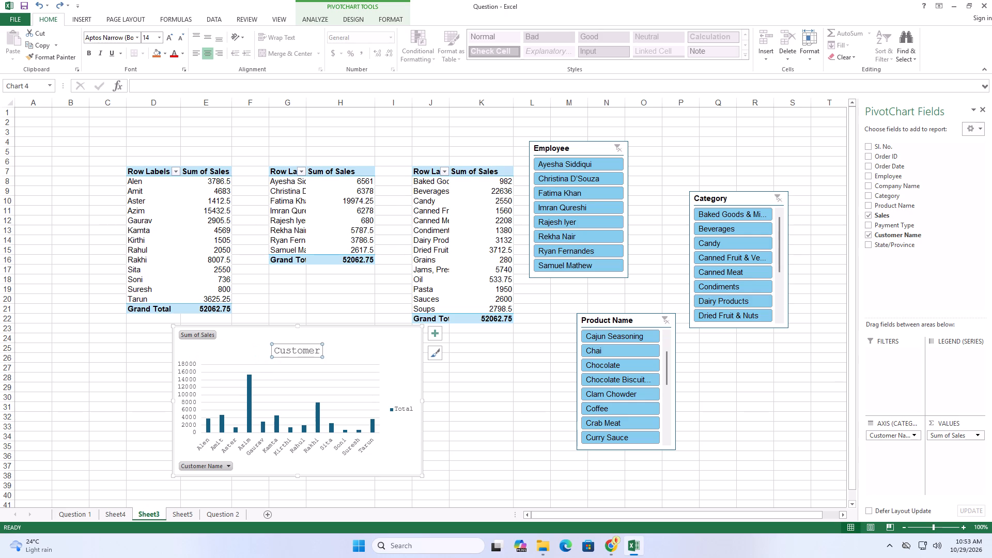
pyautogui.click(439, 399)
pyautogui.click(363, 351)
pyautogui.moveTo(363, 351); pyautogui.dragTo(425, 360)
pyautogui.moveTo(354, 346); pyautogui.dragTo(261, 348)
pyautogui.scroll(-3, 406, 319)
pyautogui.scroll(2, 422, 331)
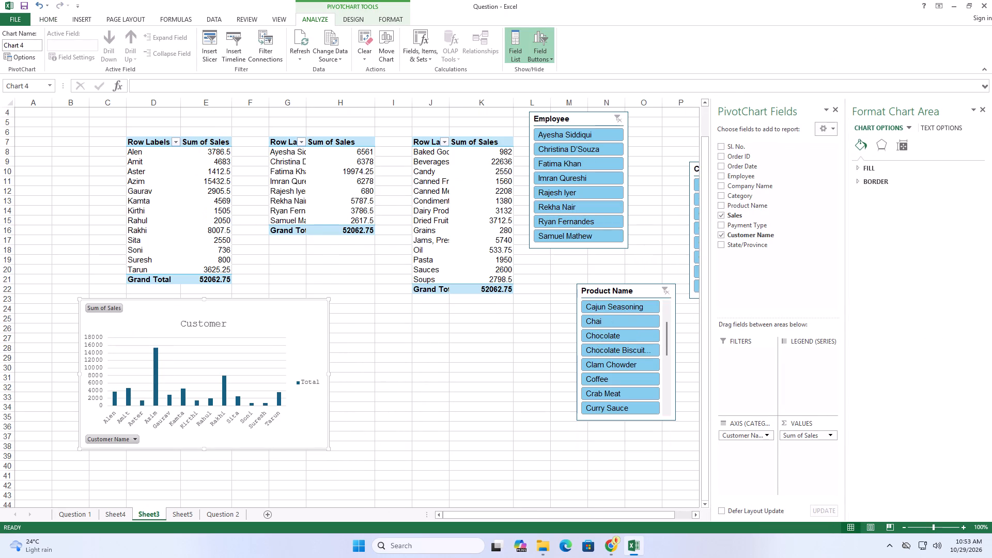
# Insert a 2-D clustered bar chart from the Employee pivot table, G7 to H16, and place it to the right of the Customer chart.
pyautogui.moveTo(276, 142); pyautogui.dragTo(319, 175)
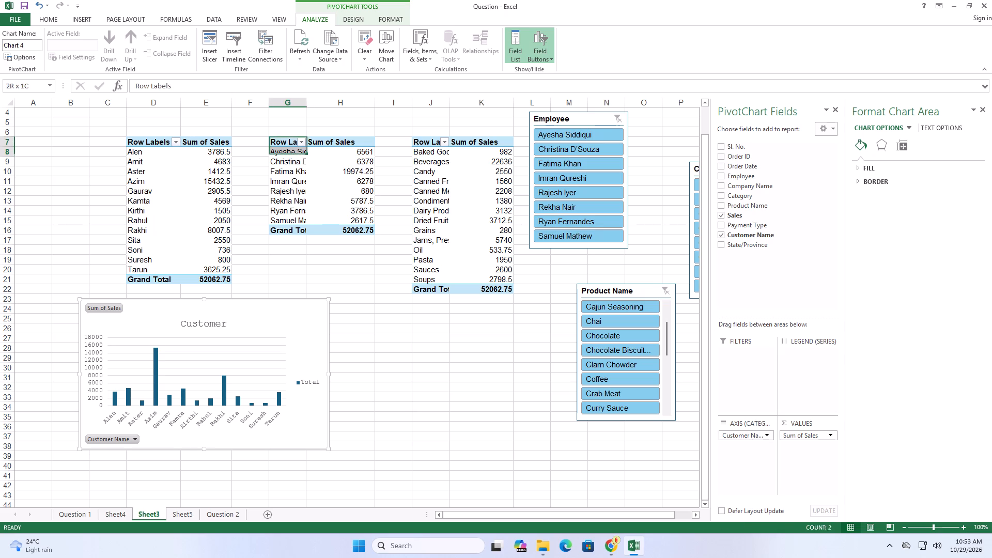
pyautogui.moveTo(319, 175); pyautogui.dragTo(367, 233)
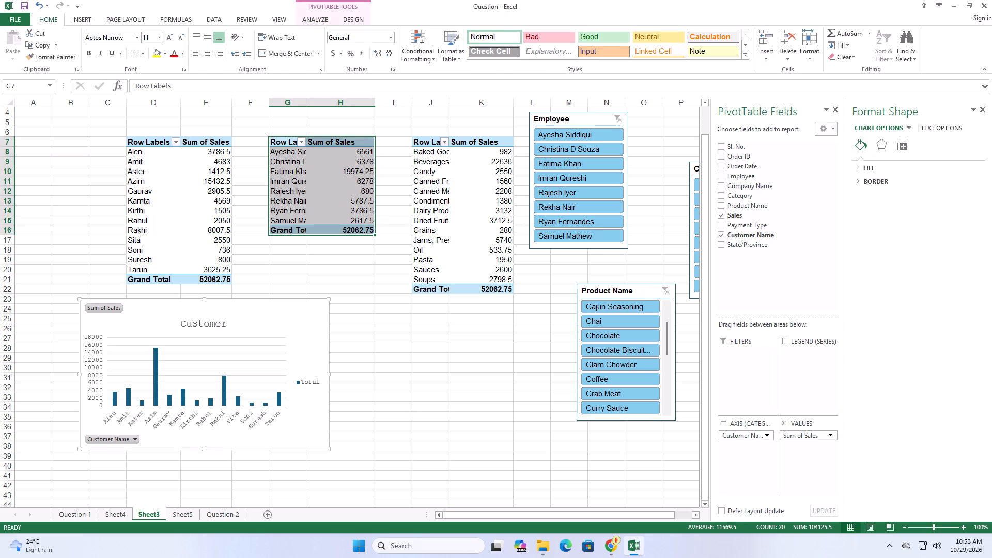
pyautogui.click(87, 15)
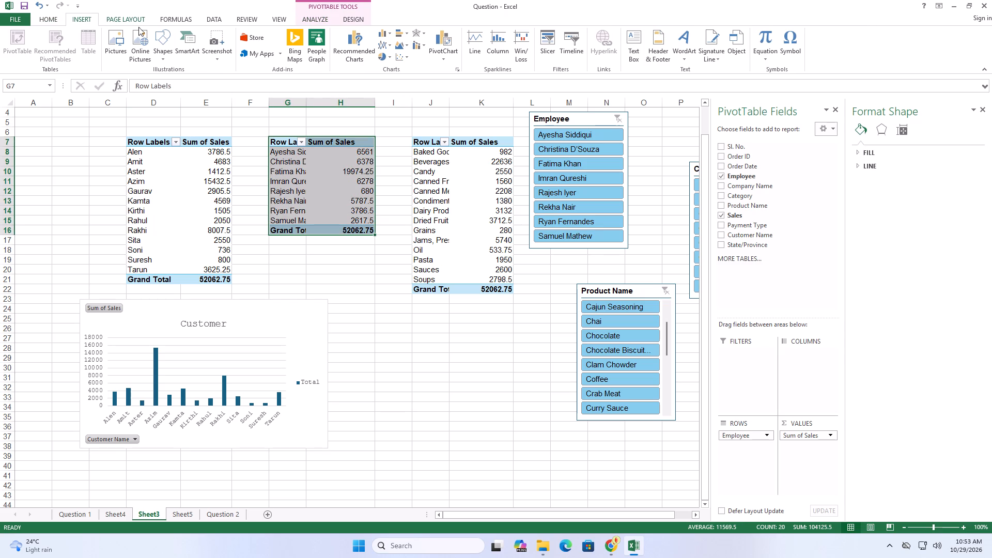
pyautogui.click(399, 35)
pyautogui.click(406, 67)
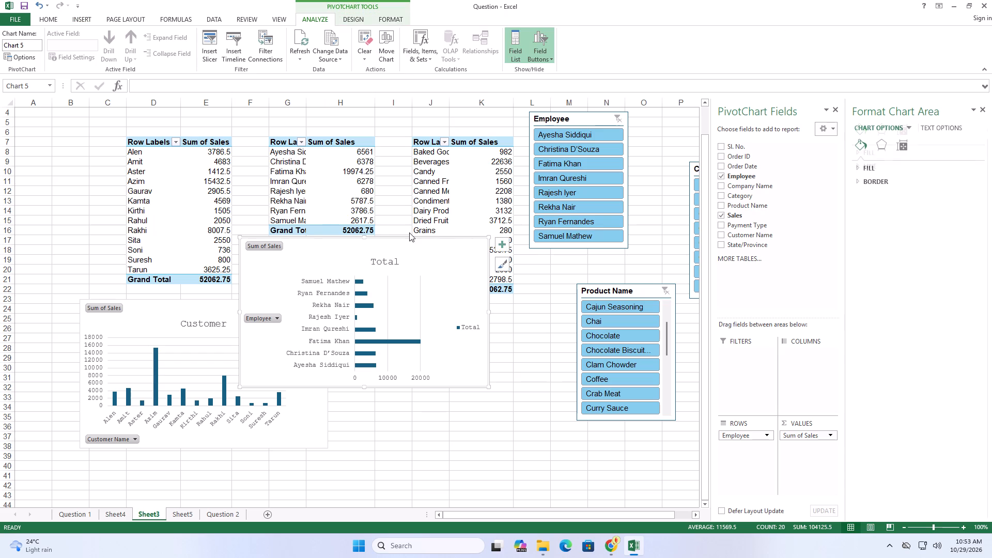
pyautogui.moveTo(419, 252); pyautogui.dragTo(508, 343)
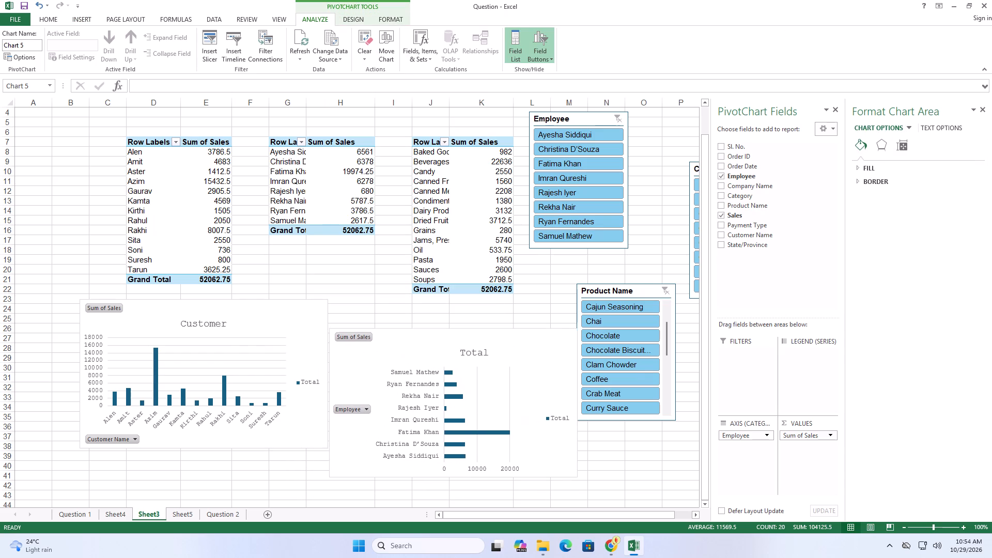
pyautogui.moveTo(508, 343); pyautogui.dragTo(509, 342)
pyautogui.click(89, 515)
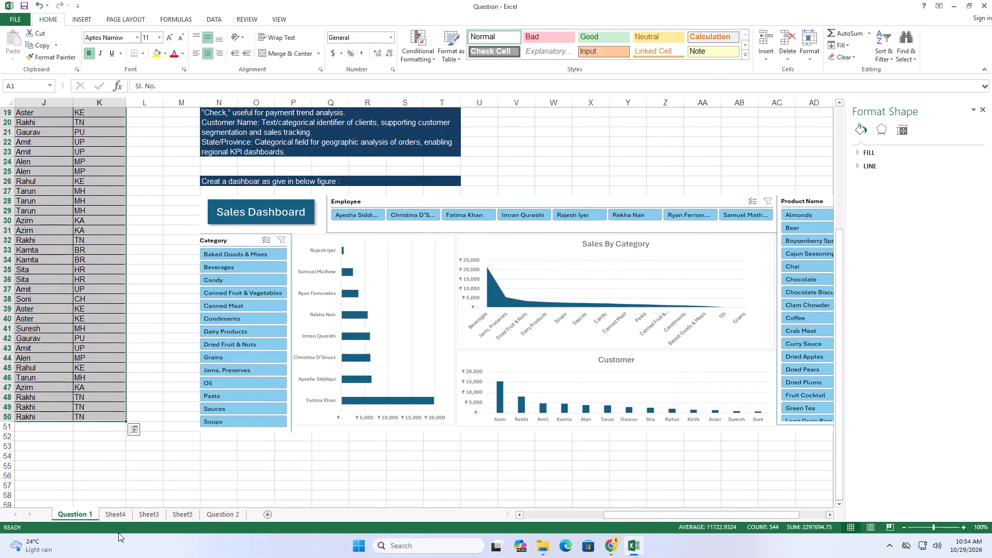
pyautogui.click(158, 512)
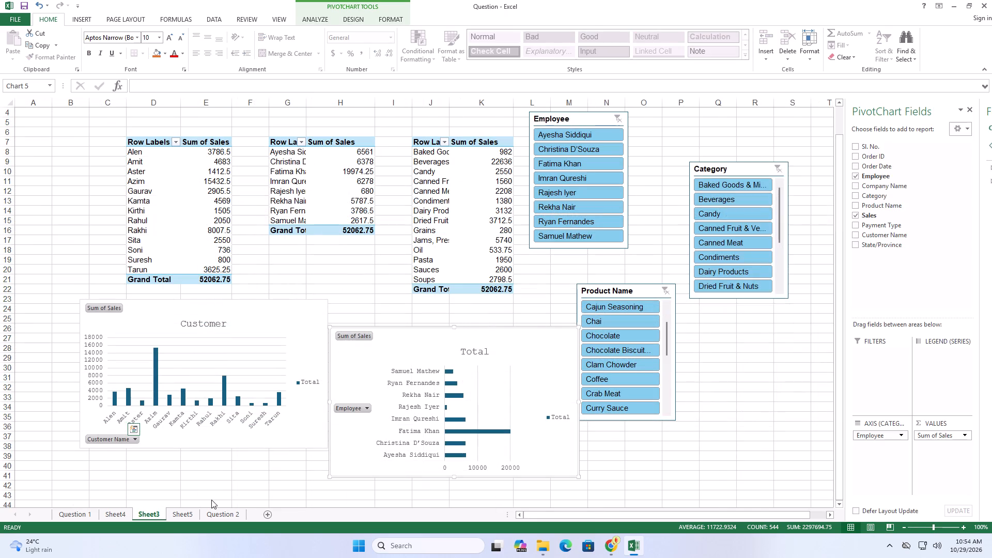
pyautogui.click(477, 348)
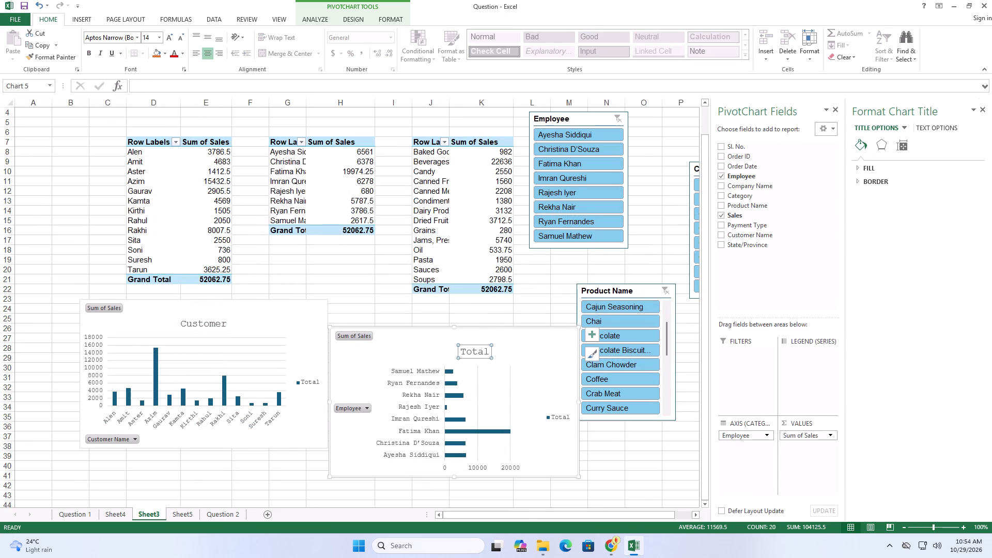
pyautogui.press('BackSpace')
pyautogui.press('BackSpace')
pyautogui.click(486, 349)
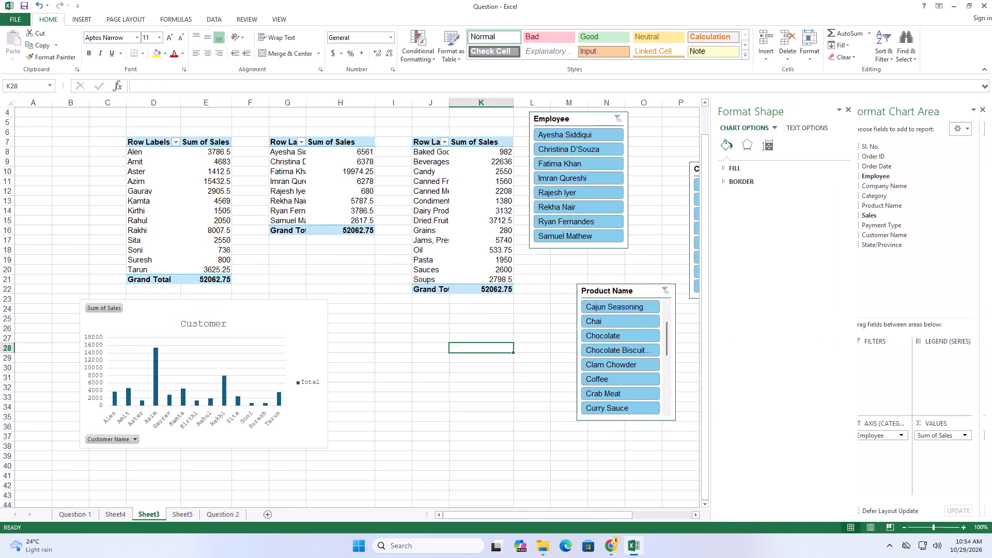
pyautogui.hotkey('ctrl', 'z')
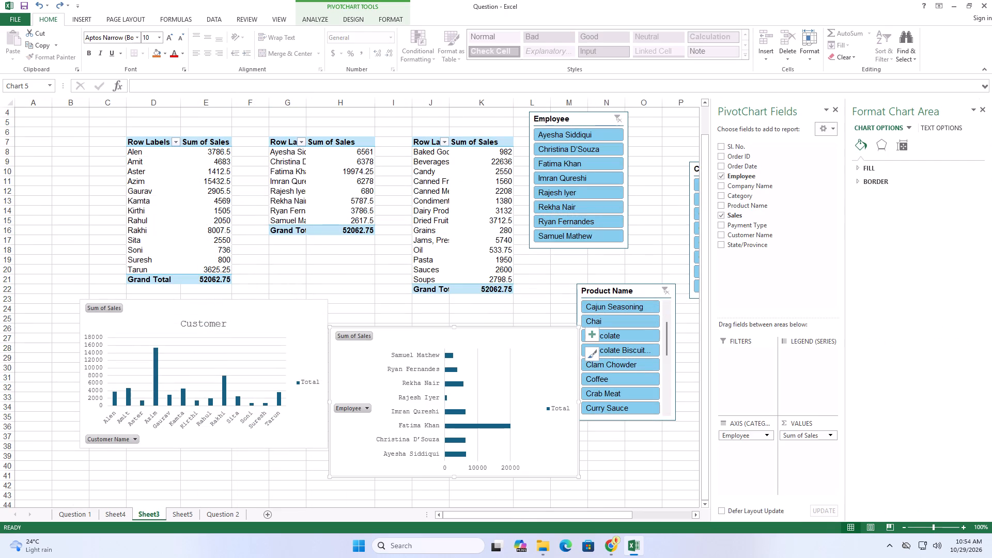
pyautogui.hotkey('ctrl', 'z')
# Remove the Total title from the Employee bar chart so it matches the untitled chart in the sample dashboard.
pyautogui.click(483, 349)
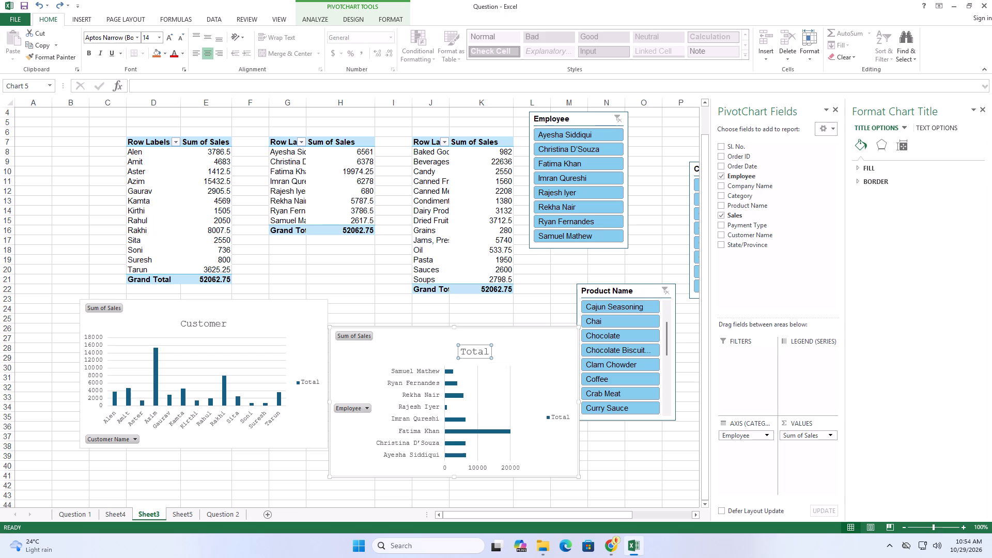
pyautogui.click(489, 350)
pyautogui.click(489, 350)
pyautogui.press('BackSpace')
pyautogui.press('BackSpace')
pyautogui.press('BackSpace')
pyautogui.press('BackSpace')
pyautogui.press('BackSpace')
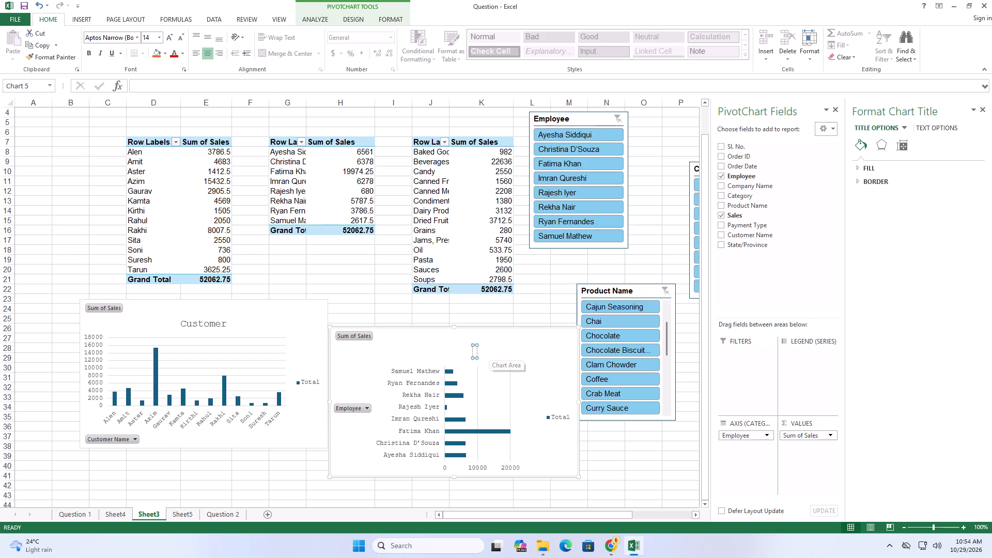
pyautogui.click(430, 310)
# Hide all field buttons on both the Customer column chart and the Employee bar chart.
pyautogui.click(305, 311)
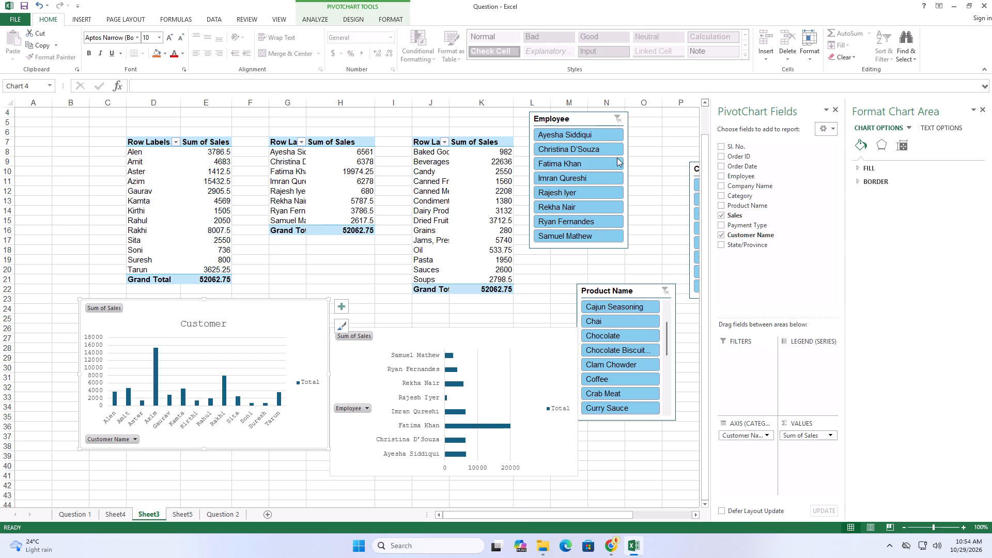
pyautogui.click(270, 313)
pyautogui.rightClick(270, 313)
pyautogui.click(245, 318)
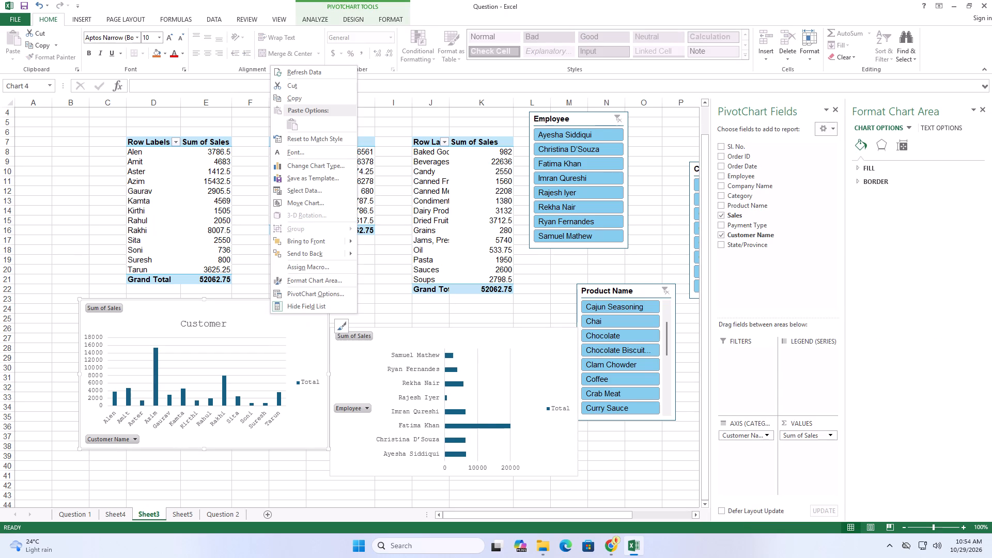
pyautogui.click(320, 20)
pyautogui.click(544, 56)
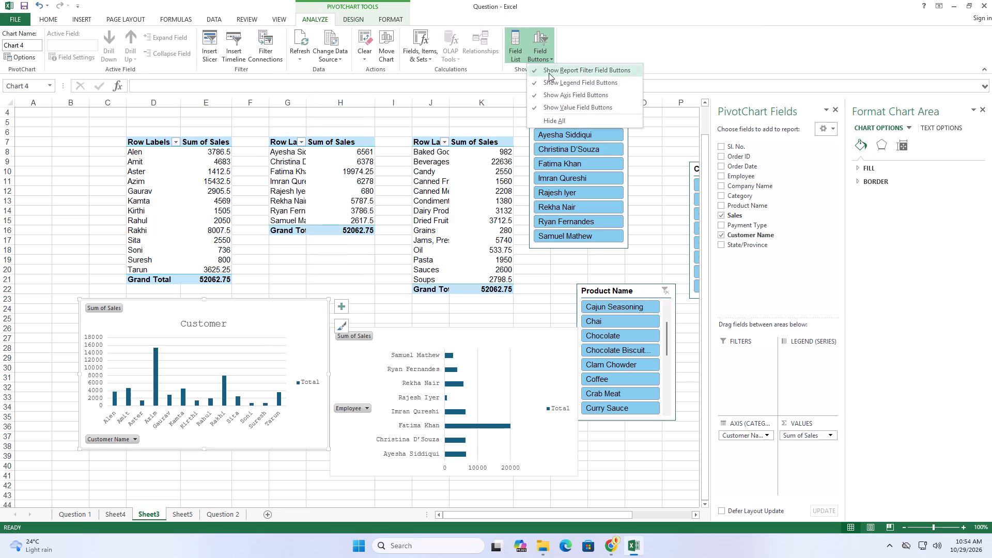
pyautogui.click(563, 120)
pyautogui.click(490, 342)
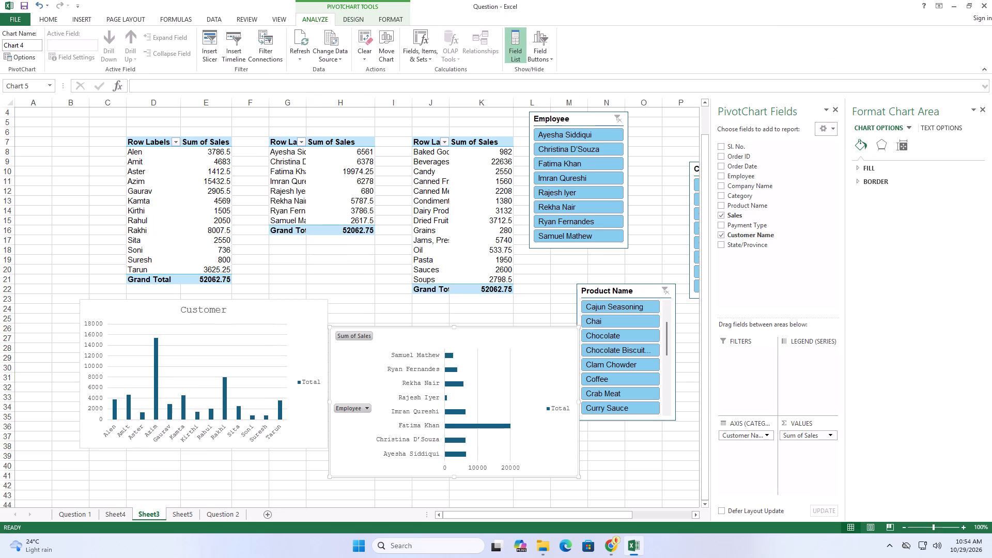
pyautogui.click(547, 57)
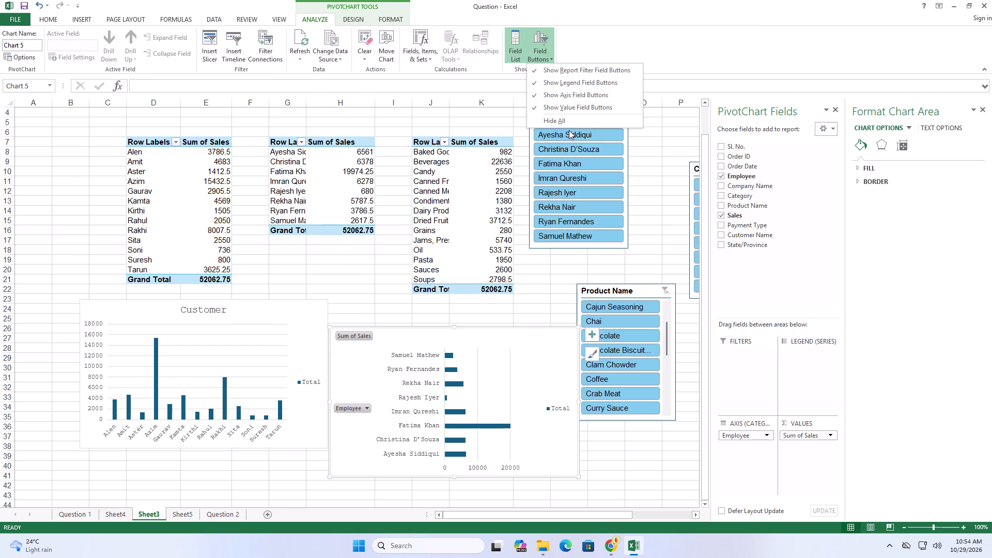
pyautogui.click(570, 125)
# Shift the Customer and Employee charts left so they sit side by side, clear of the Product Name slicer.
pyautogui.click(316, 291)
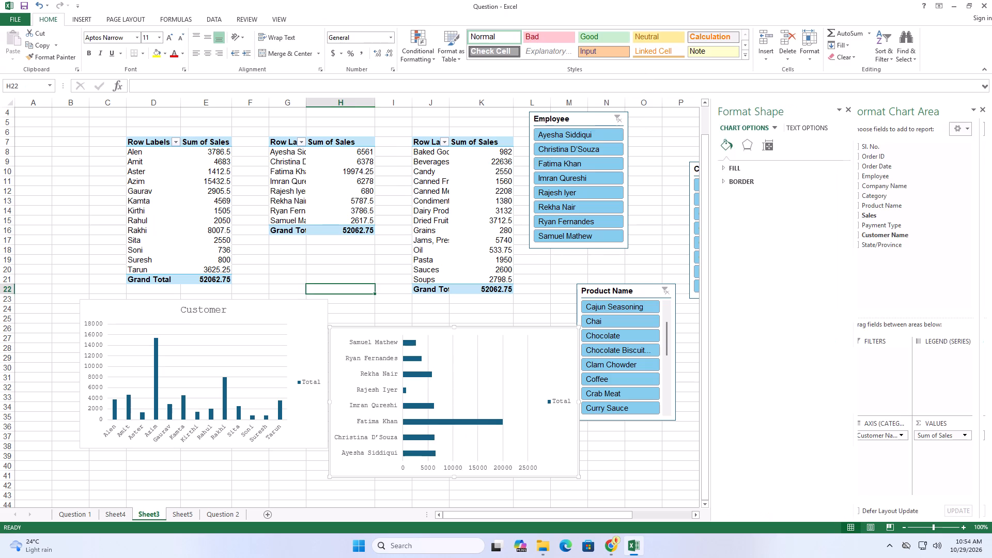
pyautogui.moveTo(273, 315); pyautogui.dragTo(236, 315)
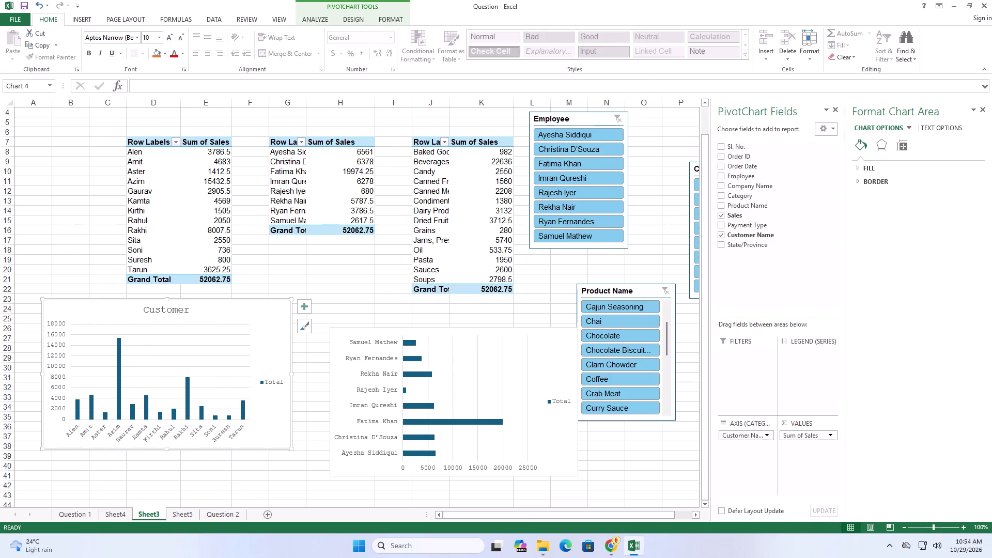
pyautogui.moveTo(535, 337); pyautogui.dragTo(504, 329)
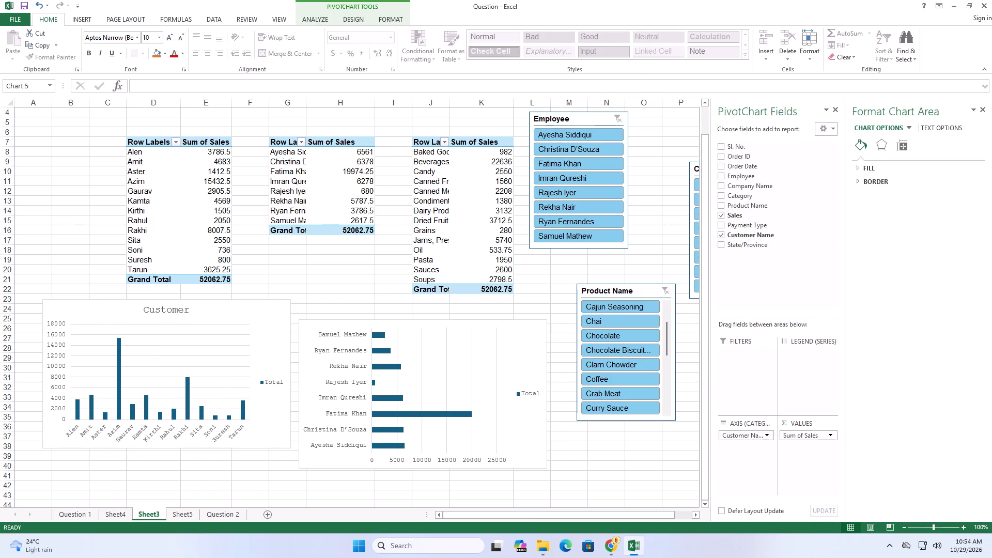
# Insert a 2-D area chart from the Category pivot table, cells J7 to K22.
pyautogui.moveTo(421, 141); pyautogui.dragTo(495, 260)
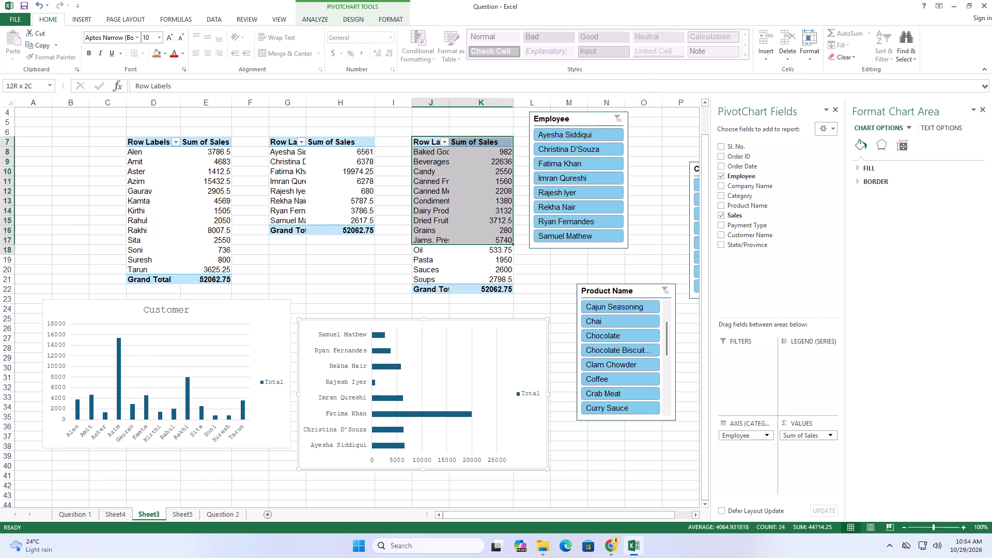
pyautogui.moveTo(495, 260); pyautogui.dragTo(509, 293)
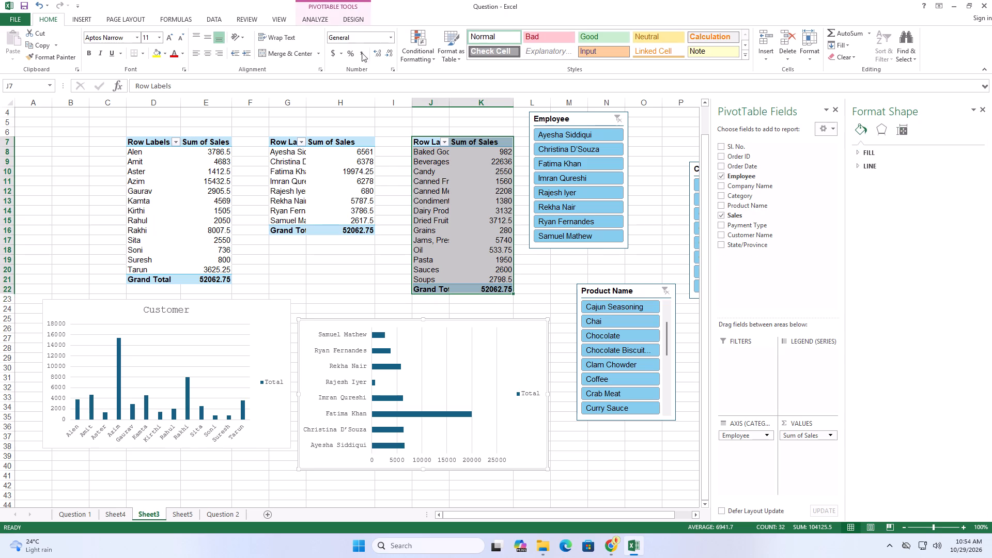
pyautogui.click(76, 19)
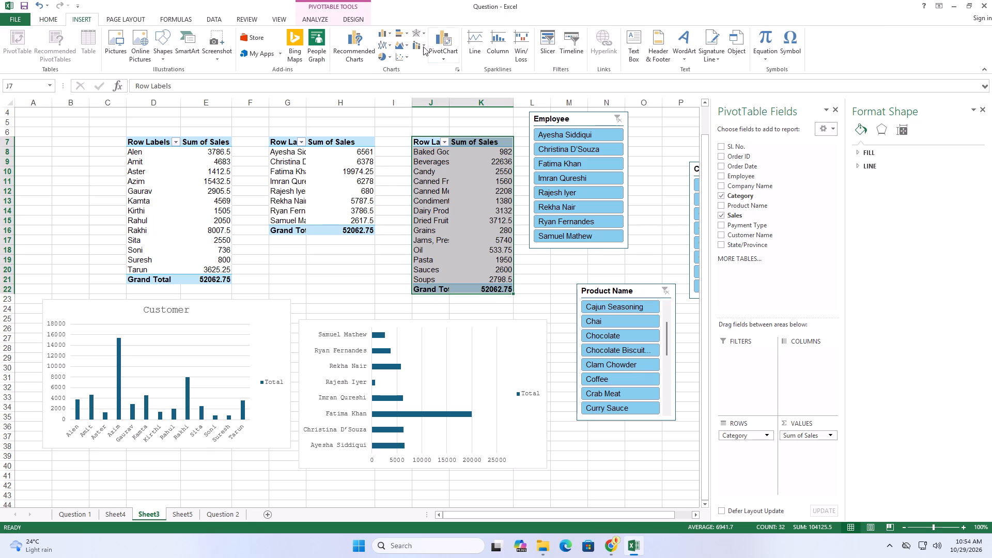
pyautogui.click(402, 48)
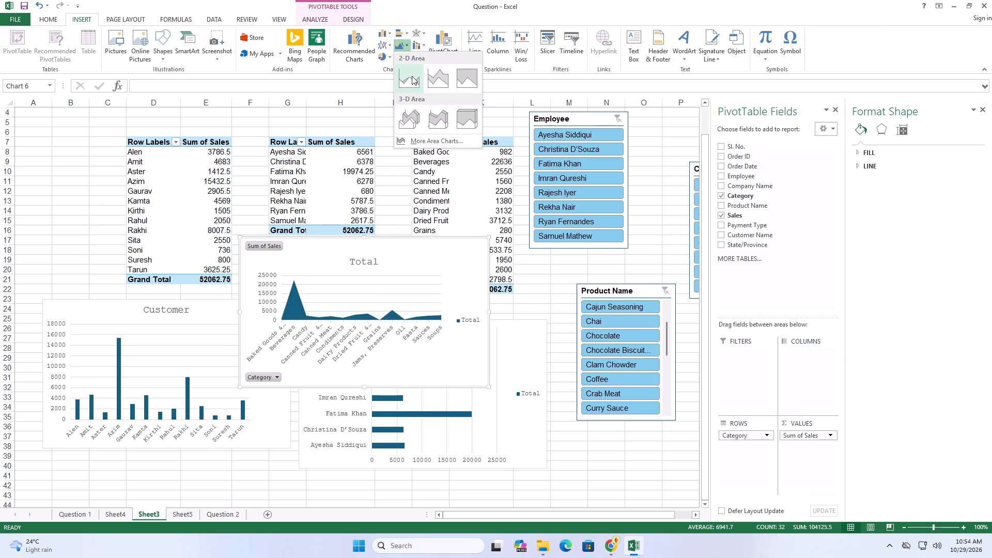
pyautogui.click(411, 78)
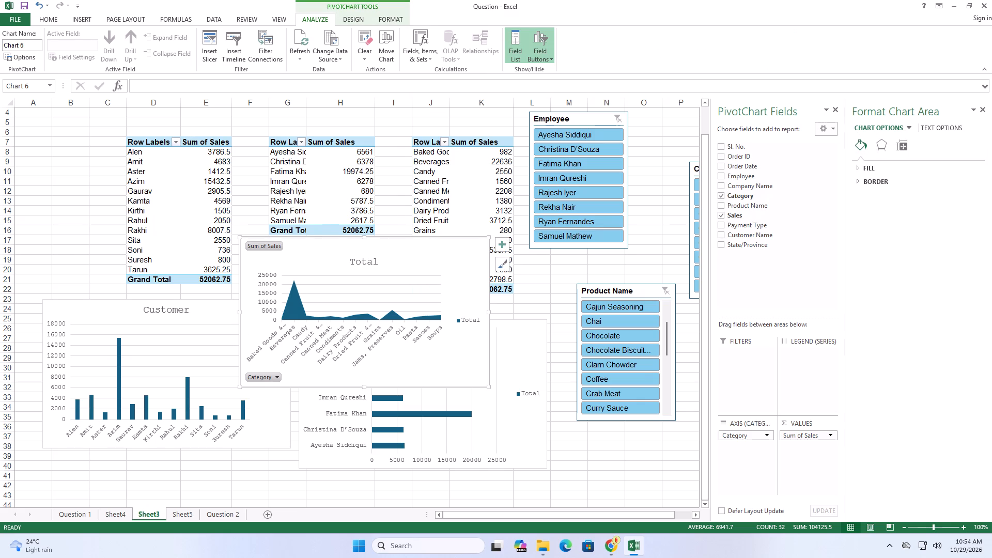
# Move the Category area chart into the empty area below the Customer and Employee charts, starting around row 42.
pyautogui.click(435, 245)
pyautogui.scroll(-3, 536, 228)
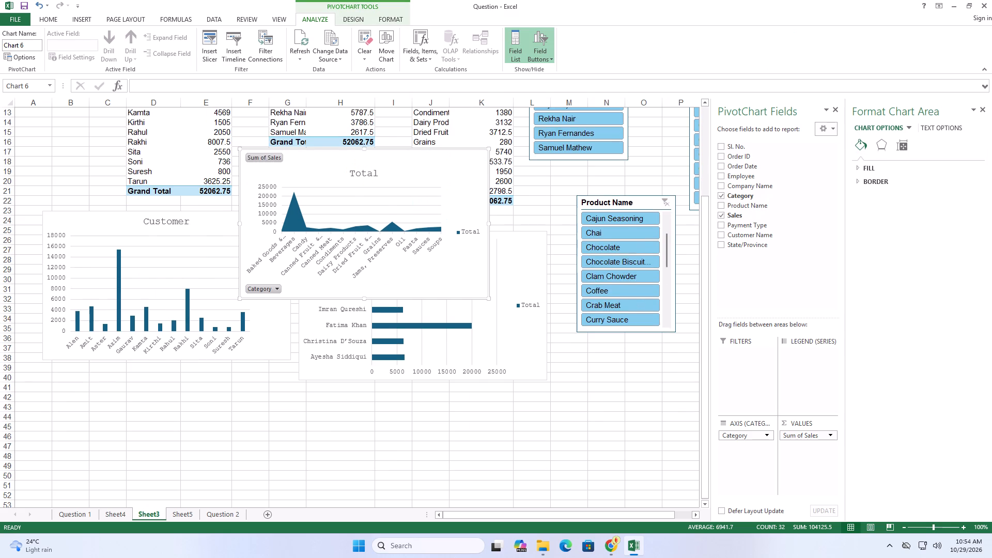
pyautogui.scroll(-2, 580, 221)
pyautogui.moveTo(452, 130); pyautogui.dragTo(398, 395)
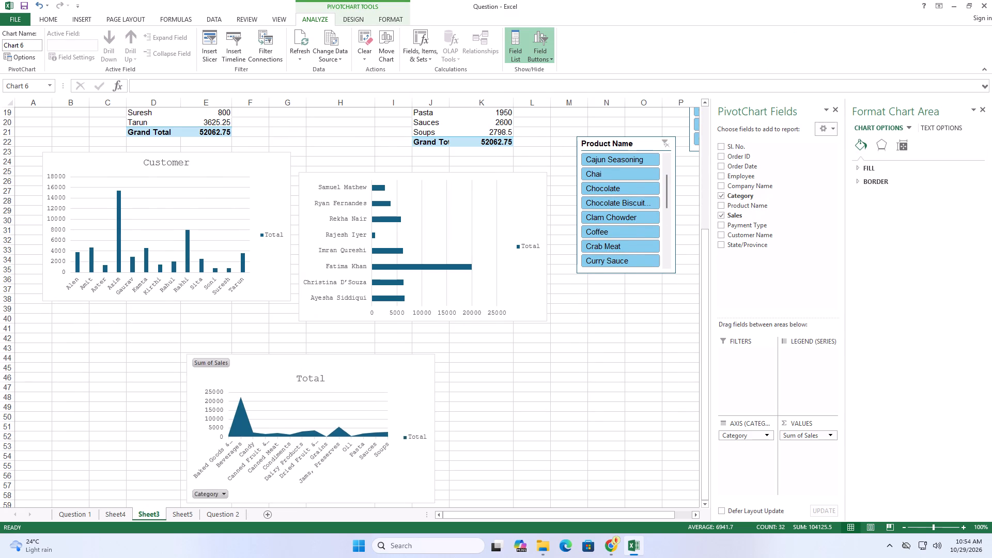
pyautogui.moveTo(398, 395); pyautogui.dragTo(398, 377)
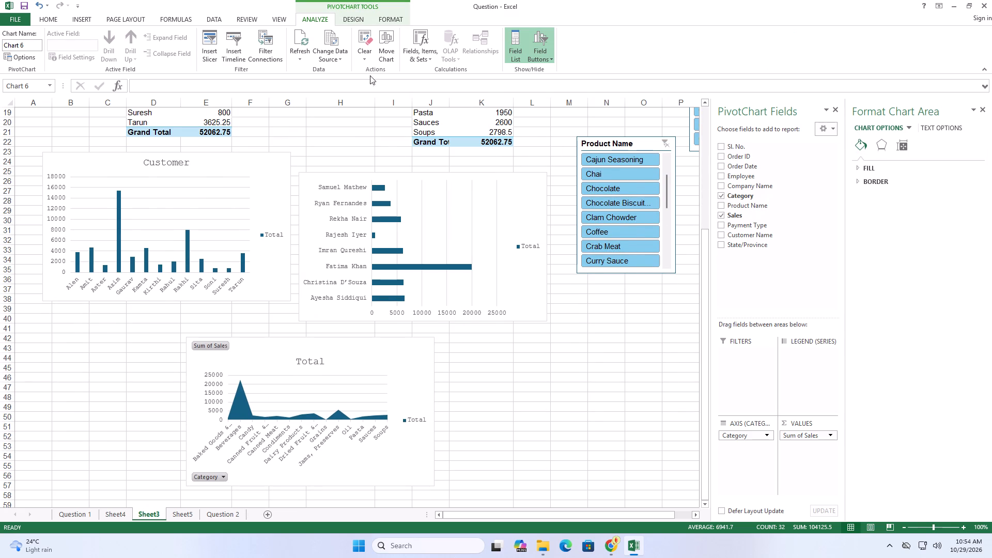
# Hide all field buttons on the Category area chart.
pyautogui.click(550, 57)
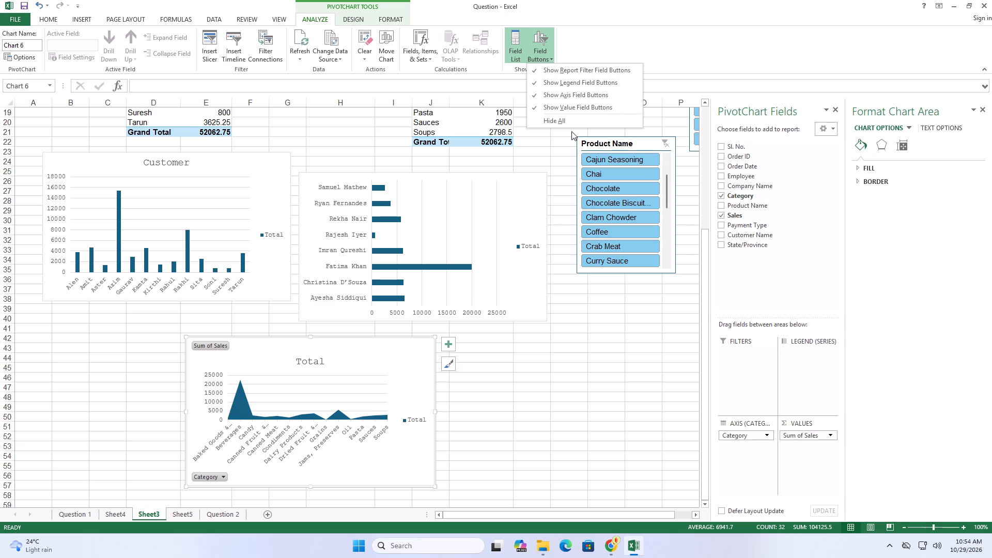
pyautogui.click(572, 123)
# Change the chart name of the Customer column chart to Customer.
pyautogui.scroll(2, 406, 307)
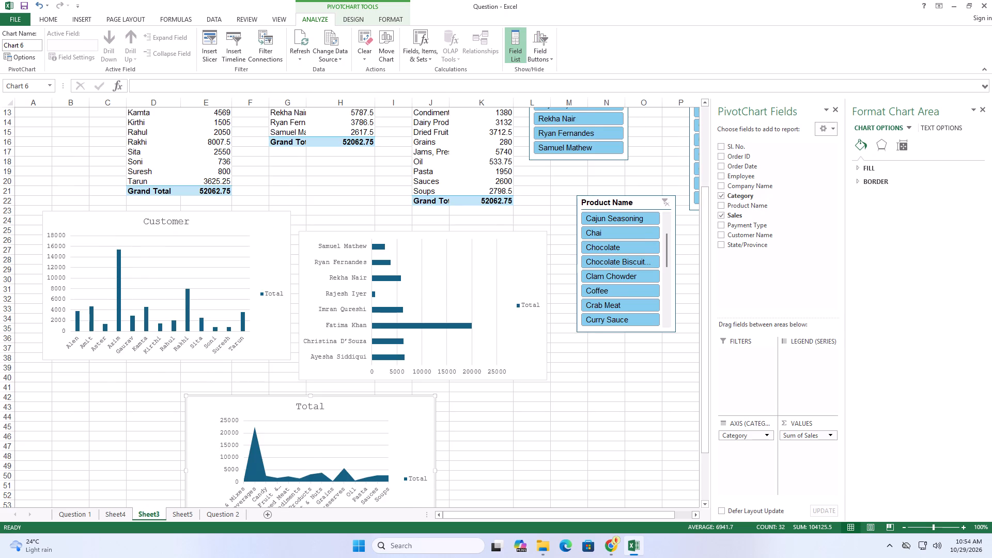
pyautogui.scroll(2, 408, 293)
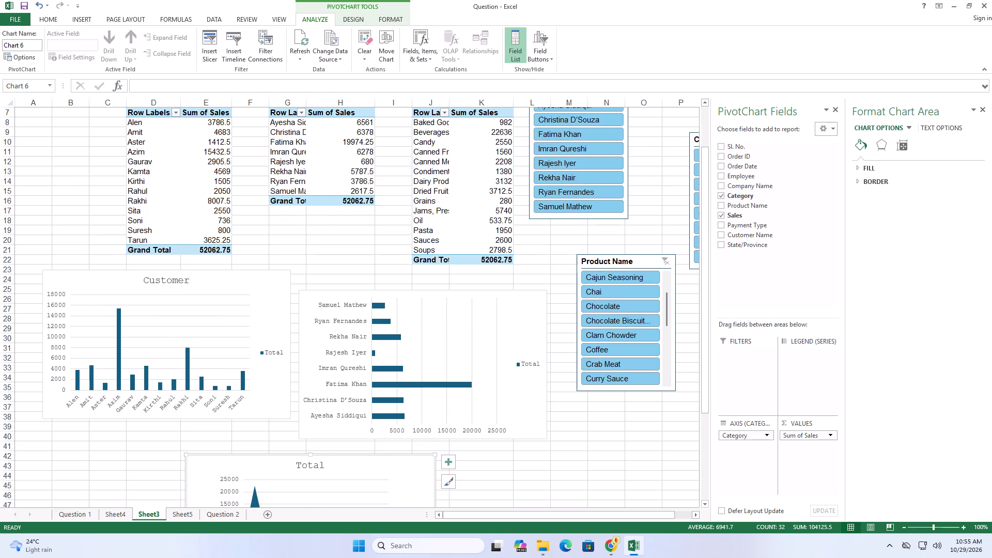
pyautogui.click(256, 269)
pyautogui.click(252, 277)
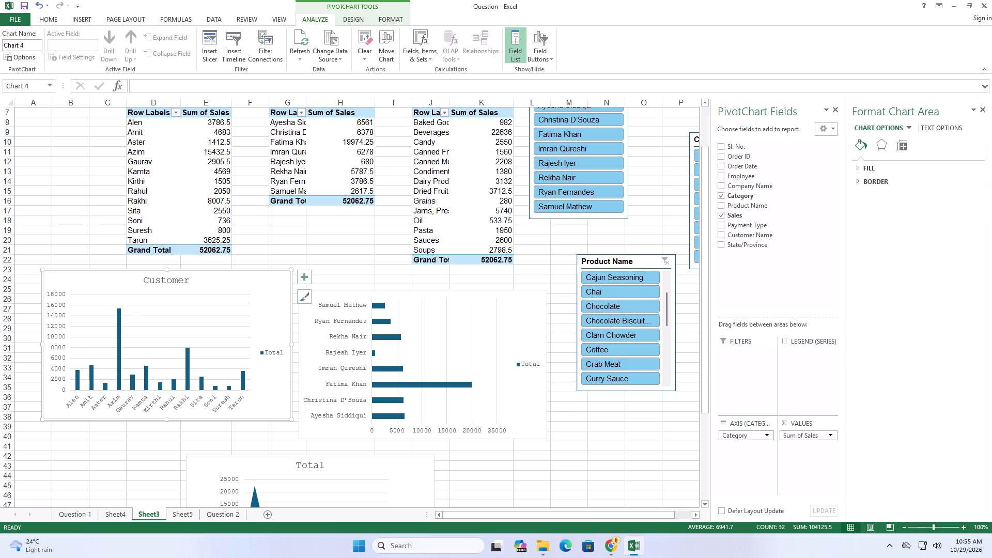
pyautogui.click(30, 49)
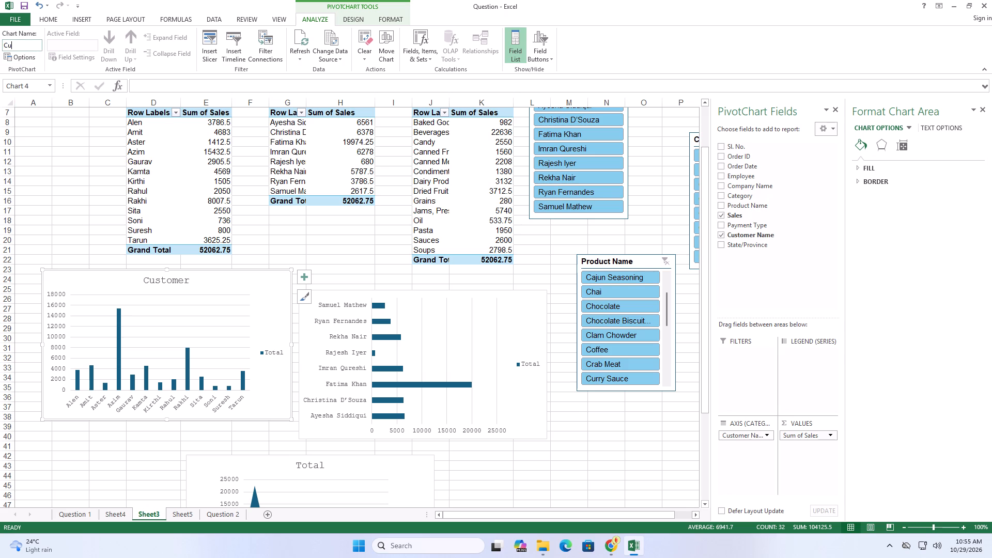
pyautogui.press('s')
pyautogui.write('tomer')
pyautogui.press('Return')
# Change the chart name of the Employee bar chart to employee.
pyautogui.click(516, 302)
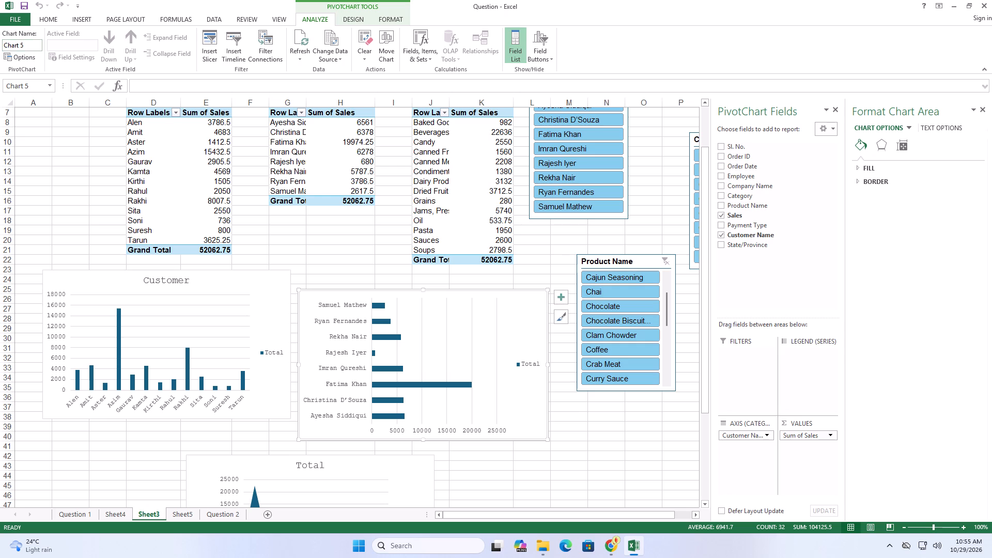
pyautogui.click(36, 39)
pyautogui.click(32, 43)
pyautogui.write('employee')
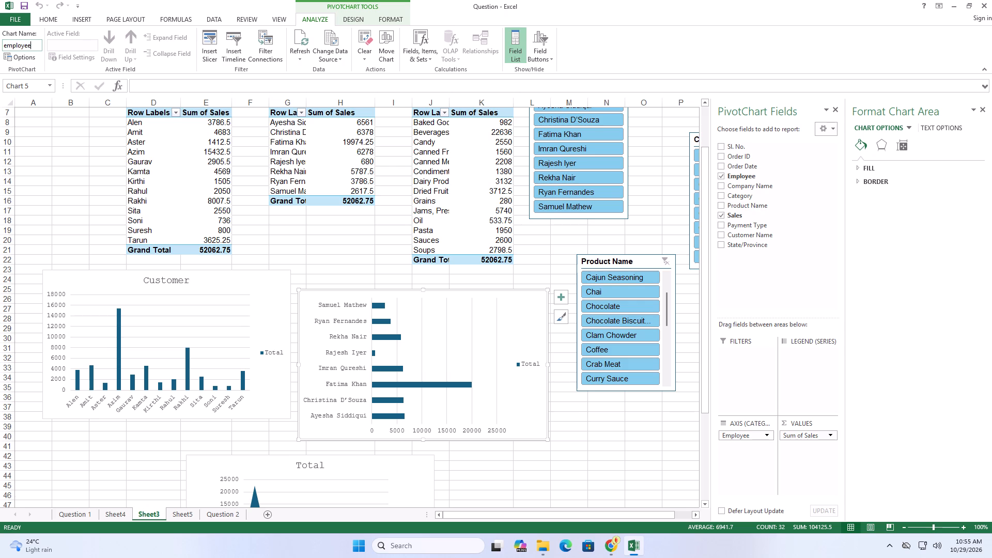
pyautogui.press('Return')
# Check the sample dashboard on Question 1 and retitle the Category area chart on Sheet3 as "Sales by category".
pyautogui.click(81, 519)
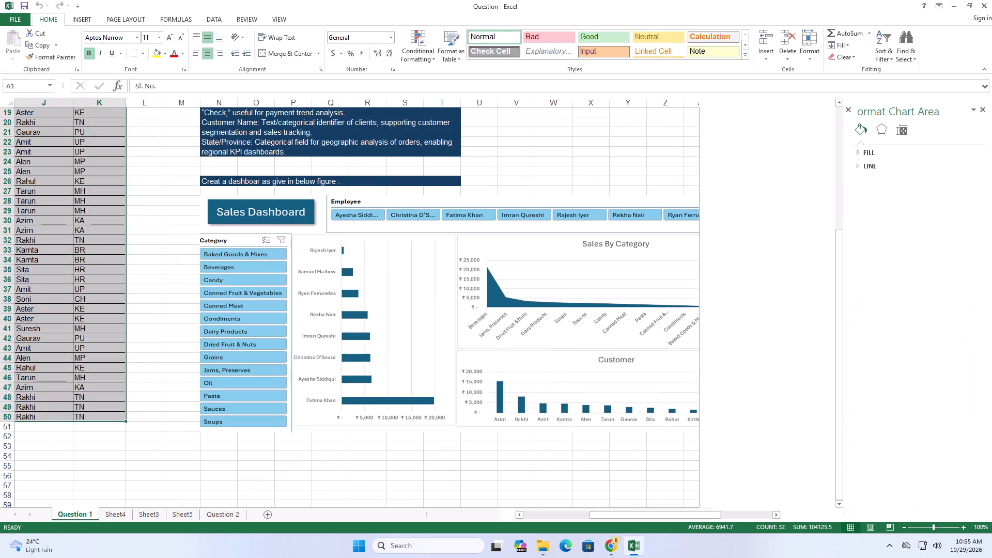
pyautogui.click(157, 514)
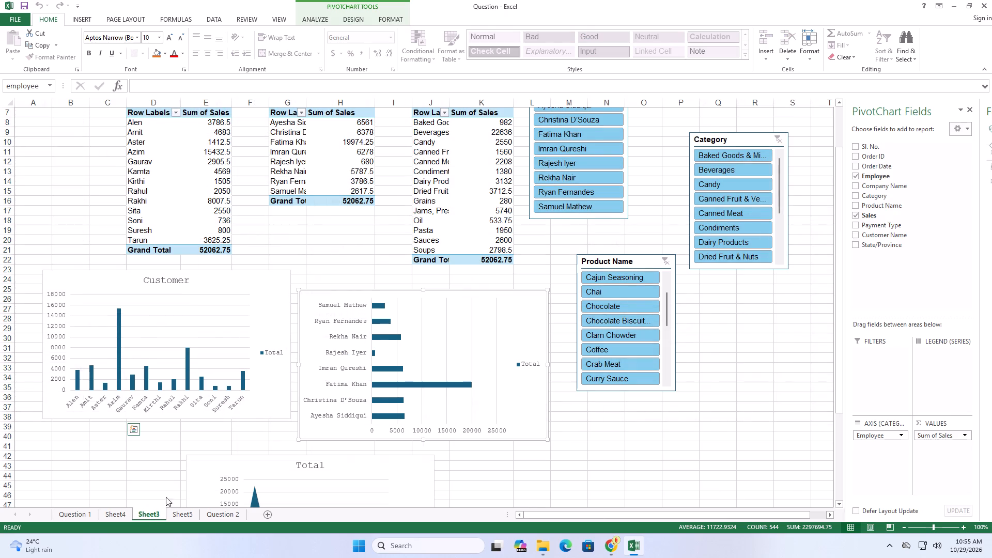
pyautogui.scroll(-2, 270, 448)
pyautogui.click(326, 411)
pyautogui.click(322, 406)
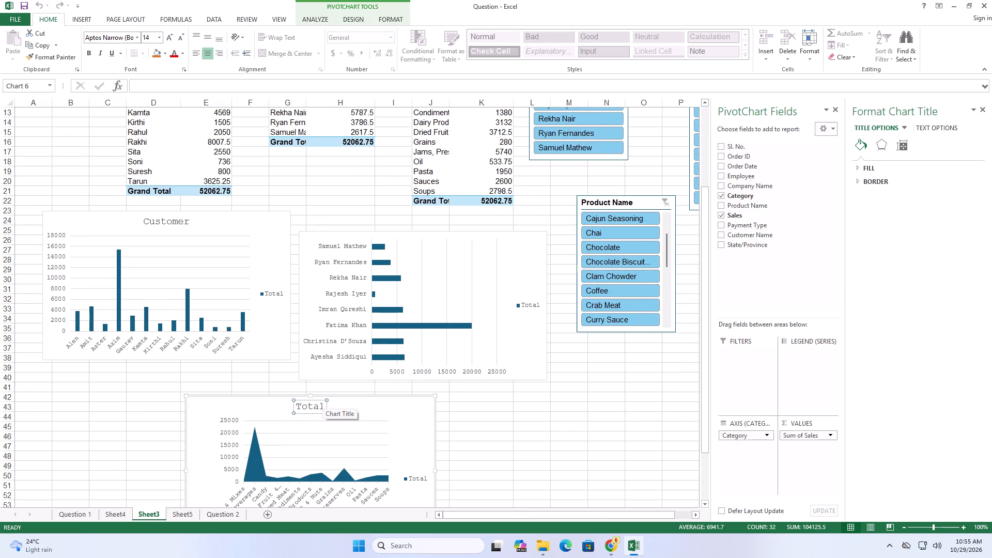
pyautogui.press('BackSpace')
pyautogui.press('BackSpace')
pyautogui.press('BackSpace')
pyautogui.press('BackSpace')
pyautogui.press('BackSpace')
pyautogui.write('ales')
pyautogui.press('space')
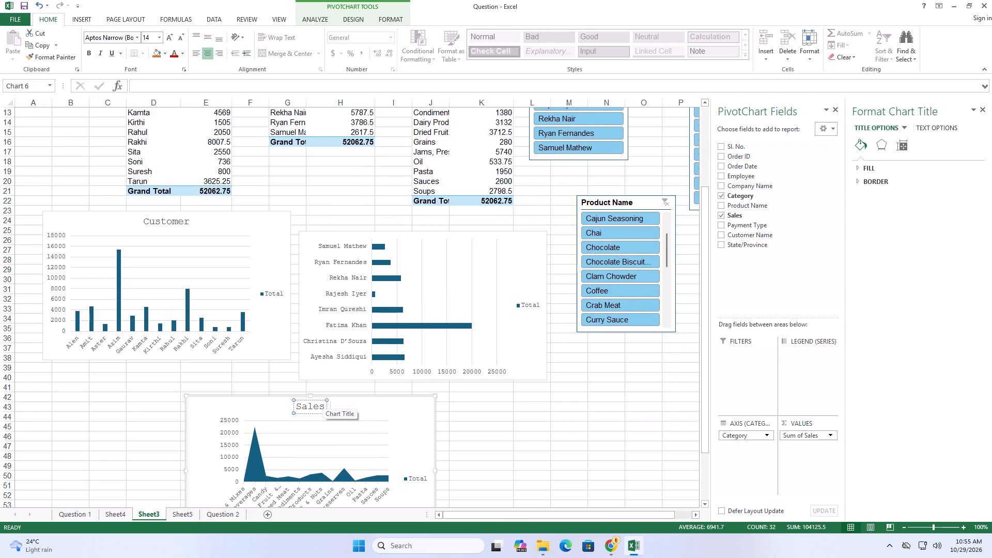
pyautogui.press('b')
pyautogui.press('BackSpace')
pyautogui.write('by catego')
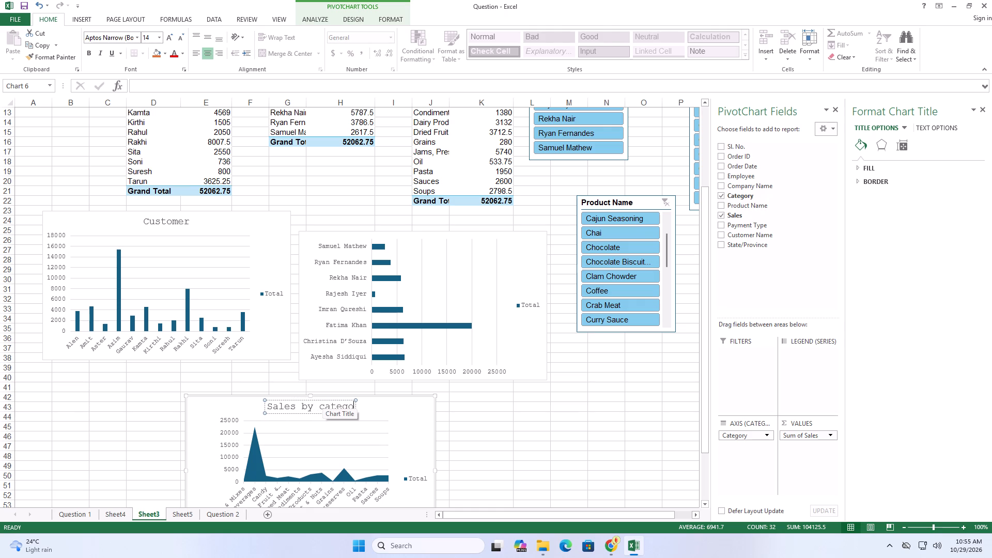
pyautogui.write('ry')
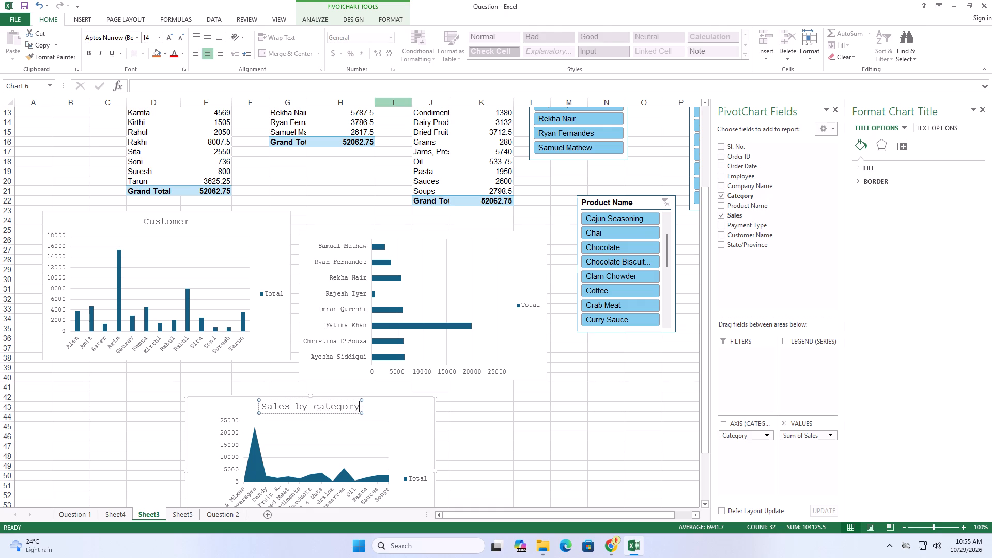
pyautogui.click(501, 417)
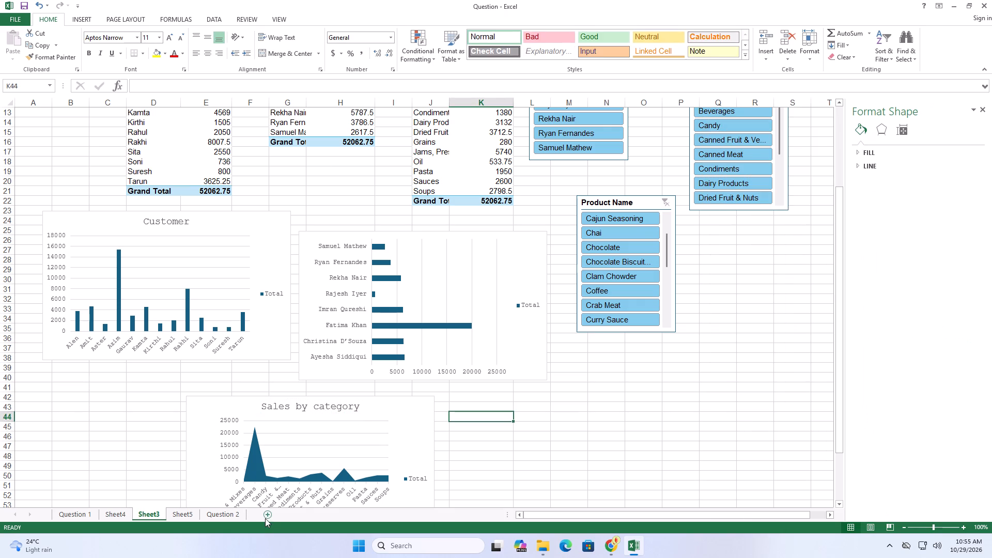
# Copy the Customer column chart from Sheet3 and paste it into the gridline-free Sheet5.
pyautogui.click(180, 510)
pyautogui.scroll(1, 177, 262)
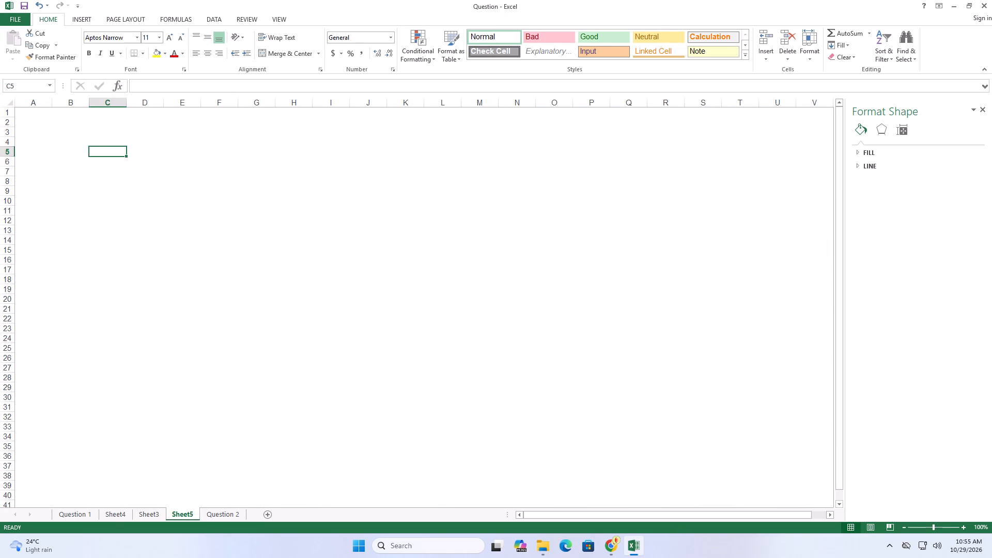
pyautogui.click(114, 514)
pyautogui.click(171, 514)
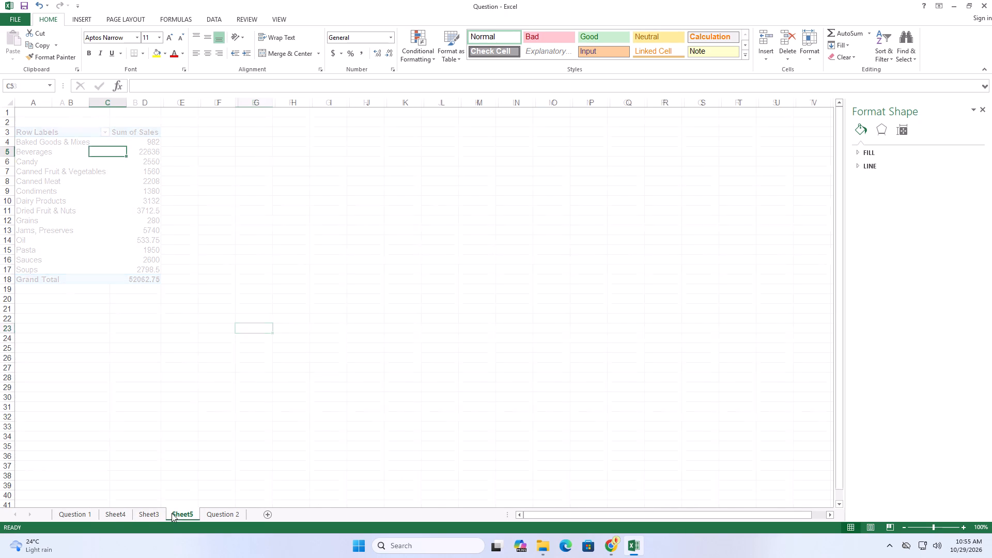
pyautogui.click(151, 514)
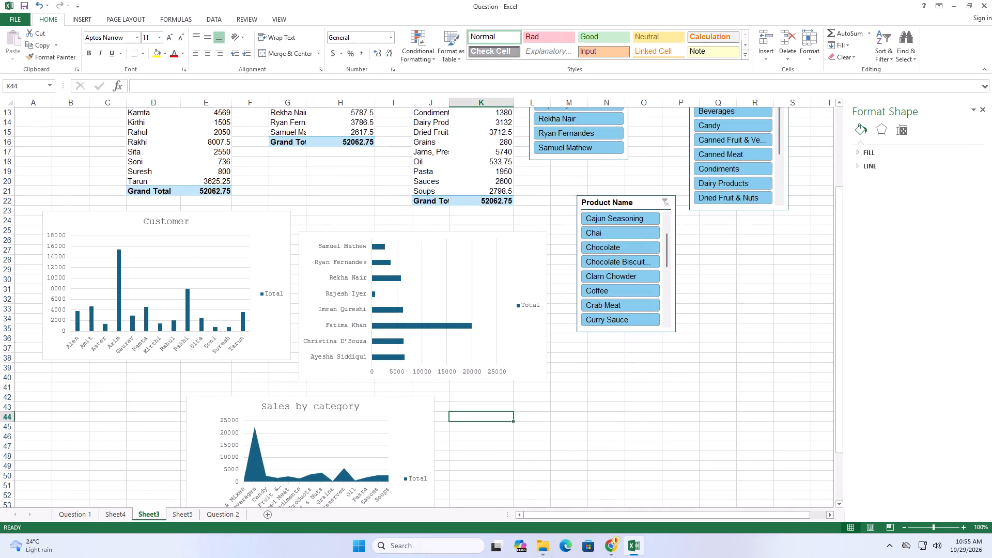
pyautogui.click(261, 232)
pyautogui.rightClick(261, 232)
pyautogui.click(295, 264)
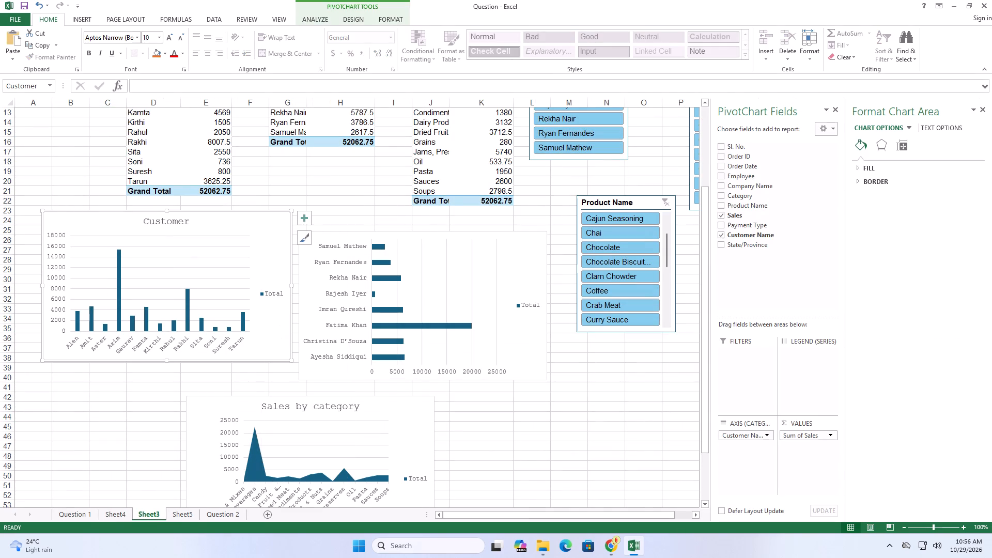
pyautogui.click(180, 515)
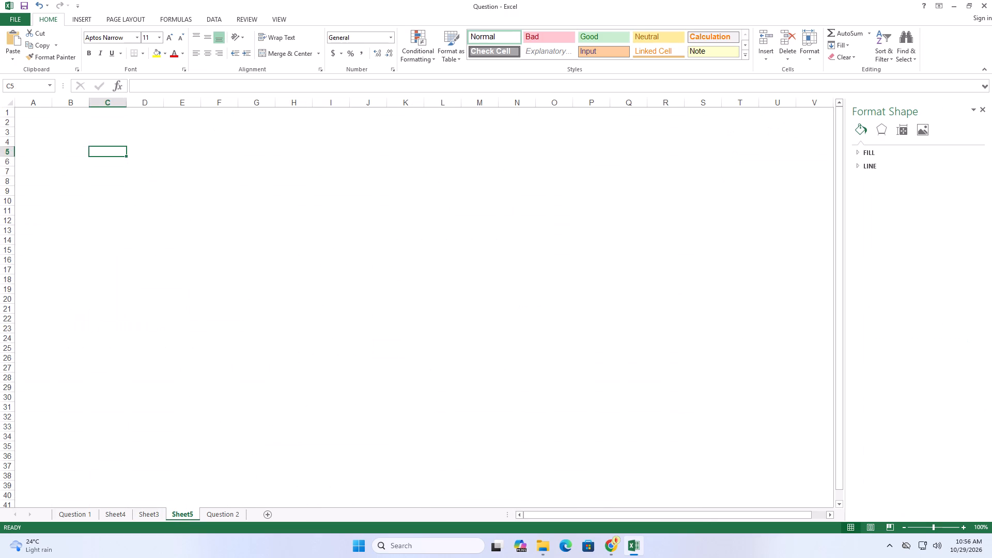
pyautogui.hotkey('ctrl', 'v')
pyautogui.hotkey('alt', 'Tab')
pyautogui.hotkey('alt', 'Tab')
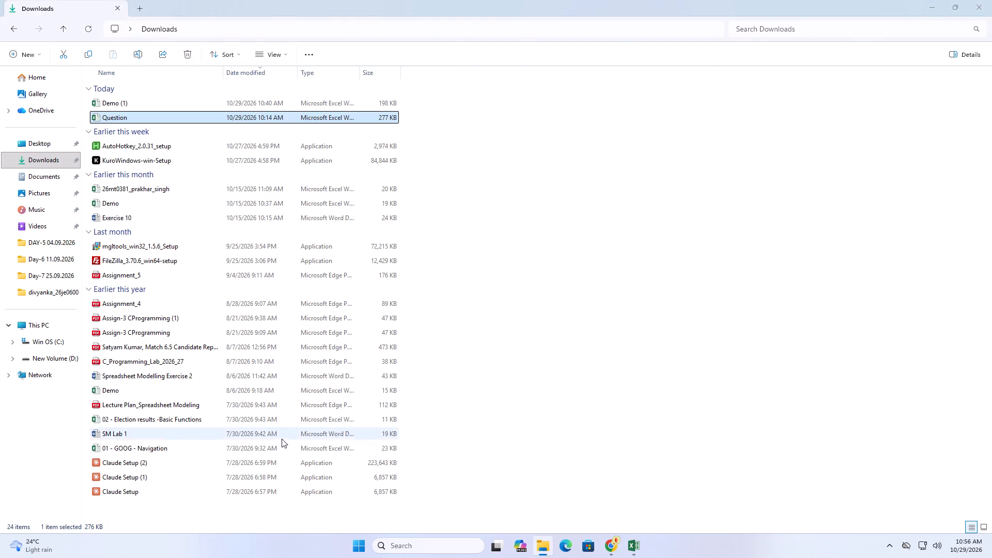
# Return to Sheet3 and copy the Employee bar chart.
pyautogui.click(112, 520)
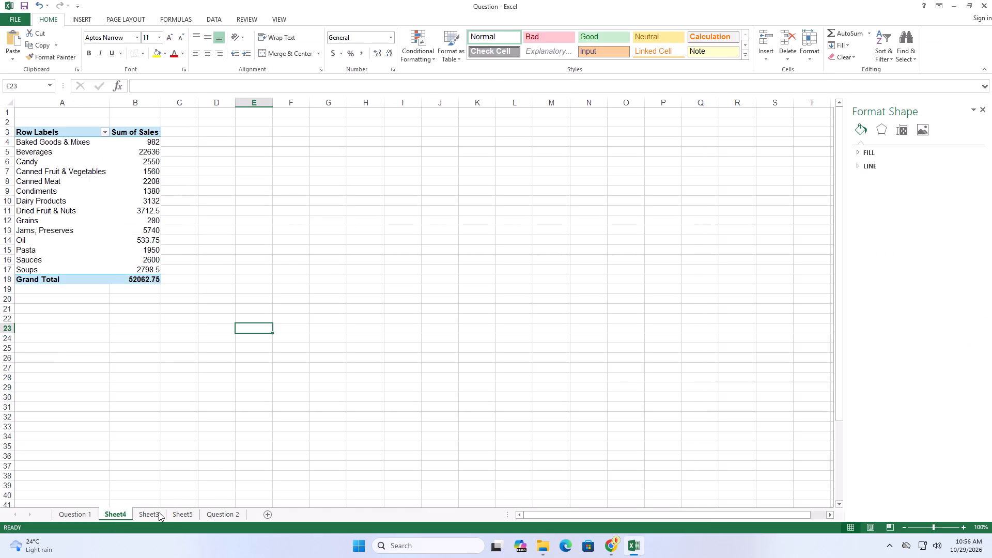
pyautogui.click(172, 516)
pyautogui.click(160, 516)
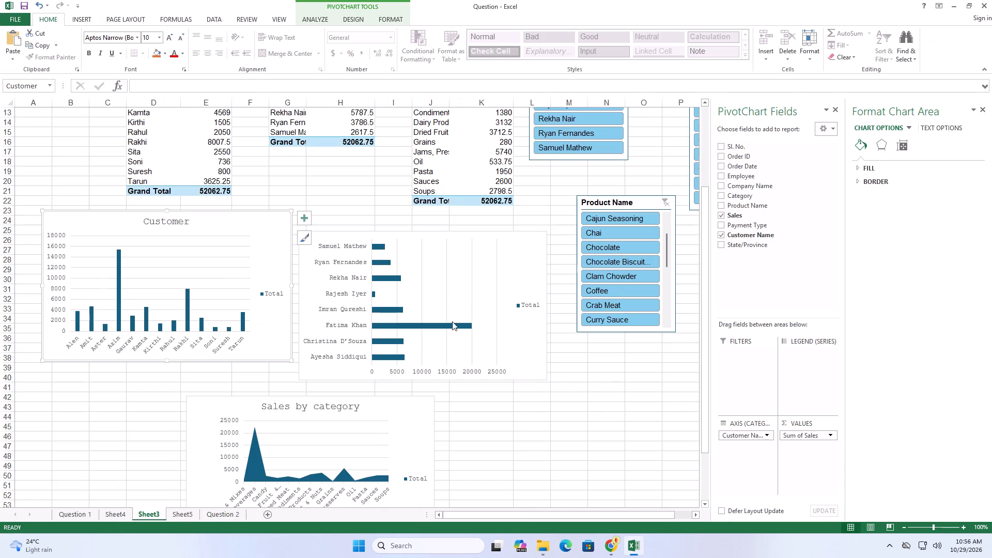
pyautogui.click(515, 256)
pyautogui.rightClick(515, 256)
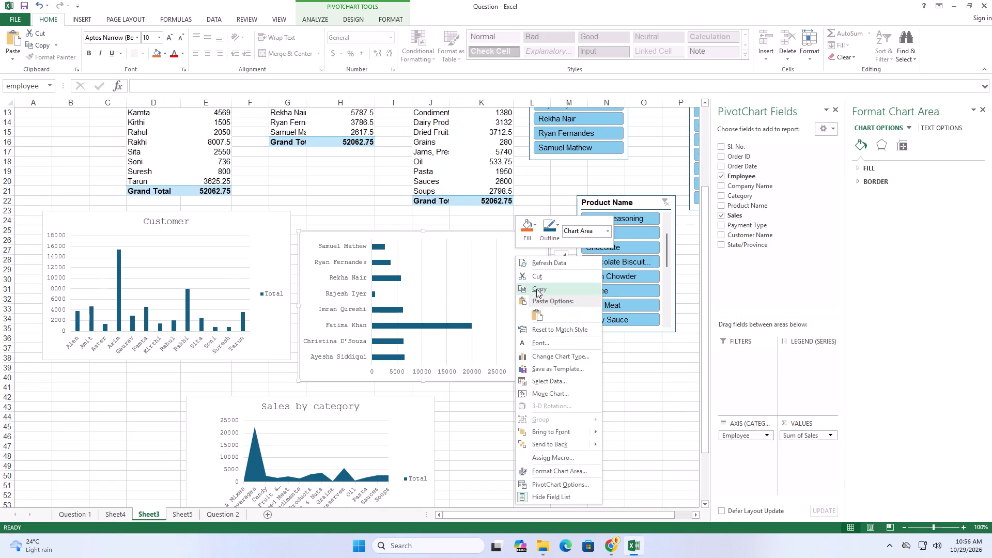
pyautogui.click(537, 285)
# Delete the Total legend from the Employee bar chart.
pyautogui.click(527, 308)
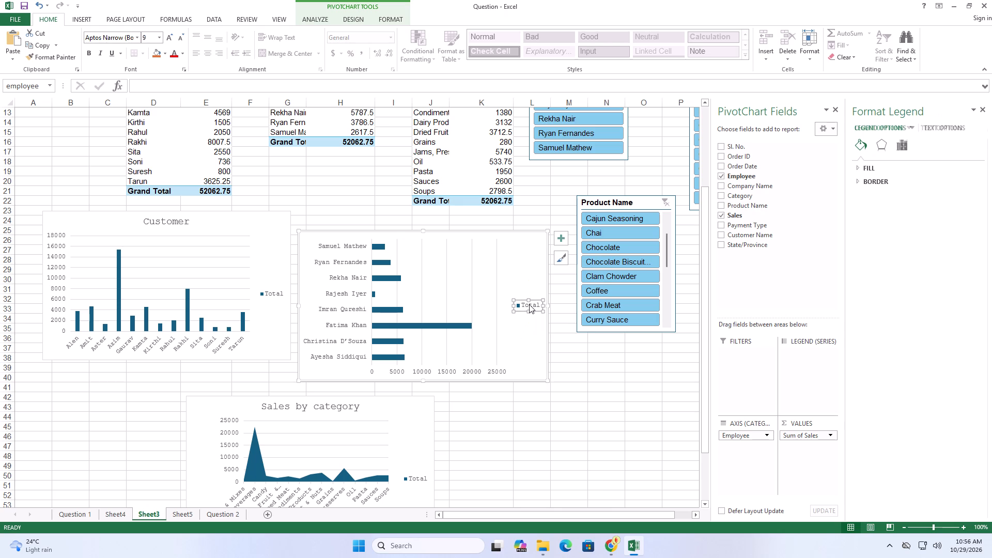
pyautogui.doubleClick(529, 304)
pyautogui.click(530, 303)
pyautogui.click(531, 305)
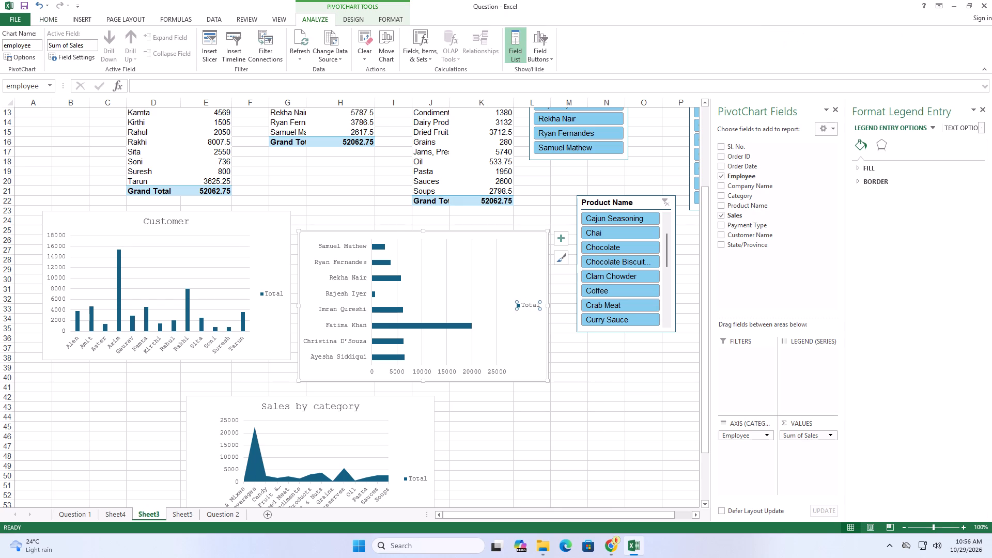
pyautogui.click(532, 321)
pyautogui.click(532, 307)
pyautogui.click(533, 302)
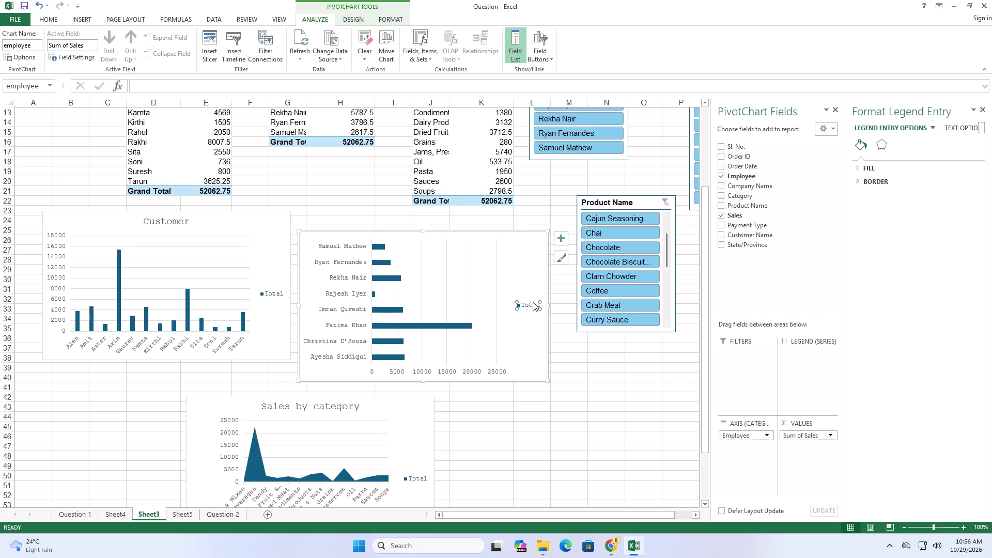
pyautogui.click(532, 307)
pyautogui.click(532, 327)
pyautogui.click(535, 302)
pyautogui.click(535, 303)
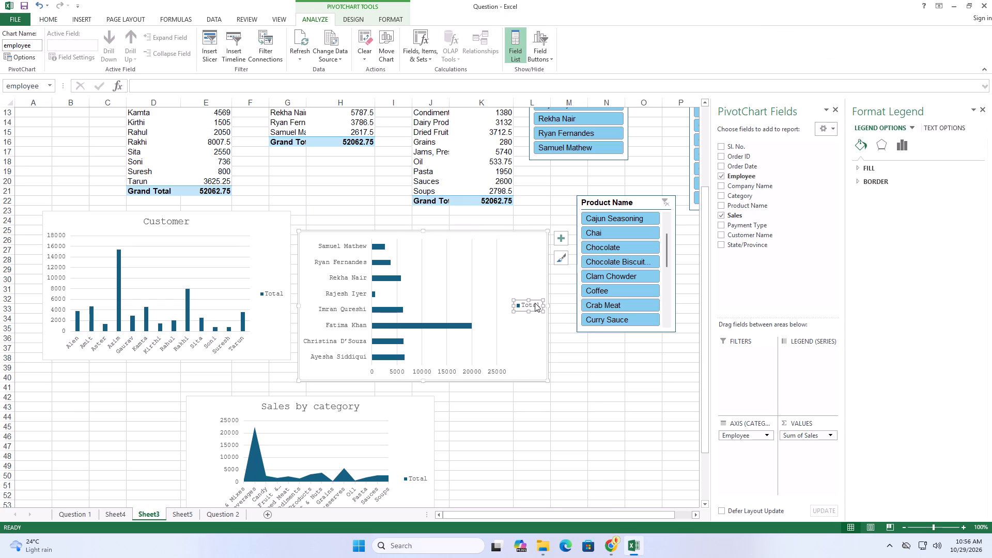
pyautogui.press('BackSpace')
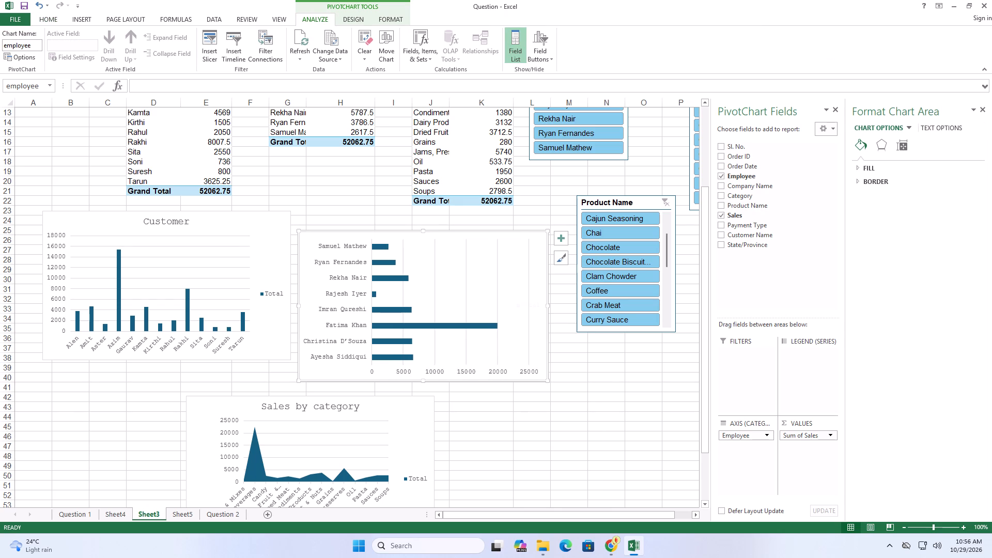
# Paste the copied Employee bar chart into Sheet5 at cell K5, beside the Customer chart.
pyautogui.click(503, 408)
pyautogui.hotkey('alt', '`')
pyautogui.hotkey('alt', 'Tab')
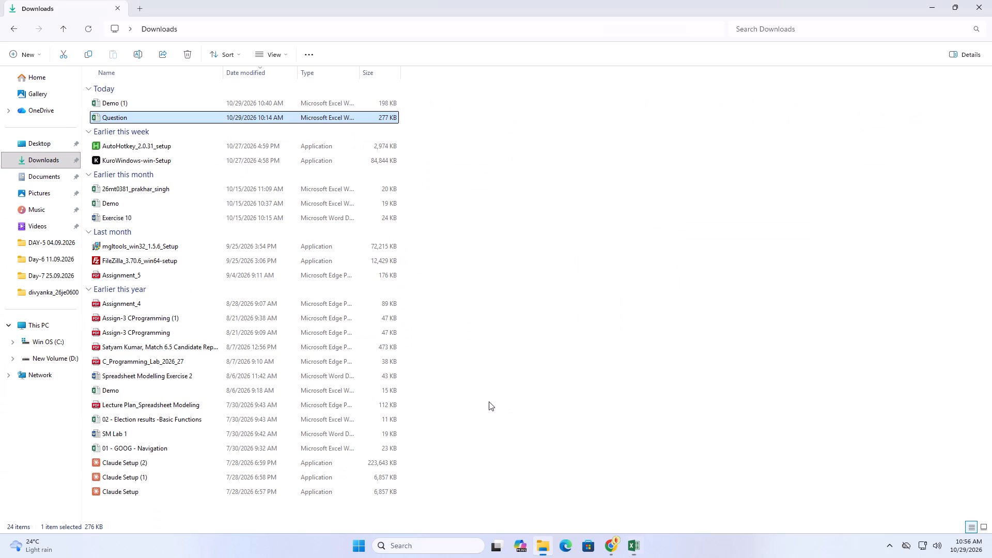
pyautogui.hotkey('alt', 'Tab')
pyautogui.click(173, 508)
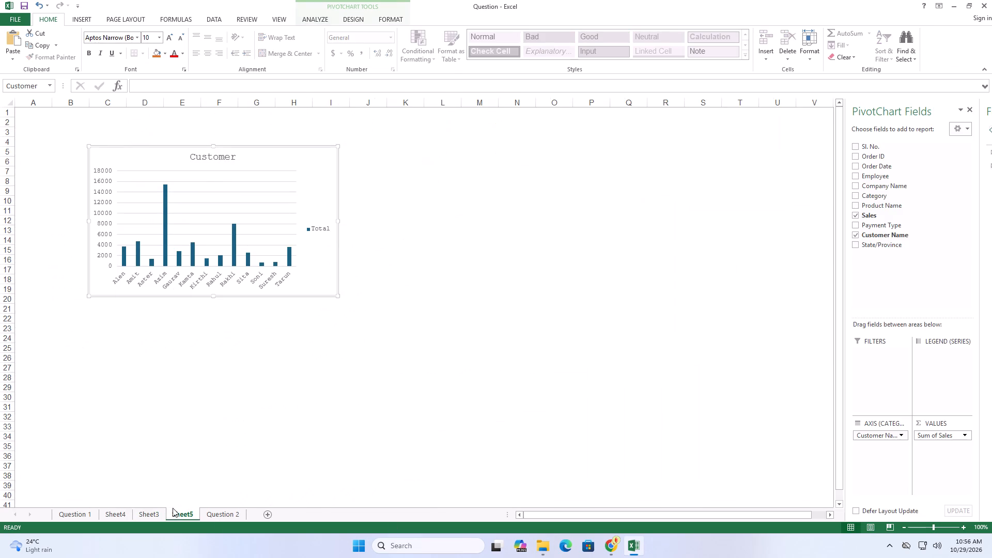
pyautogui.click(524, 200)
pyautogui.click(402, 163)
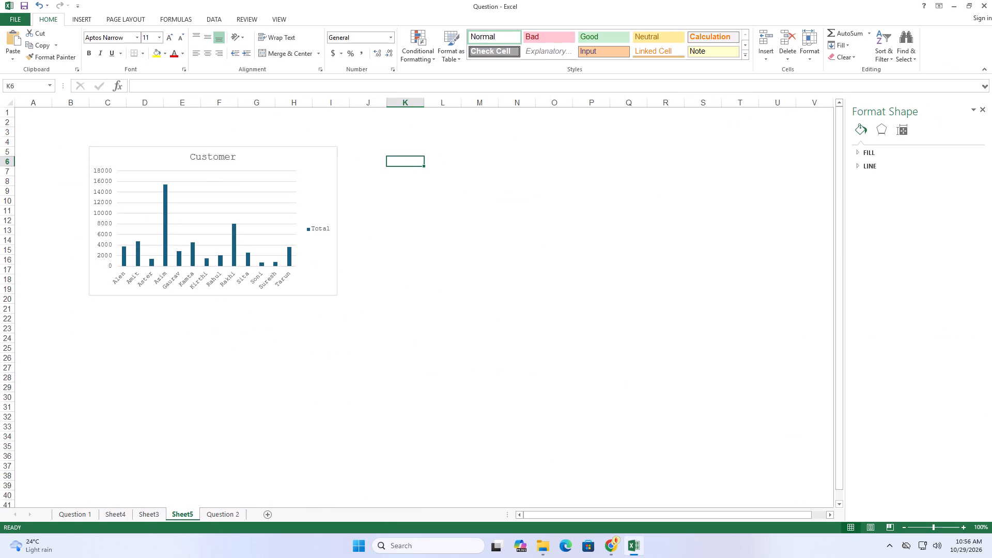
pyautogui.click(417, 156)
pyautogui.click(411, 153)
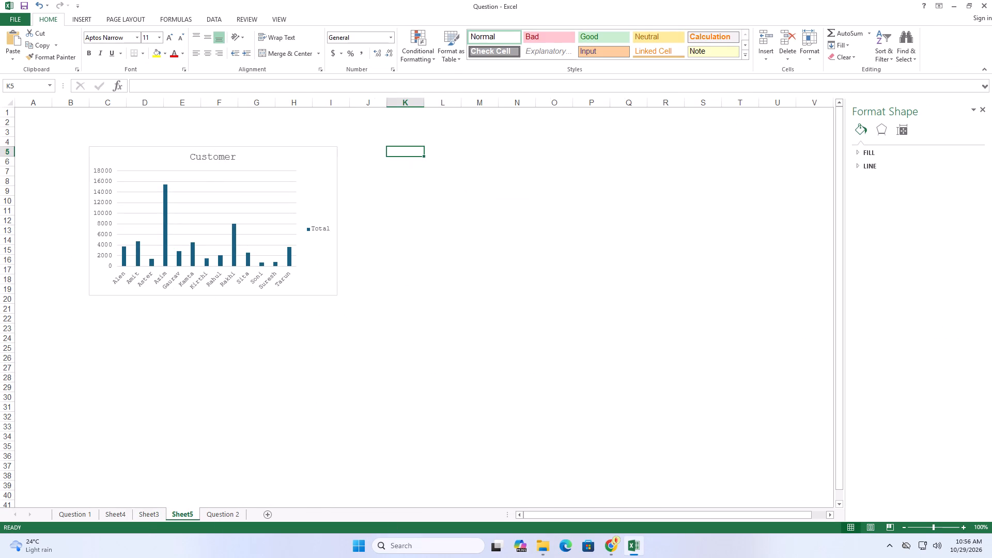
pyautogui.hotkey('ctrl', 'v')
# Copy the "Sales by category" area chart from Sheet3.
pyautogui.hotkey('alt', 'Tab')
pyautogui.hotkey('alt', 'Tab')
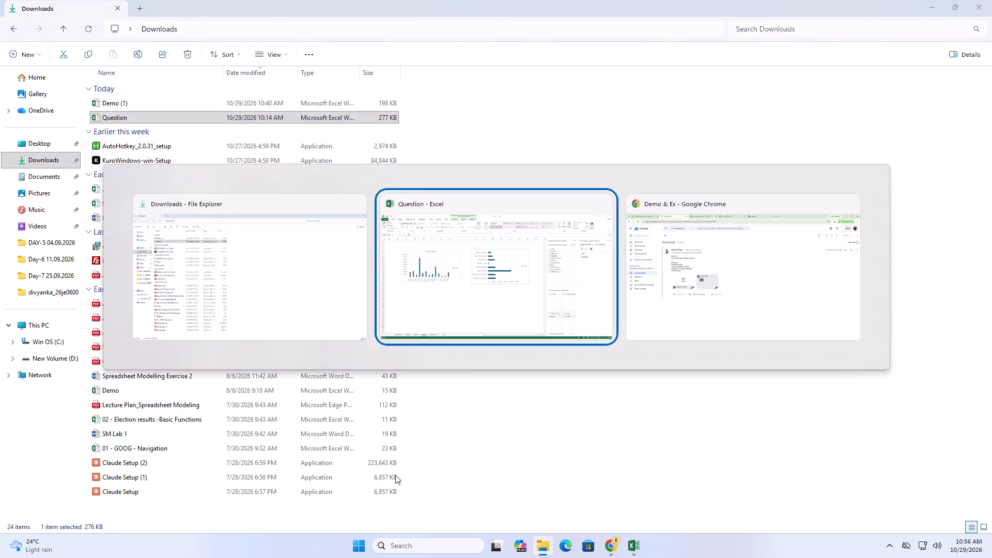
pyautogui.click(140, 516)
pyautogui.scroll(-1, 379, 403)
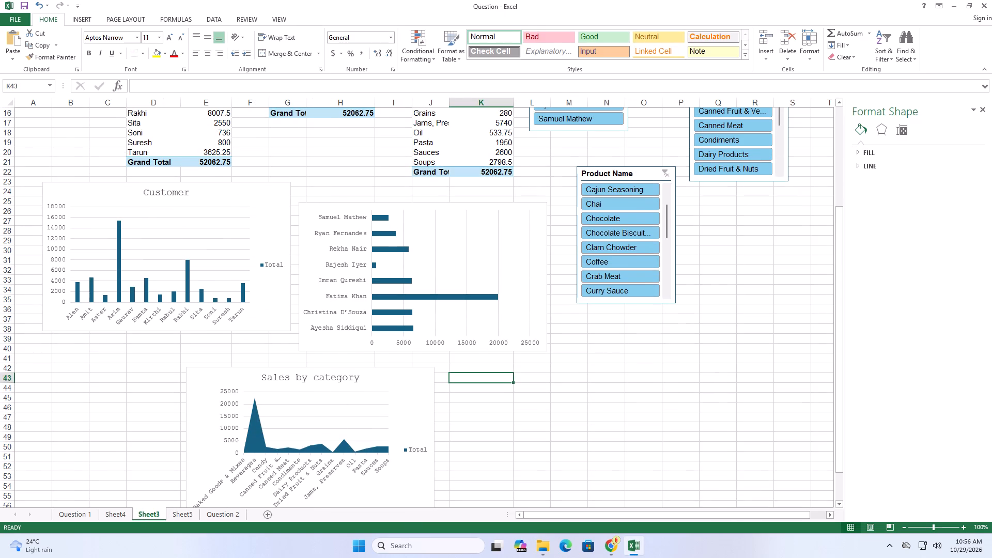
pyautogui.click(410, 392)
pyautogui.rightClick(410, 392)
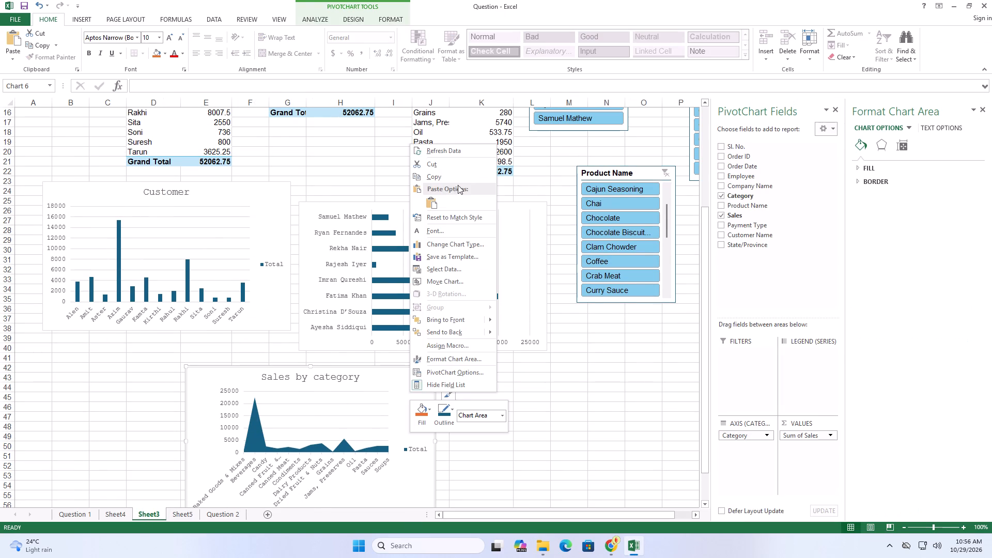
pyautogui.click(459, 179)
# Paste the "Sales by category" area chart into Sheet5, below the Customer and Employee charts.
pyautogui.hotkey('alt', 'Tab')
pyautogui.hotkey('alt', 'Tab')
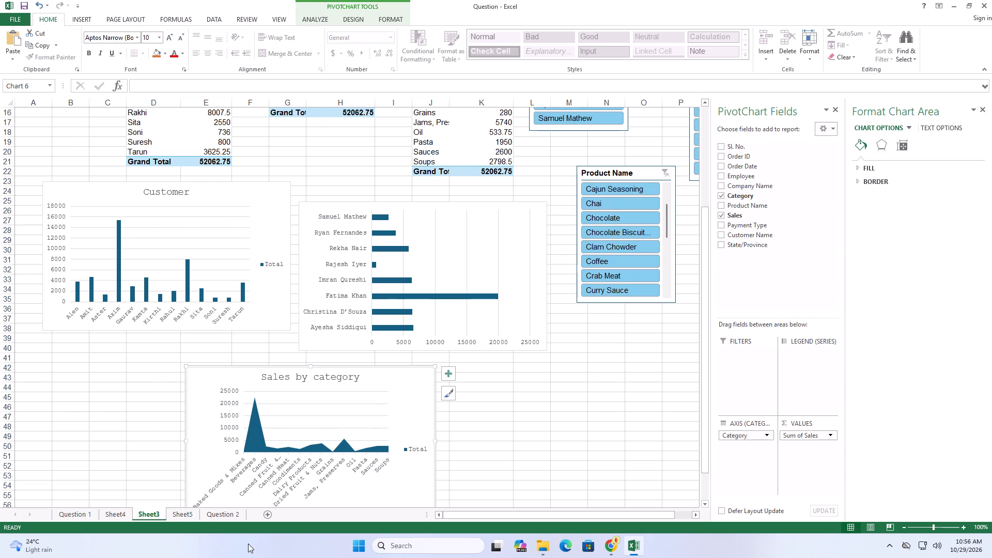
pyautogui.click(220, 513)
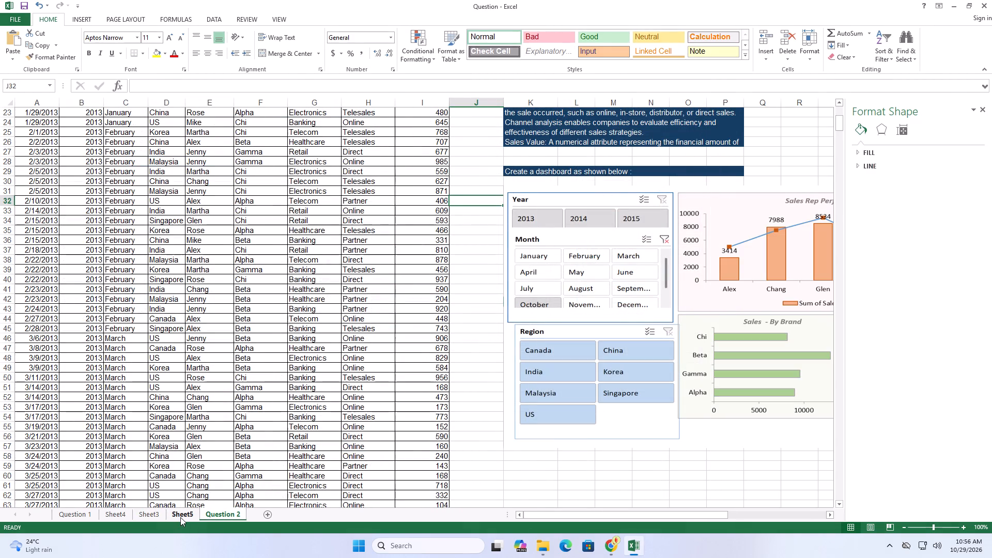
pyautogui.click(180, 517)
pyautogui.click(147, 517)
pyautogui.click(173, 519)
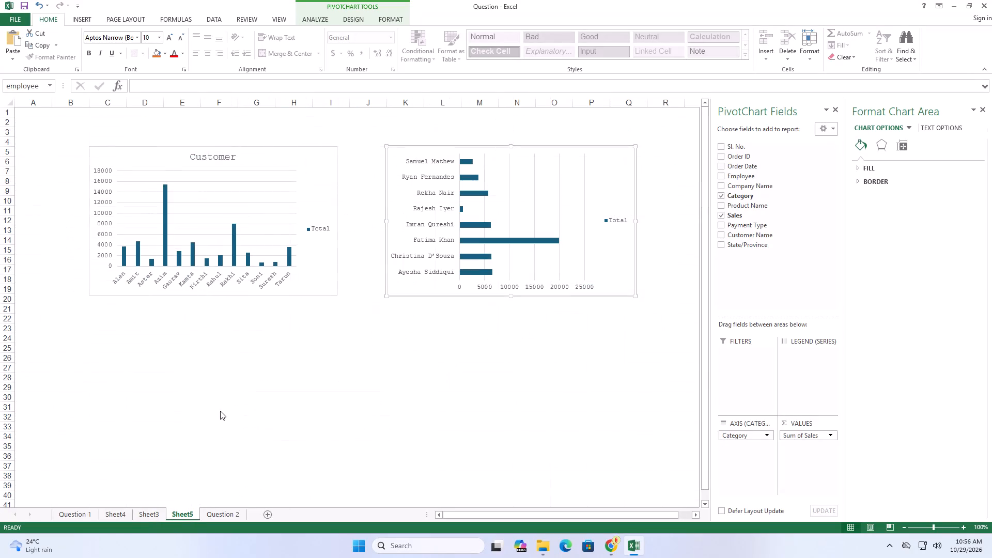
pyautogui.click(254, 363)
pyautogui.hotkey('ctrl', 'v')
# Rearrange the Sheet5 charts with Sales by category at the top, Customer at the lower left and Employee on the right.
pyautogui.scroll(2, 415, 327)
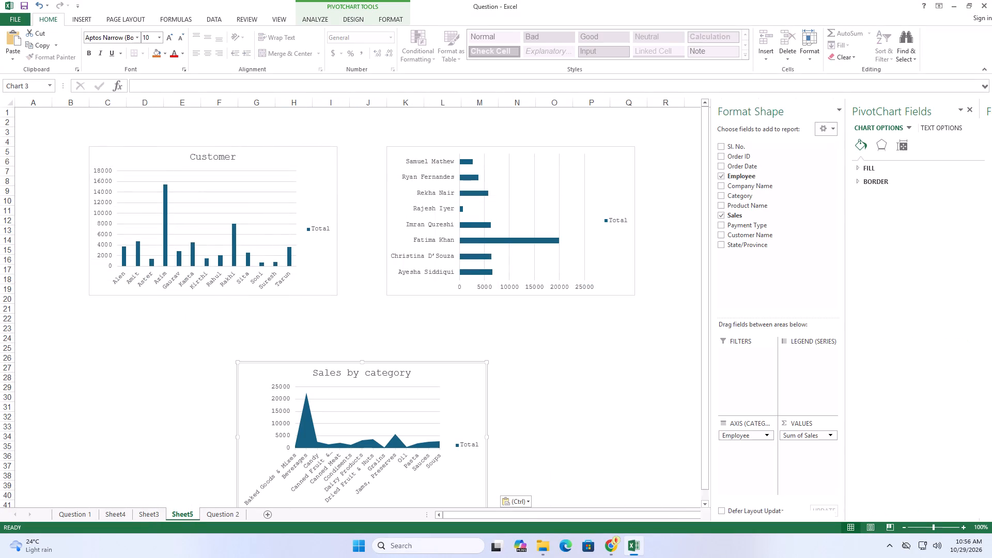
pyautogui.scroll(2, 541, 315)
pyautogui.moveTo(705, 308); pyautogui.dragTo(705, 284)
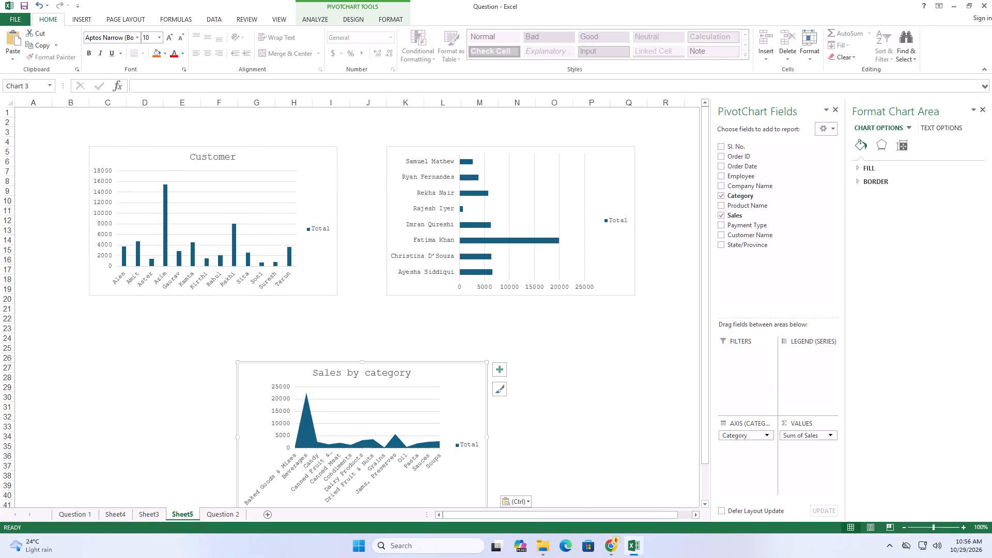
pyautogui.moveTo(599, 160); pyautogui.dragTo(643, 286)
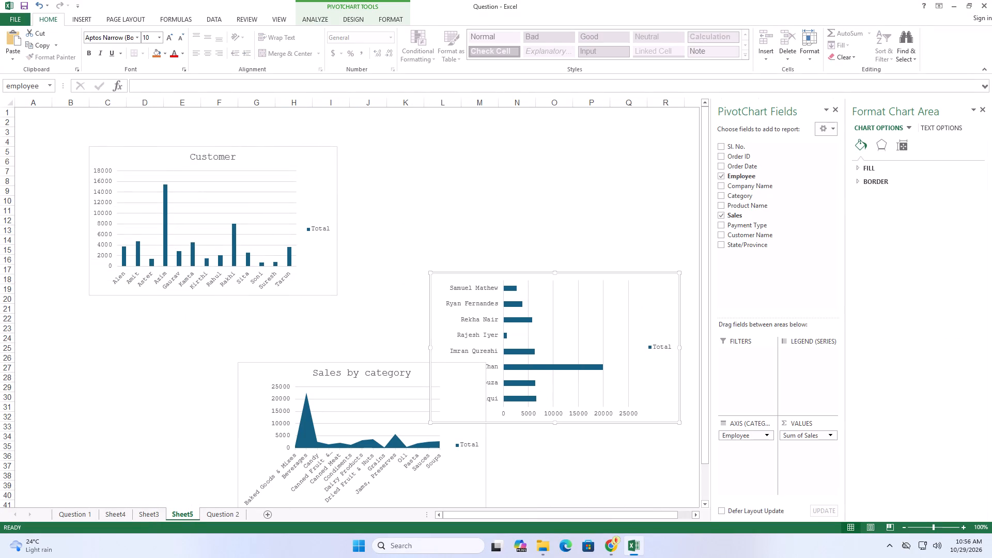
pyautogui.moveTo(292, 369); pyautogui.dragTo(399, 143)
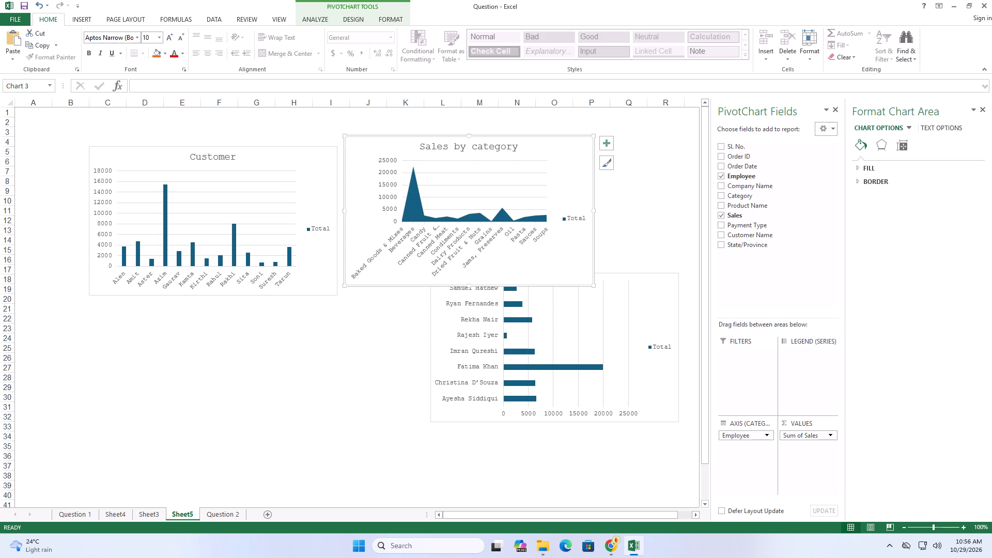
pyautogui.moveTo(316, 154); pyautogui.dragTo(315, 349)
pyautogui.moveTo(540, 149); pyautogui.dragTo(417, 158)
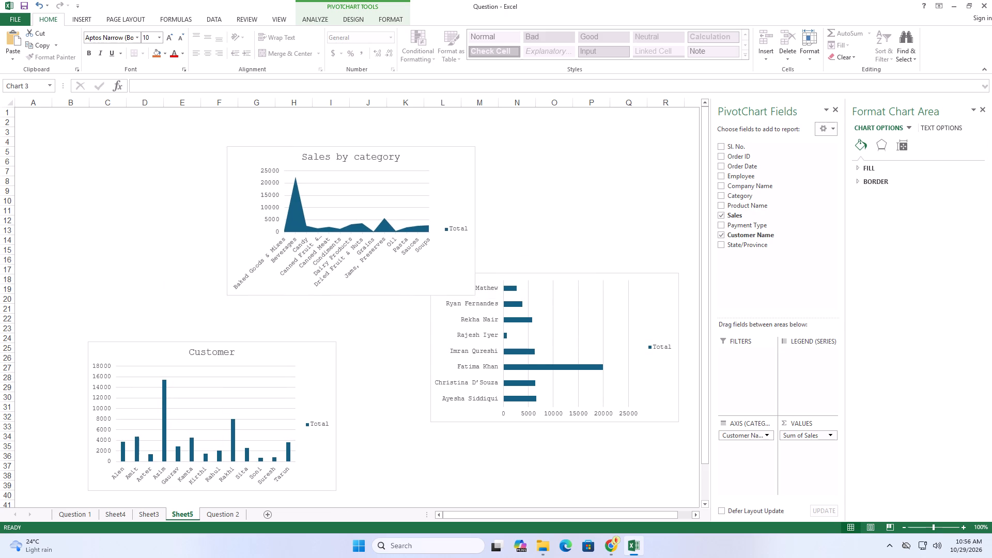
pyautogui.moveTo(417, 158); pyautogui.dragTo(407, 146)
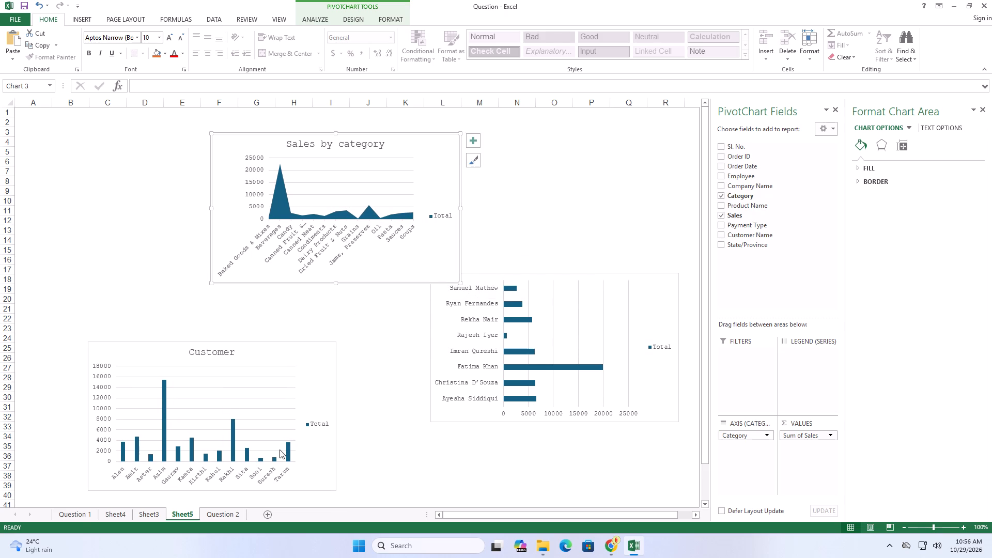
# Check the sample layout on Question 1 and place the Employee chart directly left of the Sales by category chart on Sheet5.
pyautogui.click(76, 516)
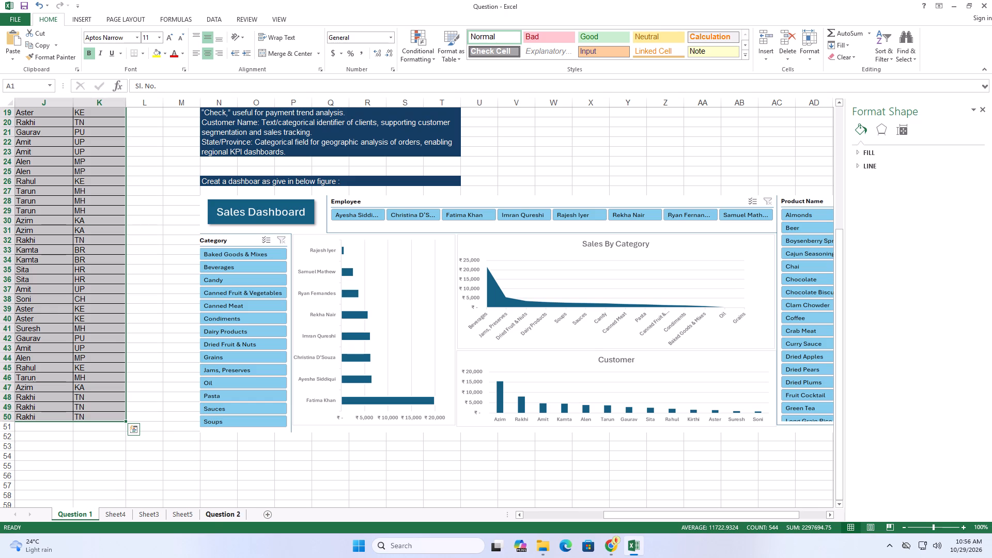
pyautogui.click(222, 509)
pyautogui.click(187, 509)
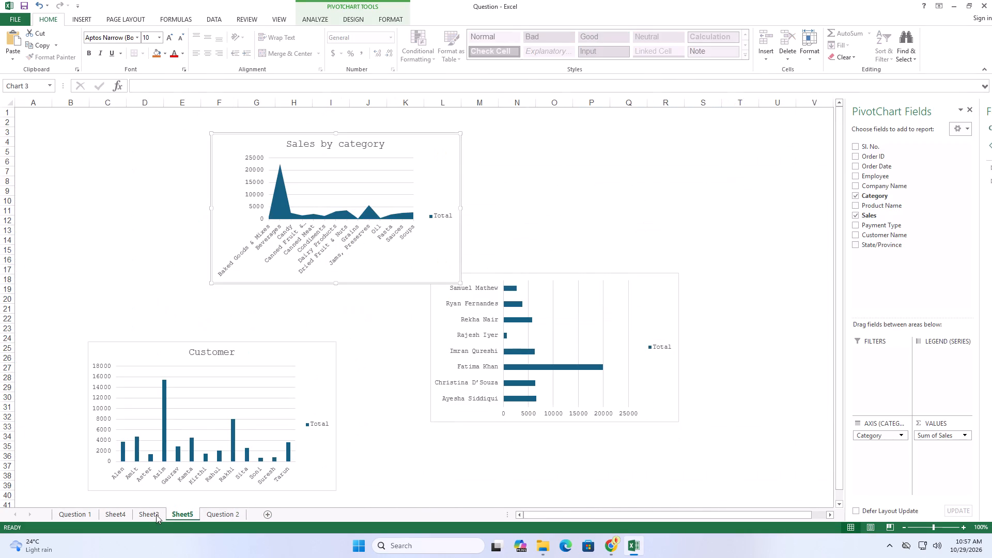
pyautogui.moveTo(401, 163); pyautogui.dragTo(439, 171)
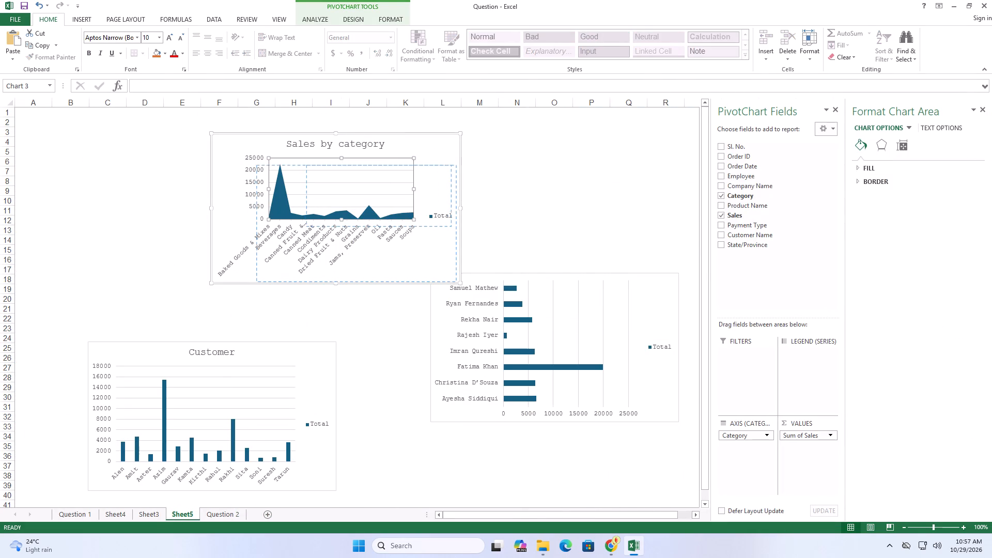
pyautogui.moveTo(439, 171); pyautogui.dragTo(428, 161)
pyautogui.hotkey('ctrl', 'z')
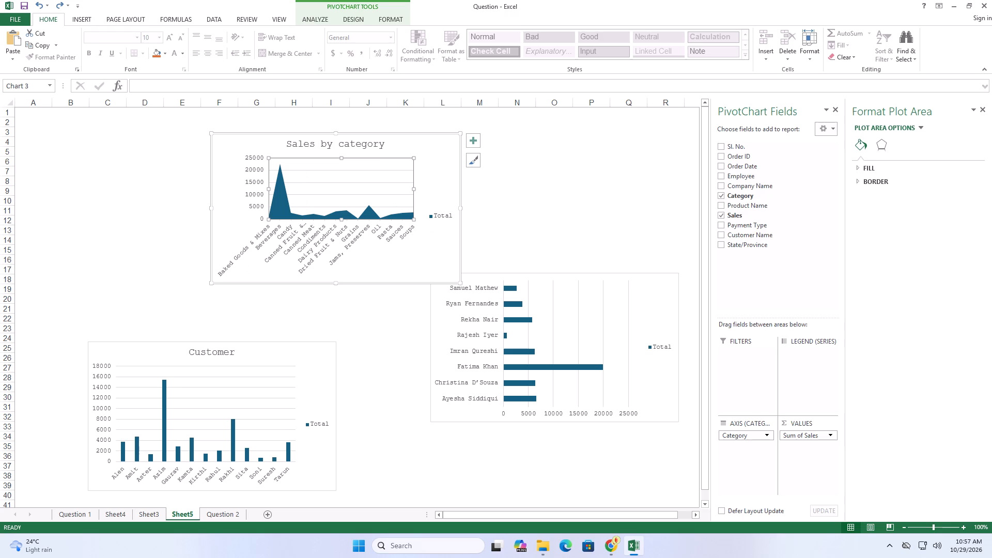
pyautogui.click(523, 195)
pyautogui.moveTo(421, 152); pyautogui.dragTo(533, 153)
pyautogui.moveTo(622, 280); pyautogui.dragTo(519, 262)
pyautogui.hotkey('ctrl', 'z')
pyautogui.moveTo(661, 304); pyautogui.dragTo(524, 233)
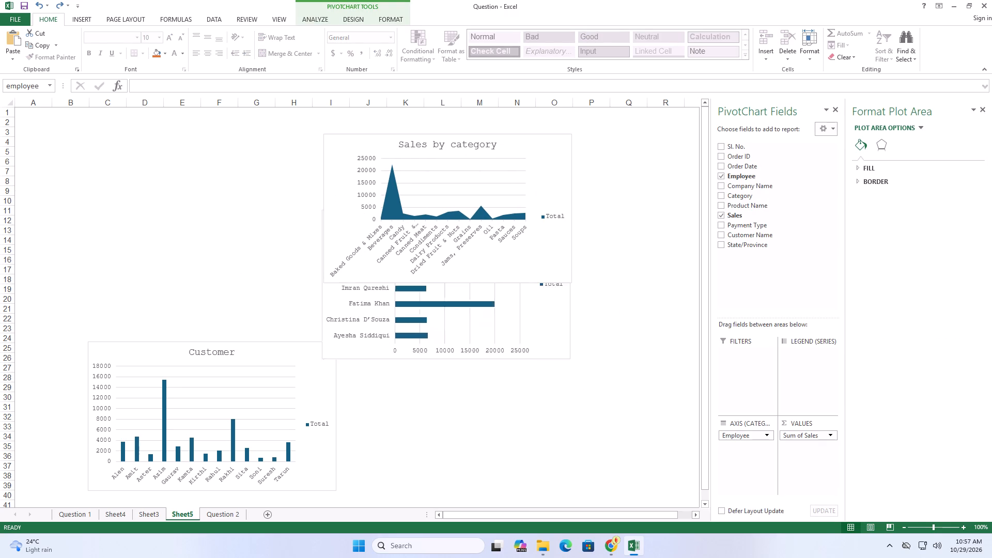
pyautogui.moveTo(524, 233); pyautogui.dragTo(306, 168)
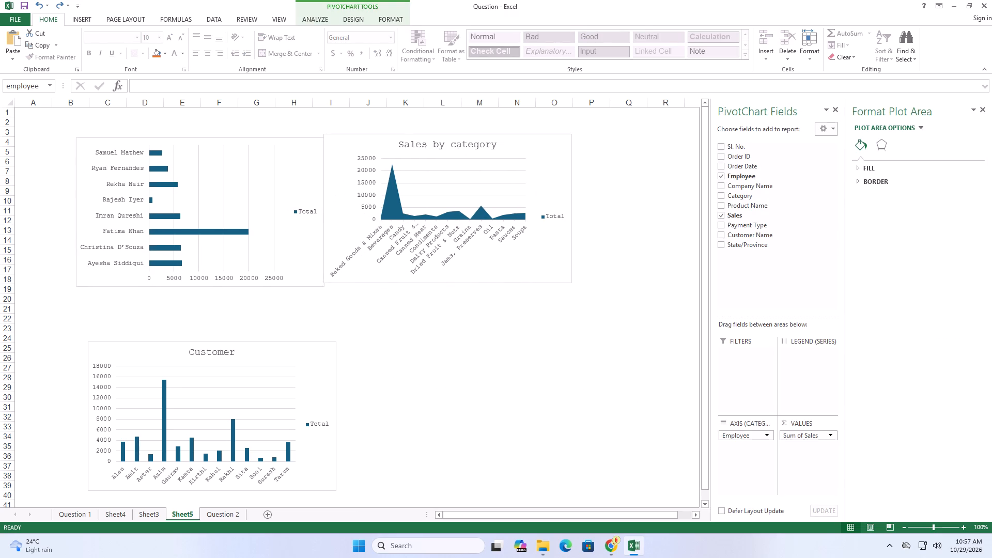
pyautogui.moveTo(306, 168); pyautogui.dragTo(303, 166)
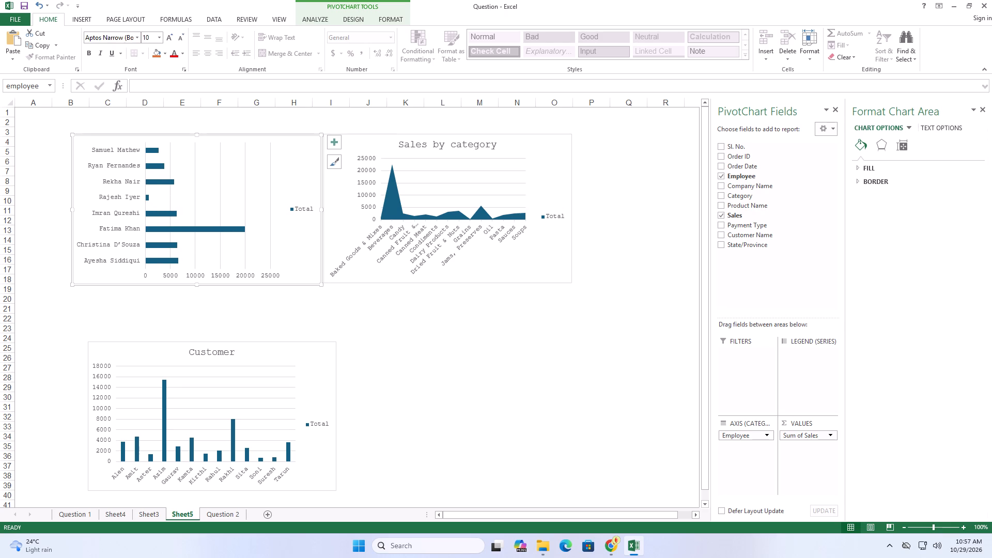
# Move the Customer column chart directly beneath the Sales by category chart, aligned with its edges.
pyautogui.click(350, 311)
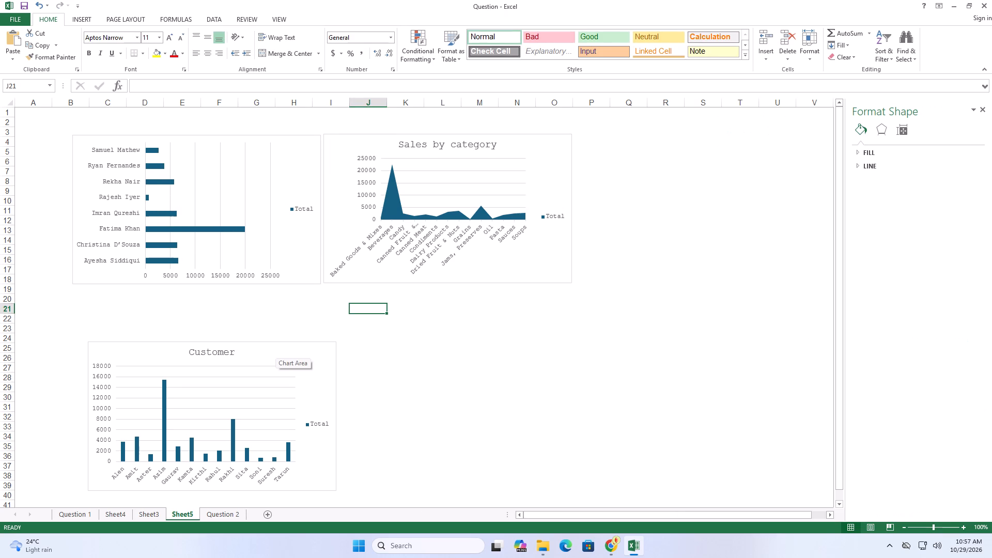
pyautogui.moveTo(317, 350); pyautogui.dragTo(550, 298)
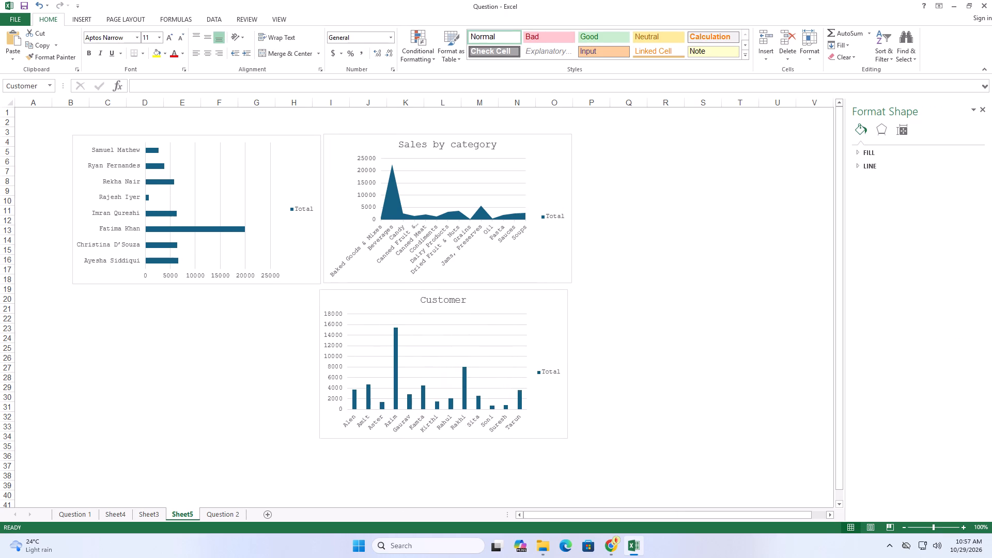
pyautogui.moveTo(550, 298); pyautogui.dragTo(553, 295)
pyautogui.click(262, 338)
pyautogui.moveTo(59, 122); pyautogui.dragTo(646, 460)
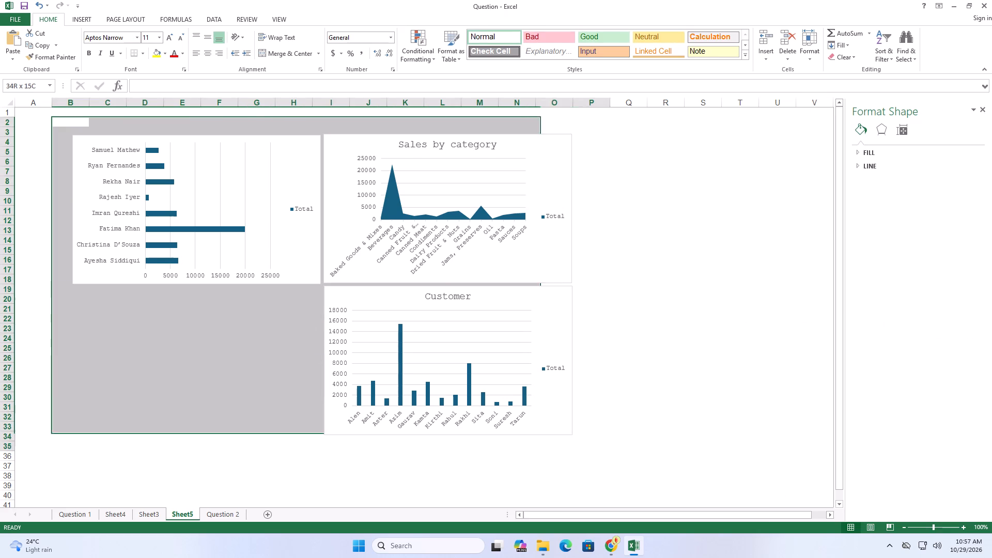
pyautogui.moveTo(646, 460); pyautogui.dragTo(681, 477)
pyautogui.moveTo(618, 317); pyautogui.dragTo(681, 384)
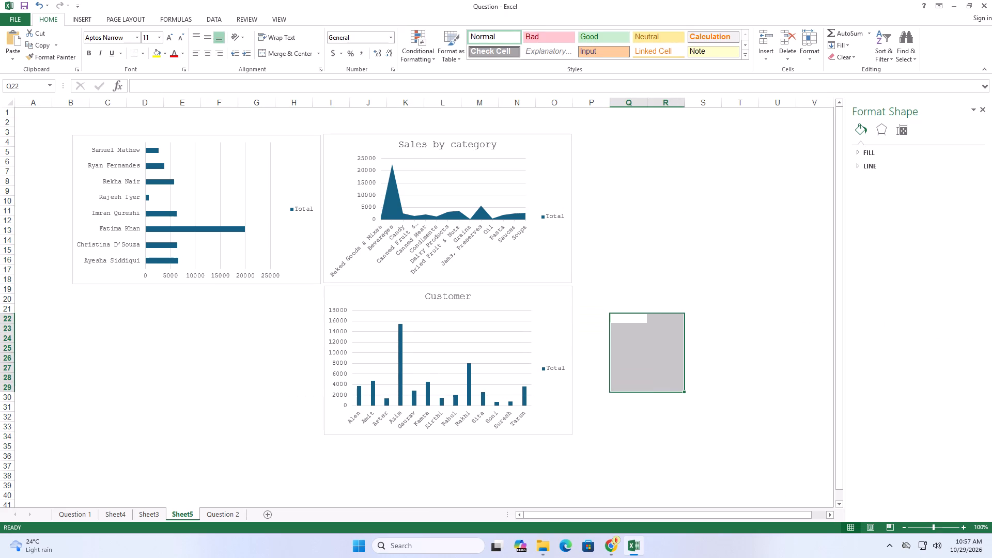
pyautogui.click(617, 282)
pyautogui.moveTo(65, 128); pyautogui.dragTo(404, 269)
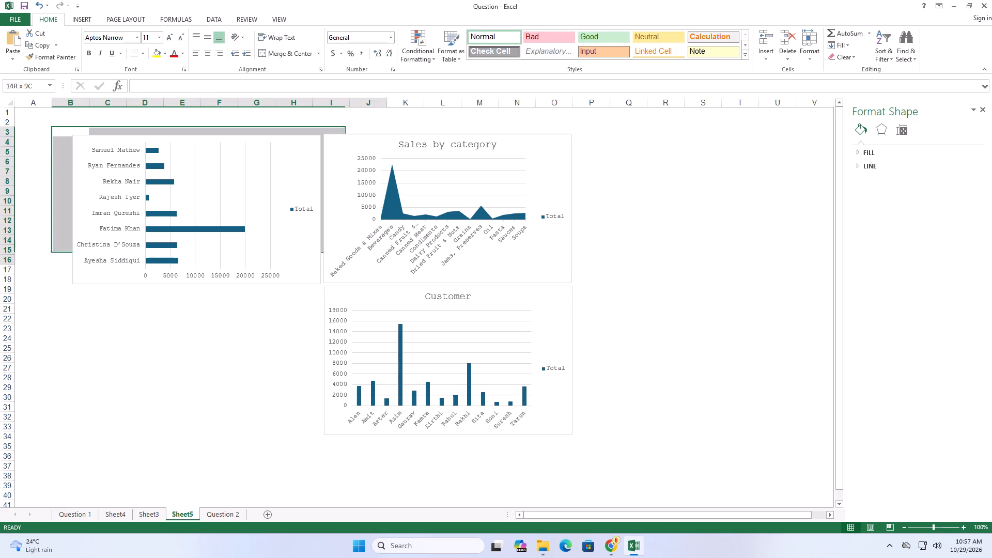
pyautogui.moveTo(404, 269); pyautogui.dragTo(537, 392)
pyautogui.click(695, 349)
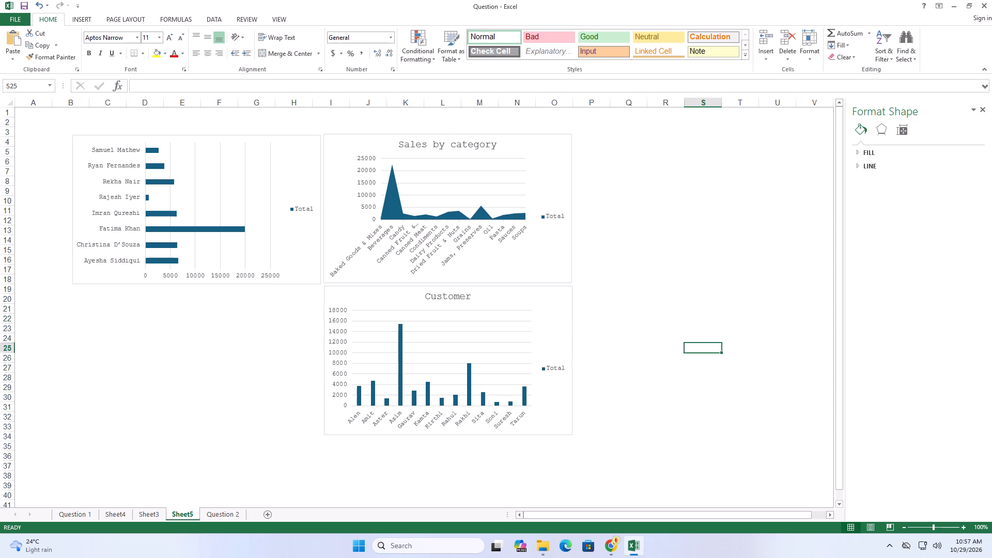
# Shift the Sales by category chart right to about column L and stack the Customer chart directly beneath it.
pyautogui.moveTo(547, 145); pyautogui.dragTo(658, 148)
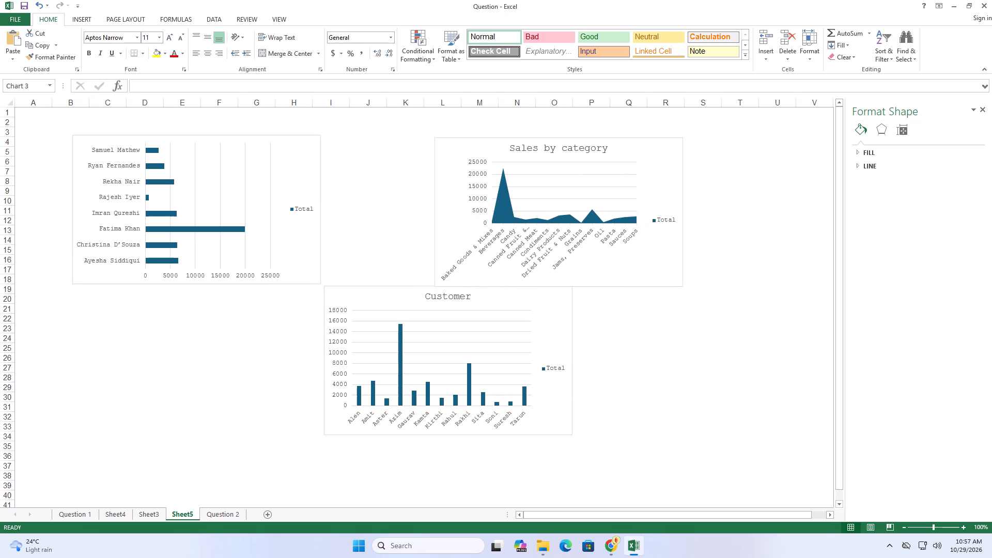
pyautogui.moveTo(658, 148); pyautogui.dragTo(654, 148)
pyautogui.click(633, 335)
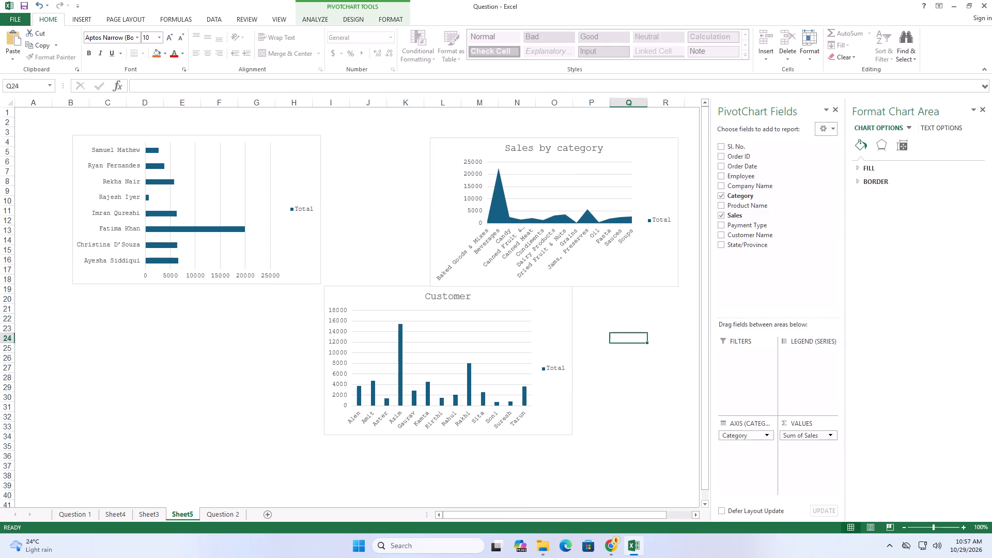
pyautogui.click(554, 302)
pyautogui.moveTo(554, 302); pyautogui.dragTo(625, 314)
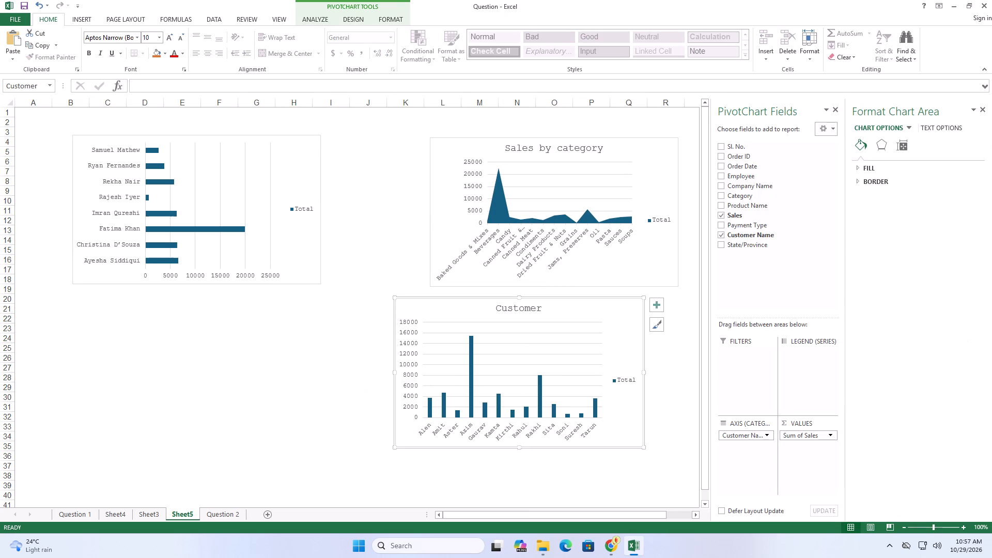
pyautogui.moveTo(592, 308); pyautogui.dragTo(626, 302)
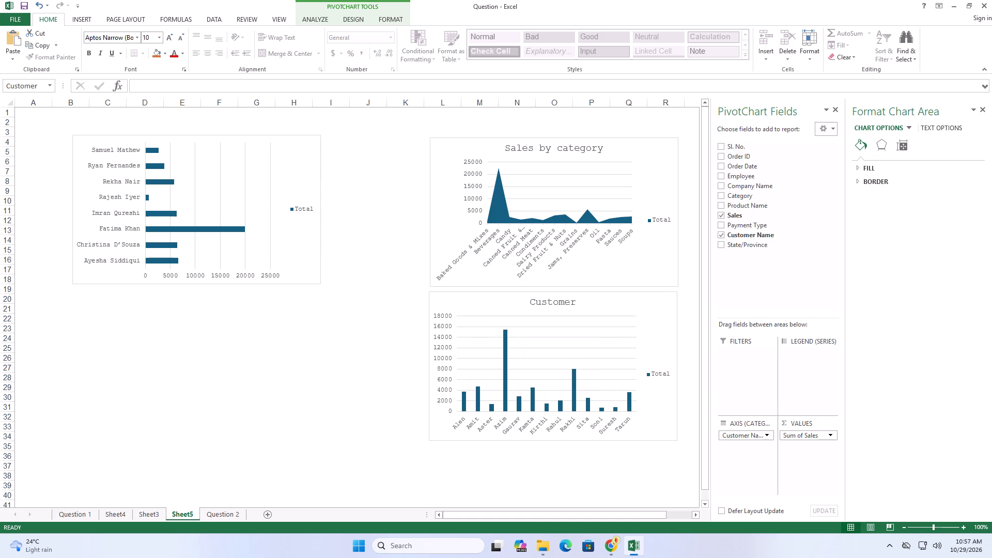
pyautogui.moveTo(626, 302); pyautogui.dragTo(626, 298)
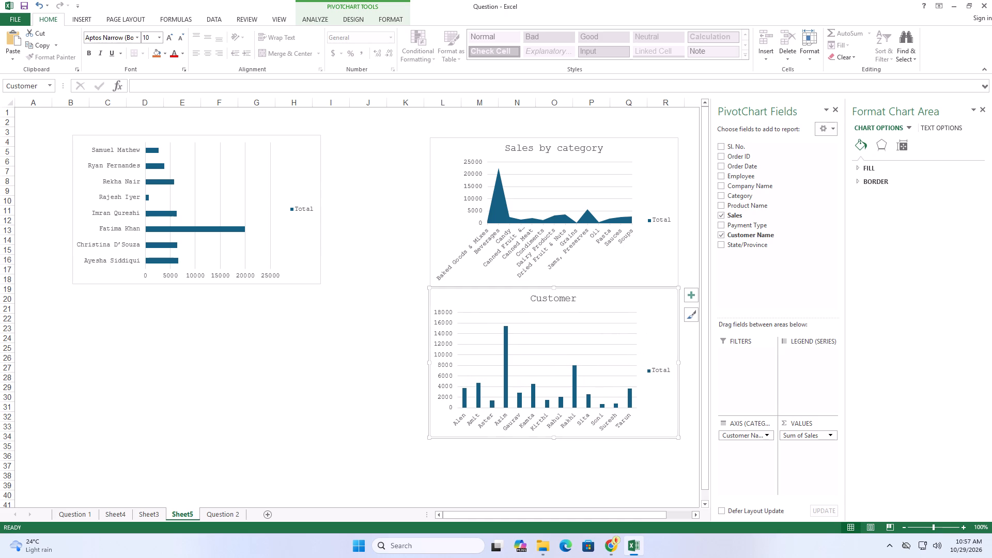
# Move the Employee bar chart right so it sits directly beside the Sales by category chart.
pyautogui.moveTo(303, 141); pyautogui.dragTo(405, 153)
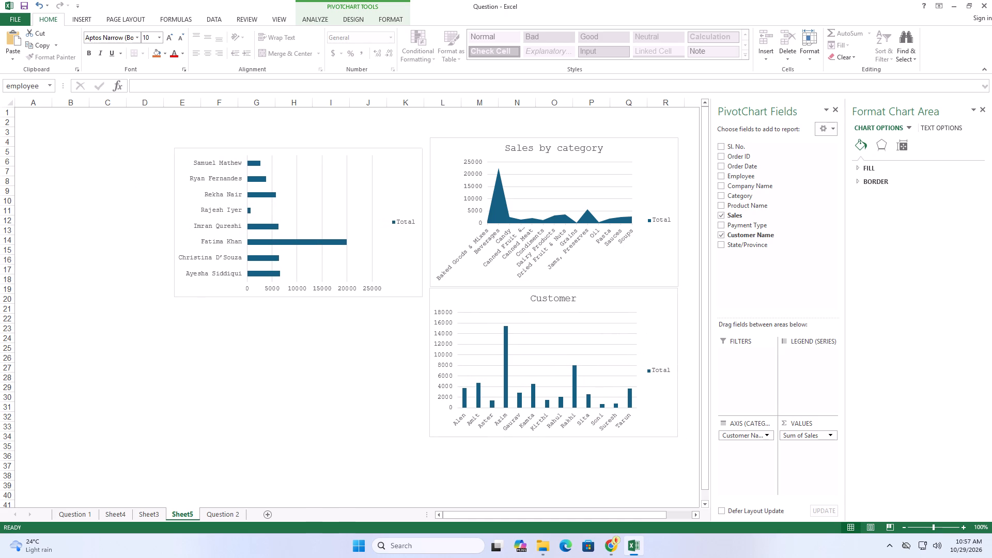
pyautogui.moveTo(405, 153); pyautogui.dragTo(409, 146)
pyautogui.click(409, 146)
# Shift the Customer, Sales by category and Employee charts down so the group starts at about row 12, leaving space above.
pyautogui.scroll(3, 205, 265)
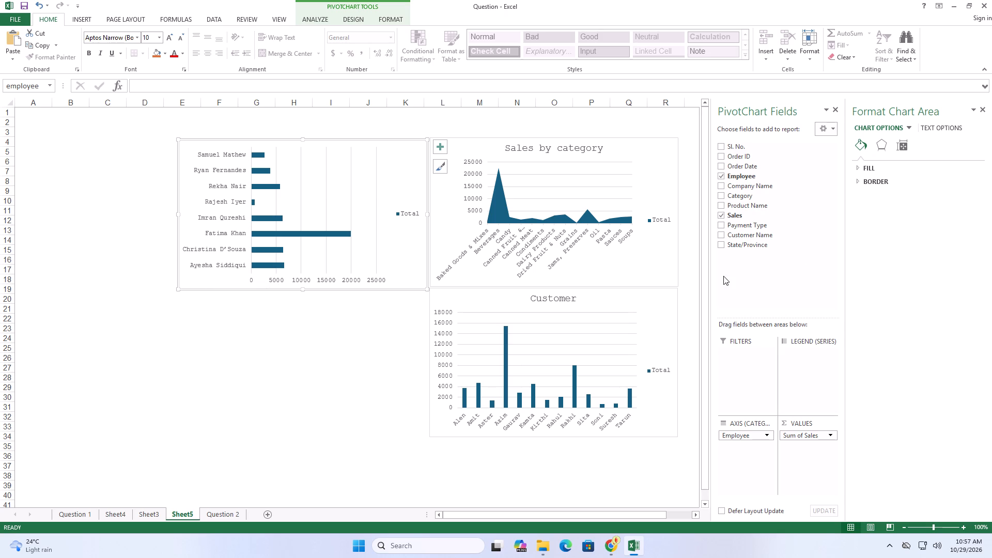
pyautogui.scroll(-4, 322, 341)
pyautogui.scroll(3, 322, 341)
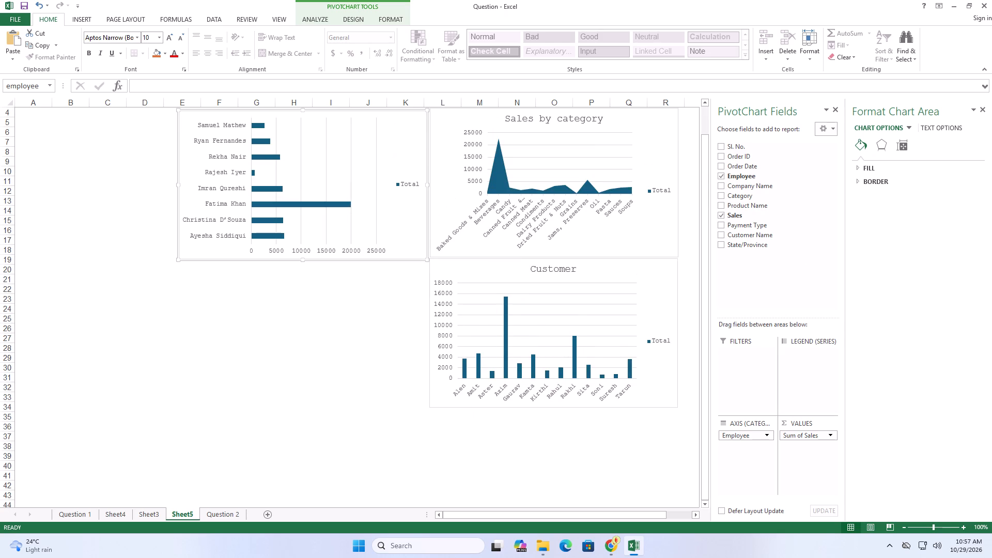
pyautogui.moveTo(482, 274); pyautogui.dragTo(486, 340)
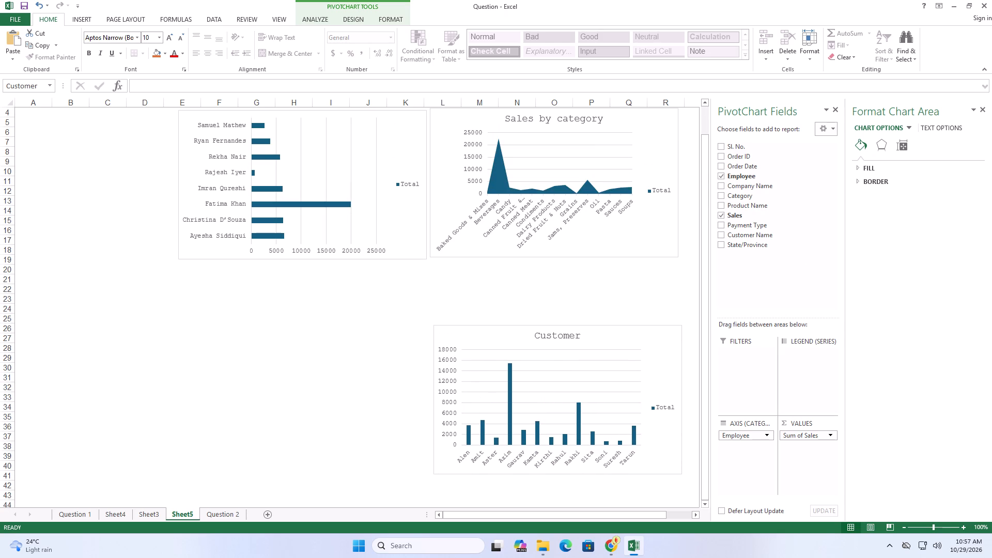
pyautogui.moveTo(486, 340); pyautogui.dragTo(488, 353)
pyautogui.scroll(3, 494, 271)
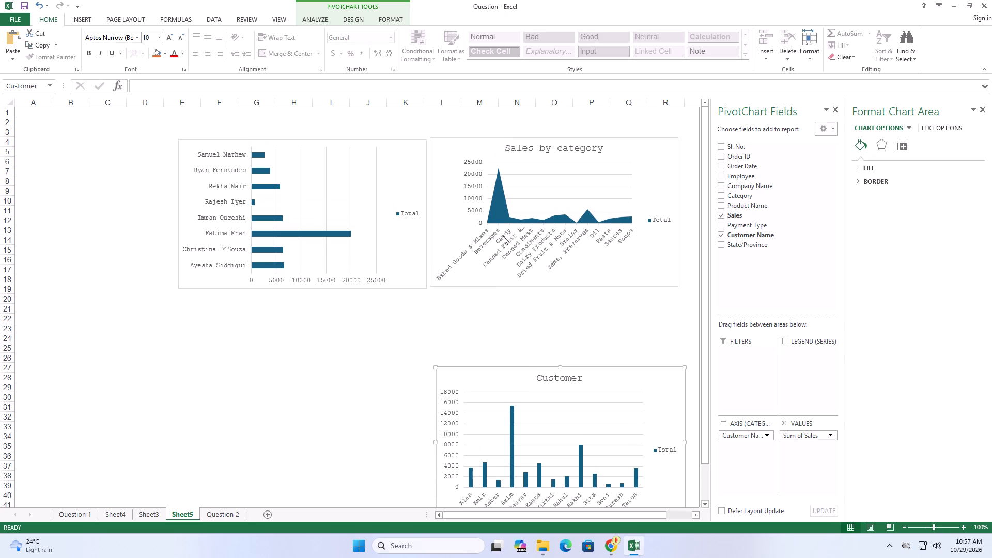
pyautogui.moveTo(489, 151); pyautogui.dragTo(494, 224)
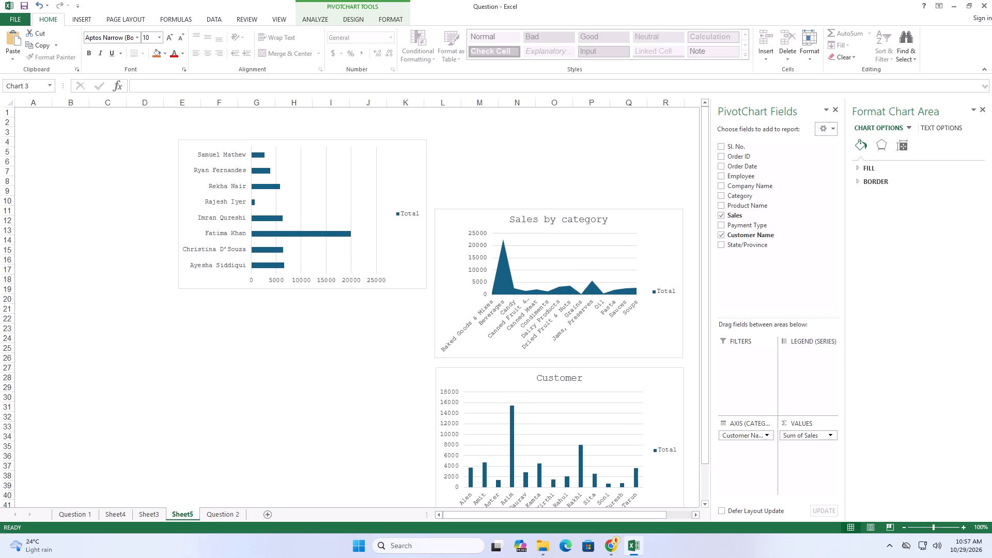
pyautogui.moveTo(494, 224); pyautogui.dragTo(494, 225)
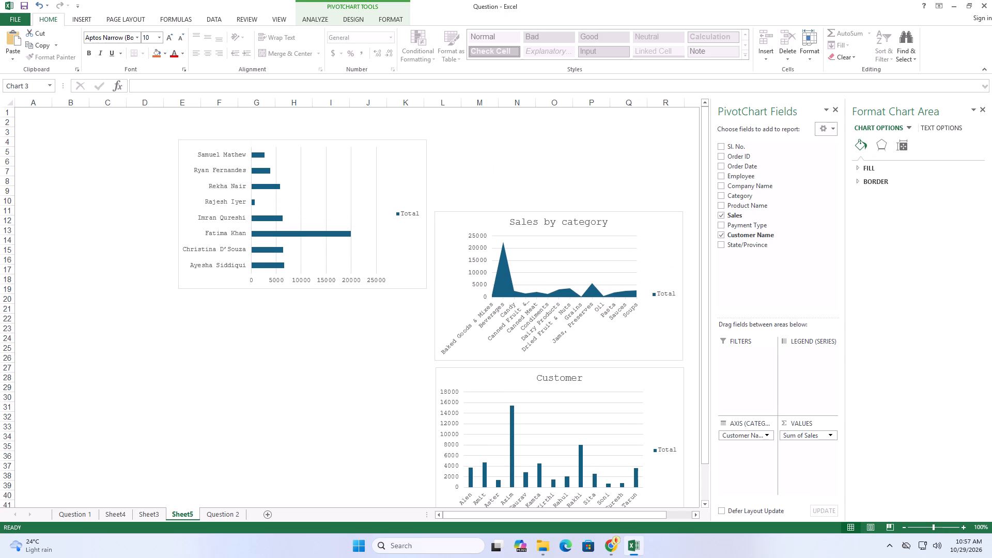
pyautogui.moveTo(494, 225); pyautogui.dragTo(494, 229)
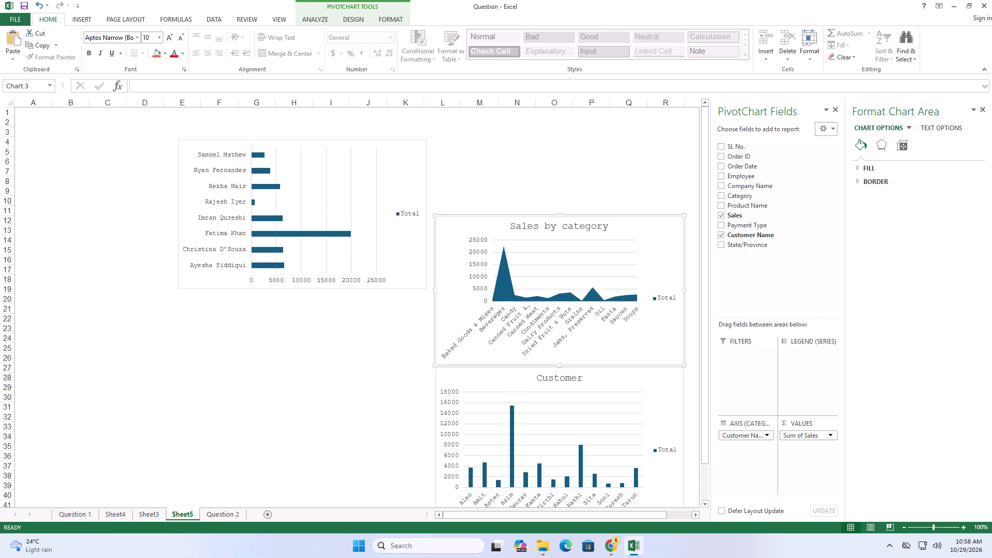
pyautogui.moveTo(397, 150); pyautogui.dragTo(402, 231)
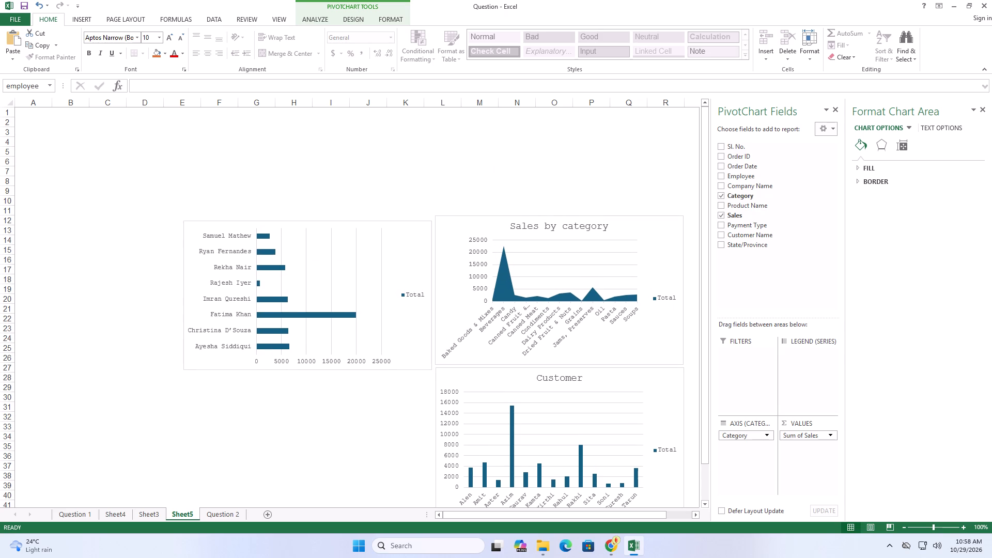
pyautogui.moveTo(402, 231); pyautogui.dragTo(403, 226)
pyautogui.scroll(-5, 605, 235)
pyautogui.scroll(2, 672, 302)
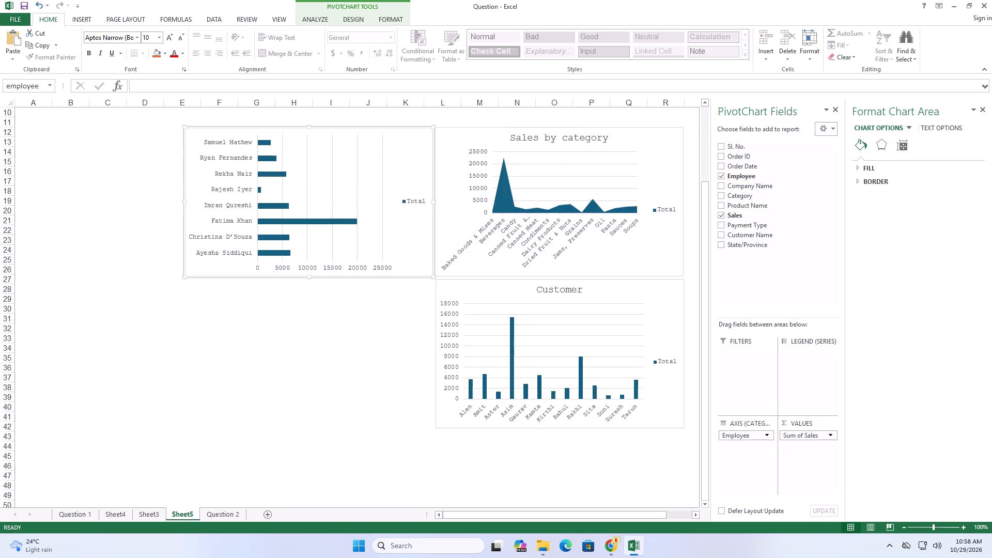
pyautogui.scroll(2, 672, 302)
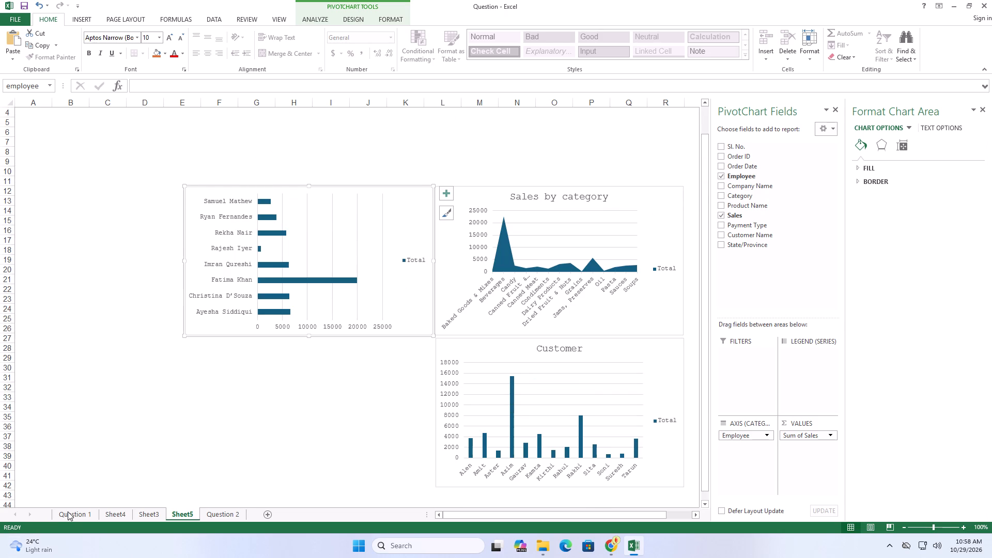
# Check the sample dashboard on Question 1 and shift the Employee chart left to about column C on Sheet5.
pyautogui.click(68, 511)
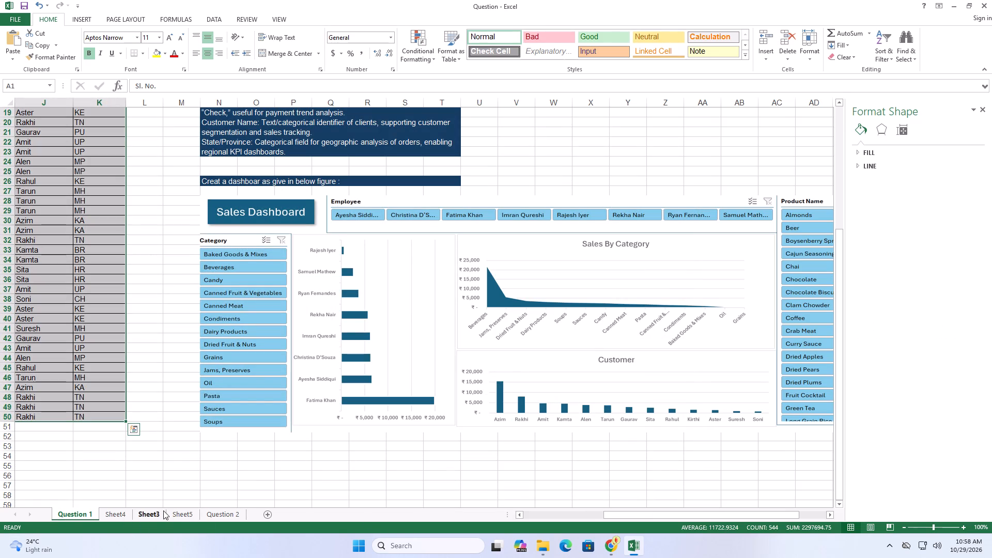
pyautogui.click(184, 516)
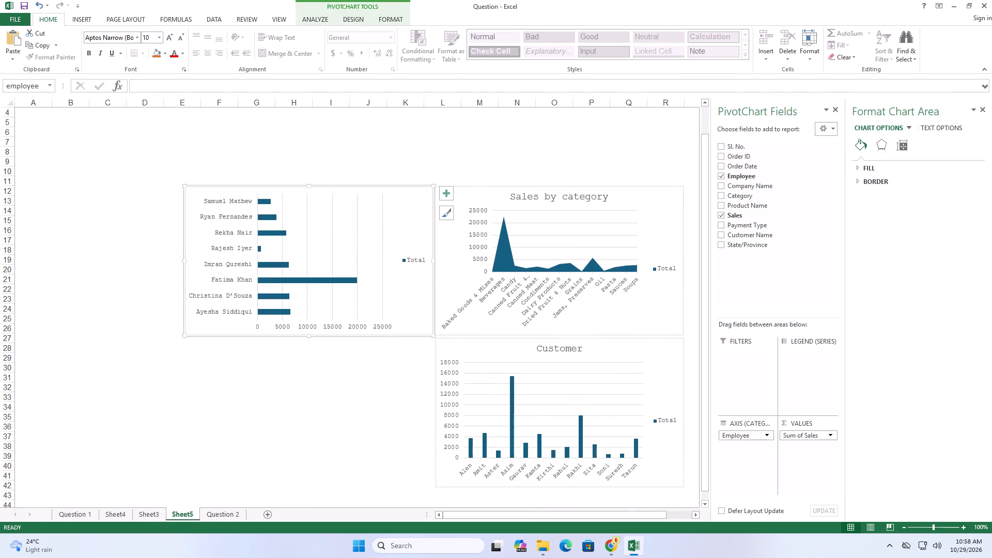
pyautogui.moveTo(399, 193); pyautogui.dragTo(306, 198)
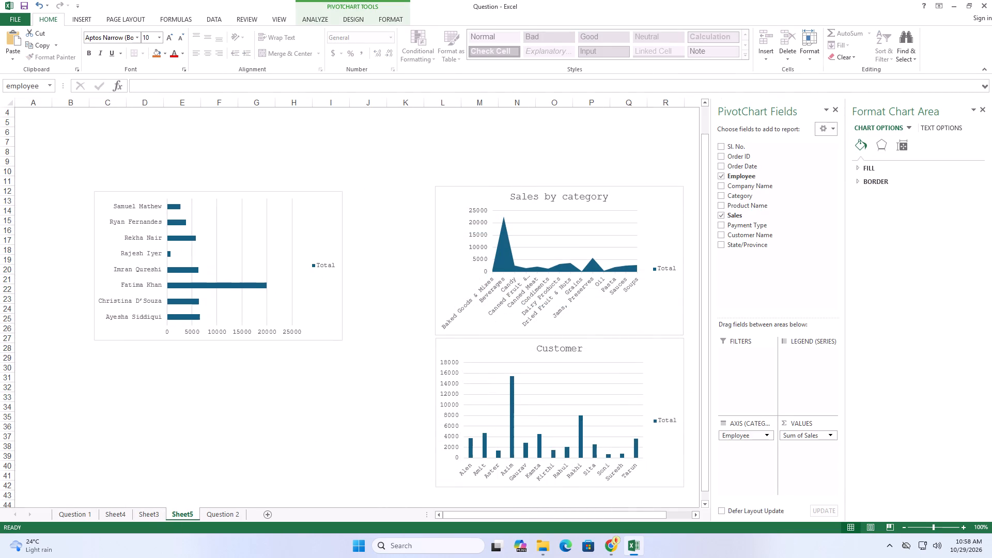
pyautogui.moveTo(306, 198); pyautogui.dragTo(306, 200)
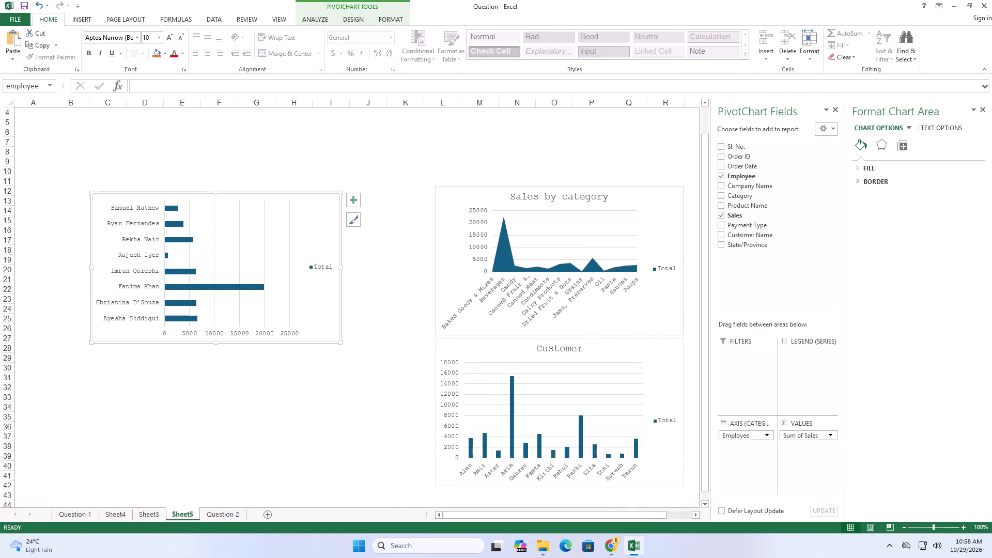
# Move the Sales by category chart left beside the Employee chart and align the Customer chart directly beneath it.
pyautogui.moveTo(482, 196); pyautogui.dragTo(396, 195)
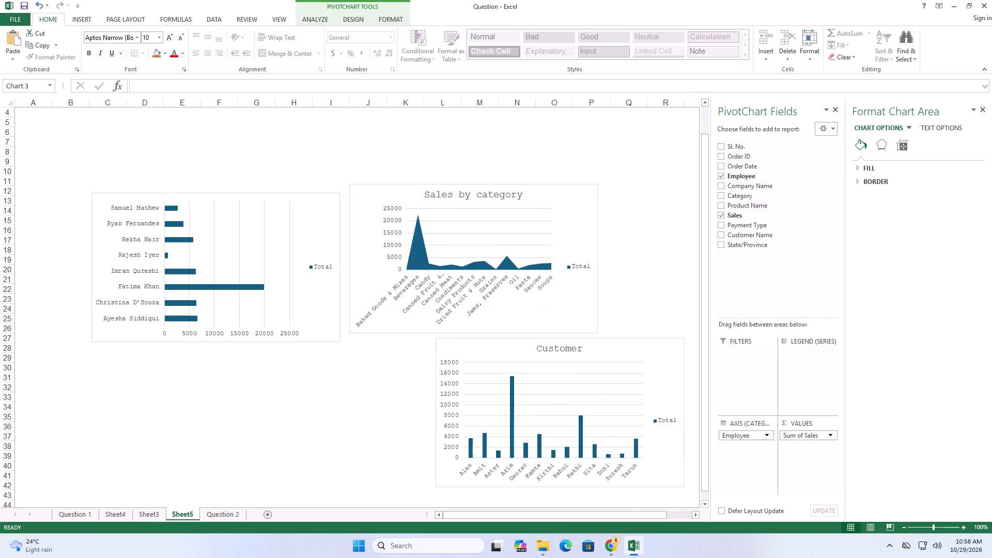
pyautogui.moveTo(396, 195); pyautogui.dragTo(391, 202)
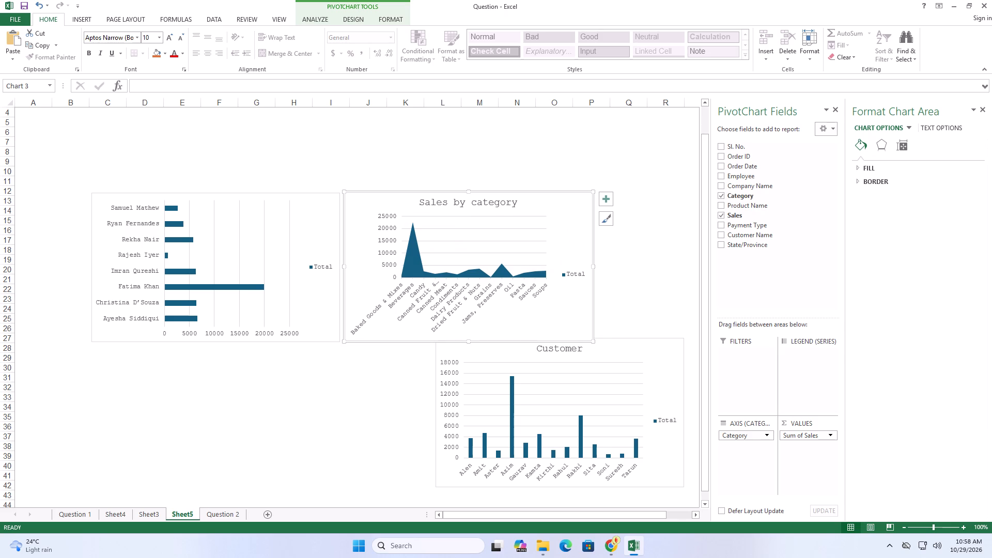
pyautogui.moveTo(614, 353); pyautogui.dragTo(522, 358)
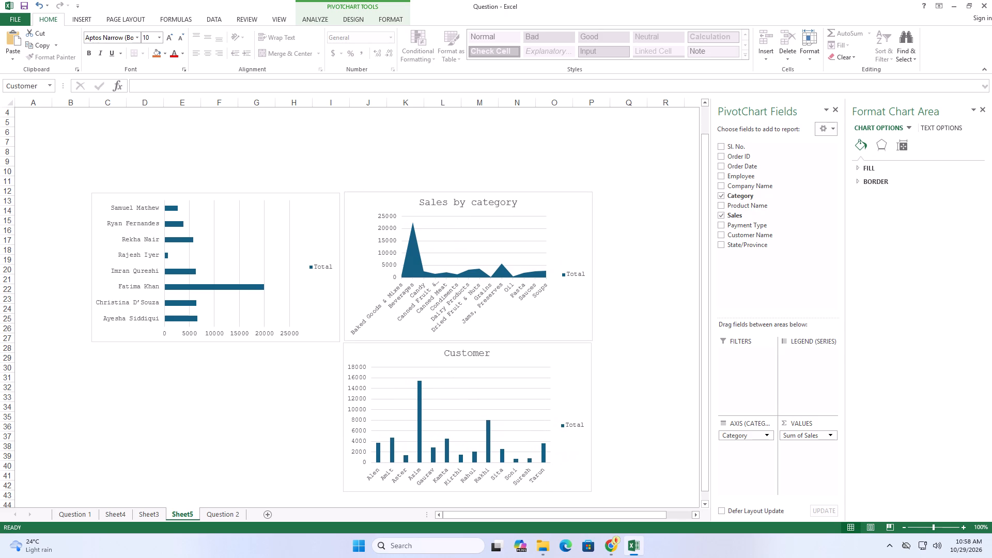
pyautogui.moveTo(522, 358); pyautogui.dragTo(523, 356)
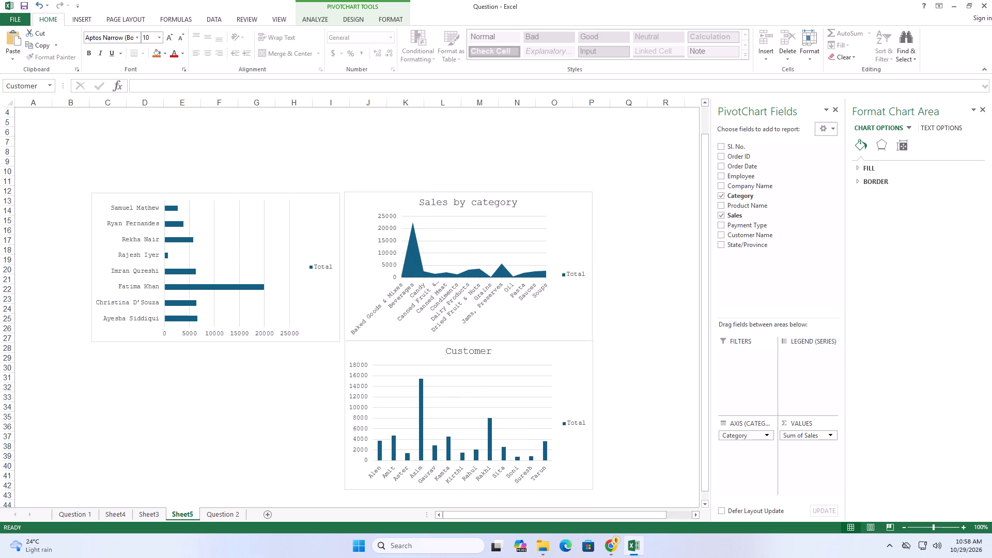
pyautogui.moveTo(523, 356); pyautogui.dragTo(521, 360)
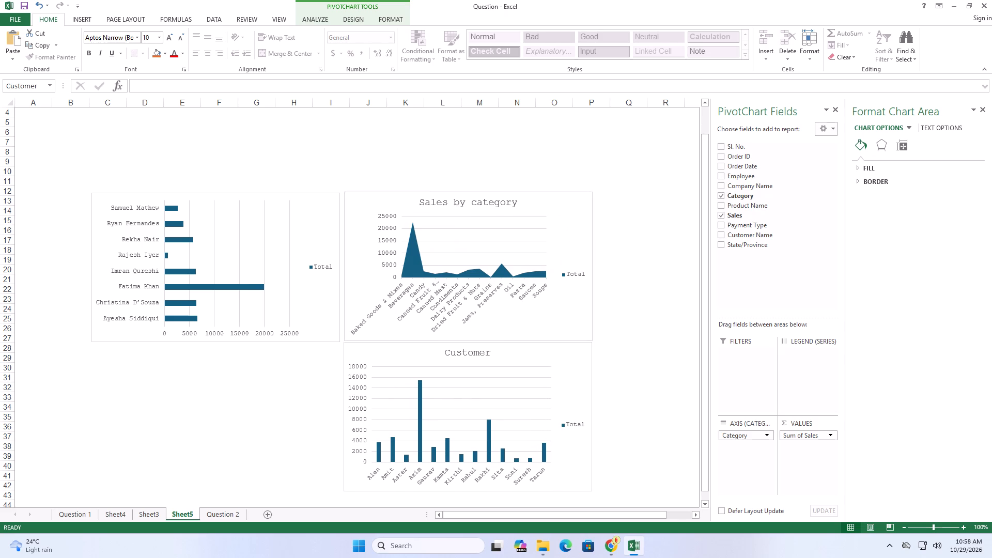
pyautogui.moveTo(521, 360); pyautogui.dragTo(521, 359)
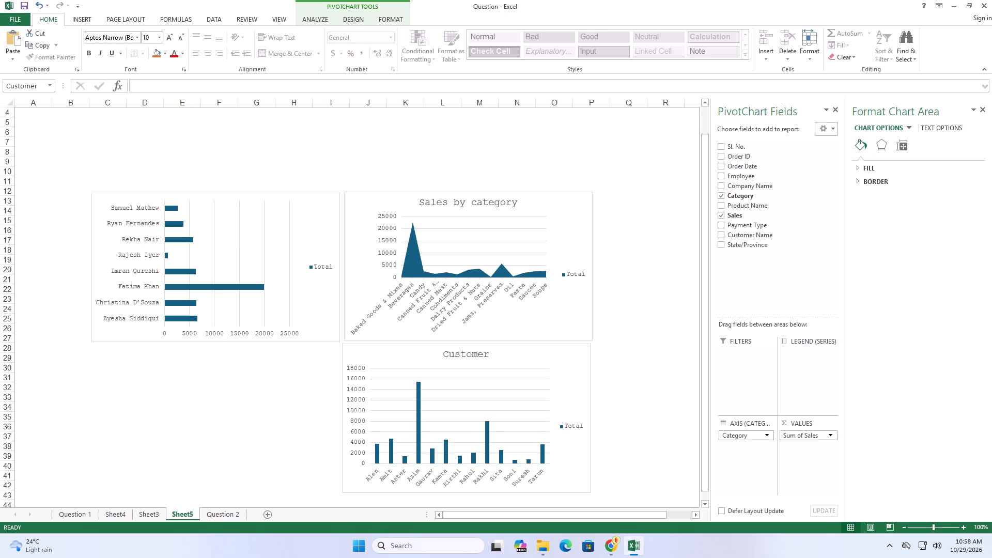
pyautogui.moveTo(521, 359); pyautogui.dragTo(522, 359)
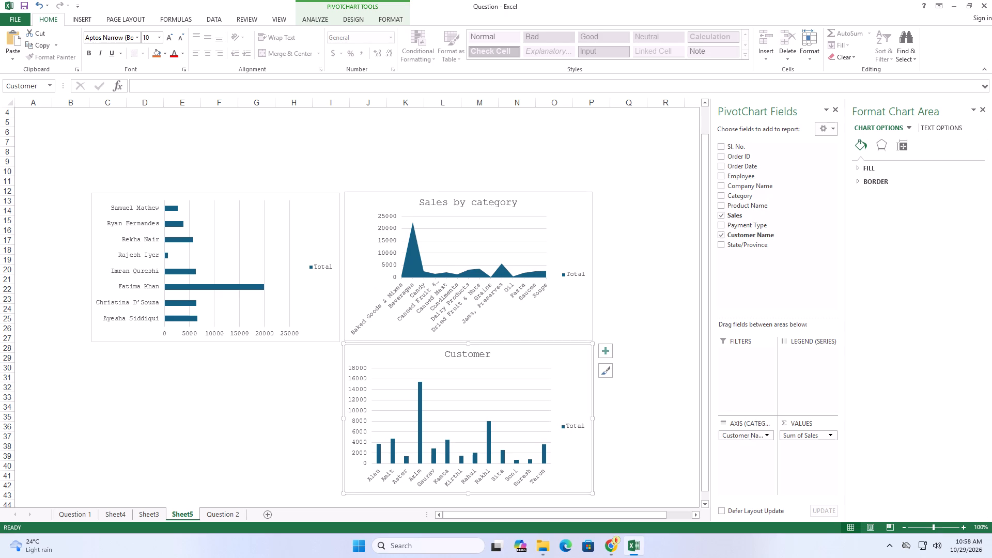
pyautogui.click(340, 159)
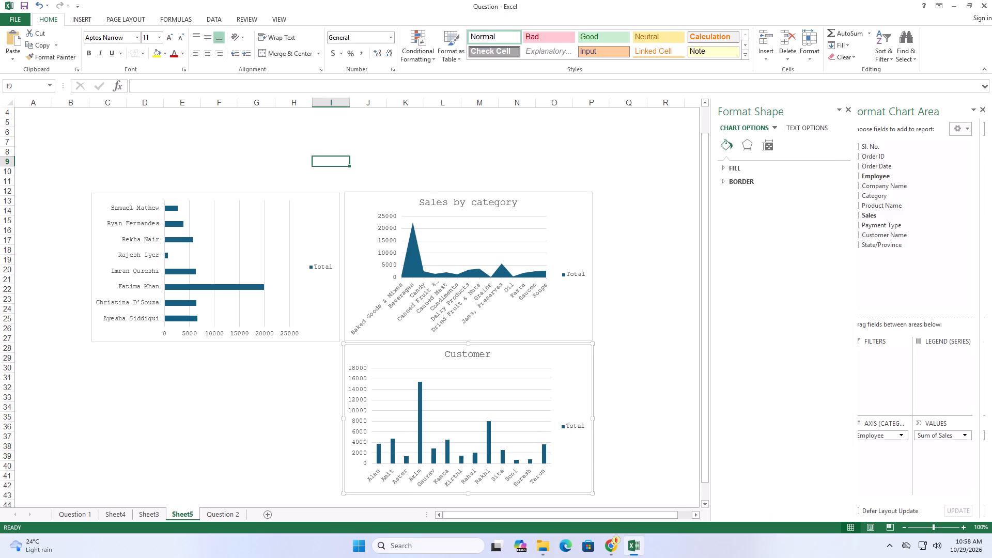
pyautogui.scroll(-4, 341, 159)
pyautogui.scroll(6, 353, 170)
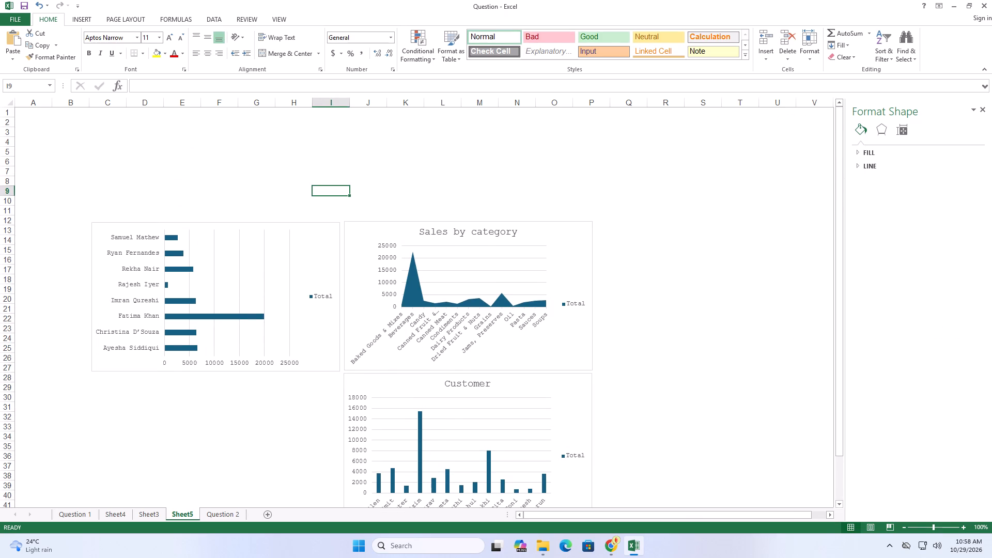
# Copy the Employee slicer from Sheet3 and paste it at cell D7 on Sheet5.
pyautogui.click(121, 514)
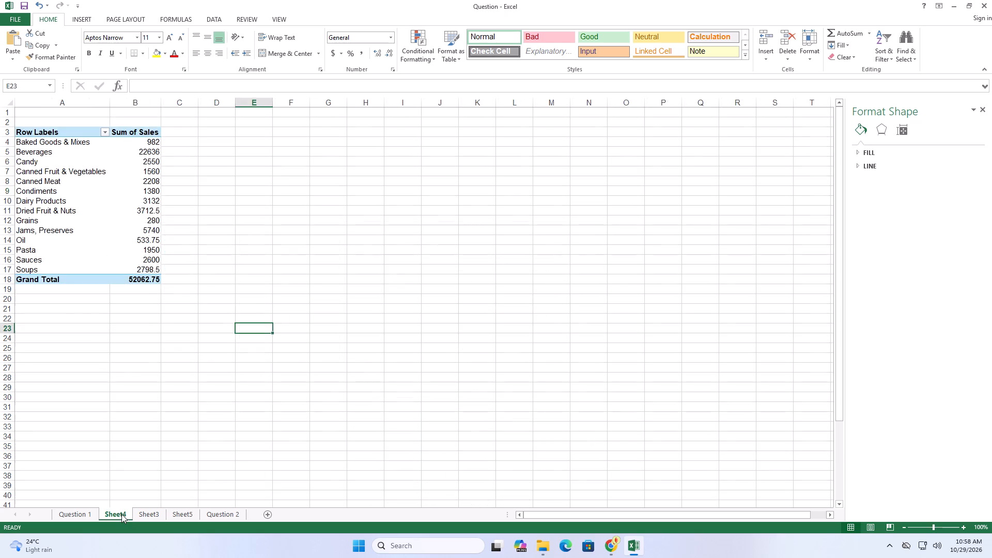
pyautogui.click(142, 515)
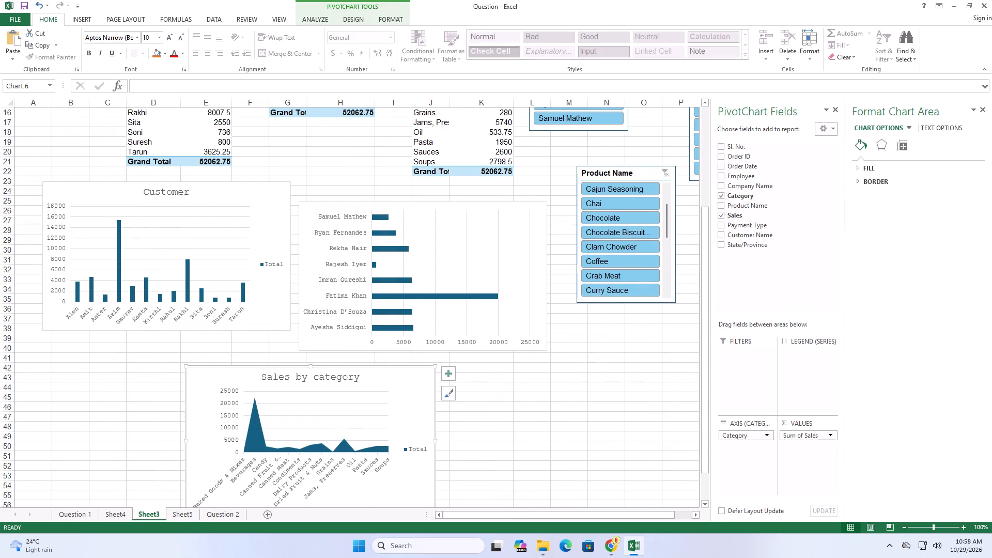
pyautogui.scroll(6, 567, 177)
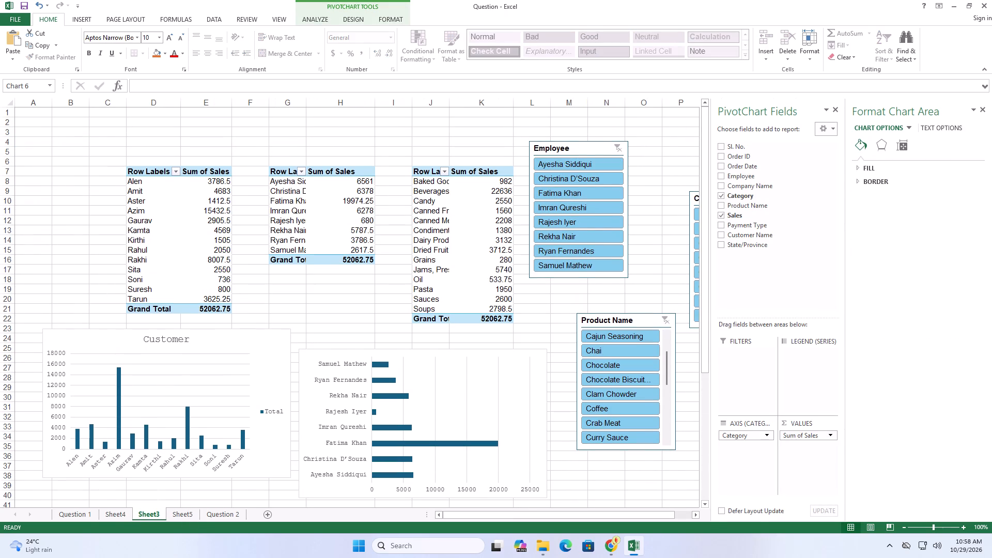
pyautogui.click(593, 151)
pyautogui.rightClick(593, 151)
pyautogui.click(613, 173)
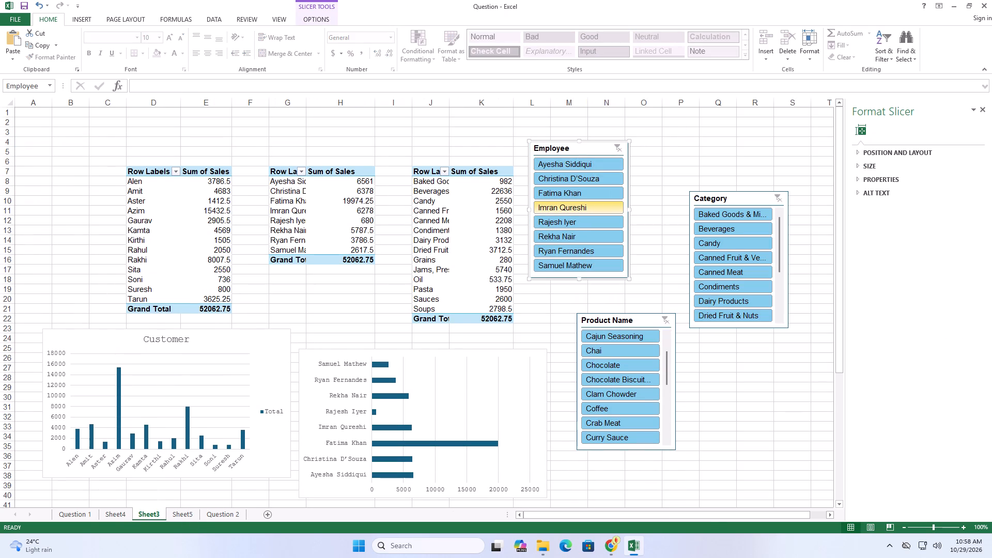
pyautogui.click(191, 518)
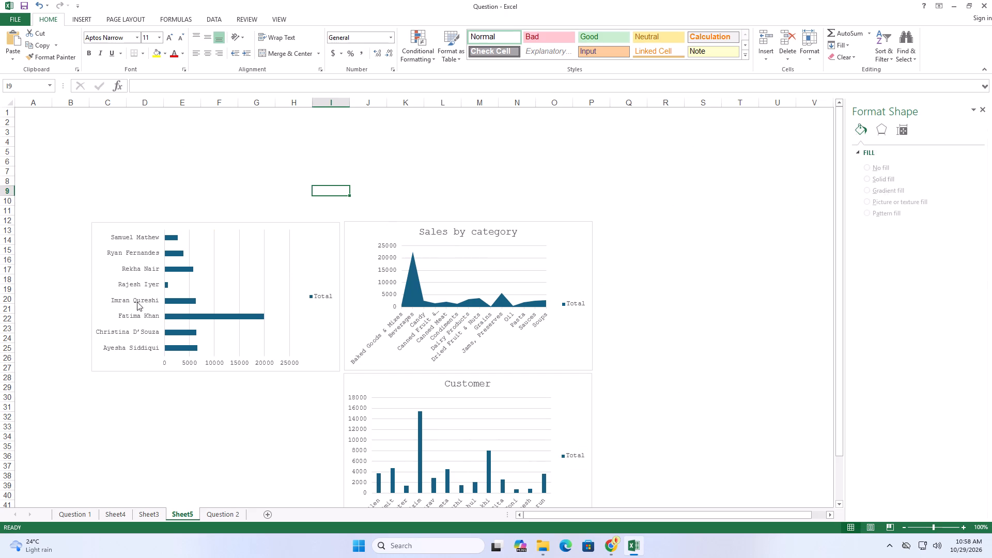
pyautogui.click(131, 173)
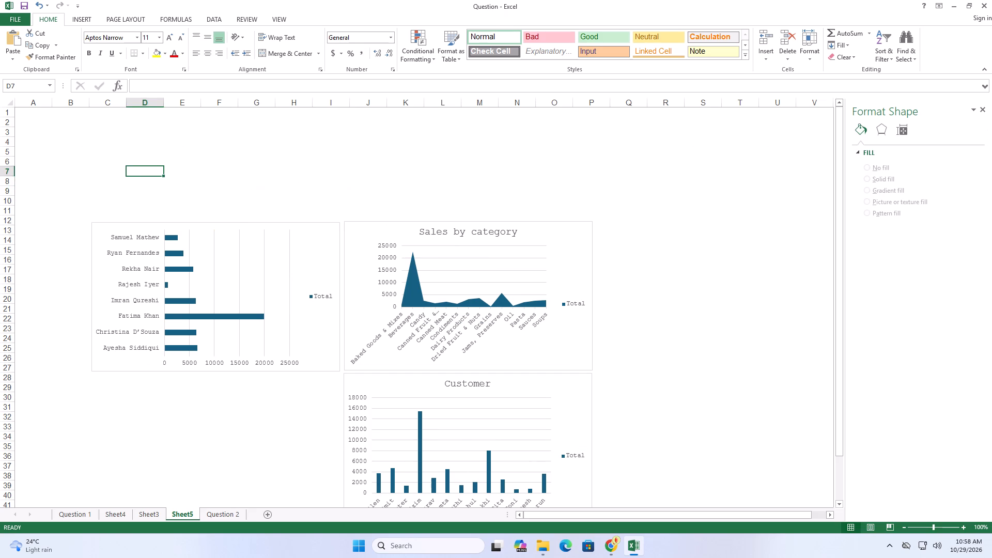
pyautogui.hotkey('ctrl', 'v')
pyautogui.hotkey('alt', 'Tab')
pyautogui.hotkey('alt', 'Tab')
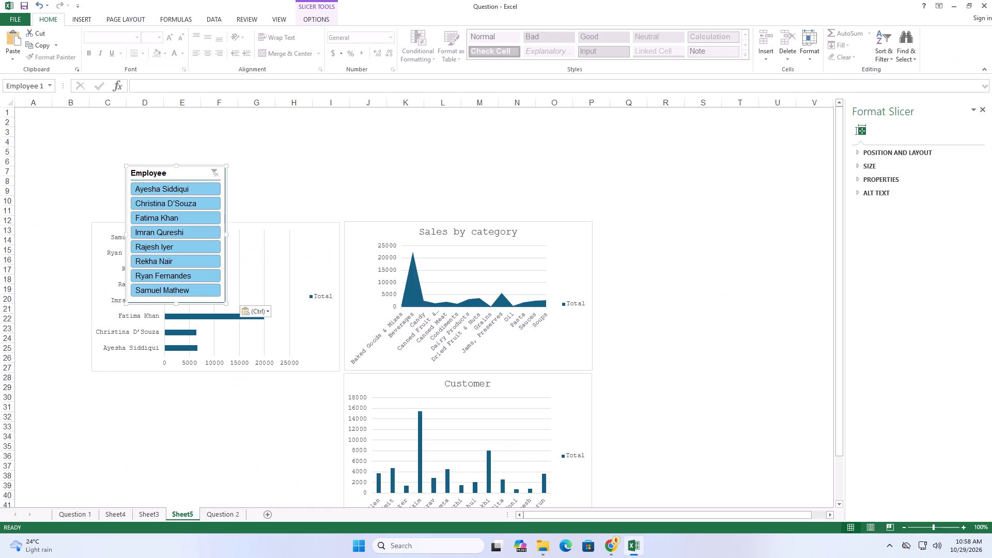
# Copy the Product Name slicer from Sheet3 and paste it on Sheet5 over the Sales by category chart.
pyautogui.click(113, 510)
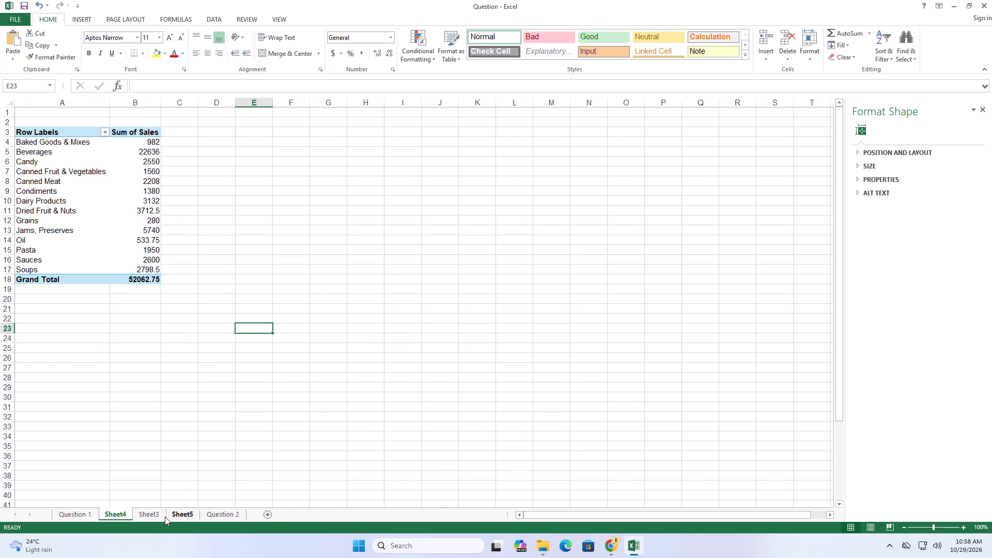
pyautogui.click(157, 515)
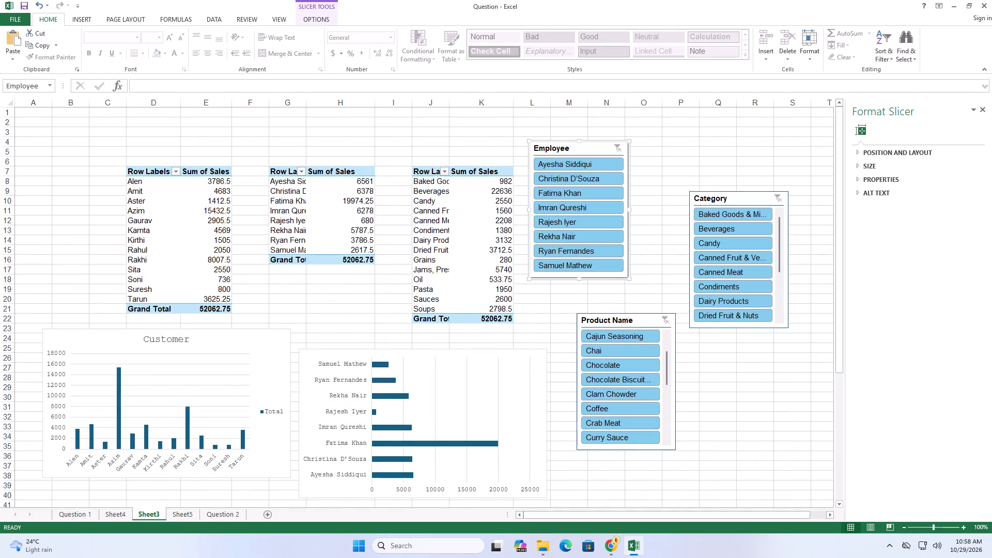
pyautogui.click(637, 321)
pyautogui.rightClick(648, 321)
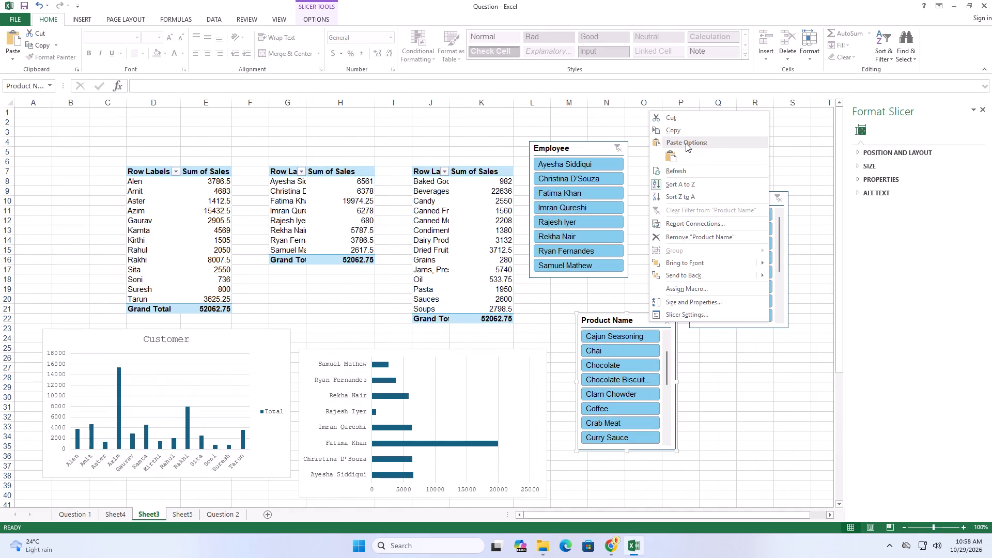
pyautogui.click(687, 134)
pyautogui.click(176, 512)
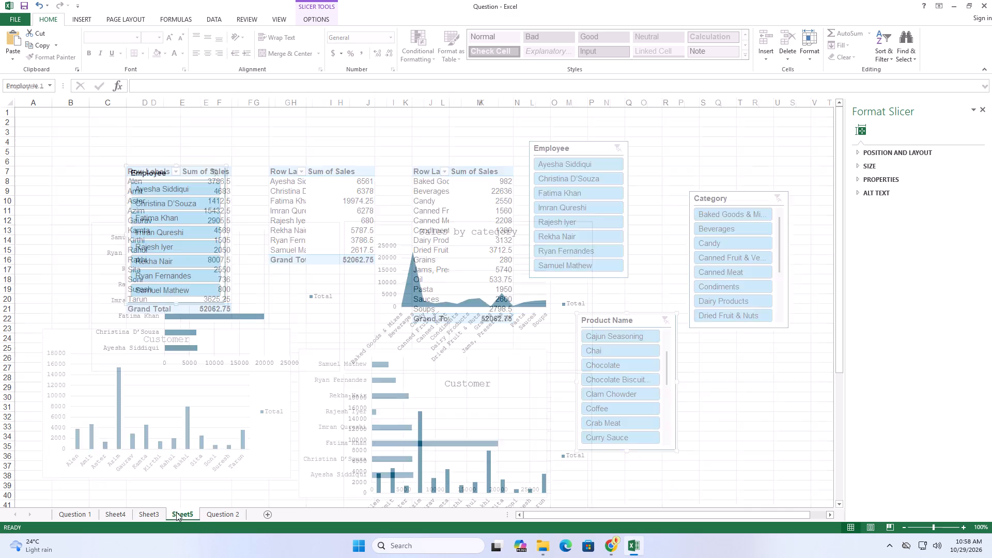
pyautogui.click(466, 177)
pyautogui.hotkey('ctrl', 'v')
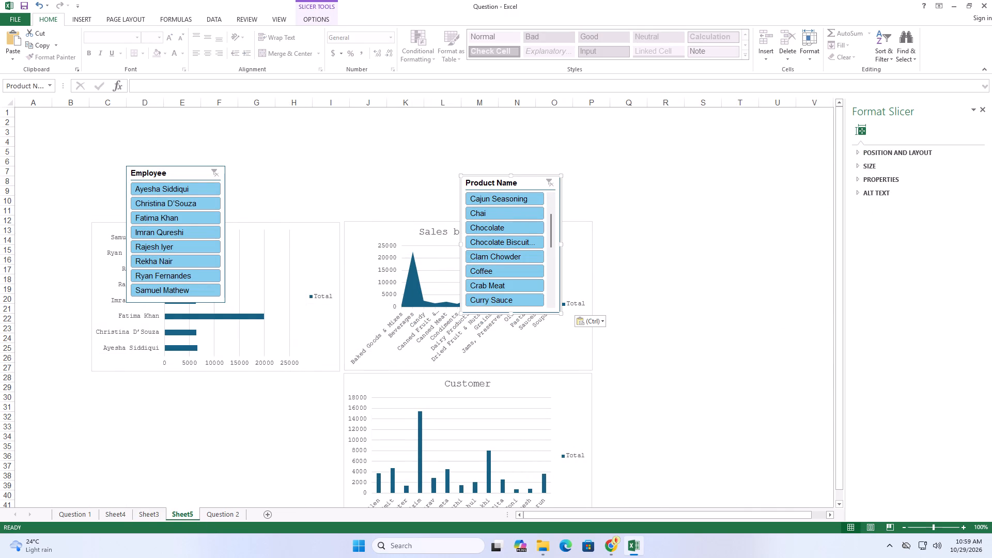
# Copy the Category slicer from Sheet3 and paste it at cell R9 on Sheet5.
pyautogui.click(123, 515)
pyautogui.click(147, 512)
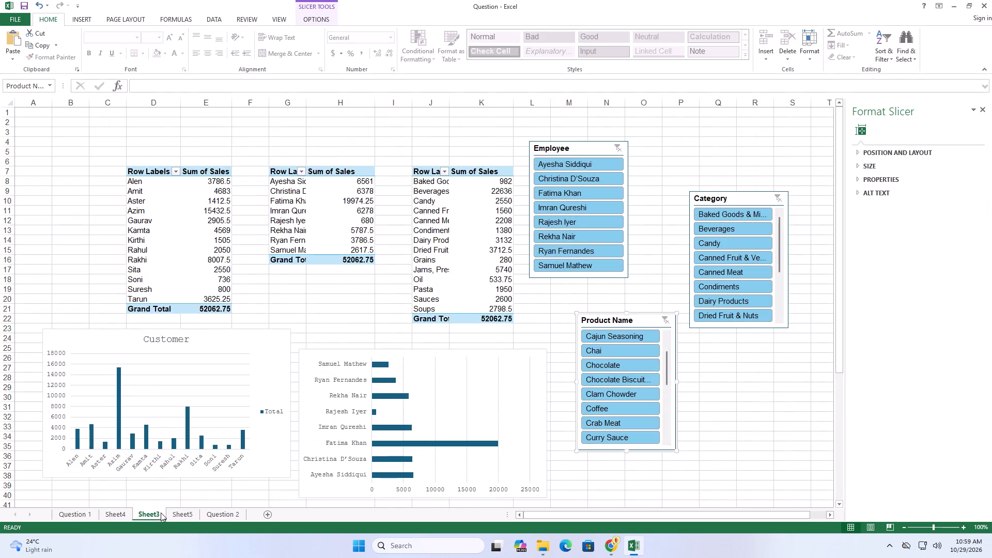
pyautogui.click(749, 198)
pyautogui.rightClick(749, 198)
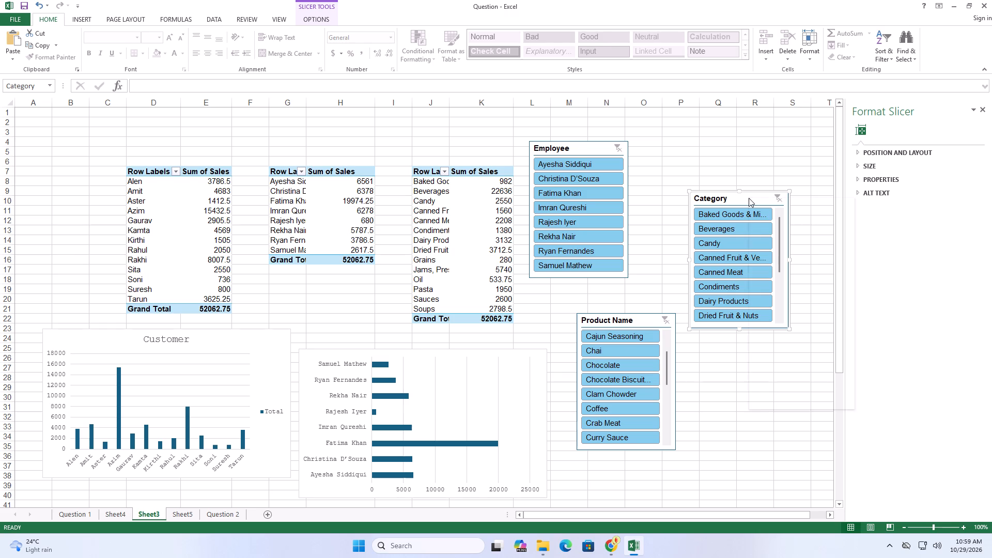
pyautogui.click(779, 218)
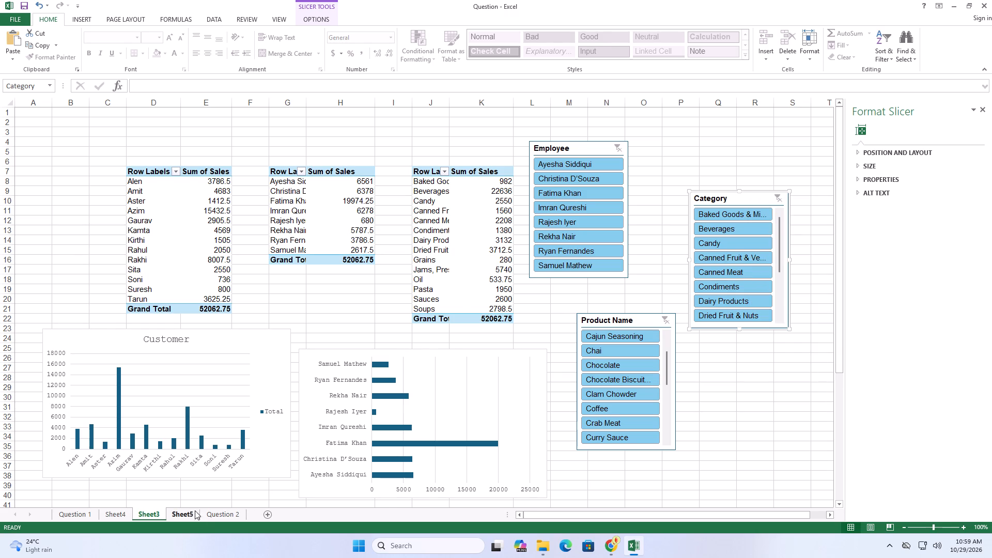
pyautogui.click(191, 509)
pyautogui.click(674, 193)
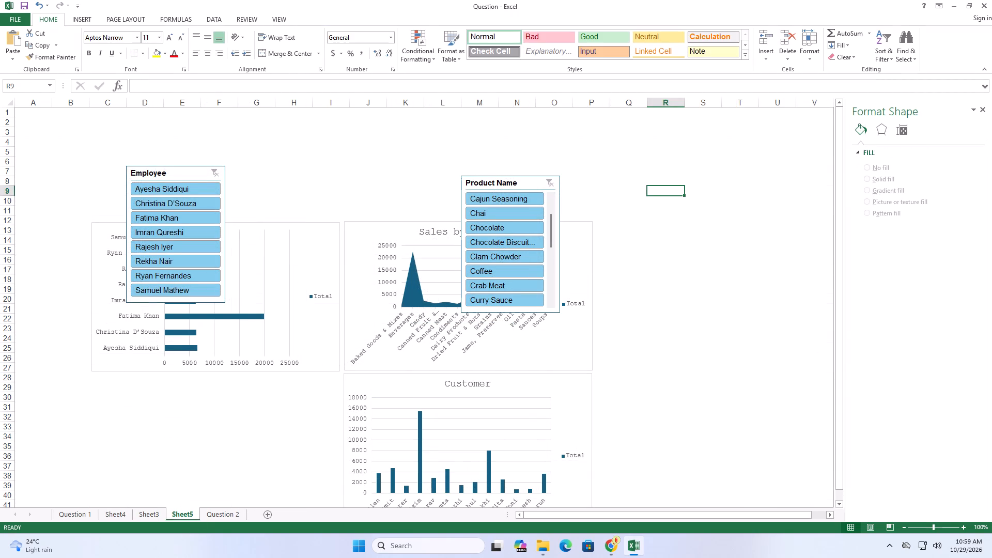
pyautogui.hotkey('ctrl', 'v')
pyautogui.click(679, 384)
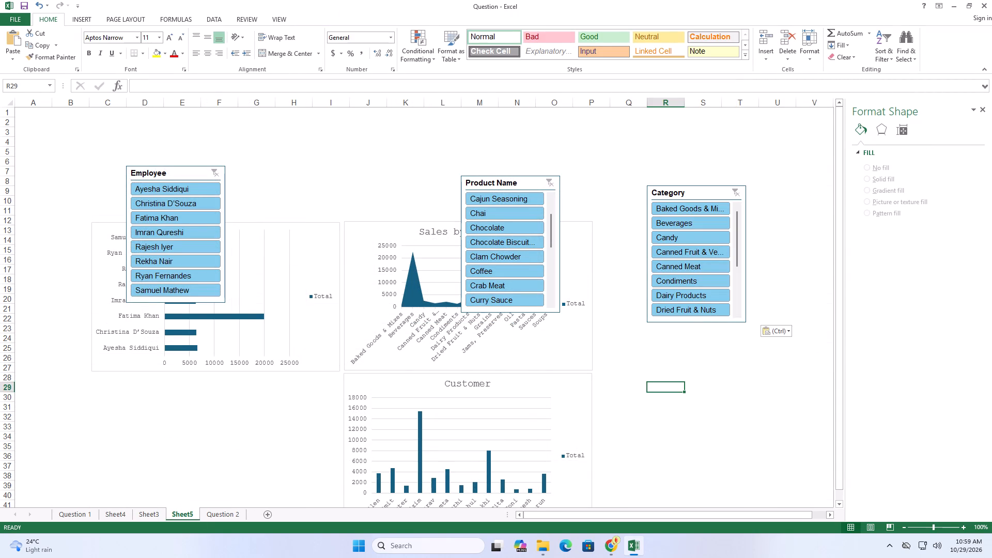
# Check the sample dashboard on Question 1 and stretch Sheet5's Employee chart down to about row 42, matching the bottom of the Customer chart.
pyautogui.click(162, 173)
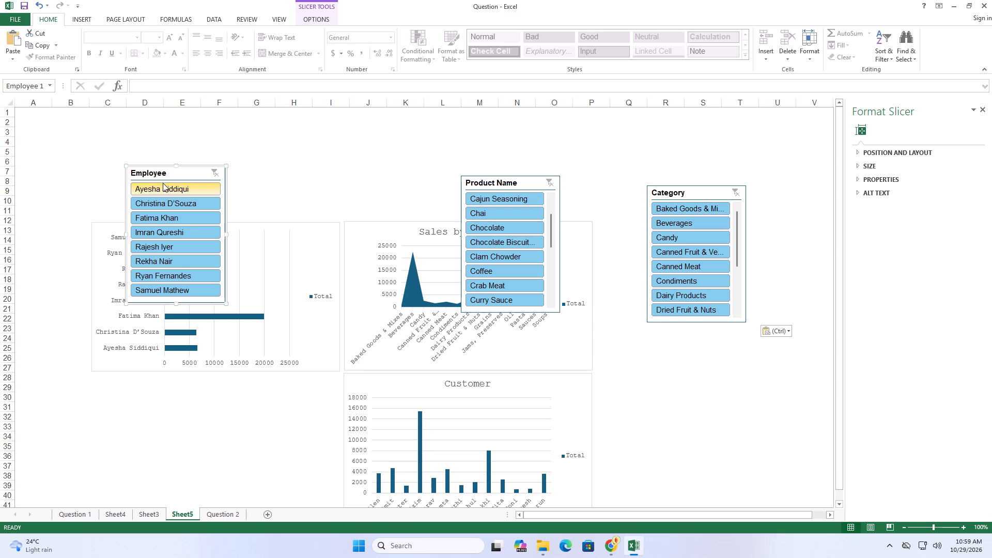
pyautogui.click(83, 520)
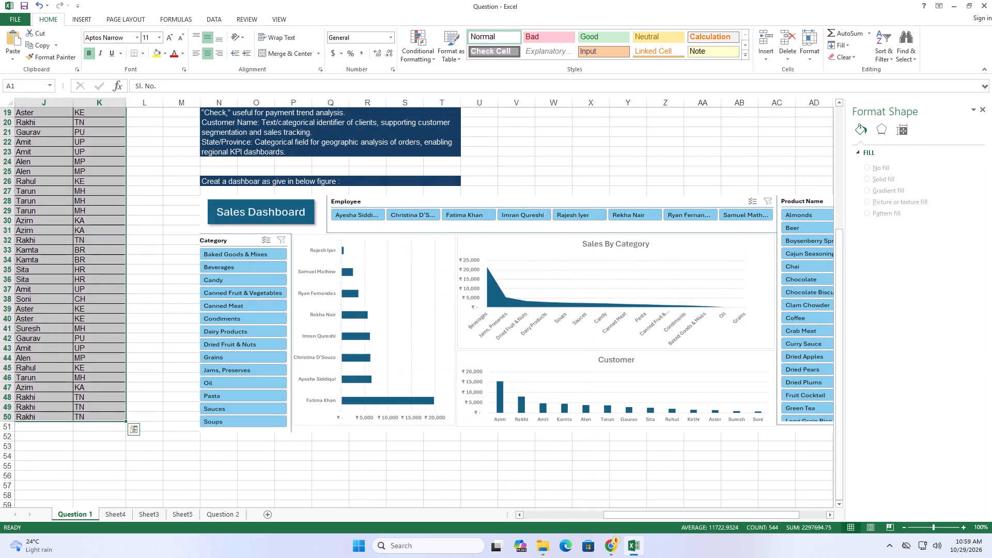
pyautogui.click(148, 512)
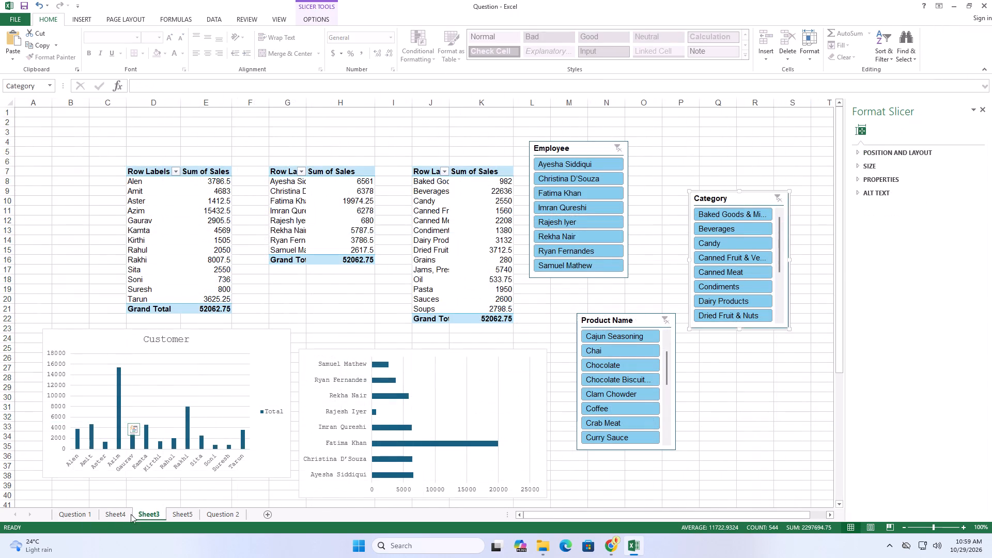
pyautogui.click(118, 516)
pyautogui.click(179, 516)
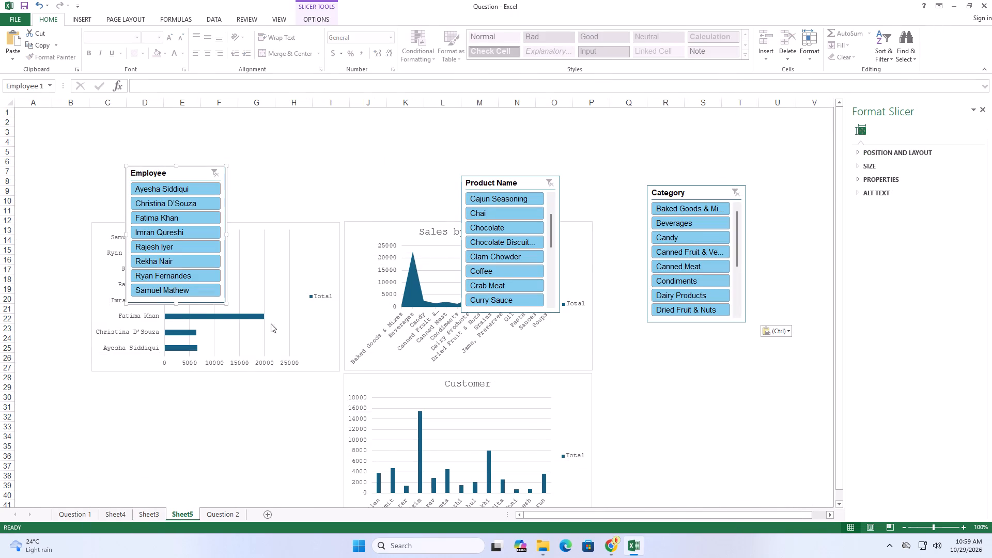
pyautogui.click(321, 353)
pyautogui.scroll(-2, 326, 364)
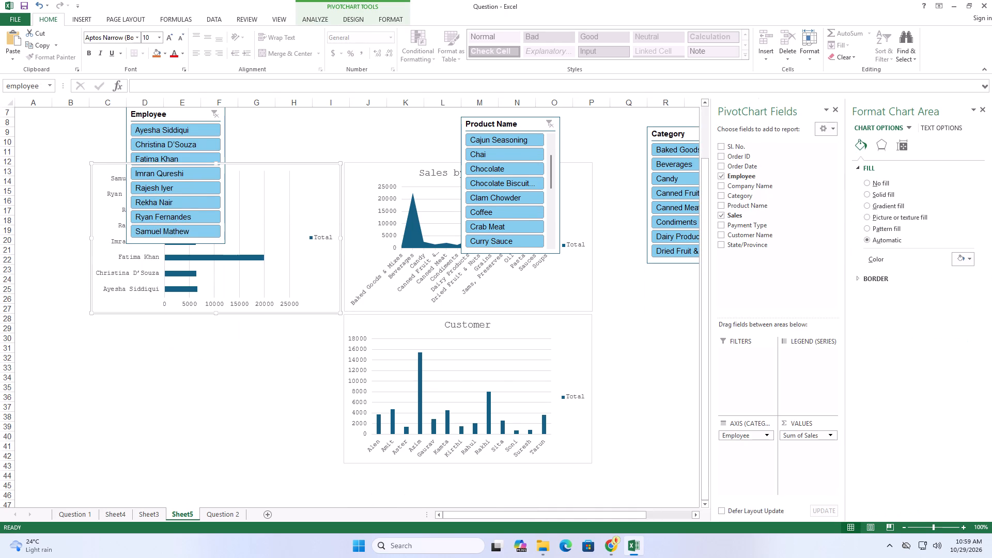
pyautogui.moveTo(215, 312); pyautogui.dragTo(204, 398)
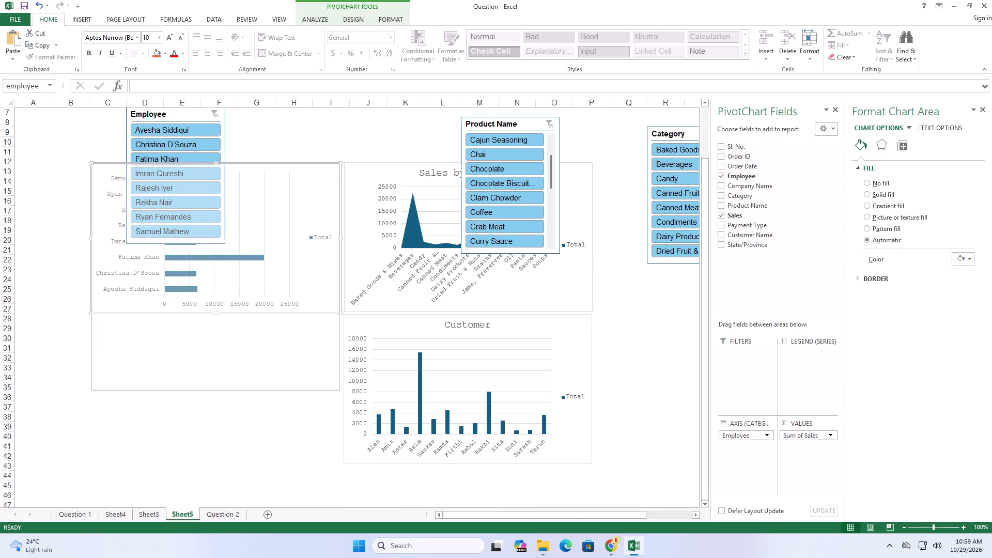
pyautogui.moveTo(204, 398); pyautogui.dragTo(211, 461)
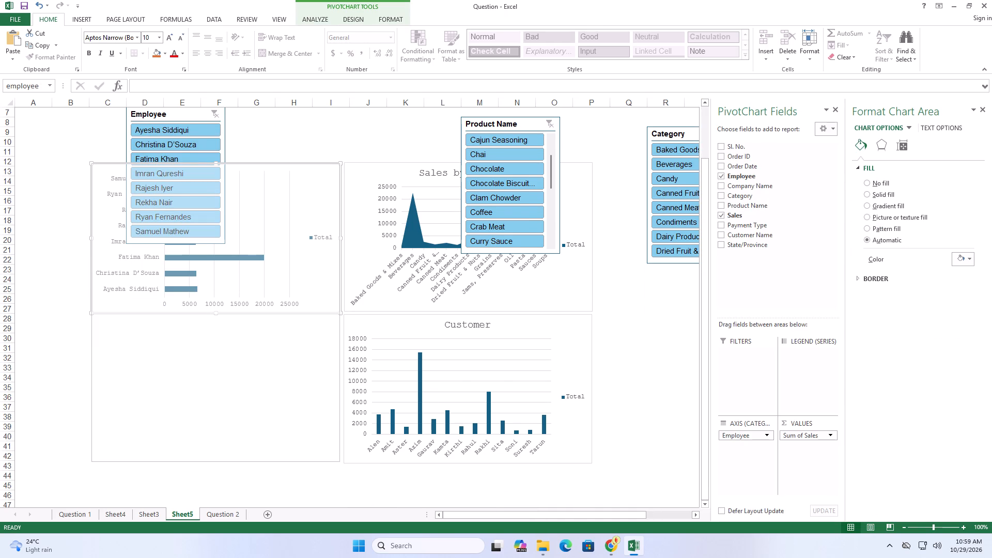
pyautogui.moveTo(211, 461); pyautogui.dragTo(212, 464)
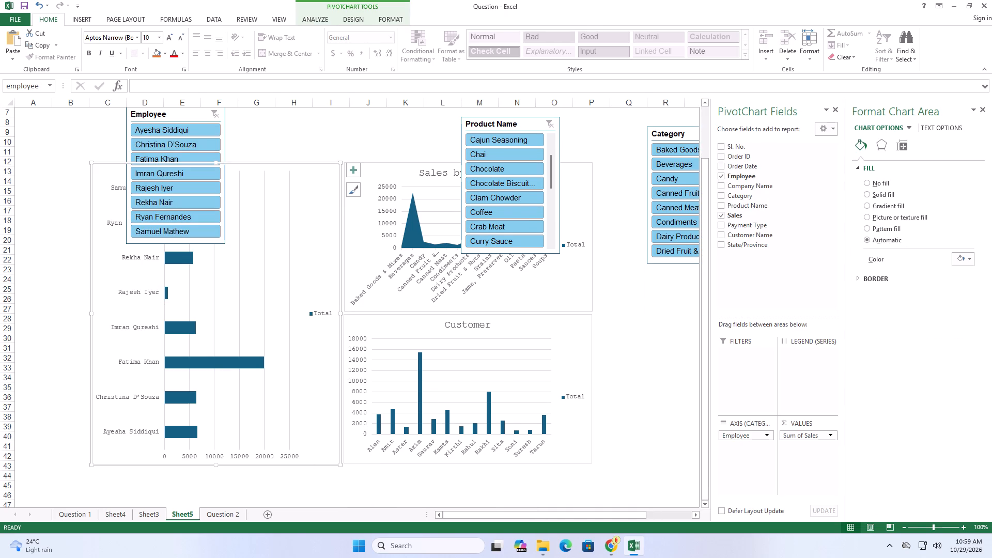
pyautogui.click(653, 363)
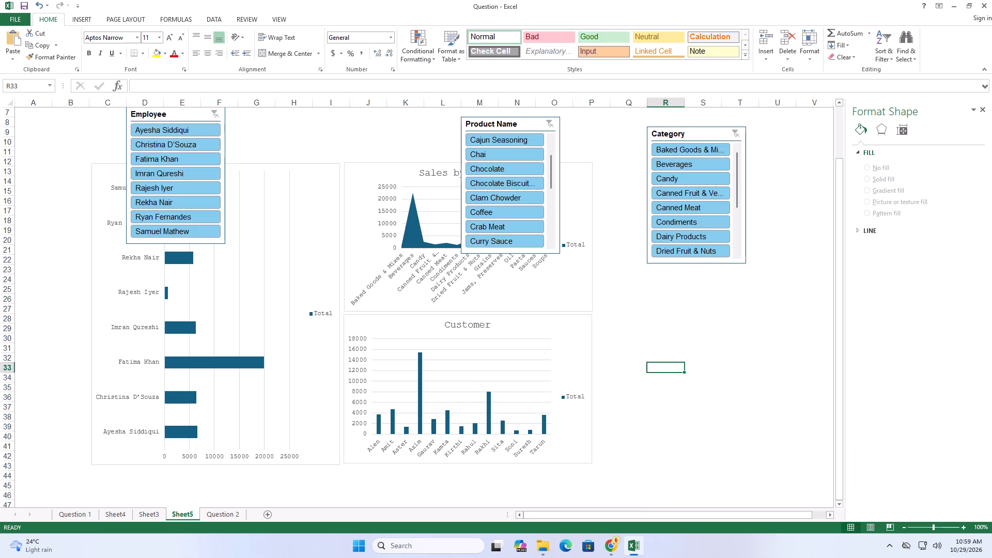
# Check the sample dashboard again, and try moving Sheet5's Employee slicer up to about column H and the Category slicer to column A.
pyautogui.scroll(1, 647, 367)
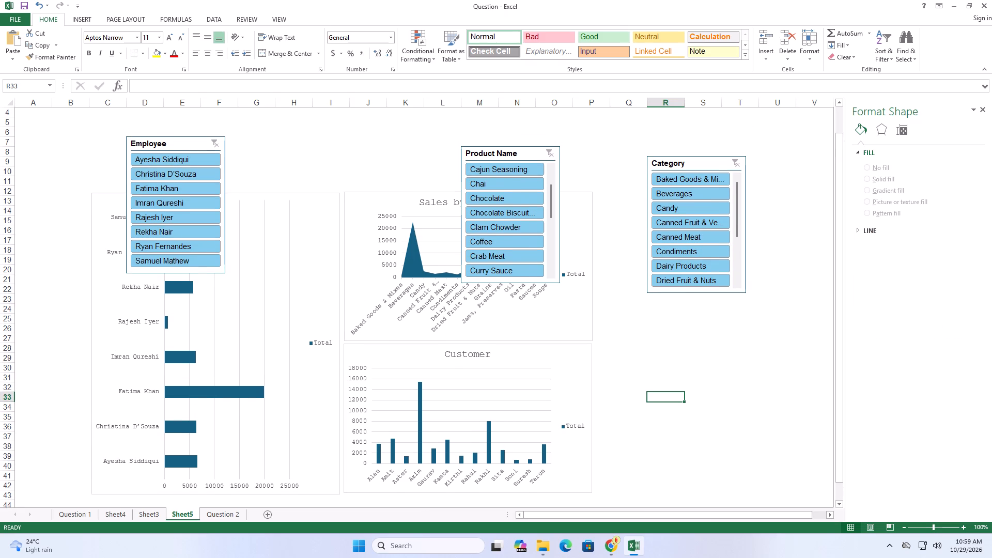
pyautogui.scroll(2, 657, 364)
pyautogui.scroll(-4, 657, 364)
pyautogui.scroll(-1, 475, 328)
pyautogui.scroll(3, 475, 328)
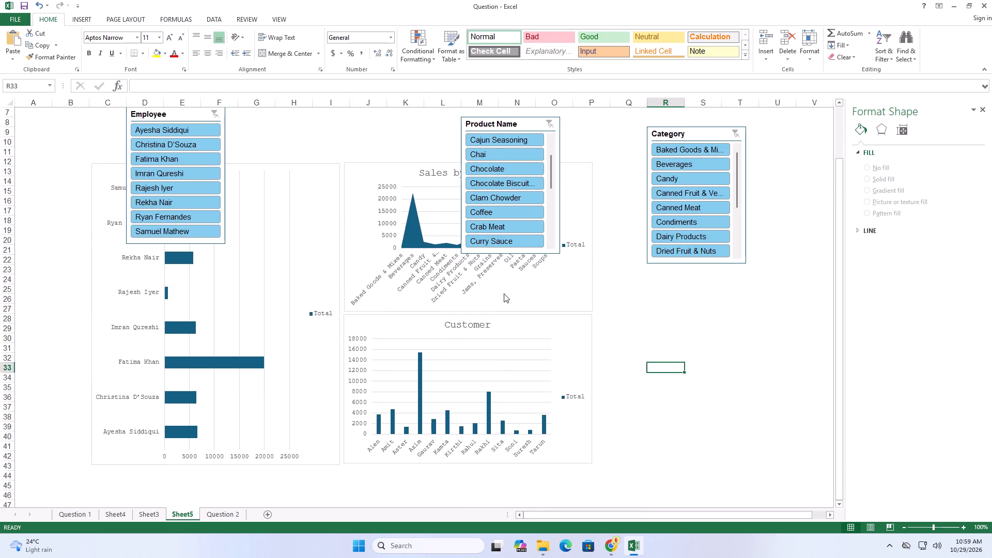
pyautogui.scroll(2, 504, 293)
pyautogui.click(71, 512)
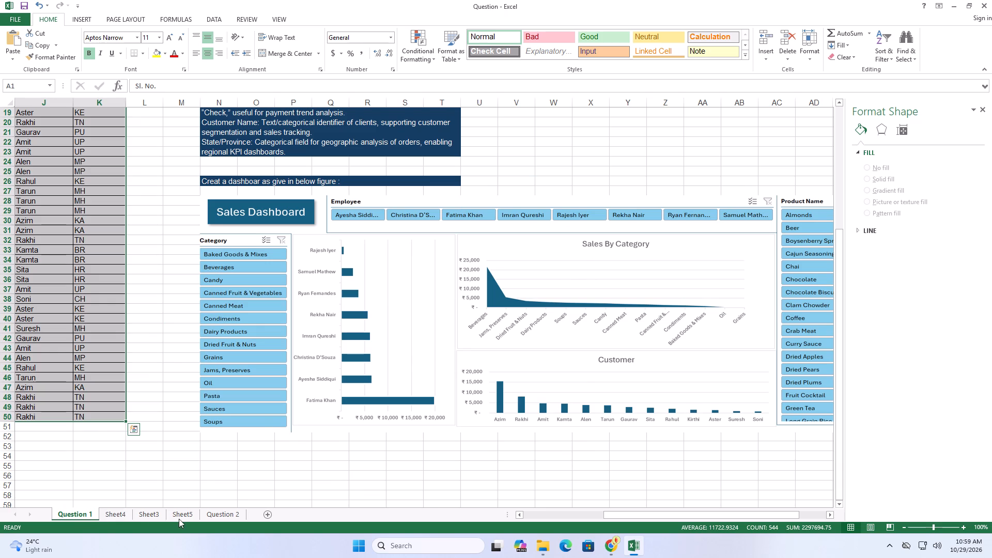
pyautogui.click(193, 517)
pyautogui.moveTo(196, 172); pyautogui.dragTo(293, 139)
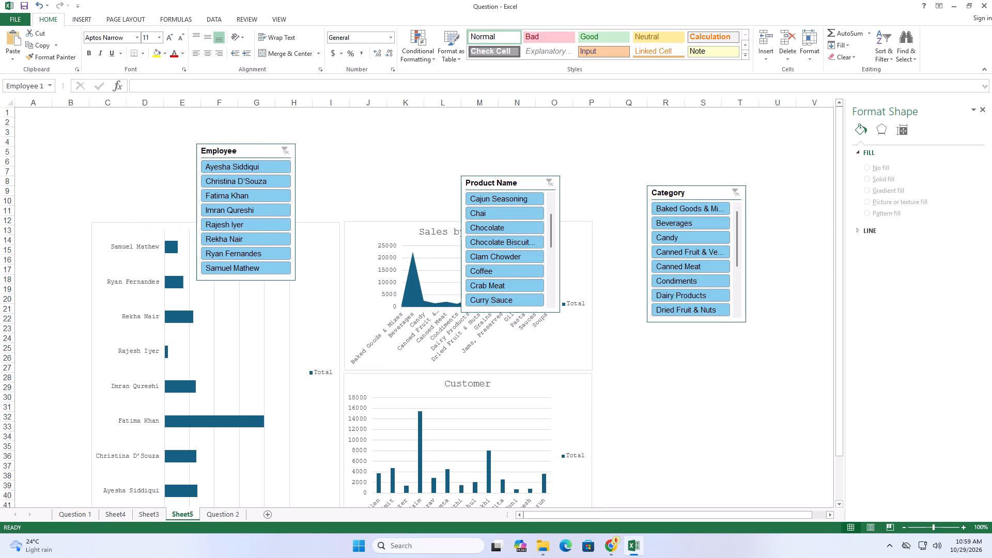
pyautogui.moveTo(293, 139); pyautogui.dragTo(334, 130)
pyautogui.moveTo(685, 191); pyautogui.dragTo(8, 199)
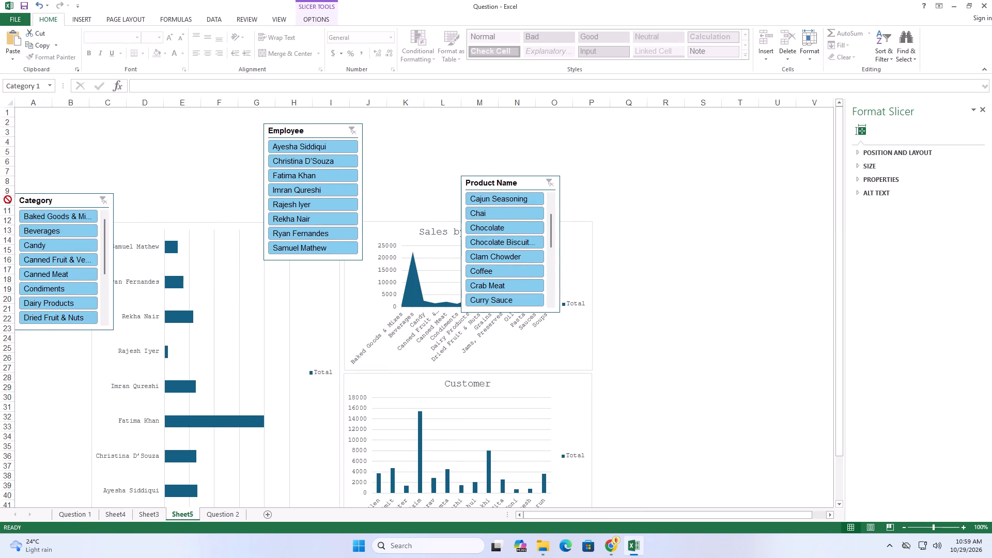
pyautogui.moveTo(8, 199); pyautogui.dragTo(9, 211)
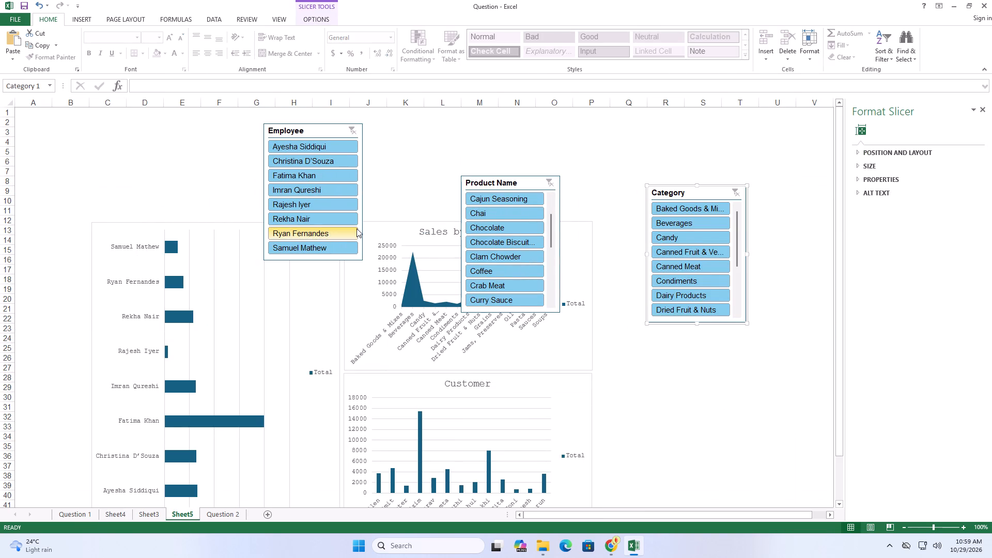
# Clear the slicers off the charts by moving Product Name below the Category slicer and Employee to about column U.
pyautogui.scroll(-2, 376, 228)
pyautogui.moveTo(518, 176); pyautogui.dragTo(517, 111)
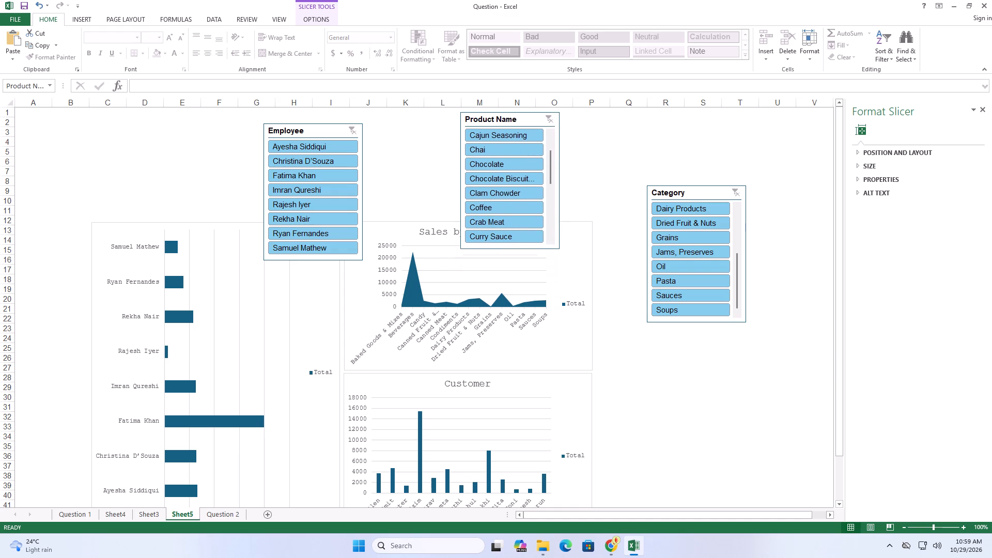
pyautogui.moveTo(517, 111); pyautogui.dragTo(740, 329)
pyautogui.moveTo(302, 131); pyautogui.dragTo(456, 130)
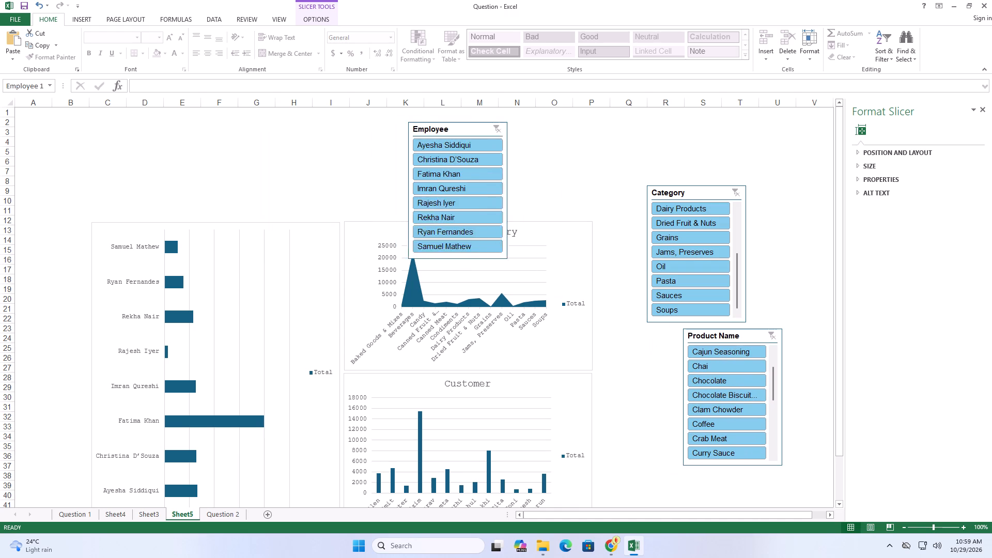
pyautogui.moveTo(456, 130); pyautogui.dragTo(782, 153)
# Shift all three charts right, with Sales by category above Customer from about column K and Employee beside them from about column D.
pyautogui.moveTo(542, 237); pyautogui.dragTo(575, 237)
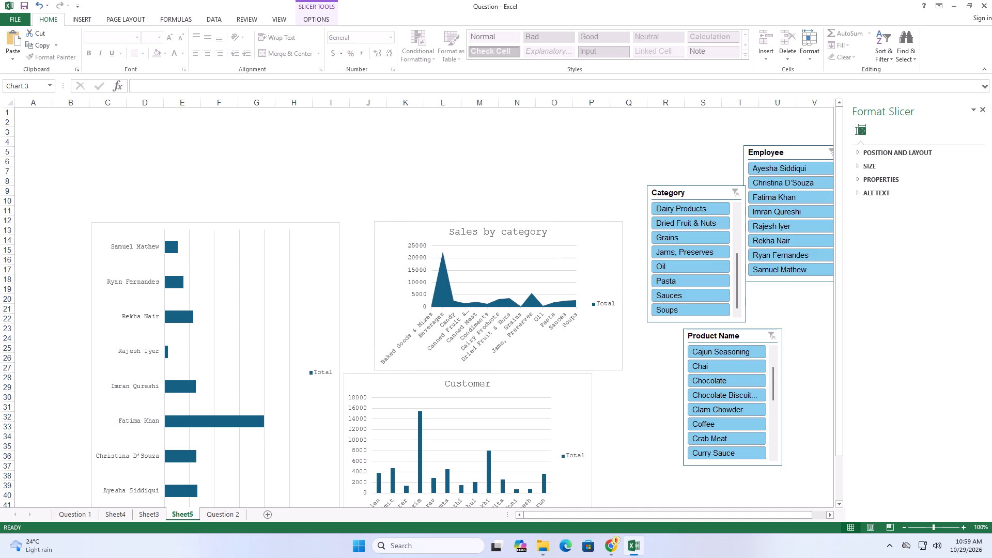
pyautogui.moveTo(575, 237); pyautogui.dragTo(586, 237)
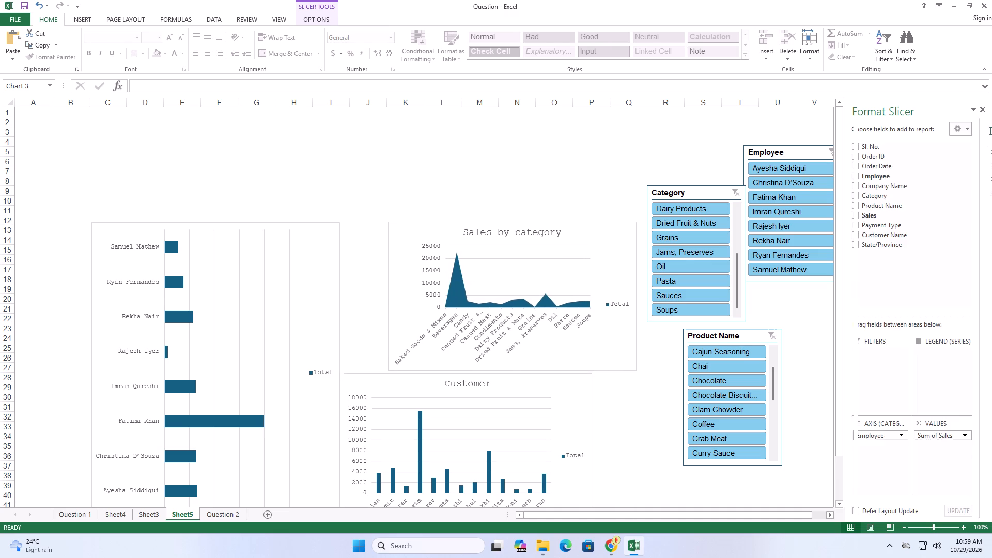
pyautogui.scroll(-2, 548, 247)
pyautogui.moveTo(529, 324); pyautogui.dragTo(578, 328)
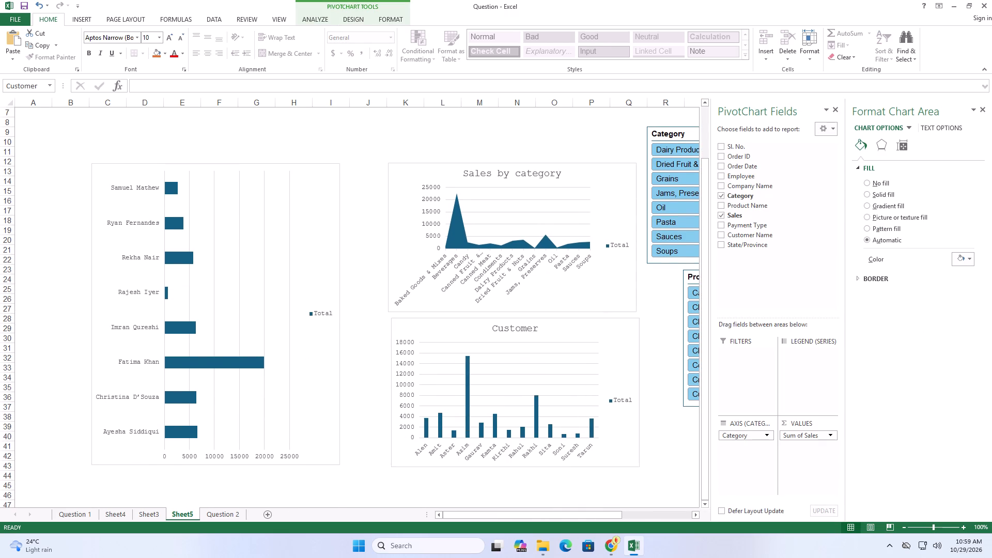
pyautogui.moveTo(578, 328); pyautogui.dragTo(573, 324)
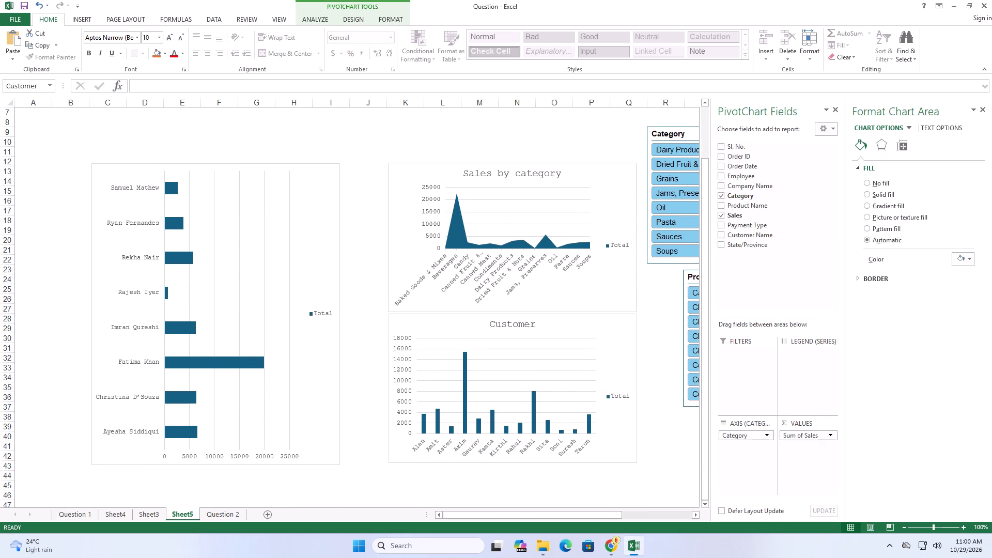
pyautogui.moveTo(573, 324); pyautogui.dragTo(574, 323)
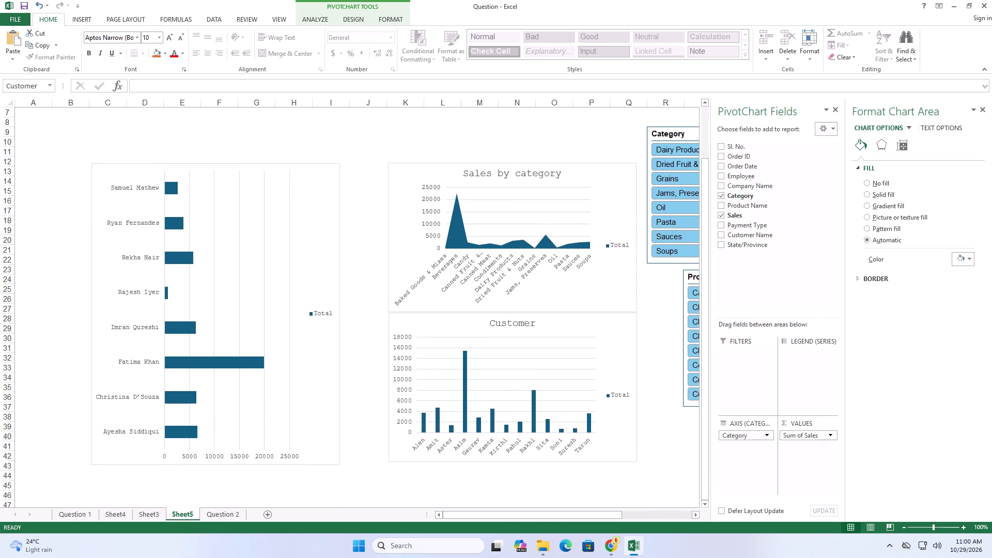
pyautogui.moveTo(327, 182); pyautogui.dragTo(366, 183)
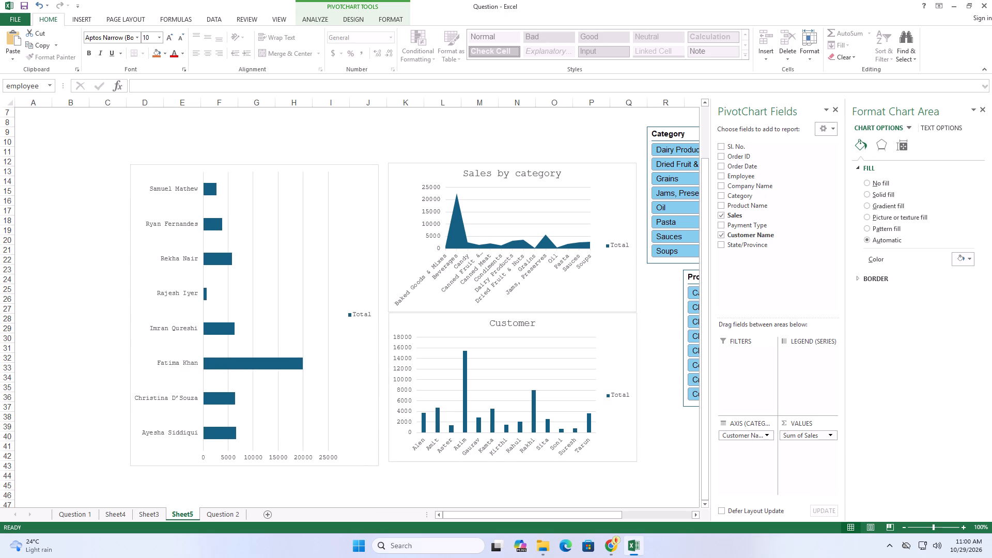
pyautogui.moveTo(366, 183); pyautogui.dragTo(374, 181)
# Move the Category slicer to the left side of the Employee chart, with its top at about row 12.
pyautogui.moveTo(662, 134); pyautogui.dragTo(420, 134)
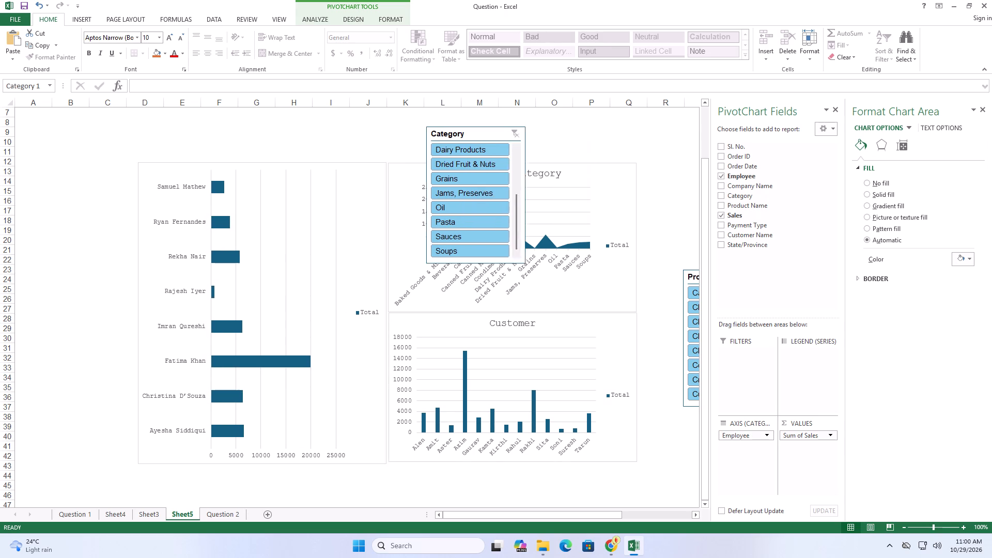
pyautogui.moveTo(420, 134); pyautogui.dragTo(52, 169)
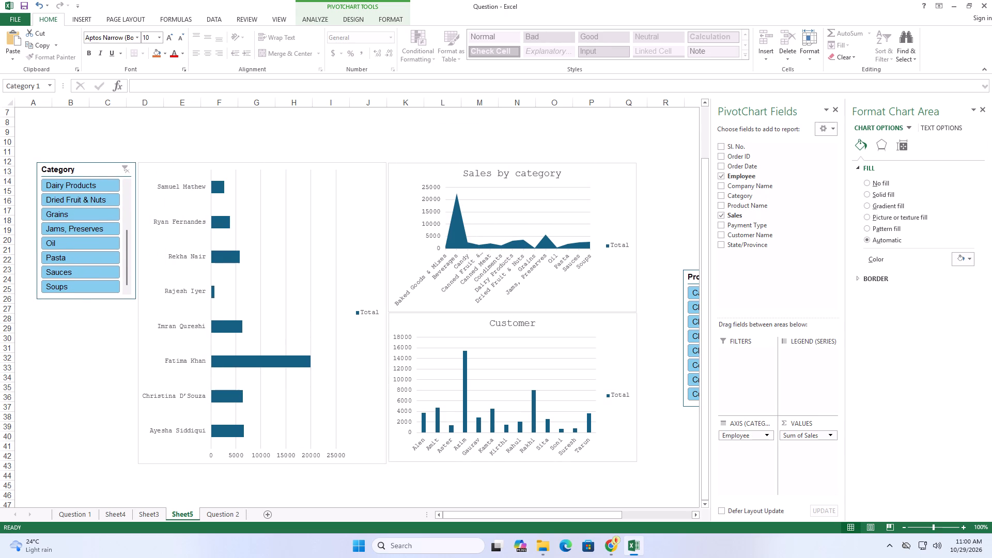
# Lengthen the Category slicer downward to about row 43, level with the bottom edge of the Employee chart.
pyautogui.moveTo(52, 169); pyautogui.dragTo(52, 170)
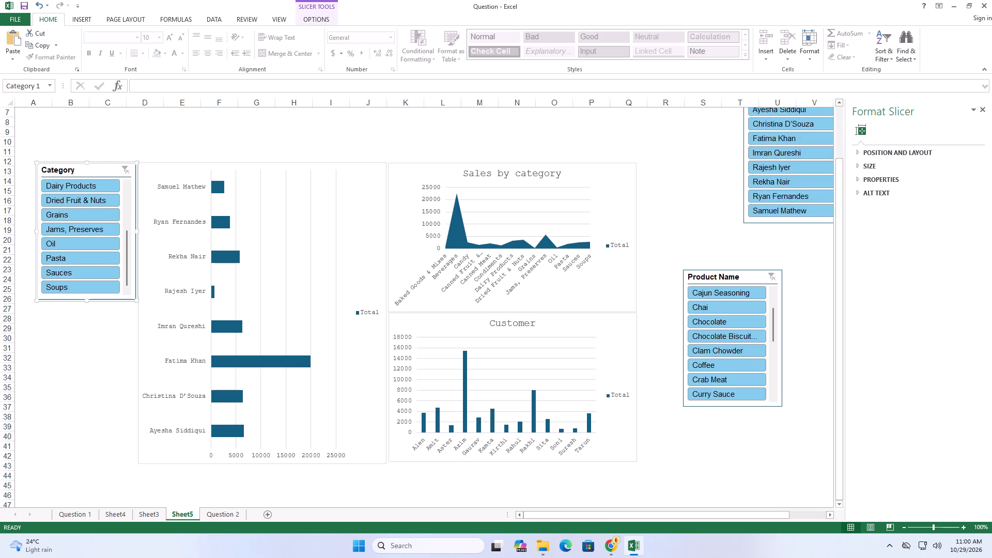
pyautogui.moveTo(87, 302); pyautogui.dragTo(91, 454)
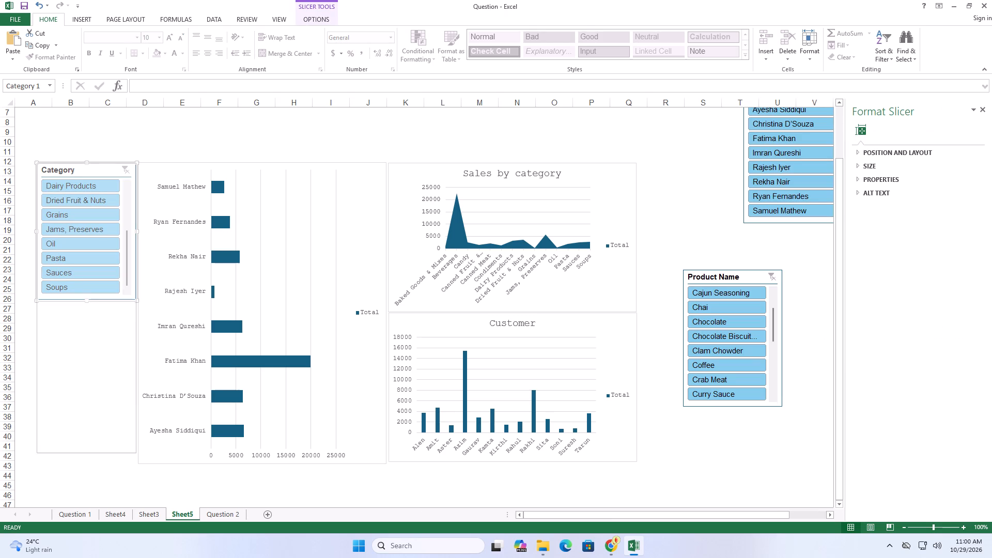
pyautogui.moveTo(91, 454); pyautogui.dragTo(93, 464)
pyautogui.moveTo(93, 464); pyautogui.dragTo(92, 464)
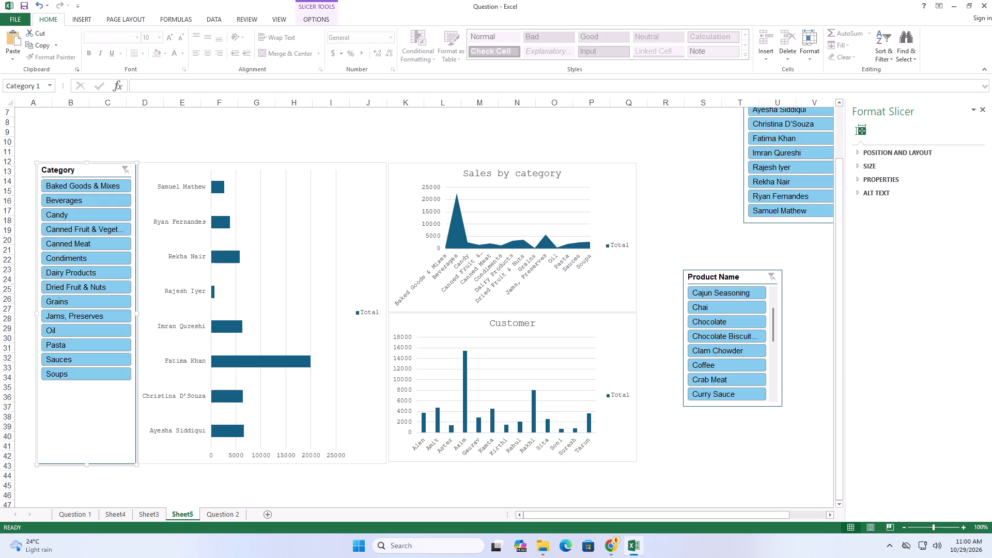
pyautogui.click(194, 488)
pyautogui.scroll(2, 416, 441)
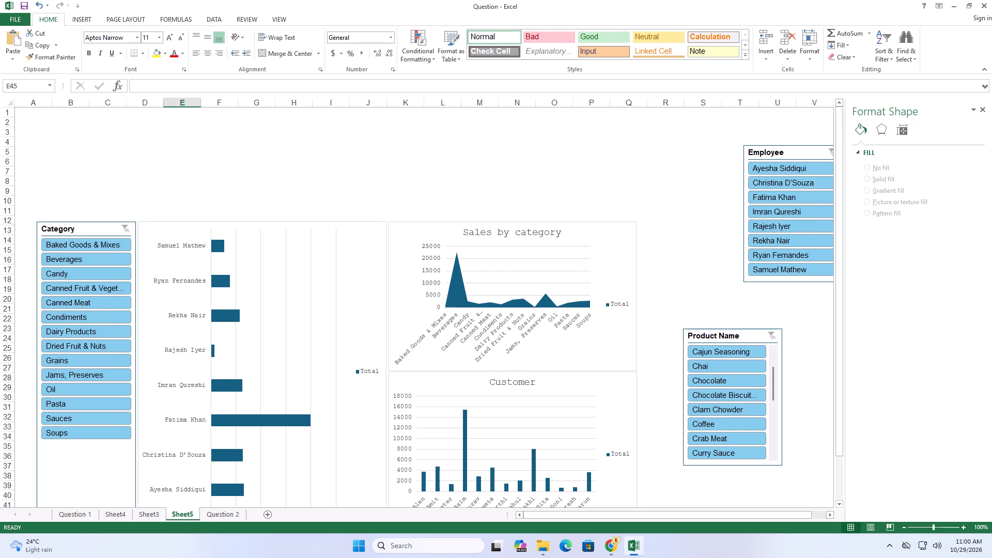
# Check Question 1's sample dashboard again, and move Sheet5's Product Name slicer to the right side of the Sales by category chart, top at about row 12.
pyautogui.click(90, 515)
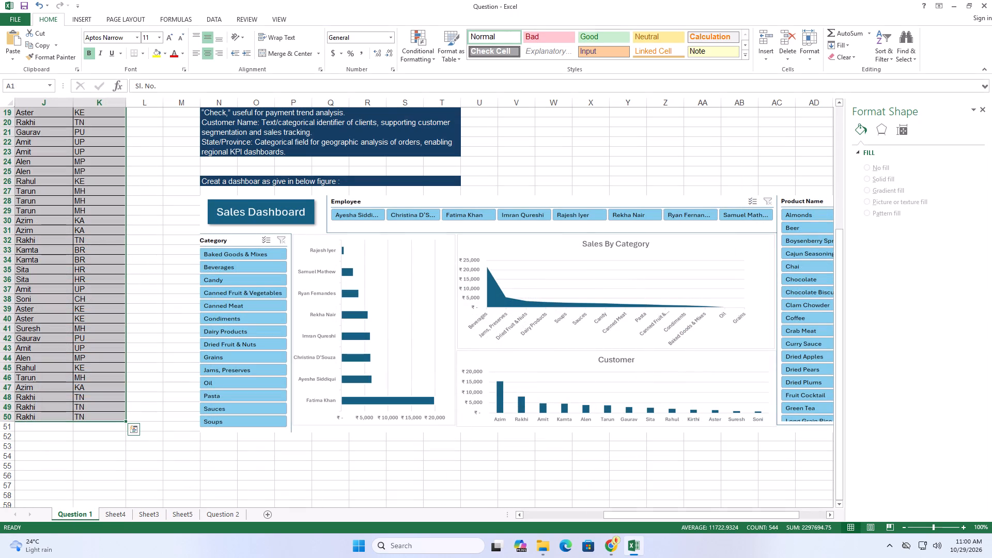
pyautogui.click(184, 517)
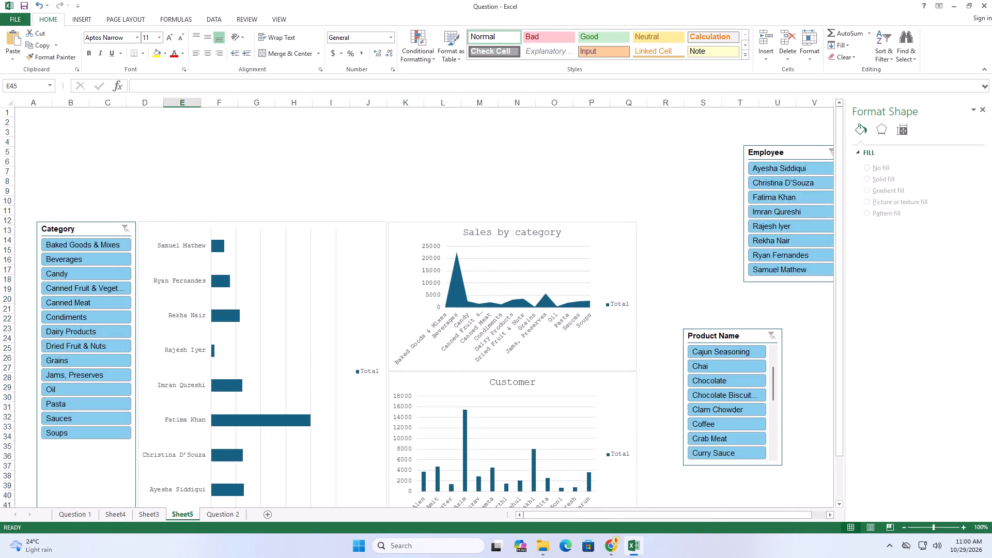
pyautogui.moveTo(732, 337); pyautogui.dragTo(687, 229)
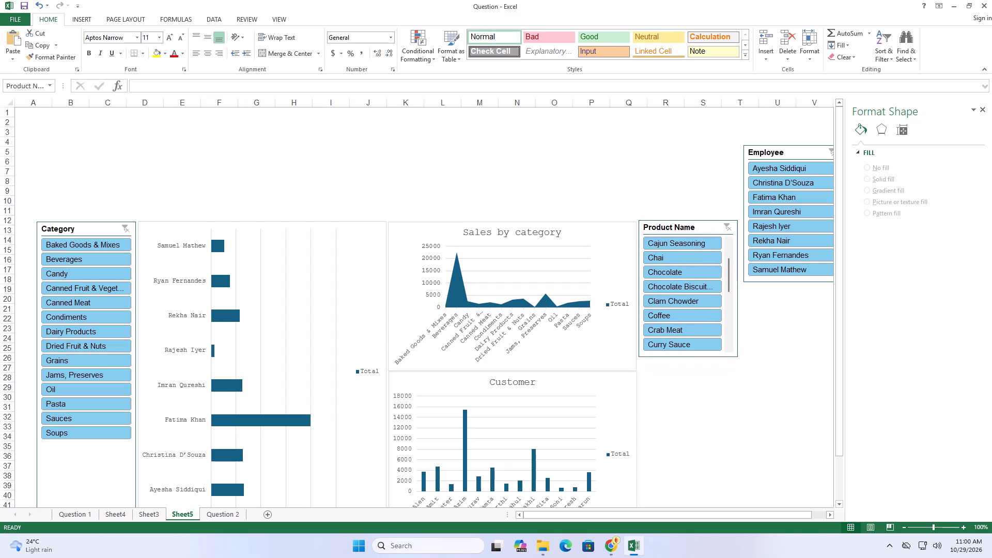
pyautogui.moveTo(687, 229); pyautogui.dragTo(688, 229)
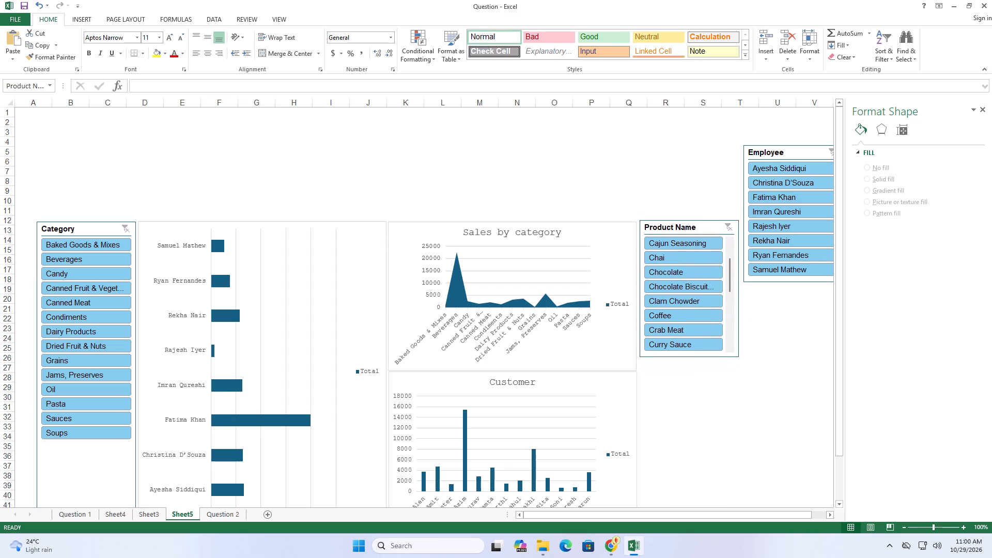
pyautogui.moveTo(688, 229); pyautogui.dragTo(687, 231)
# Lengthen the Product Name slicer downward to about row 44, just past the bottom of the Customer chart.
pyautogui.moveTo(690, 359); pyautogui.dragTo(700, 528)
pyautogui.moveTo(839, 402); pyautogui.dragTo(847, 478)
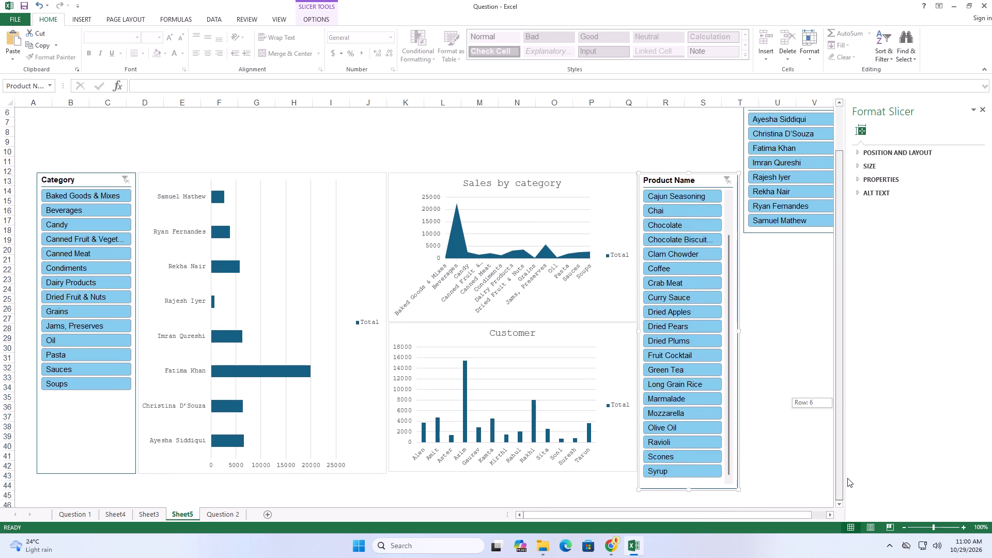
pyautogui.moveTo(847, 478); pyautogui.dragTo(850, 449)
pyautogui.moveTo(850, 449); pyautogui.dragTo(855, 394)
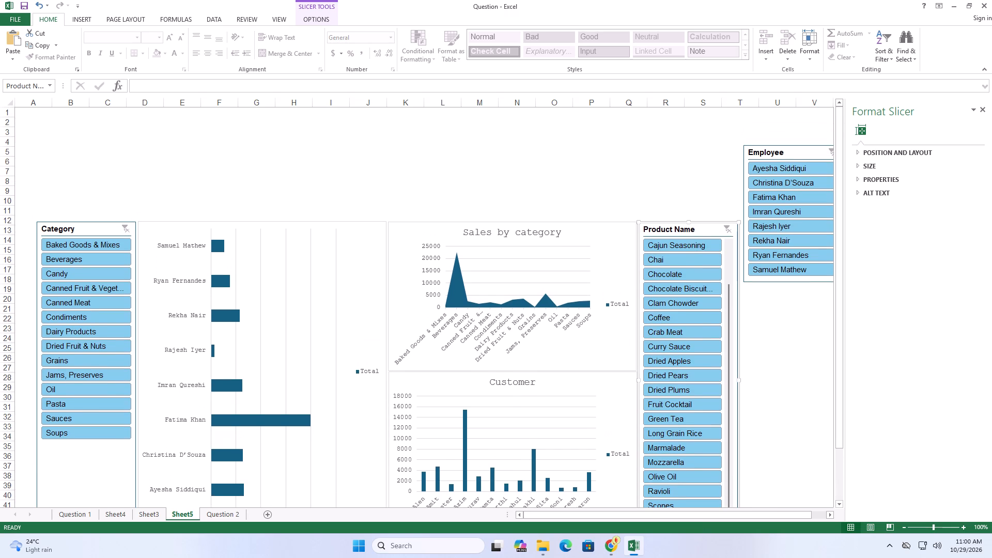
# Move the Employee slicer over the upper part of the Sales by category chart, at about columns M to O with its top at row 3.
pyautogui.moveTo(790, 153); pyautogui.dragTo(514, 140)
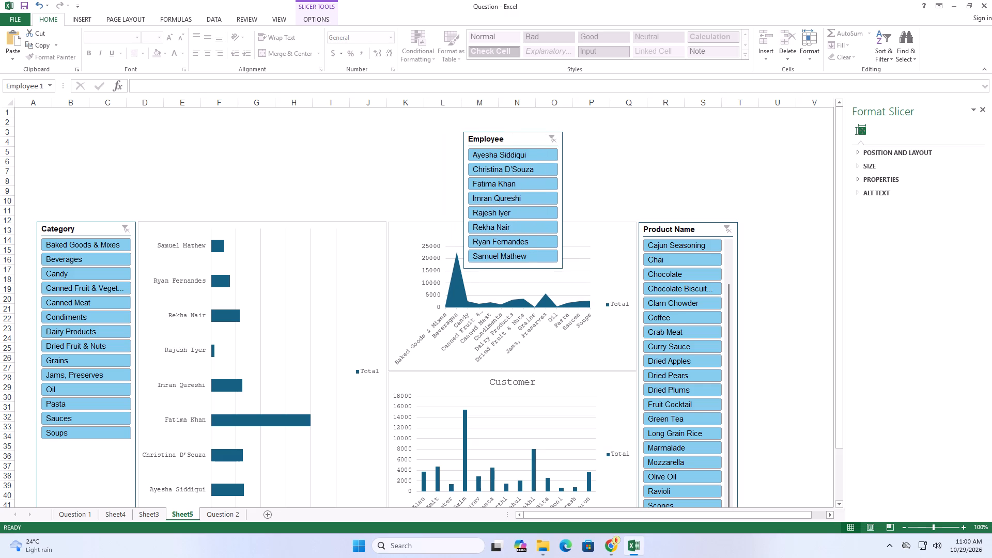
pyautogui.moveTo(514, 140); pyautogui.dragTo(529, 142)
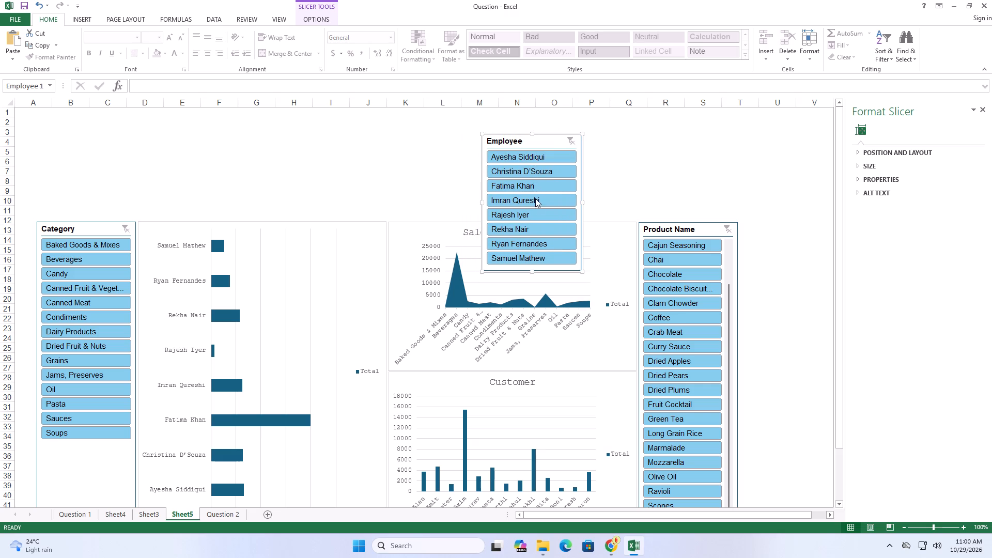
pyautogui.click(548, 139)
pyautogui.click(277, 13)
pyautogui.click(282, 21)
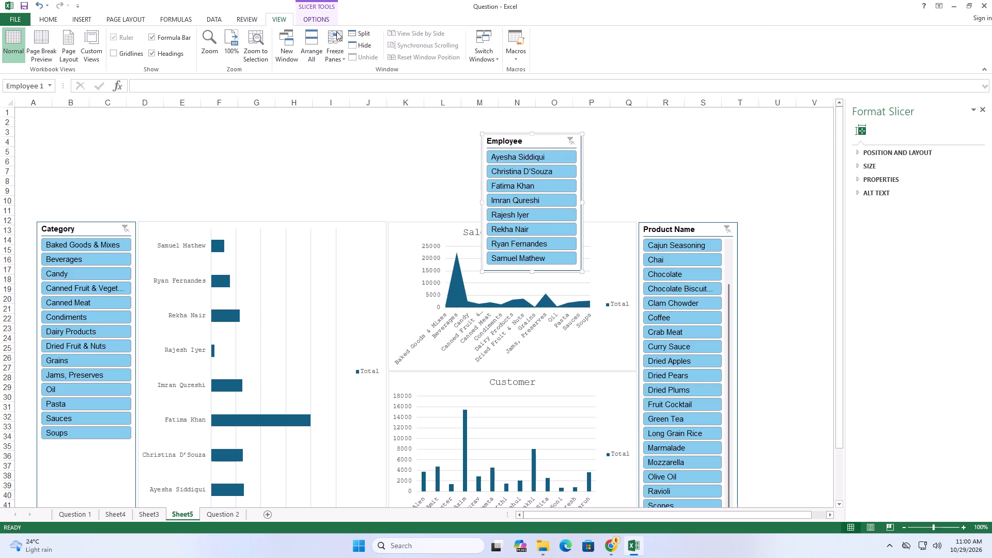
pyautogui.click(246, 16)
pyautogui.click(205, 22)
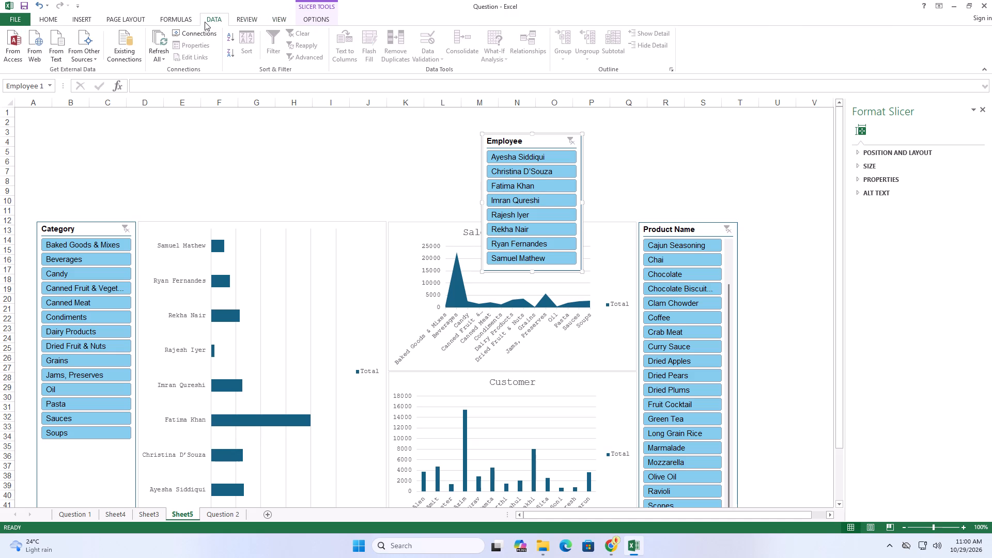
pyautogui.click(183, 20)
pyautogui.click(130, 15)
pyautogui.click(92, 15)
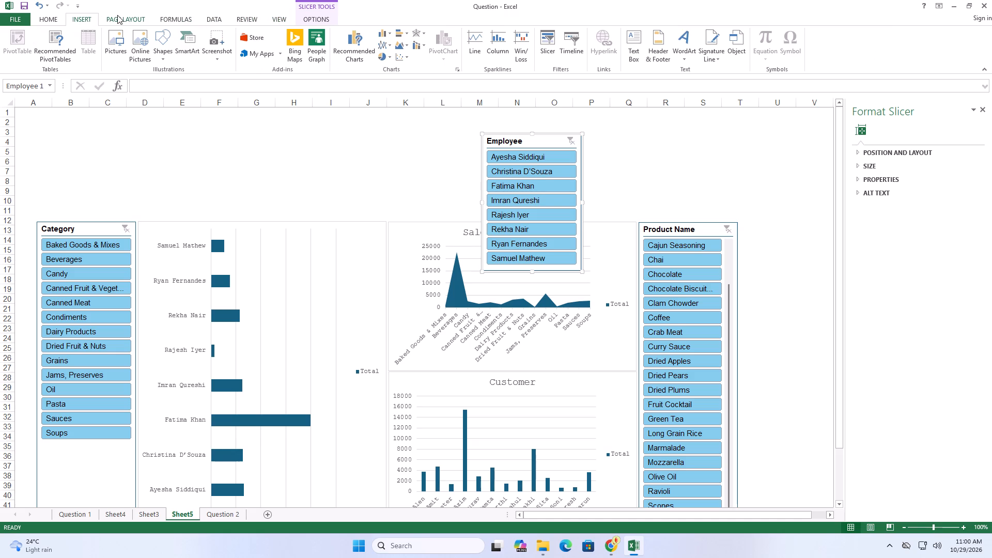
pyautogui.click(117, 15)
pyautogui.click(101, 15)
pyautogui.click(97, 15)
# Open the Employee slicer's Size and Properties settings and examine both sections.
pyautogui.click(548, 142)
pyautogui.rightClick(548, 142)
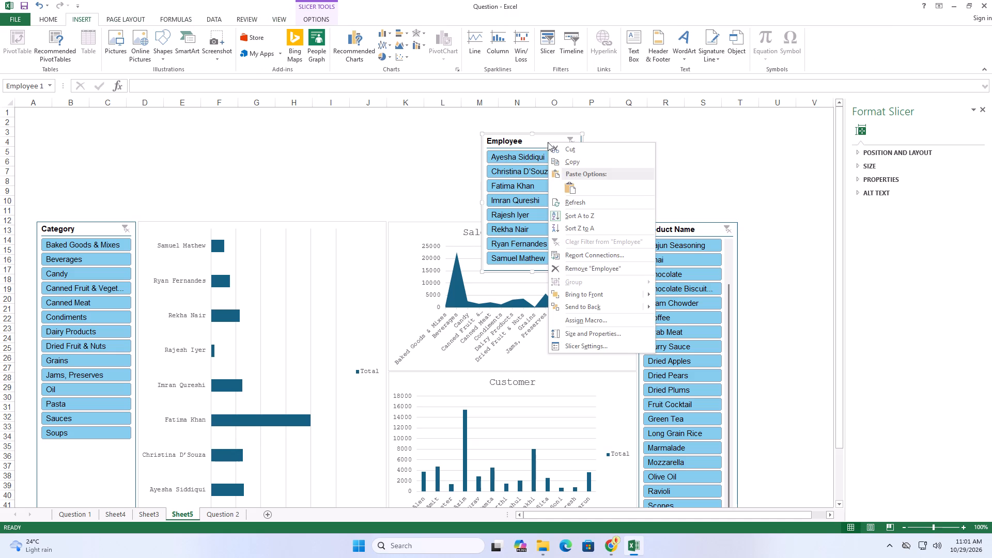
pyautogui.click(609, 337)
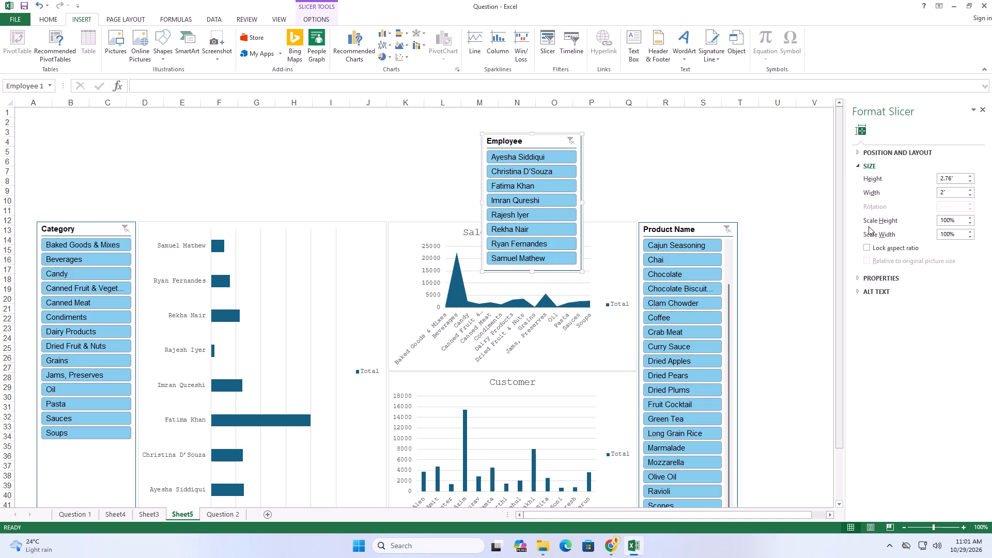
pyautogui.click(856, 279)
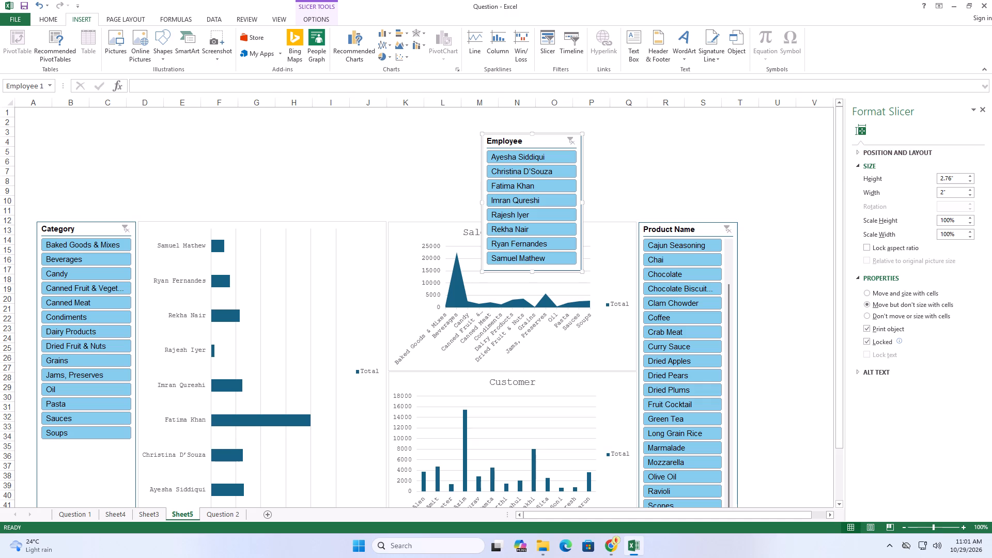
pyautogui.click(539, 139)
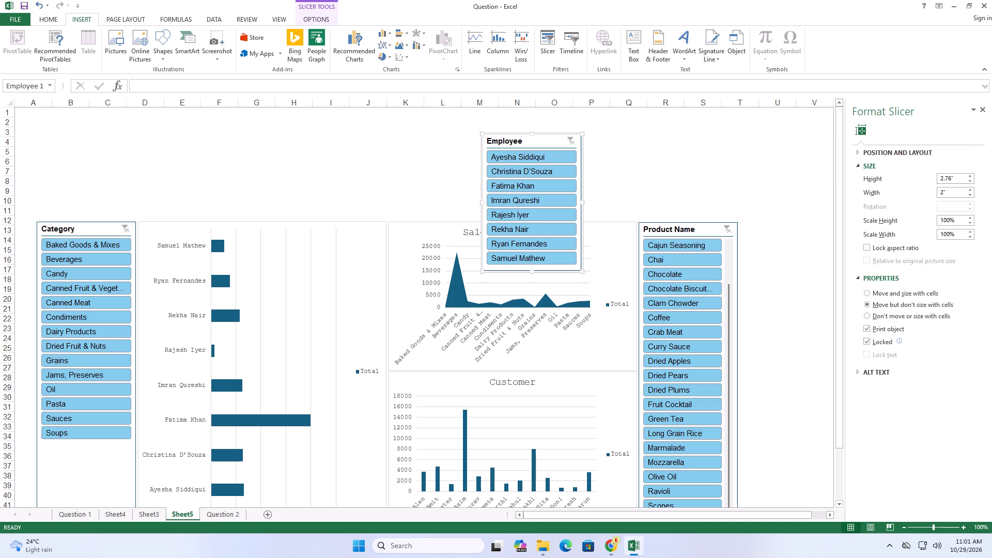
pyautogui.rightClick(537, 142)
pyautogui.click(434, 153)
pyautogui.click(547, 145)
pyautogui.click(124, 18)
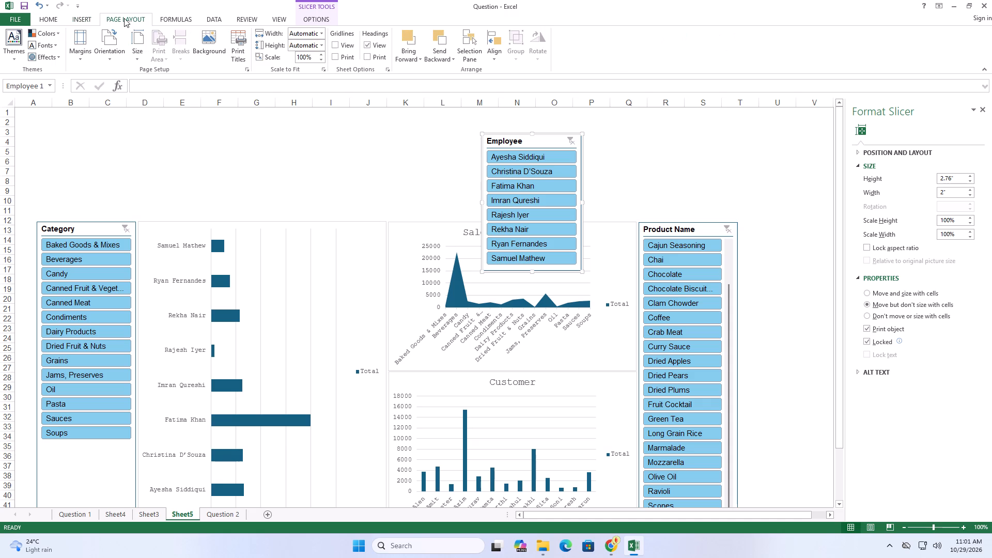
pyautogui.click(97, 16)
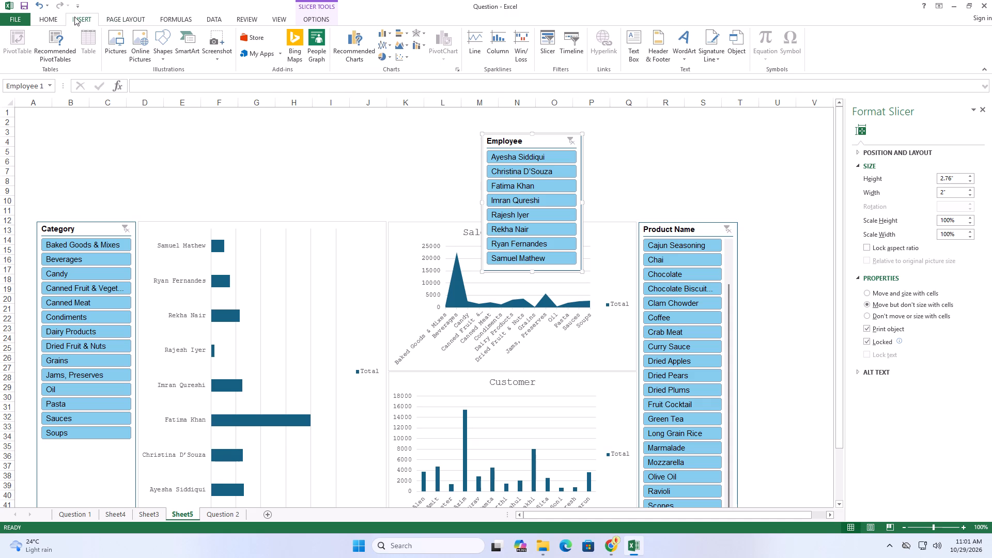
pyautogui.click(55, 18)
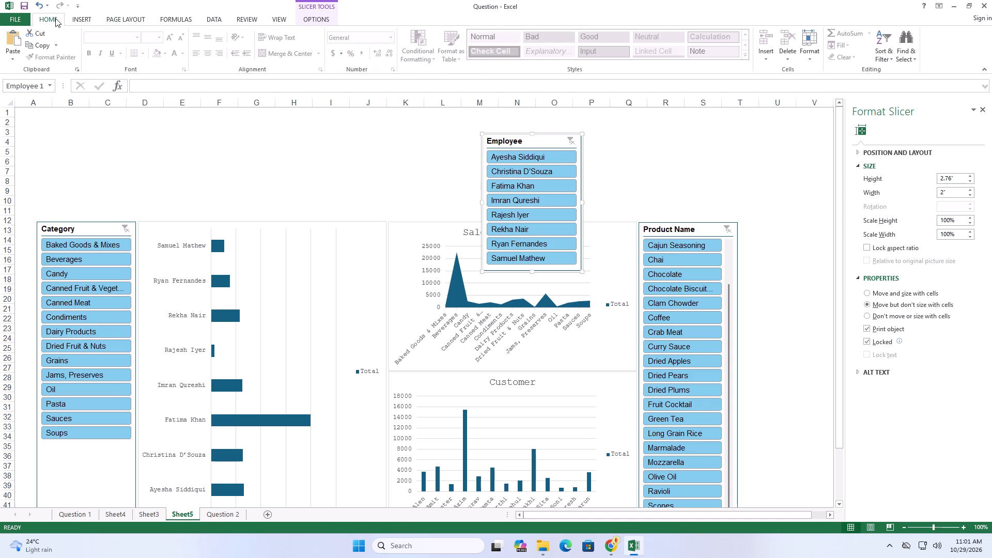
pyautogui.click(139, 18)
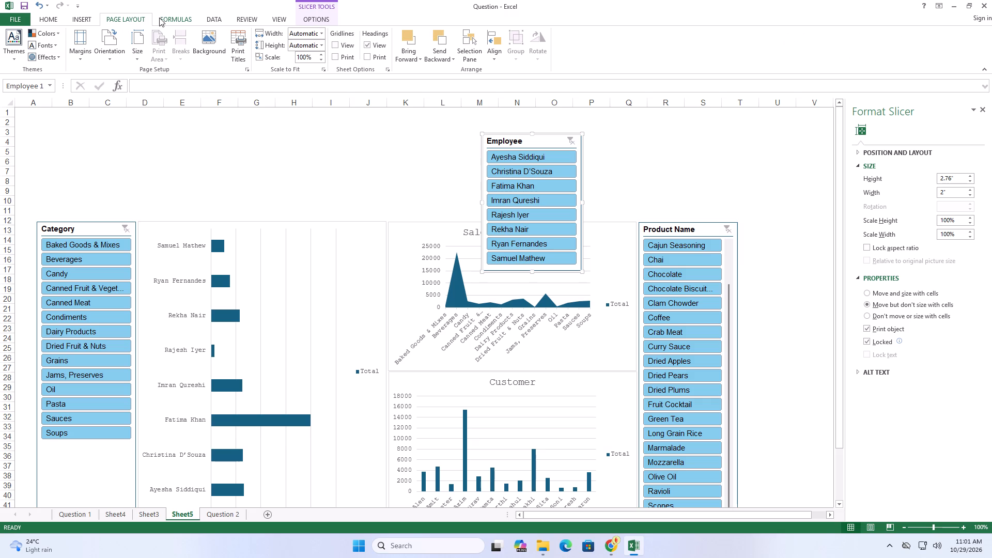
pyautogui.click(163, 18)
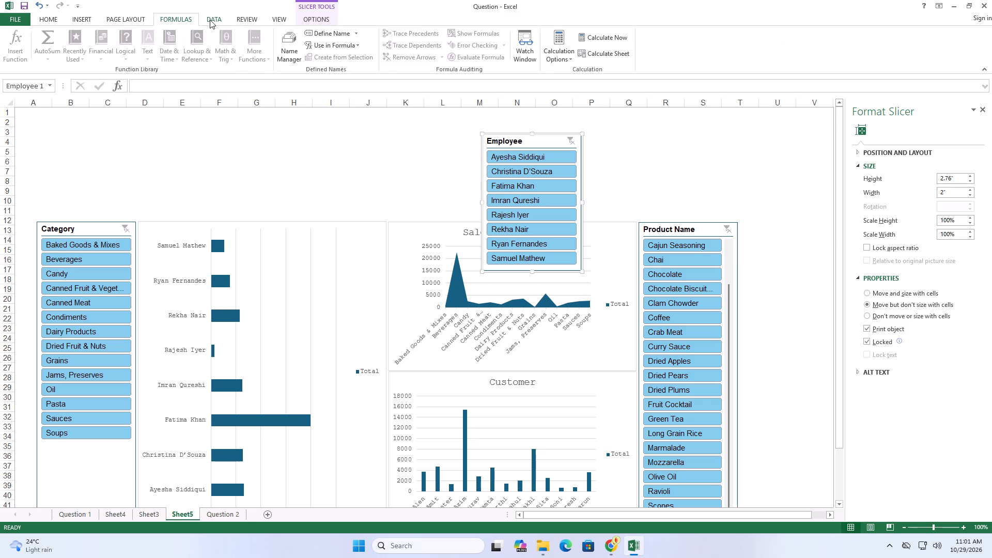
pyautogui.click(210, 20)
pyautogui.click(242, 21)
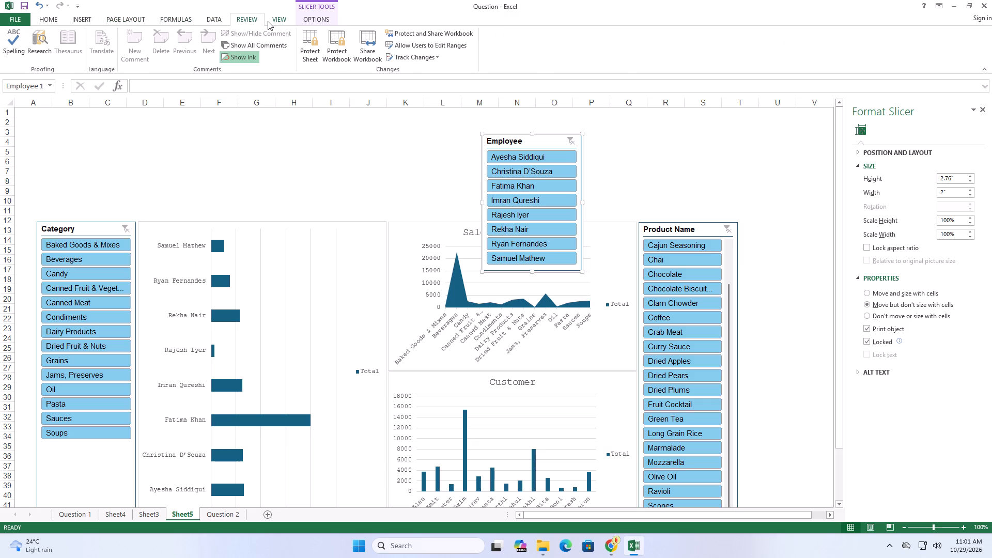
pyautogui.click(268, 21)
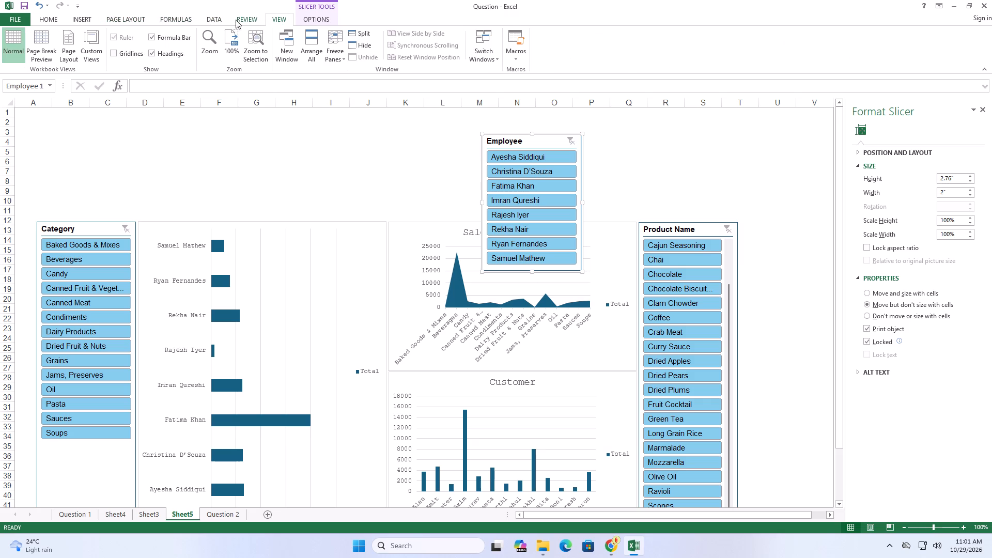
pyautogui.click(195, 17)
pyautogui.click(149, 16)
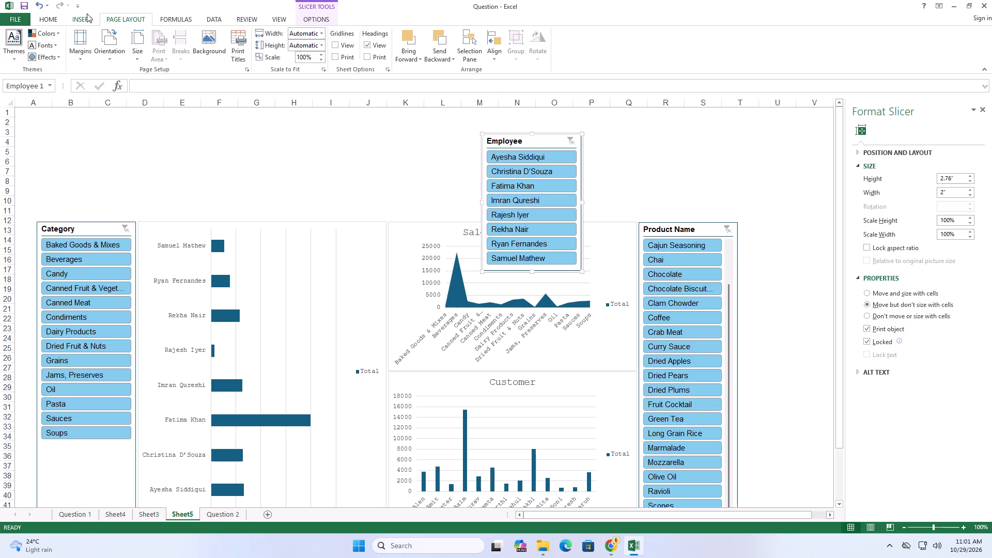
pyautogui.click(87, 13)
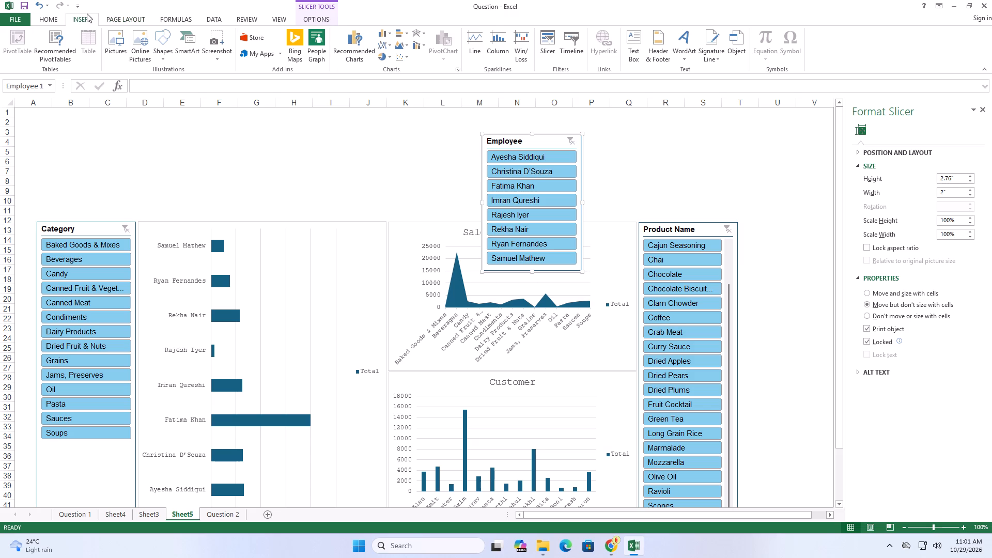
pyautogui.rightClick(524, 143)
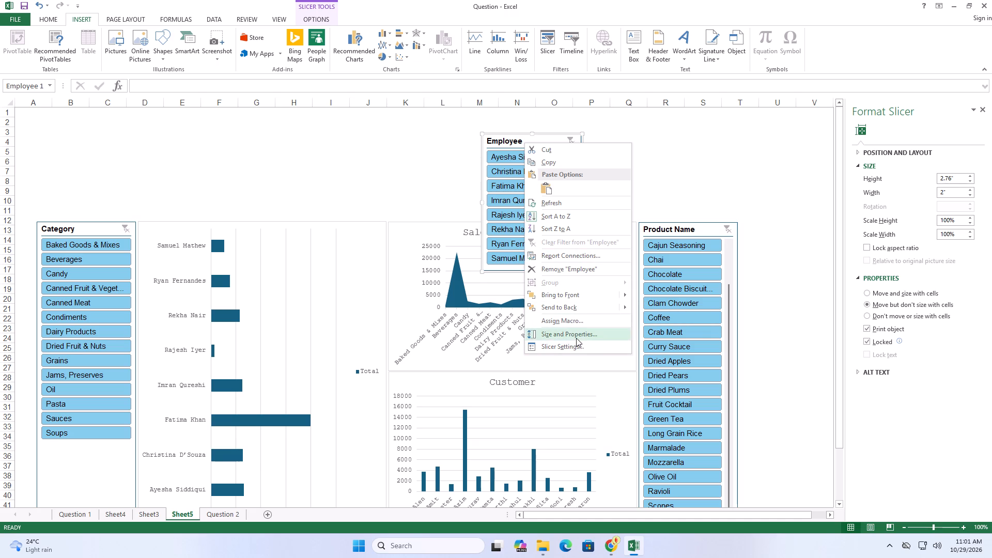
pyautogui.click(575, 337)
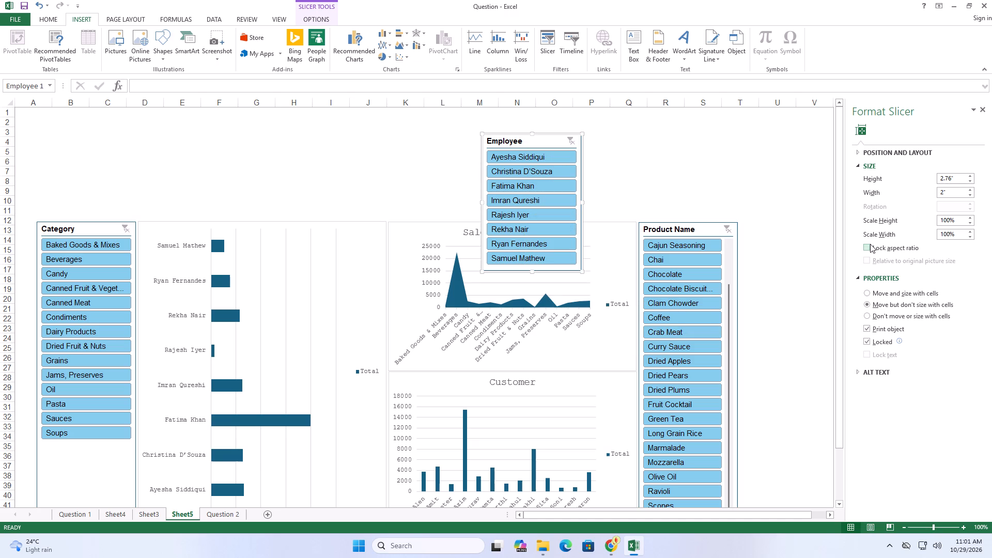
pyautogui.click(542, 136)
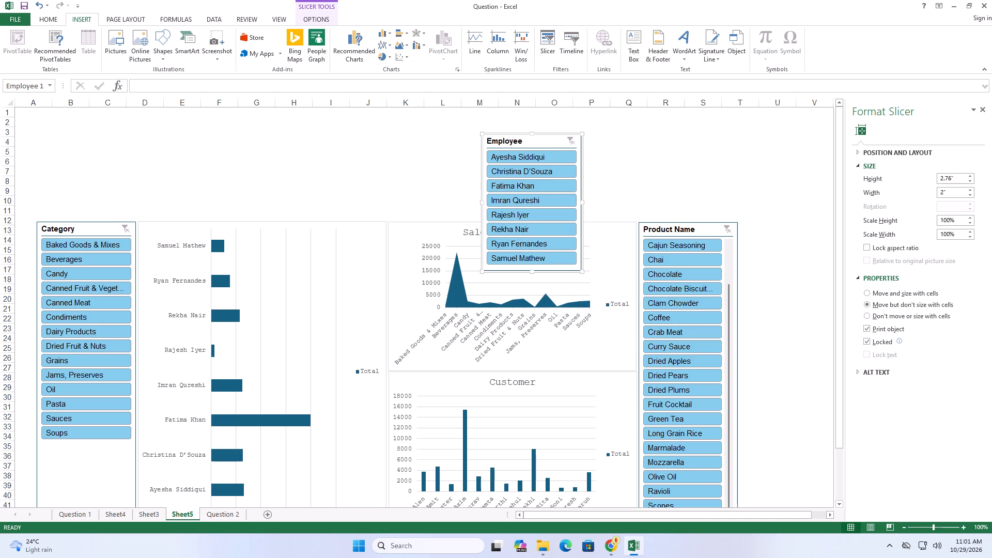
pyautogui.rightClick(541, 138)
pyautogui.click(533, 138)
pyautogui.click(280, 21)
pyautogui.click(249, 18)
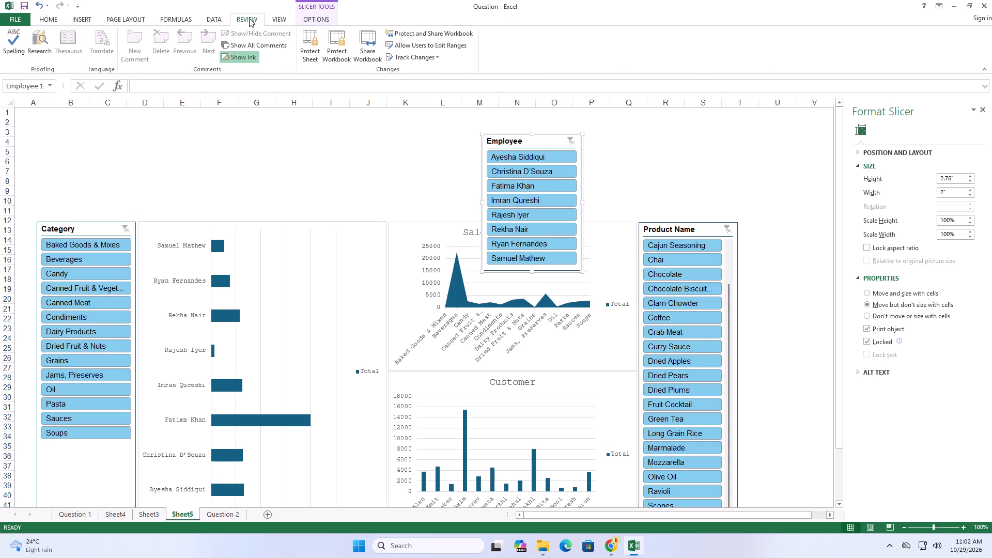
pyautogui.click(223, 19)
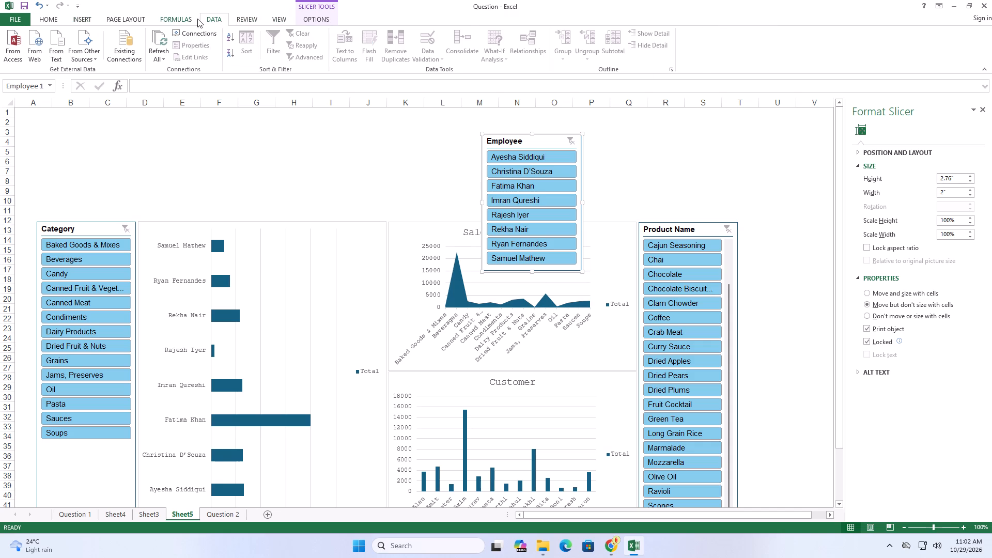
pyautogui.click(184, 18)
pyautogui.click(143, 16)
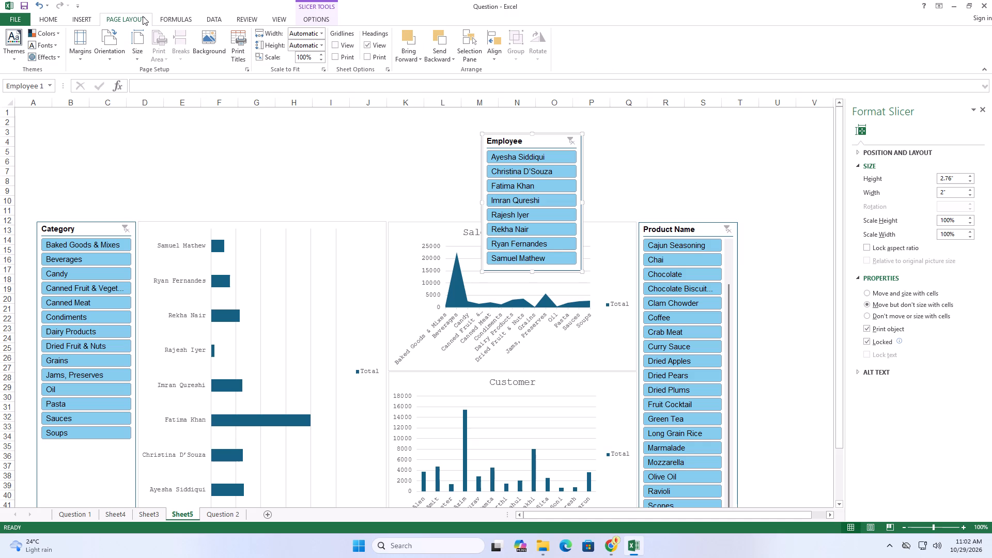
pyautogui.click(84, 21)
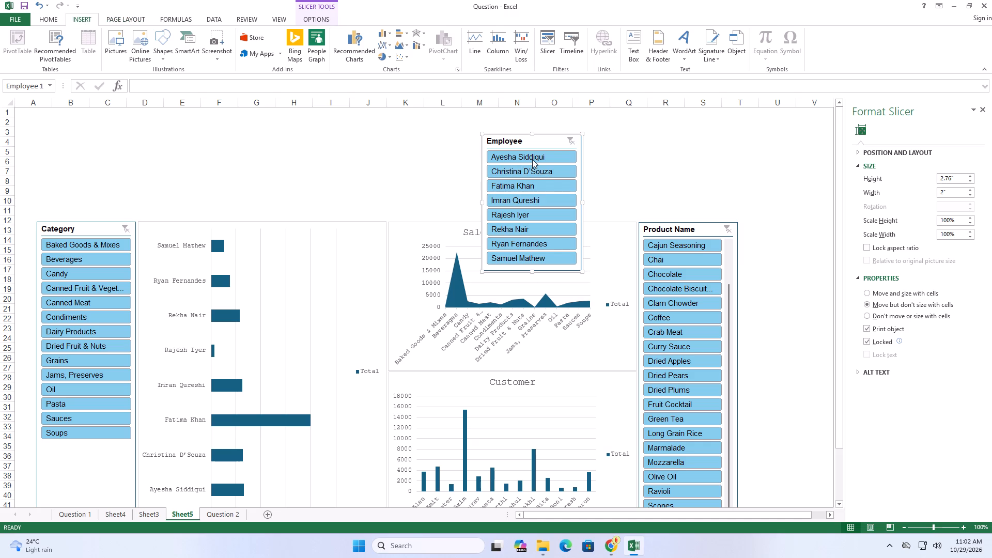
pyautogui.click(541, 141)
# Lay out the Employee slicer's buttons in 8 columns and widen the slicer to about 5.28 inches.
pyautogui.click(317, 18)
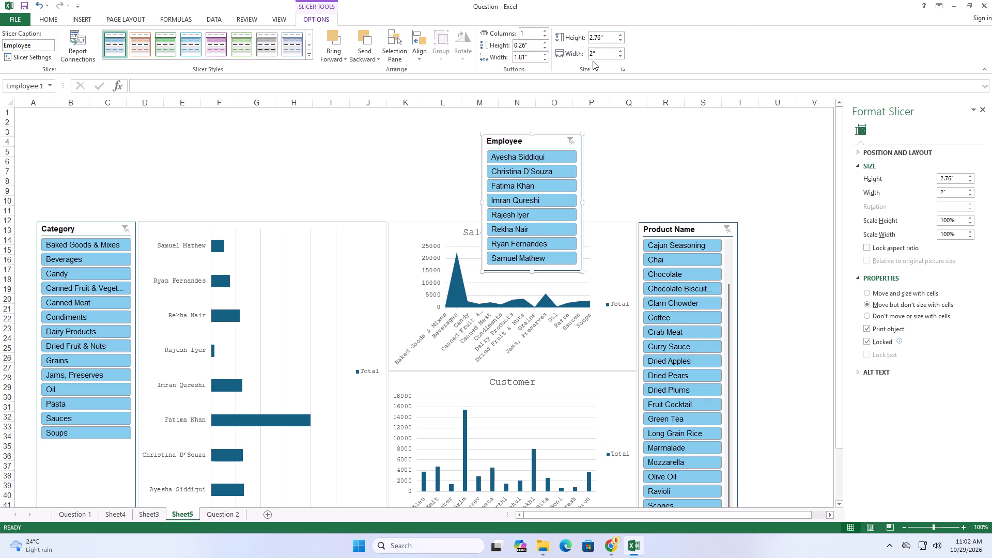
pyautogui.tripleClick(544, 32)
pyautogui.tripleClick(544, 32)
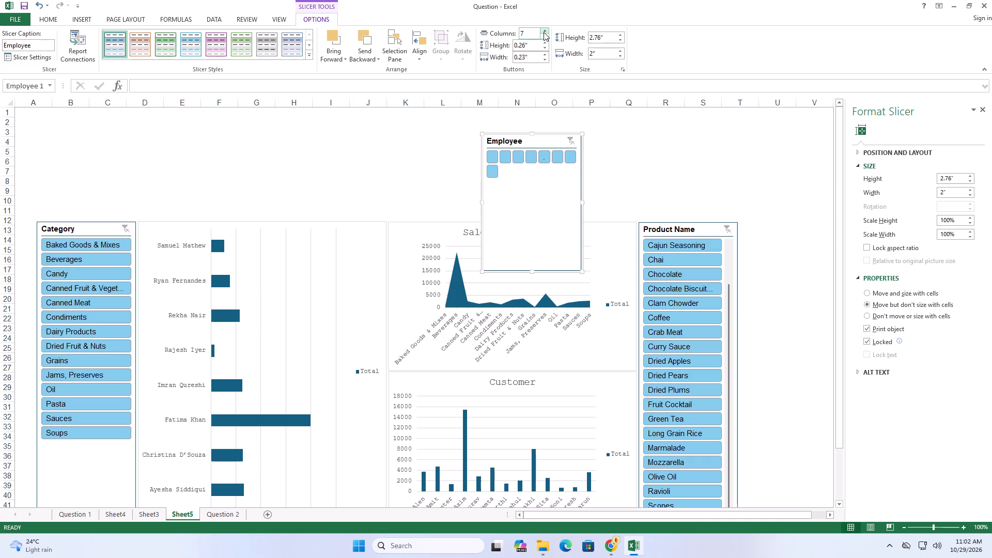
pyautogui.click(544, 32)
pyautogui.click(544, 32)
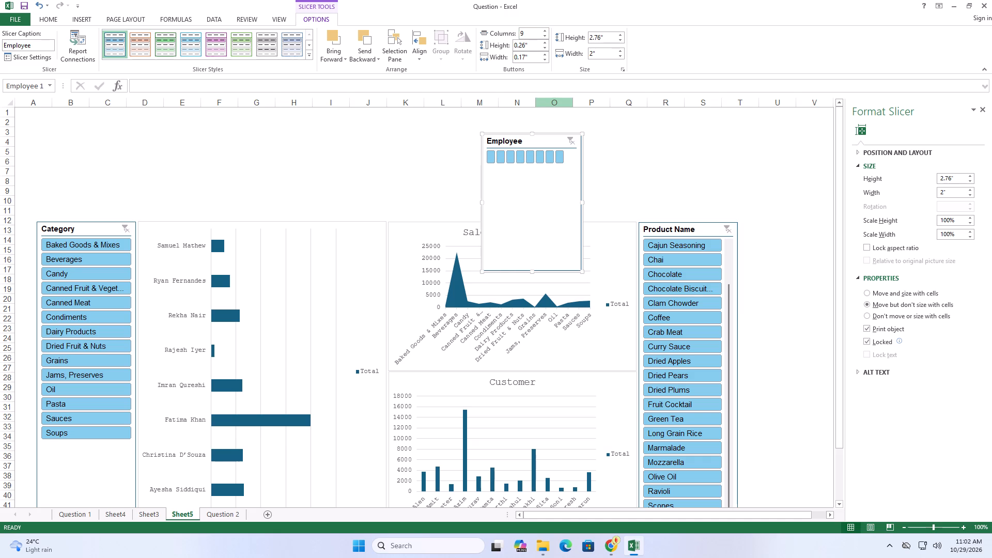
pyautogui.moveTo(583, 202); pyautogui.dragTo(744, 192)
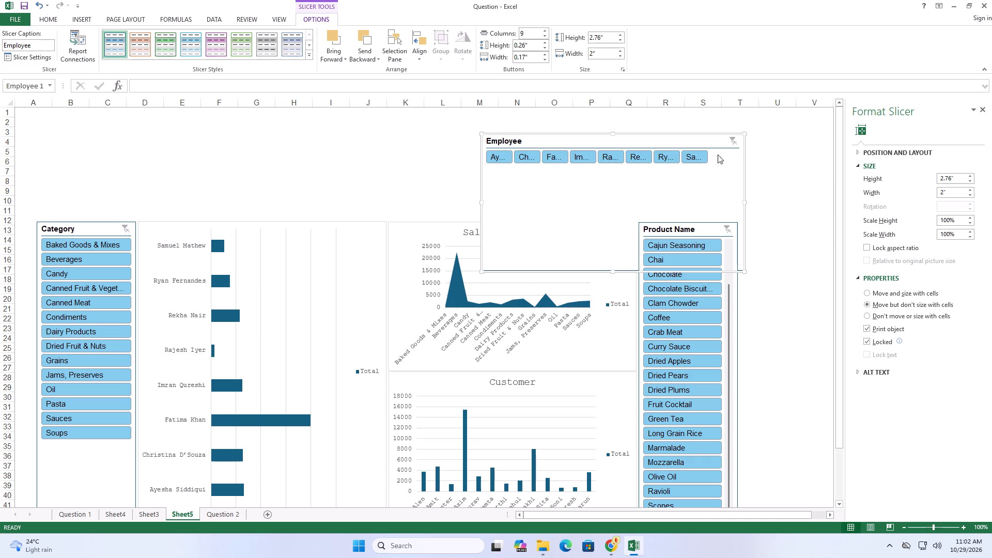
pyautogui.moveTo(681, 137); pyautogui.dragTo(609, 126)
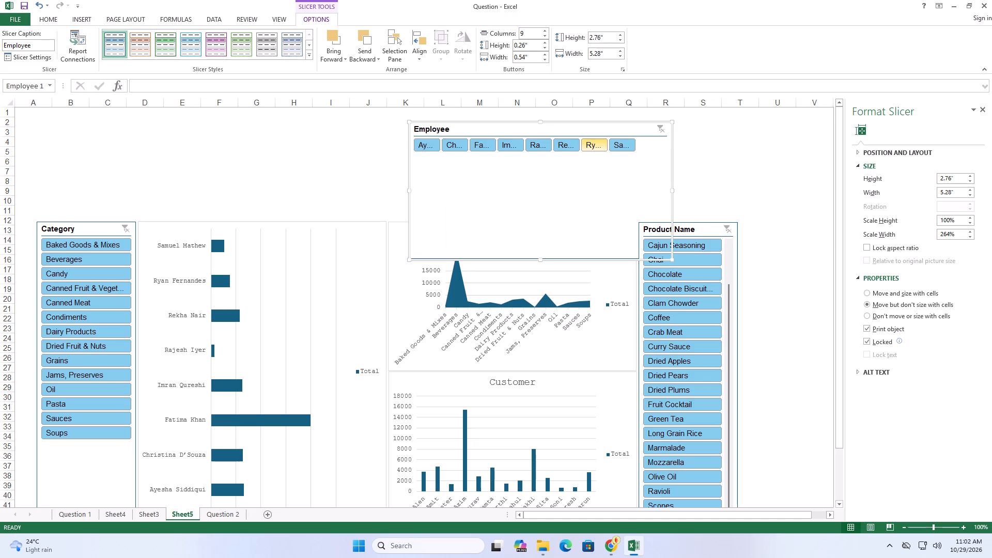
pyautogui.click(543, 34)
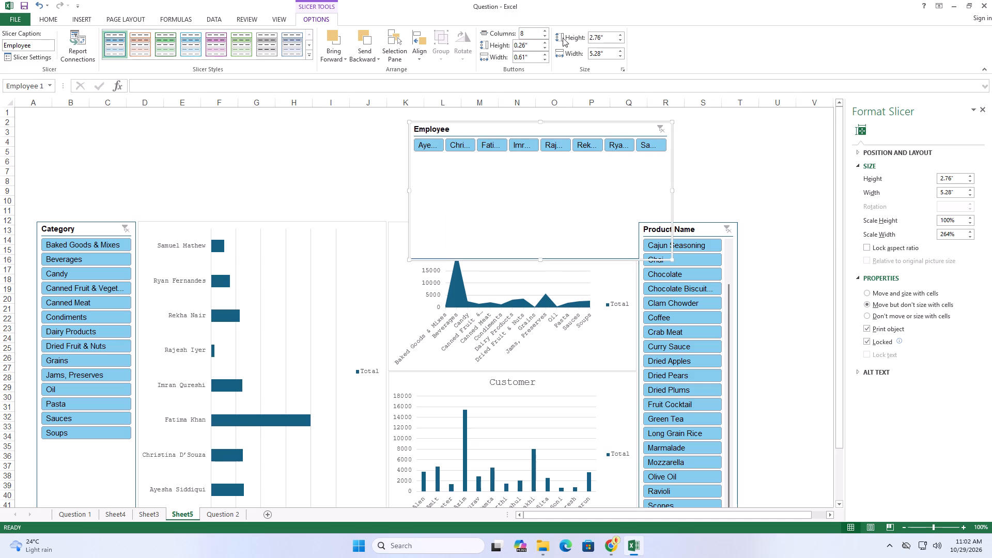
pyautogui.click(547, 35)
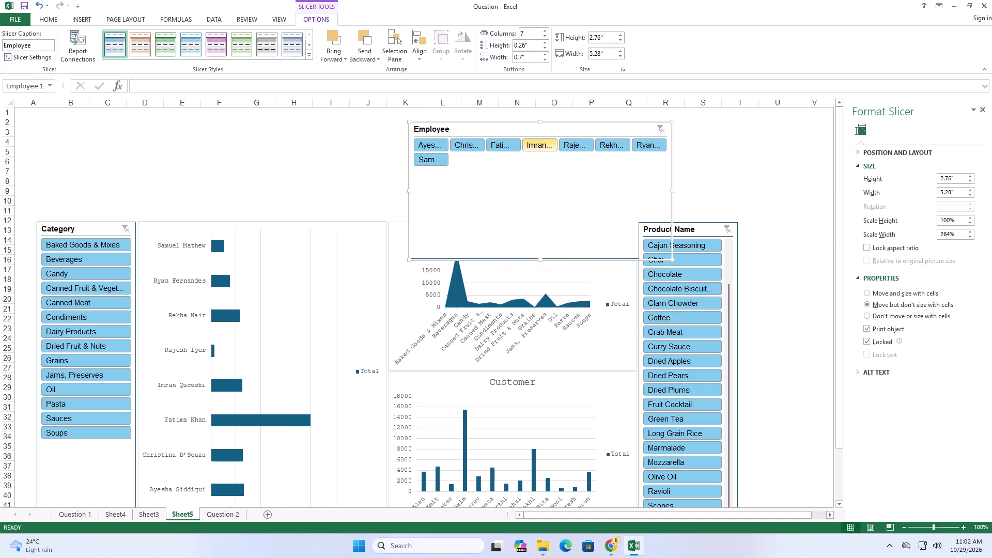
pyautogui.click(544, 32)
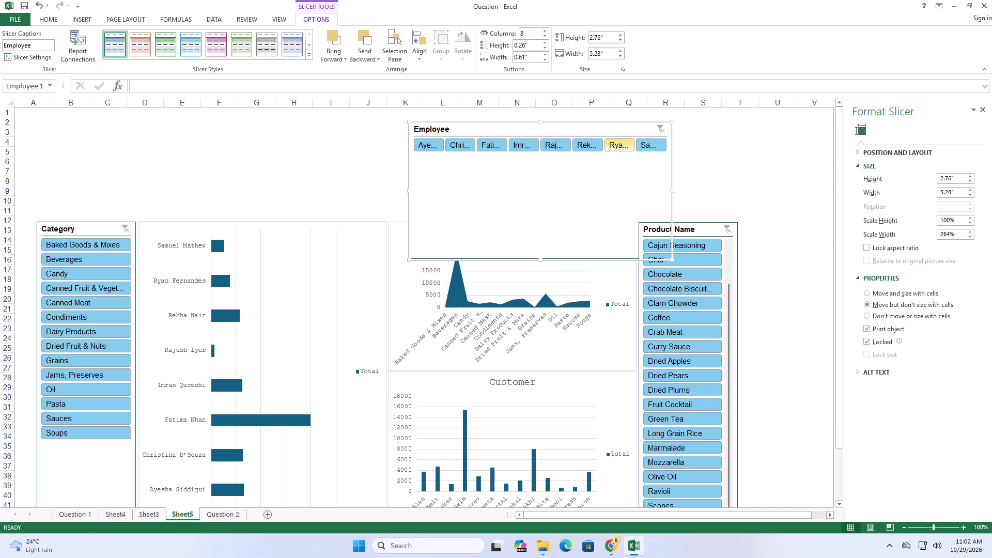
# Reshape the Employee slicer into a single-row strip above the charts, about 12.2 inches wide and 0.77 inches high.
pyautogui.moveTo(673, 191); pyautogui.dragTo(817, 190)
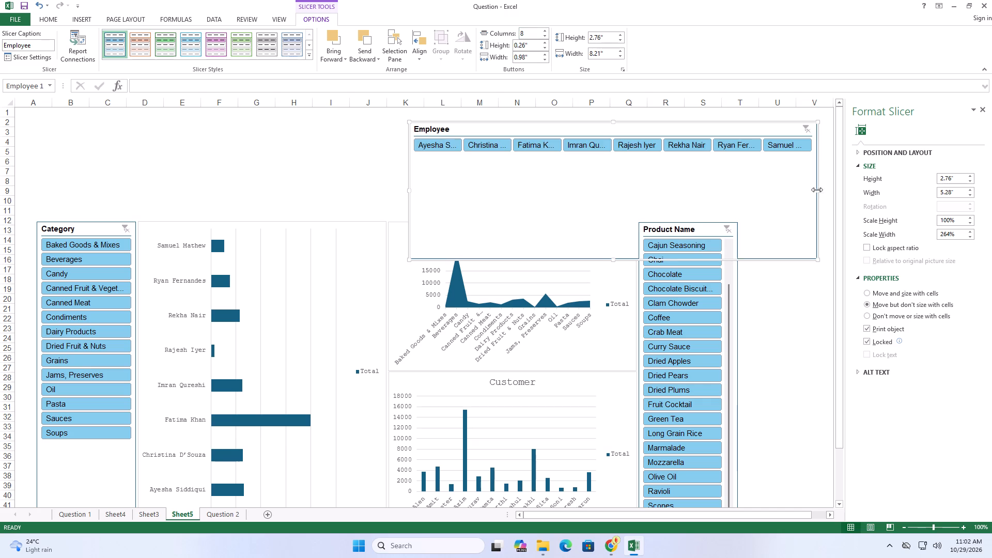
pyautogui.moveTo(614, 261); pyautogui.dragTo(629, 168)
pyautogui.moveTo(637, 133); pyautogui.dragTo(373, 153)
pyautogui.moveTo(554, 166); pyautogui.dragTo(608, 171)
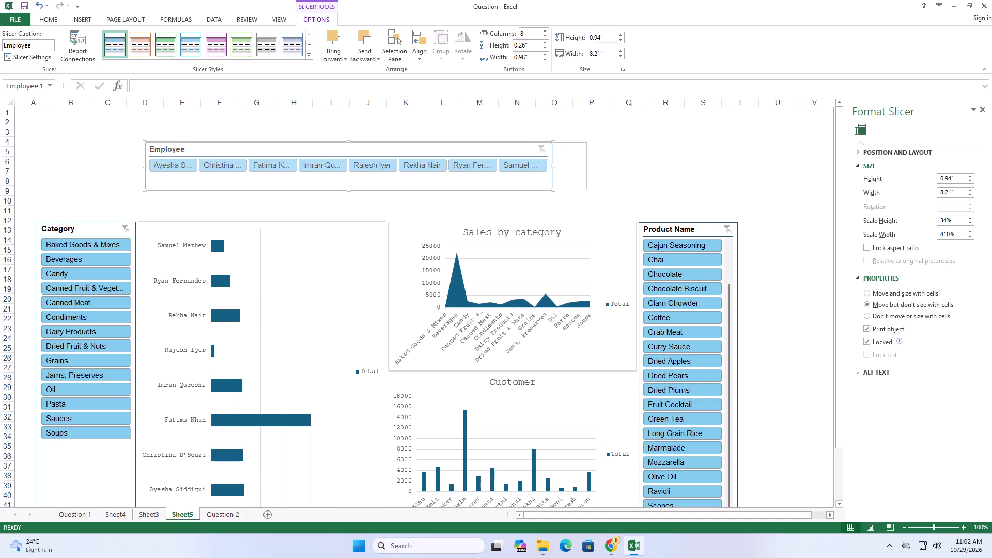
pyautogui.moveTo(608, 171); pyautogui.dragTo(723, 188)
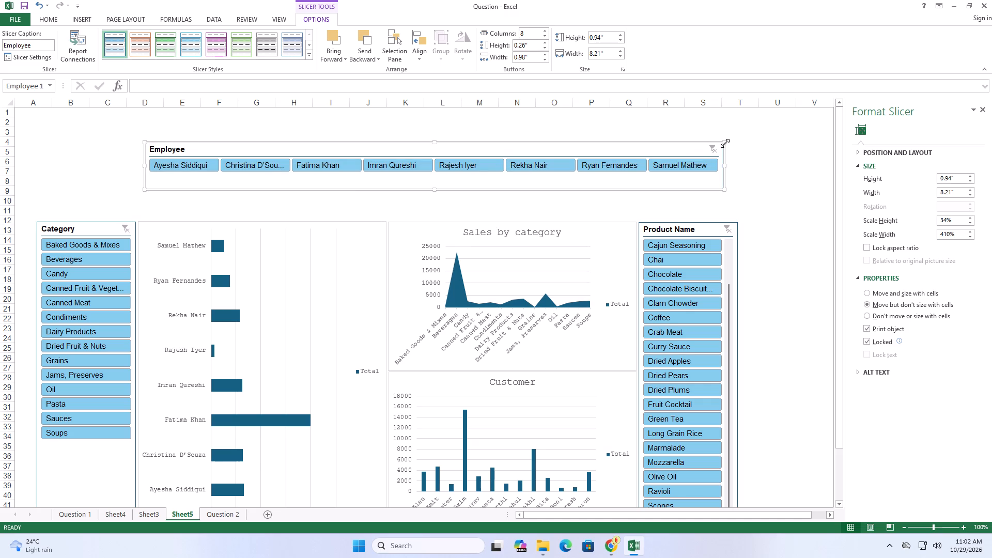
pyautogui.moveTo(725, 143); pyautogui.dragTo(750, 126)
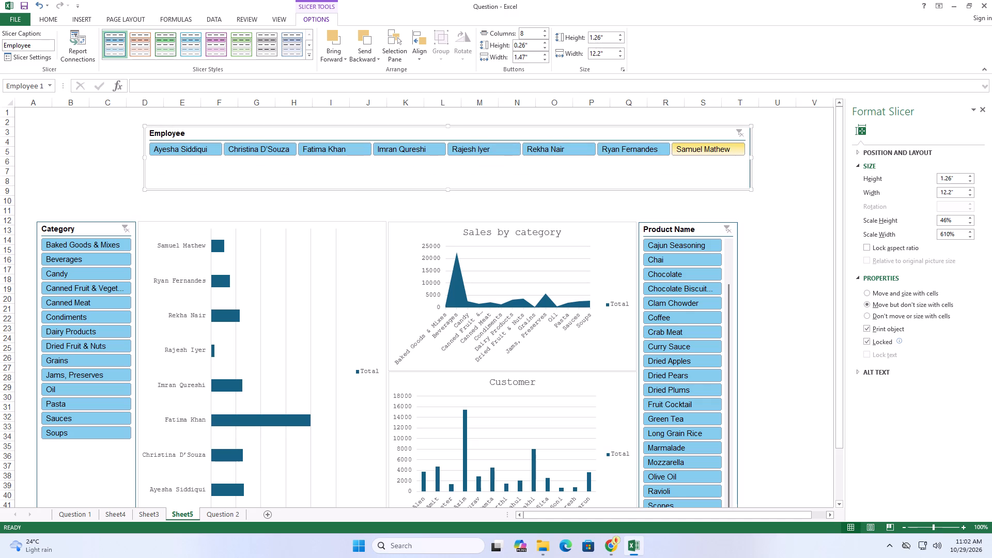
pyautogui.moveTo(450, 189); pyautogui.dragTo(456, 164)
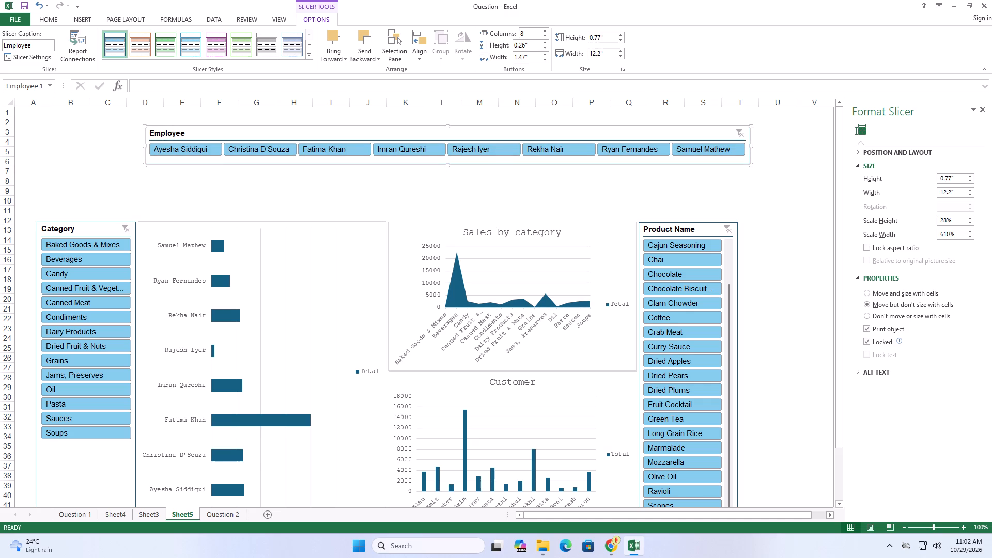
# Move the Employee strip directly above the dashboard from row 8, aligned with the Category slicer, and widen it to about 14.16 inches, spanning through Product Name.
pyautogui.moveTo(507, 136); pyautogui.dragTo(398, 189)
pyautogui.moveTo(642, 199); pyautogui.dragTo(688, 209)
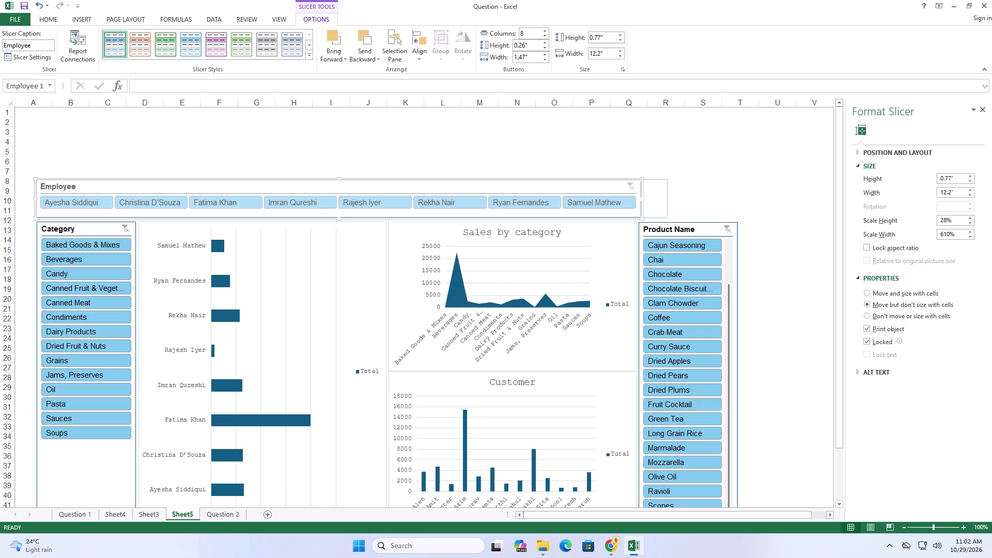
pyautogui.moveTo(688, 209); pyautogui.dragTo(738, 216)
pyautogui.click(771, 249)
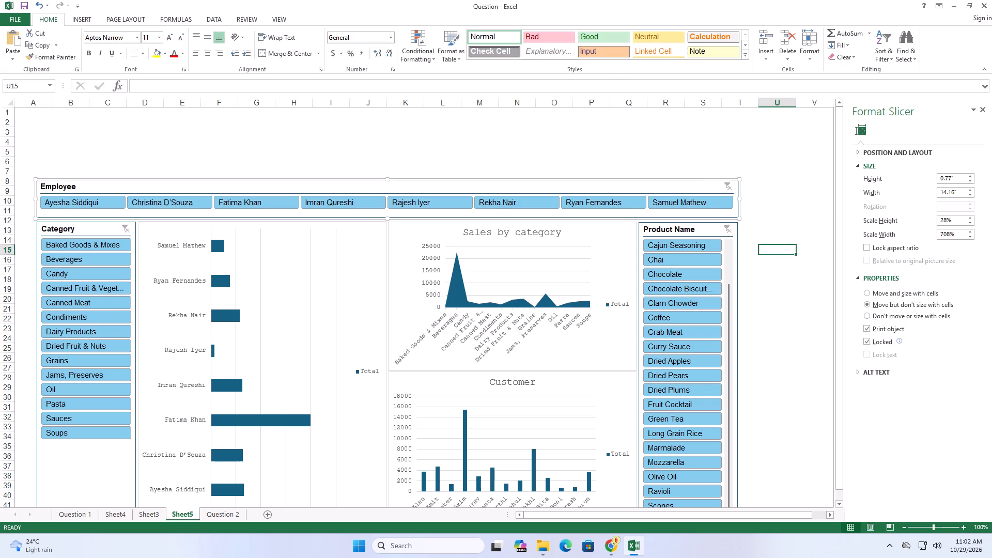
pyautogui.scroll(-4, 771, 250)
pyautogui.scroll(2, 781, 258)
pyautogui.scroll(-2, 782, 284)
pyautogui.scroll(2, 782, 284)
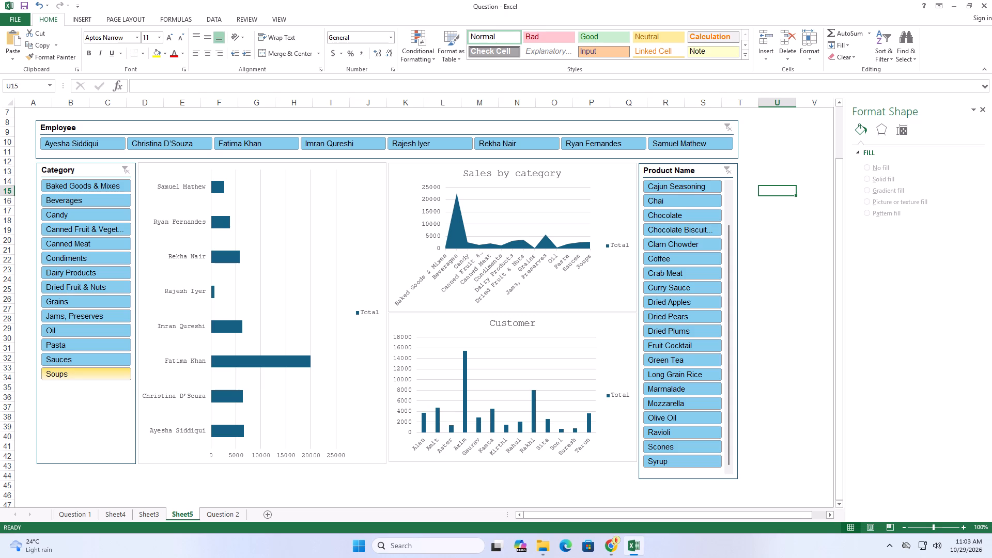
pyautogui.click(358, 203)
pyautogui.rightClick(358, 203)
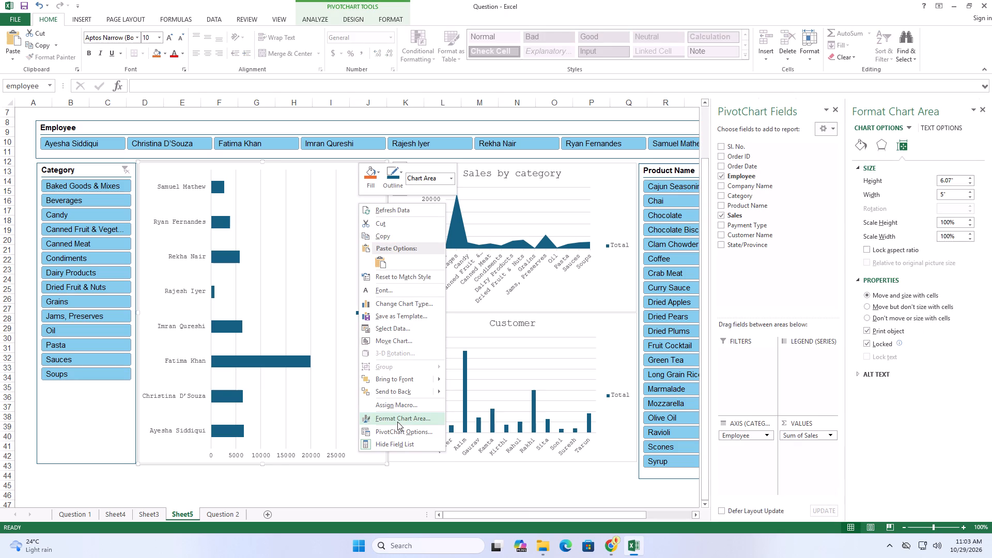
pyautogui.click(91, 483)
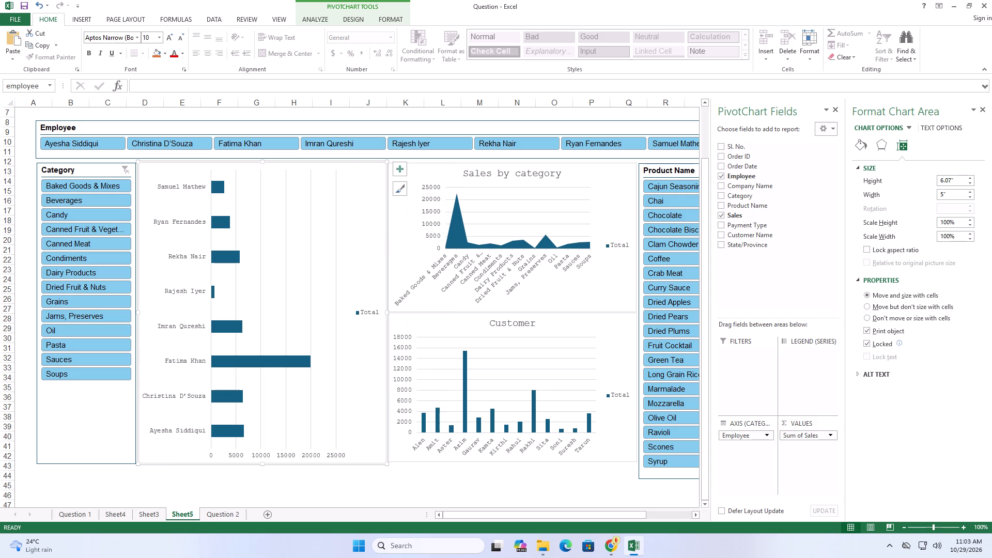
# Connect the Category slicer's report connections to PivotTable10, PivotTable11 and PivotTable8 as well.
pyautogui.click(86, 438)
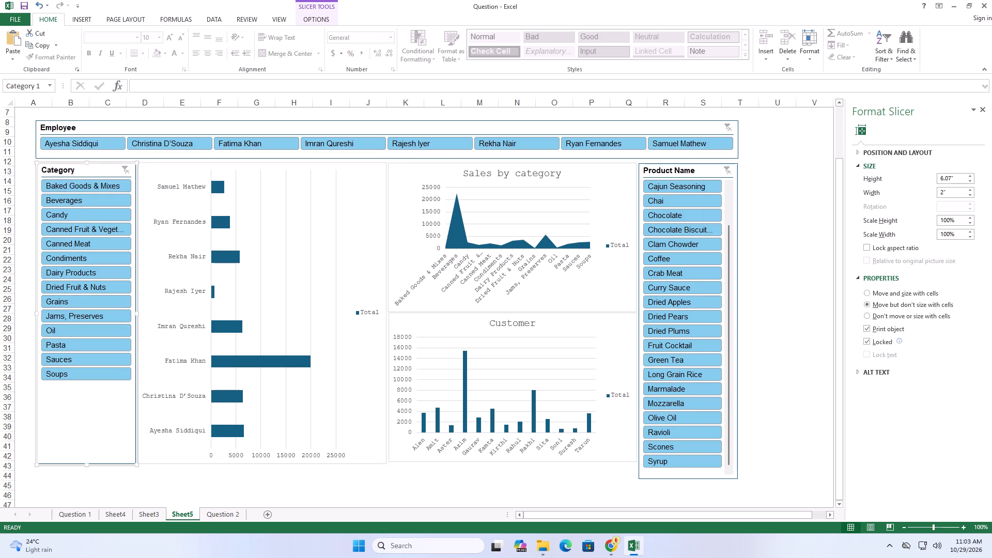
pyautogui.rightClick(98, 168)
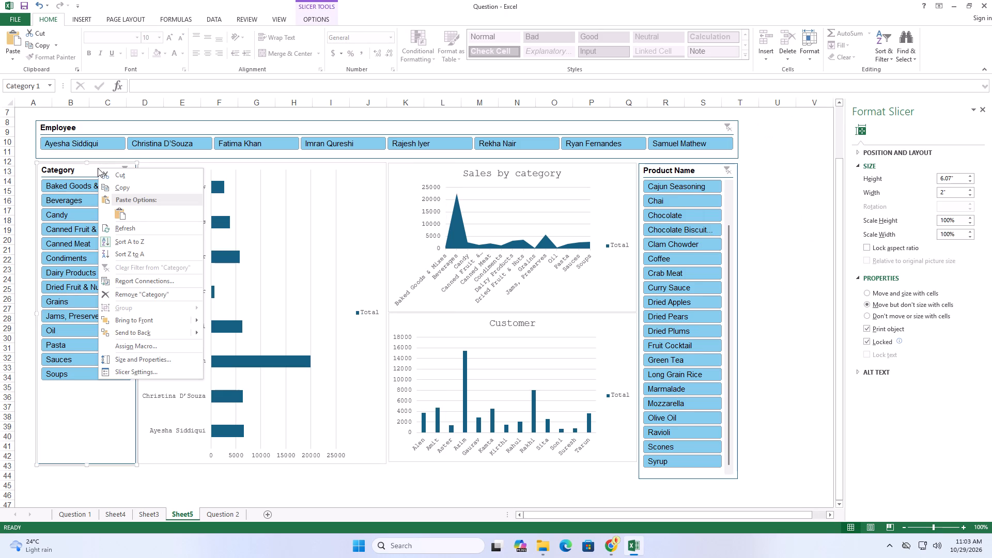
pyautogui.click(146, 276)
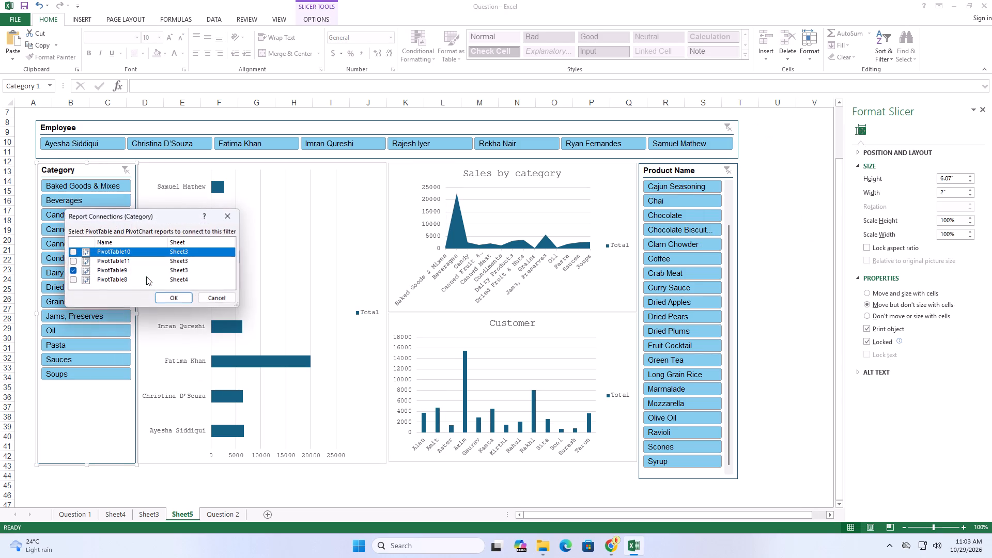
pyautogui.click(69, 250)
pyautogui.click(72, 257)
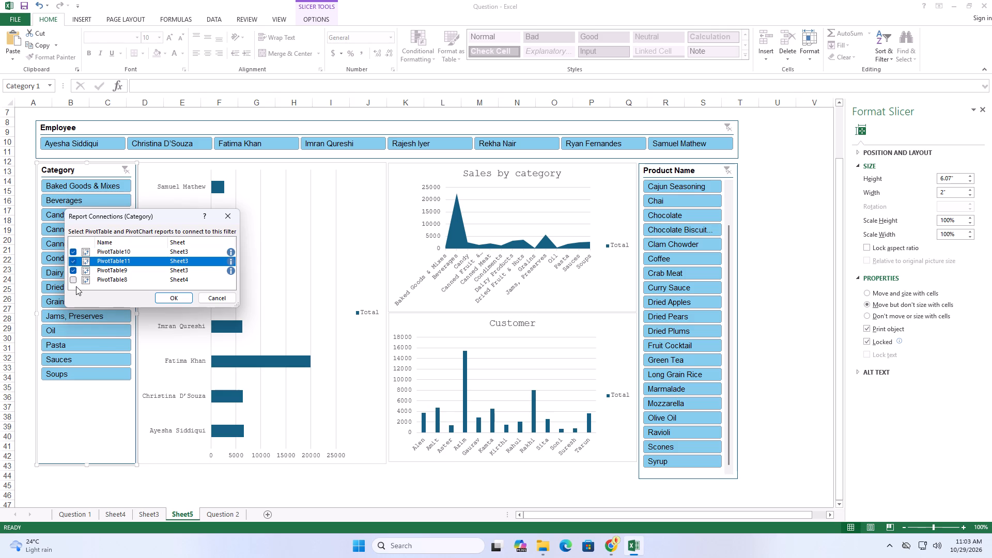
pyautogui.click(73, 278)
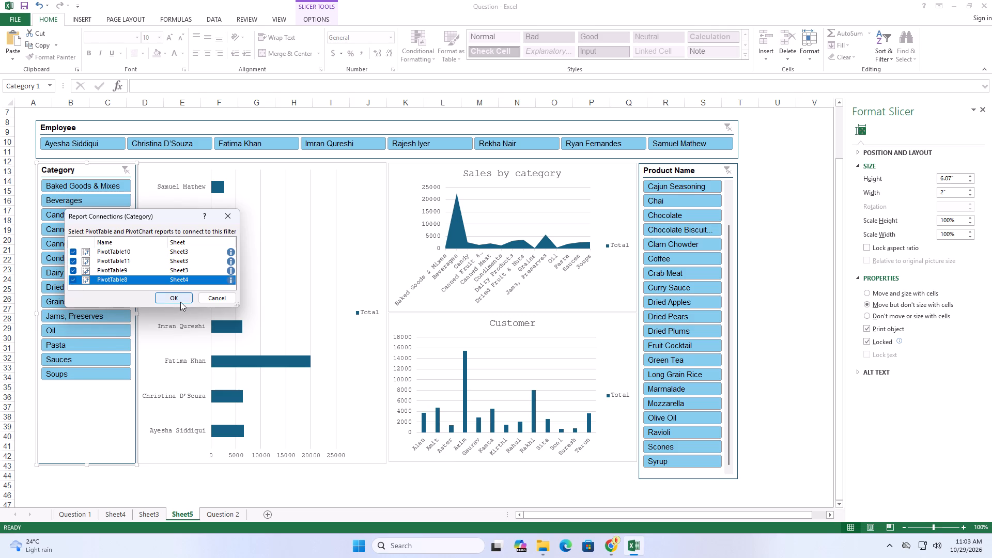
pyautogui.click(180, 302)
# Connect the Employee slicer's report connections to PivotTable10, PivotTable11 and PivotTable8 as well.
pyautogui.click(180, 131)
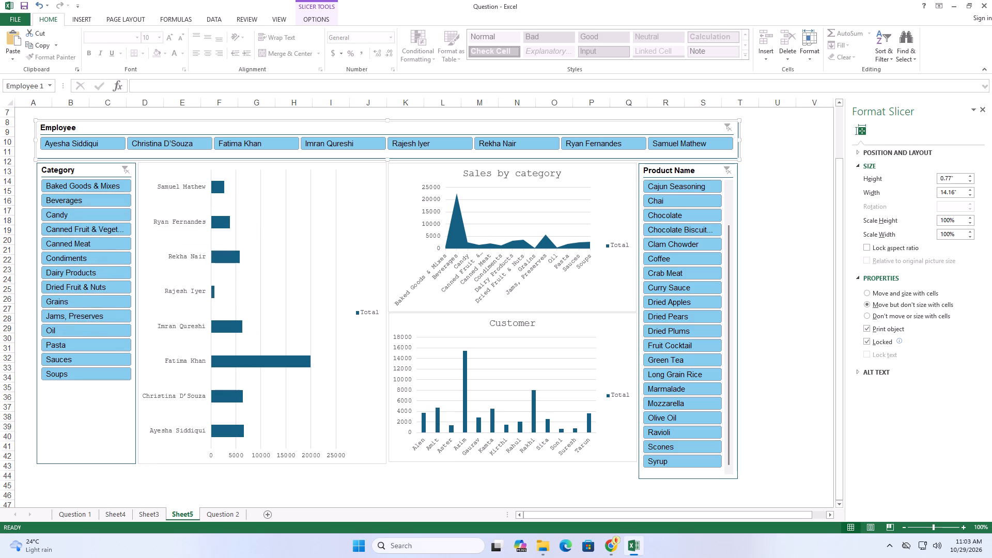
pyautogui.rightClick(180, 131)
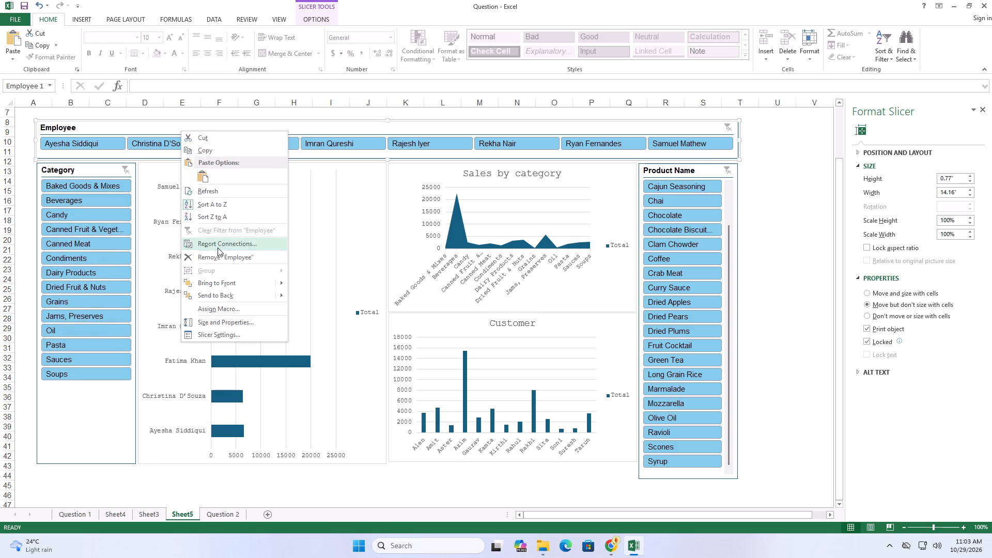
pyautogui.click(219, 242)
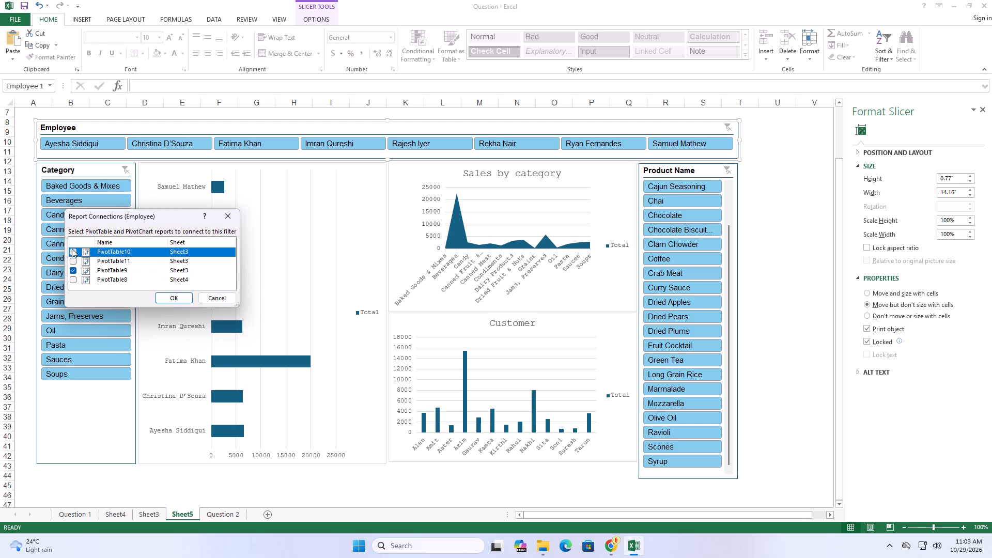
pyautogui.click(72, 249)
pyautogui.click(72, 254)
pyautogui.click(72, 258)
pyautogui.click(72, 253)
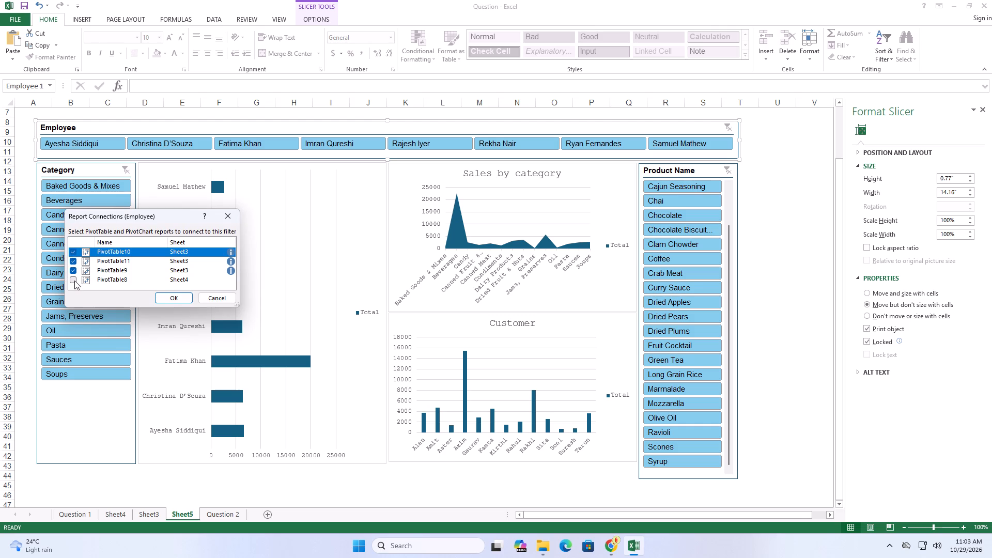
pyautogui.click(74, 281)
pyautogui.click(175, 301)
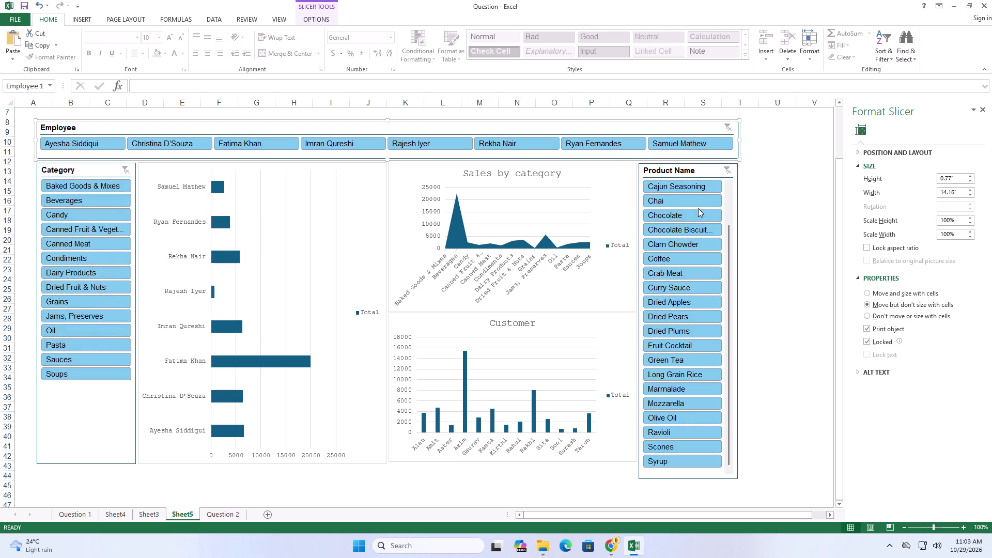
# Connect the Product Name slicer's report connections to PivotTable10, PivotTable11 and PivotTable8 as well.
pyautogui.click(706, 171)
pyautogui.rightClick(706, 171)
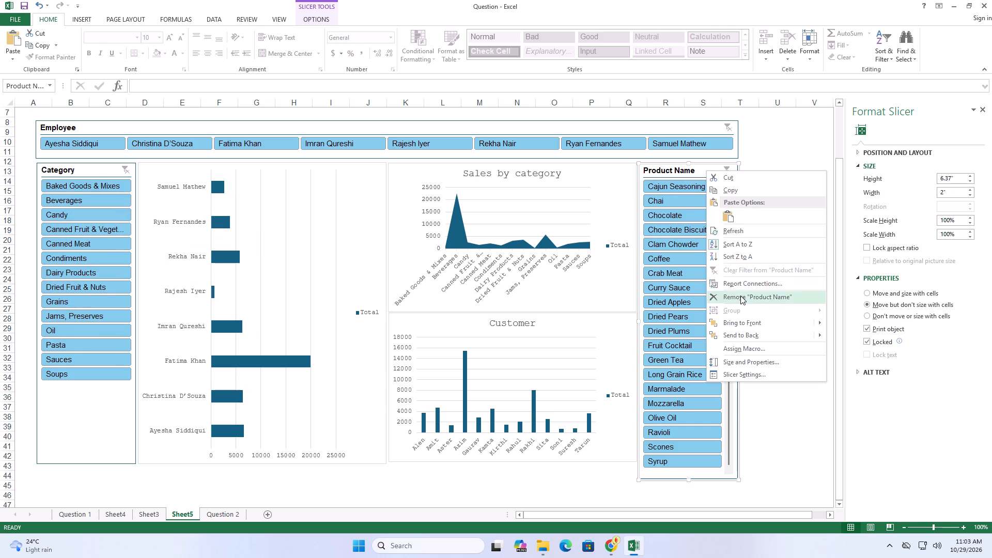
pyautogui.click(740, 286)
pyautogui.click(75, 252)
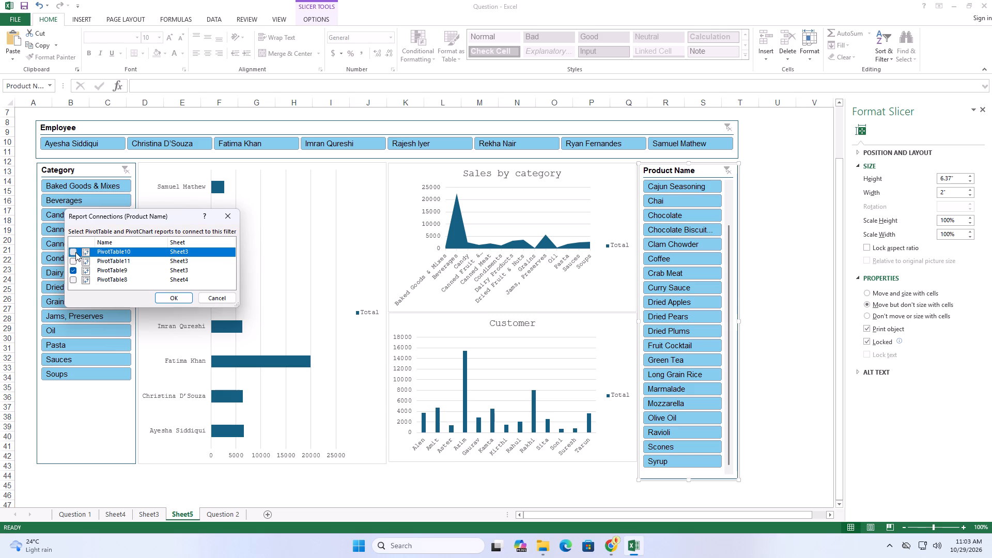
pyautogui.click(74, 262)
pyautogui.click(75, 278)
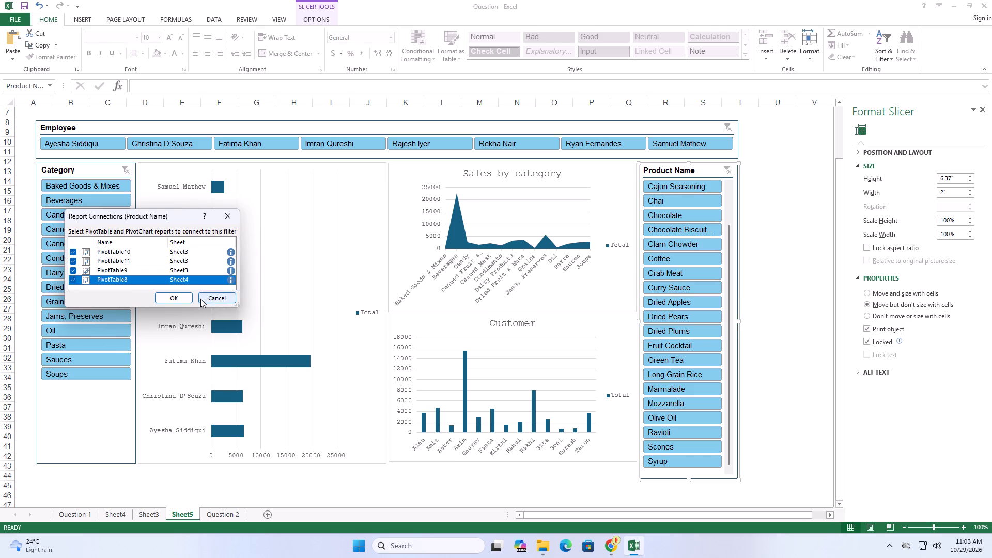
pyautogui.click(190, 299)
# Test the connected dashboard by filtering through several Category slicer items one after another, and clear the Category filter.
pyautogui.click(89, 228)
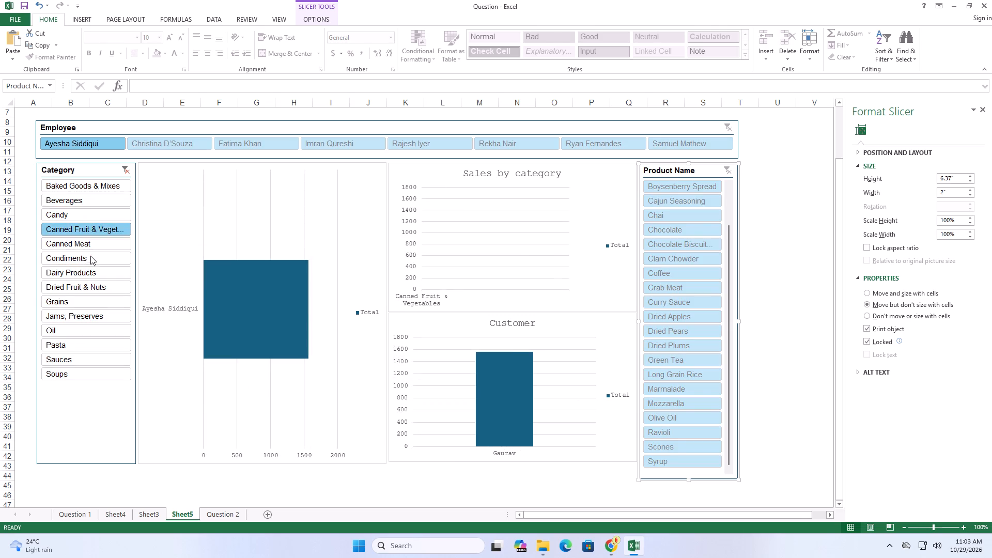
pyautogui.click(90, 259)
pyautogui.click(91, 222)
pyautogui.click(92, 213)
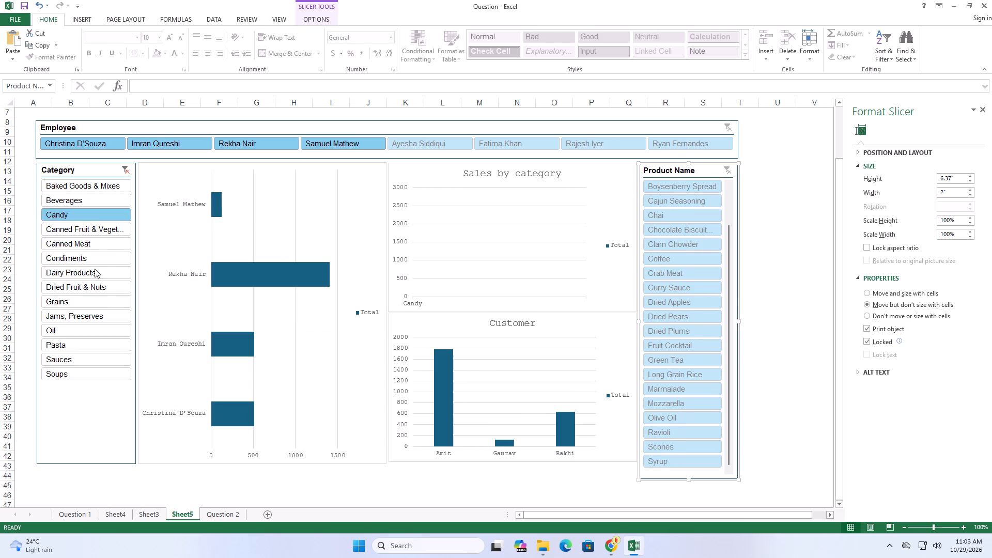
pyautogui.click(95, 269)
pyautogui.click(90, 314)
pyautogui.click(87, 349)
pyautogui.click(74, 293)
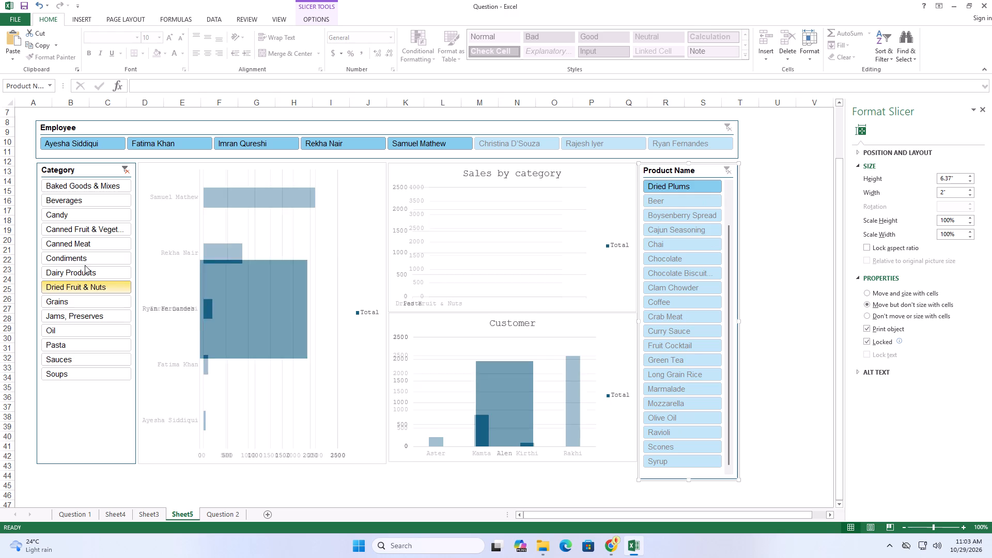
pyautogui.click(87, 253)
pyautogui.click(126, 168)
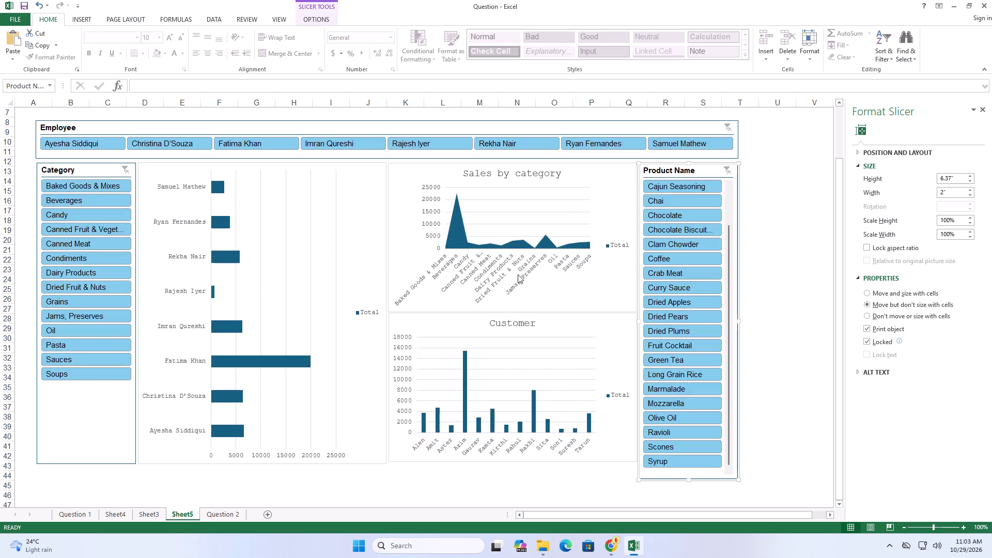
# Delete the Total legend from the Sales by category chart.
pyautogui.click(613, 246)
pyautogui.doubleClick(623, 243)
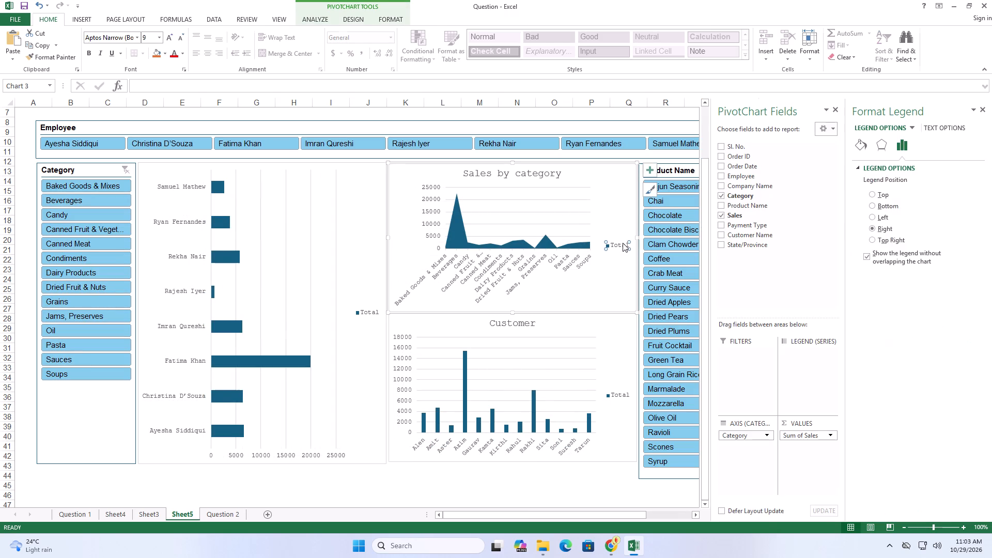
pyautogui.click(624, 247)
pyautogui.doubleClick(618, 244)
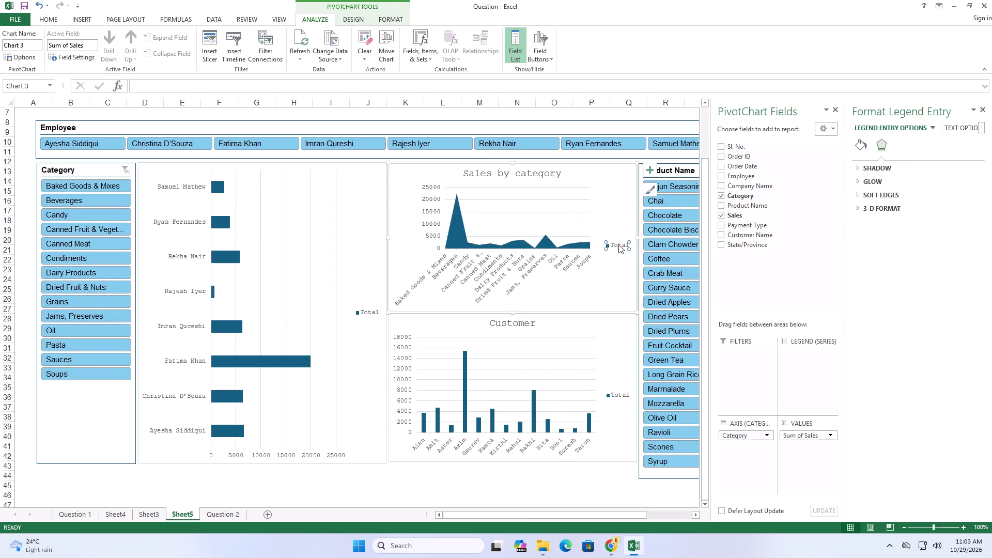
pyautogui.click(616, 260)
pyautogui.click(618, 245)
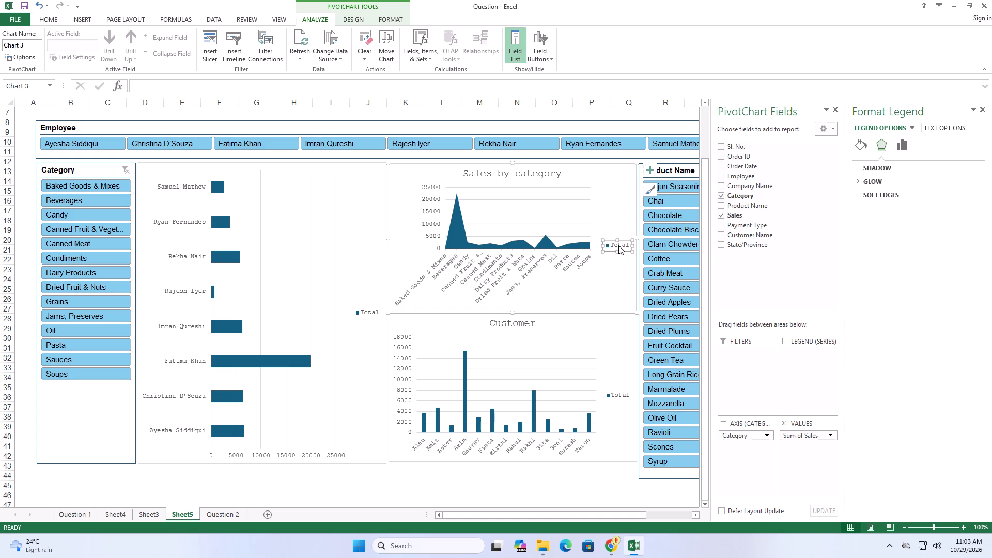
pyautogui.doubleClick(618, 245)
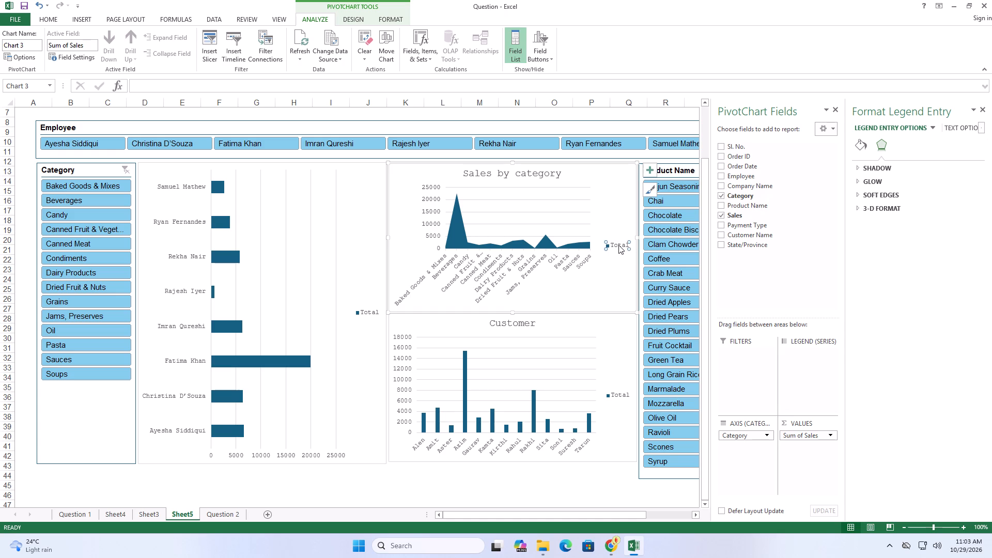
pyautogui.press('BackSpace')
pyautogui.click(618, 245)
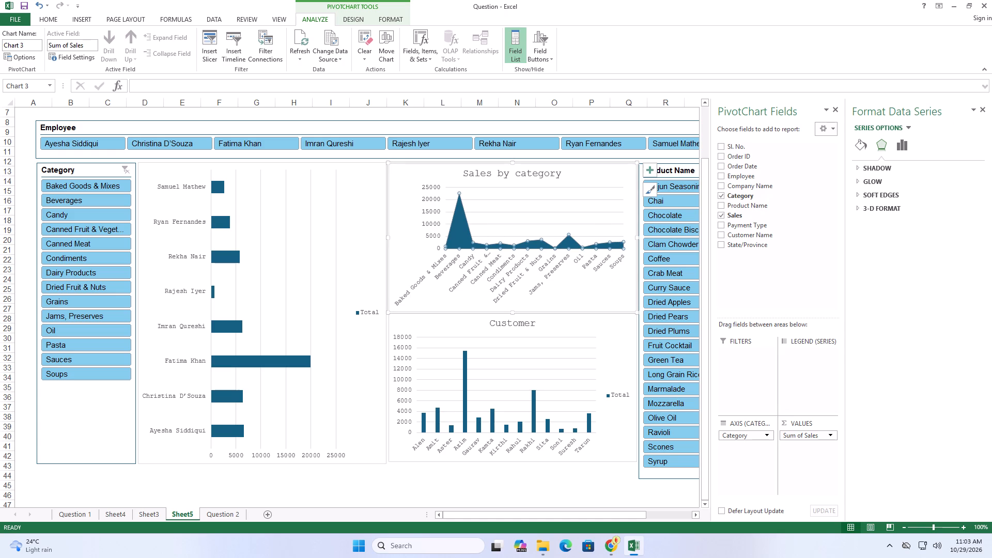
# Delete the Total legend from the Customer chart.
pyautogui.doubleClick(618, 393)
pyautogui.press('BackSpace')
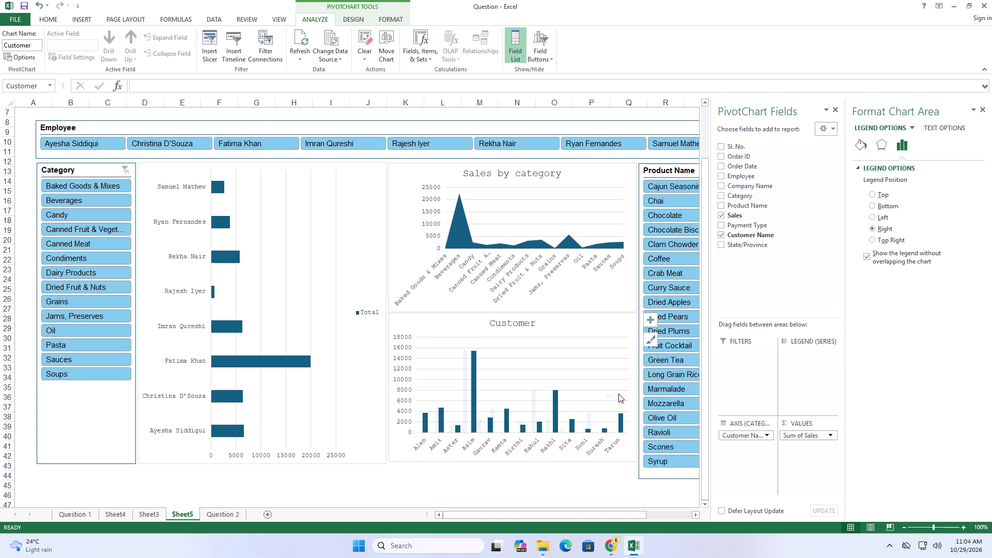
pyautogui.click(596, 482)
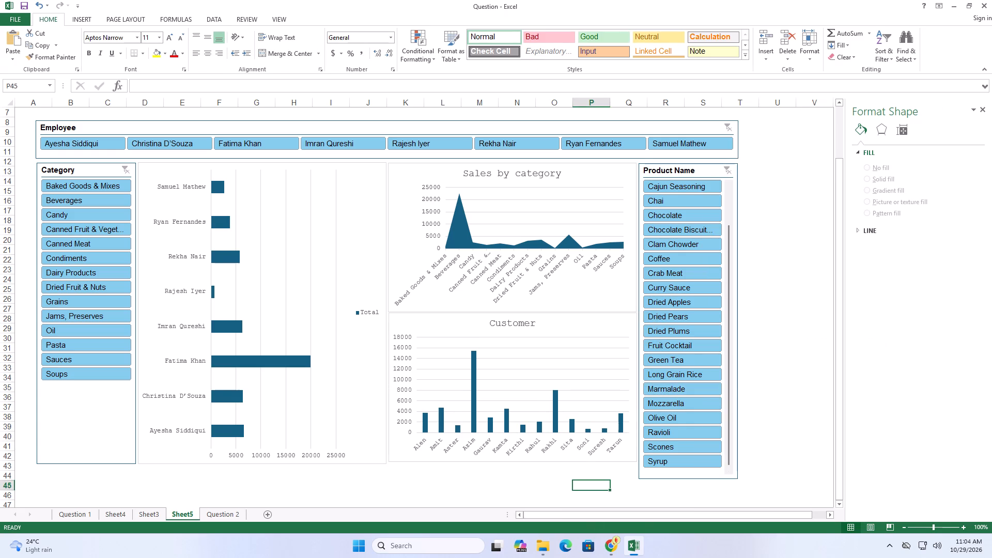
# Nudge the Product Name slicer slightly up and away from the charts, just below the Employee strip.
pyautogui.click(709, 172)
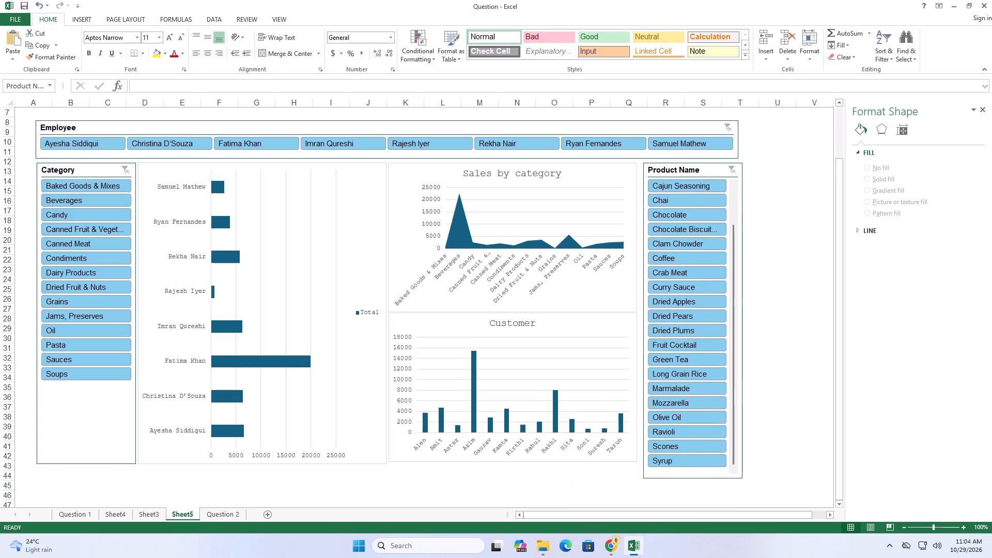
pyautogui.click(776, 251)
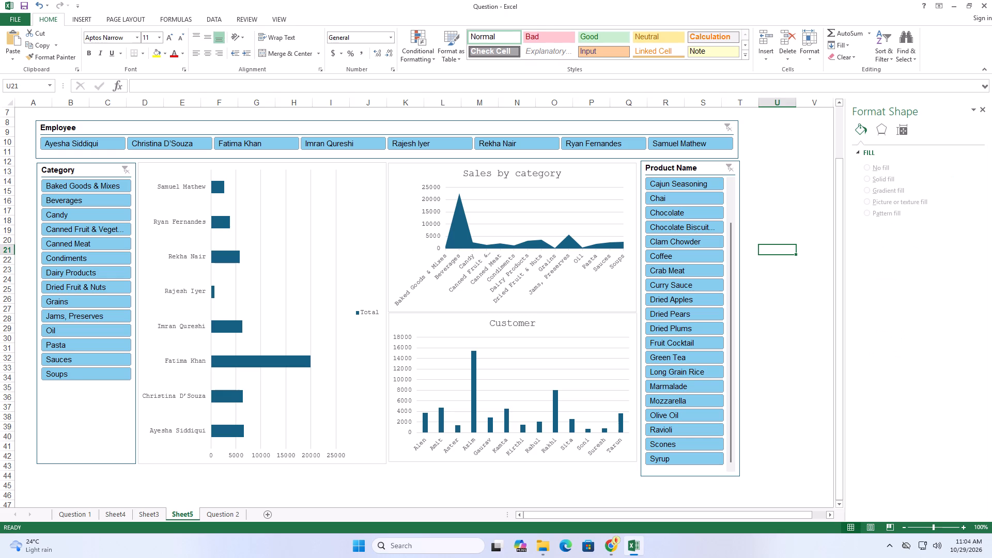
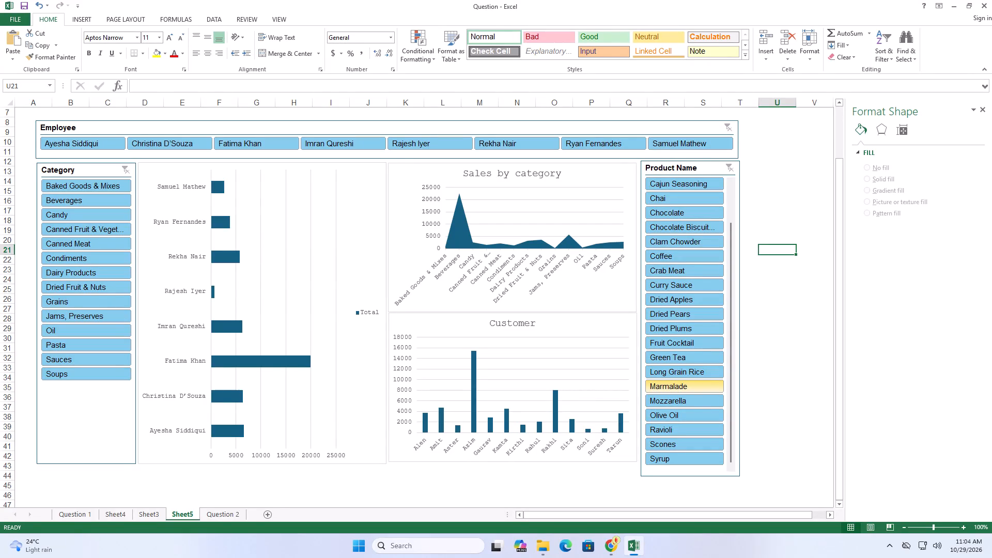
# Save the workbook with the dashboard.
pyautogui.hotkey('ctrl', 's')
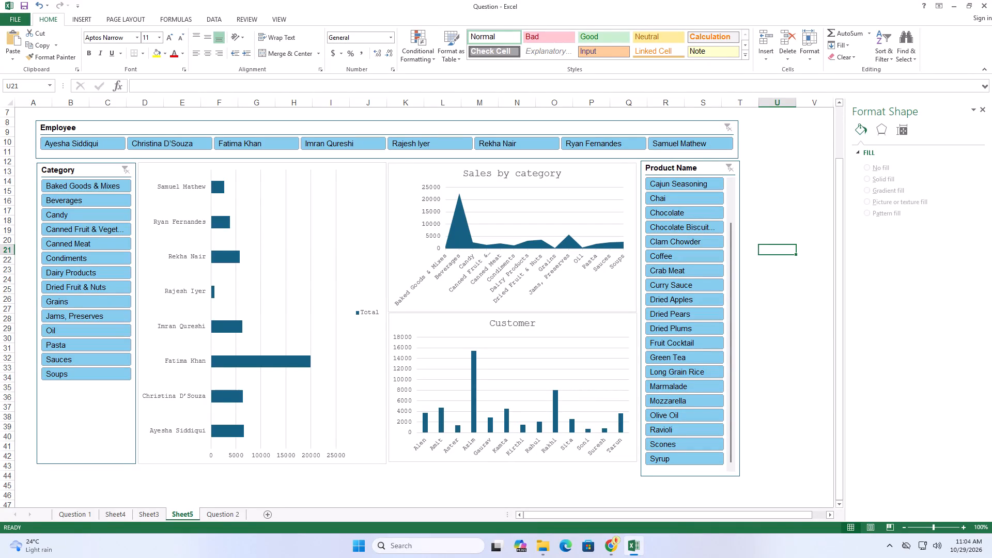
pyautogui.hotkey('ctrl', 's')
pyautogui.hotkey('ctrl', 's')
pyautogui.hotkey('ctrl', 's')
# Review the pivot tables on Sheet3 and Sheet4 and the sample dashboard on Question 1, and return to Sheet5.
pyautogui.click(153, 514)
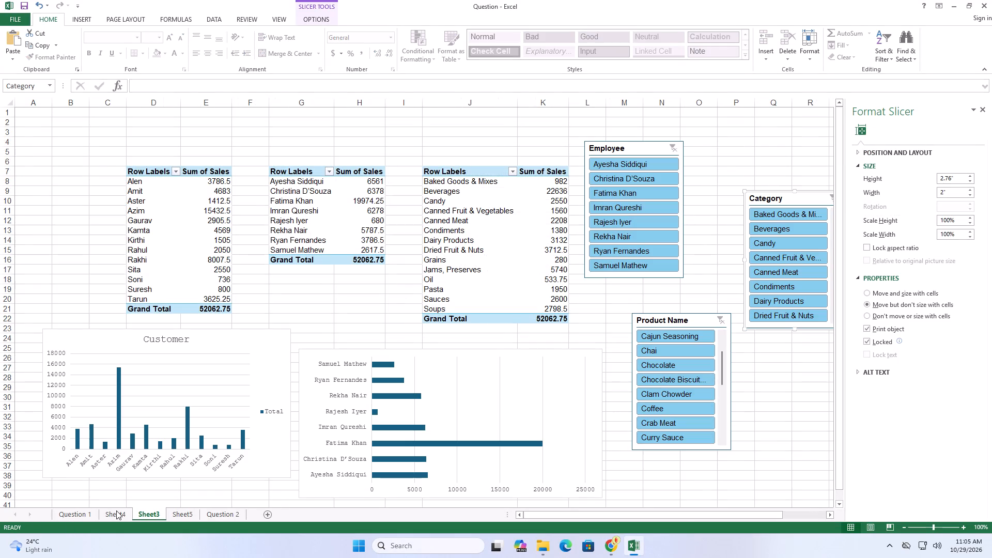
pyautogui.click(109, 511)
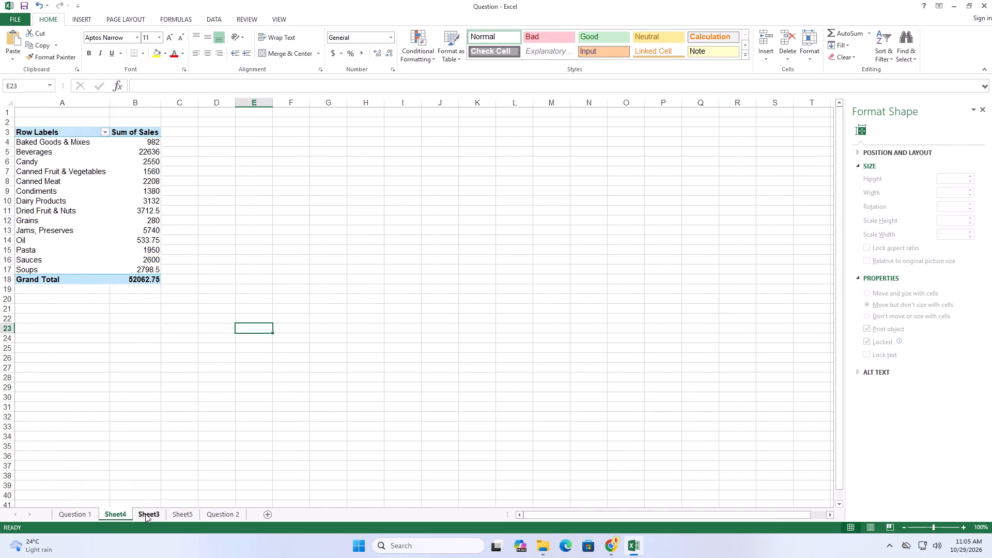
pyautogui.click(145, 514)
pyautogui.click(122, 514)
pyautogui.click(73, 515)
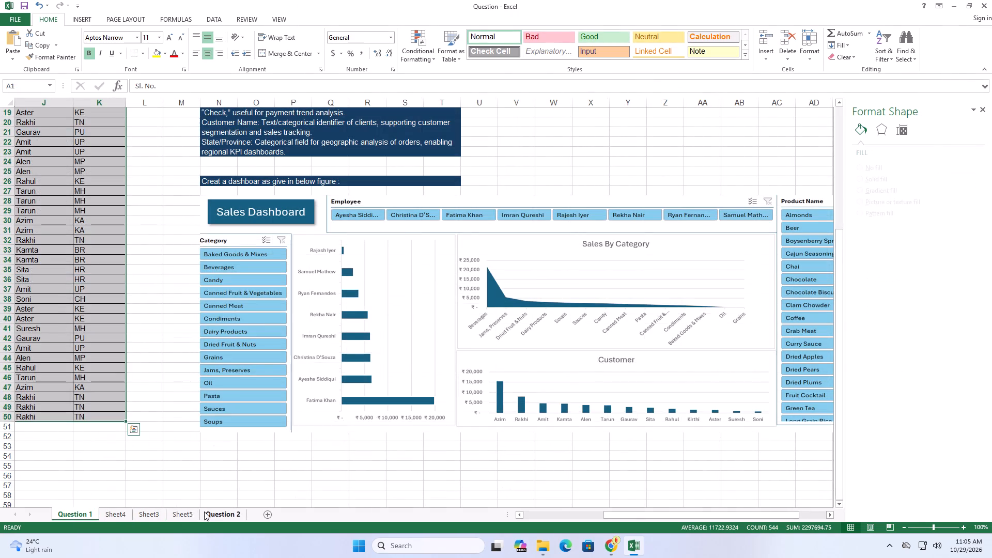
pyautogui.click(188, 513)
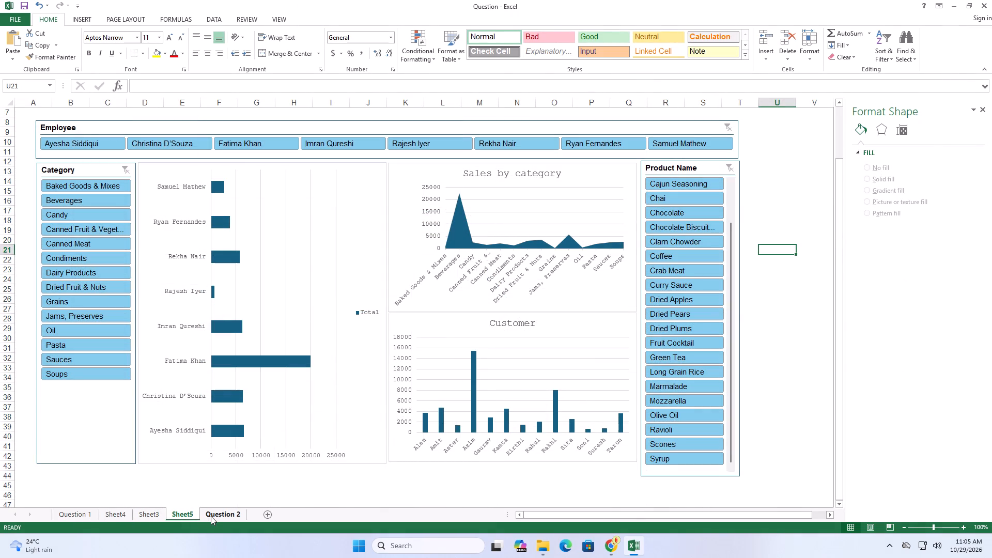
# Delete the Total legend from the employee bar chart and close the formatting pane.
pyautogui.doubleClick(364, 313)
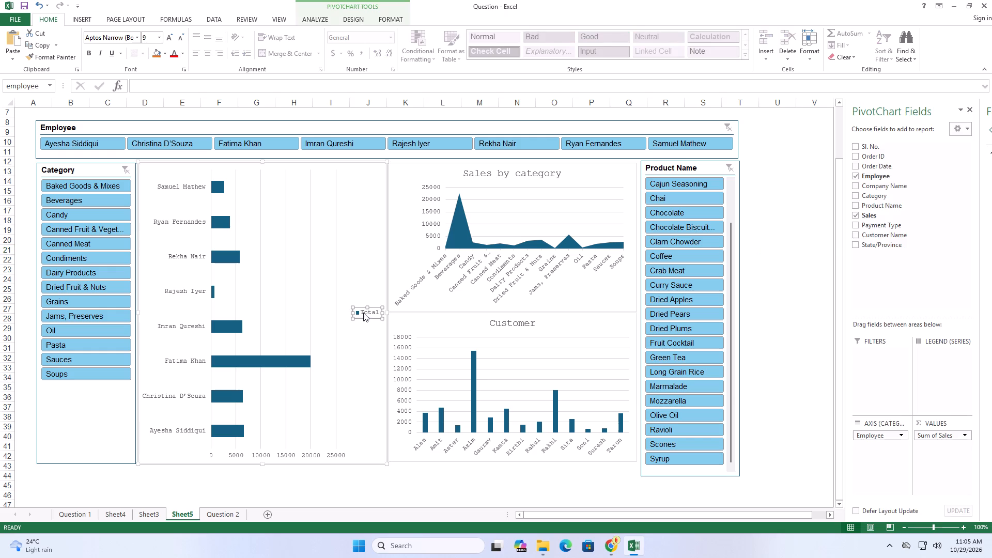
pyautogui.press('BackSpace')
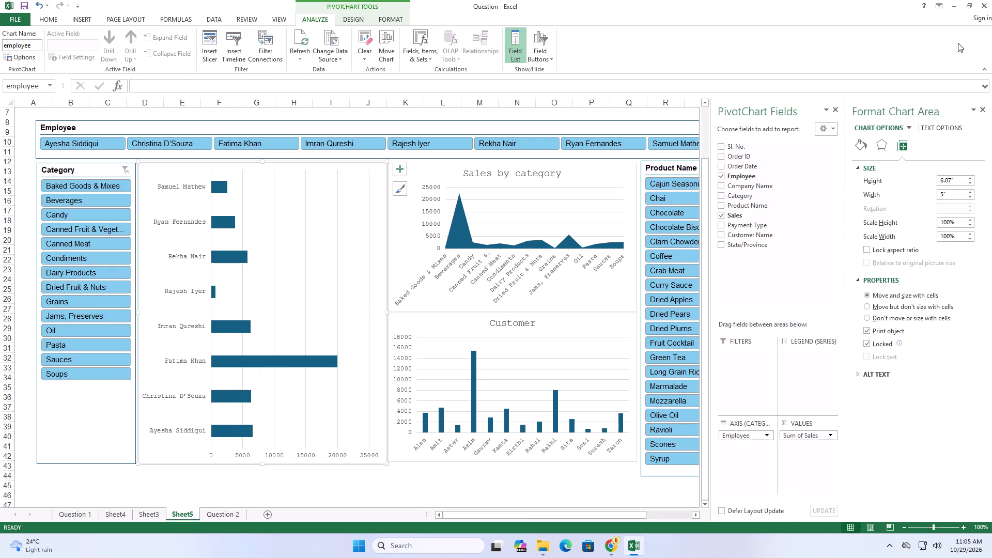
pyautogui.click(982, 110)
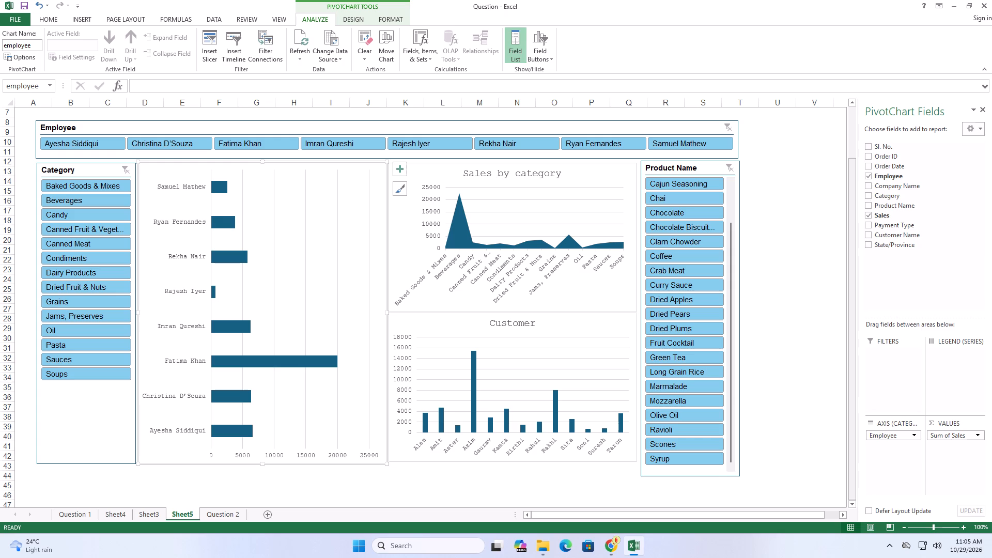
# Test the dashboard by filtering through Product Name slicer items such as Crab Meat, Coffee, Curry Sauce and Dried Pears, and clear the Product Name filter.
pyautogui.click(696, 277)
pyautogui.click(694, 273)
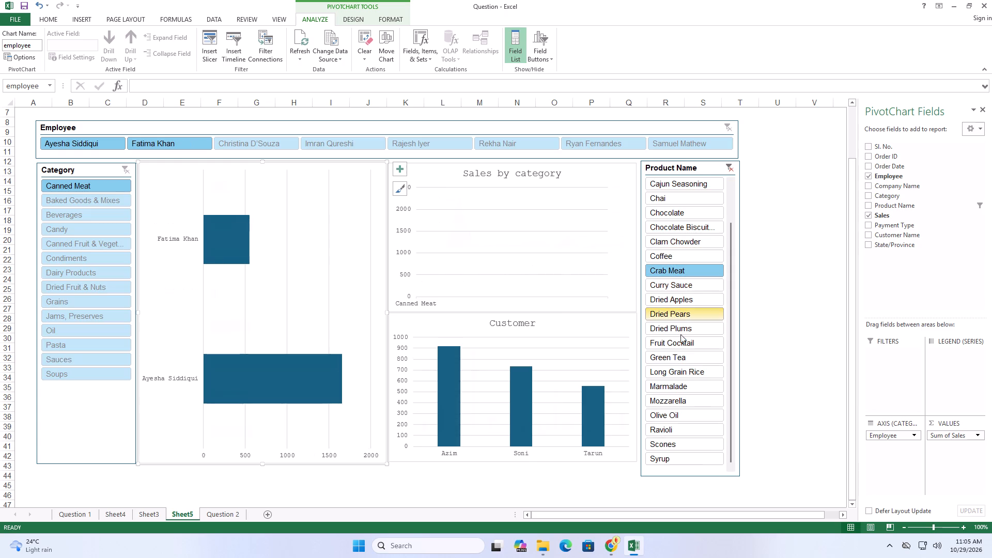
pyautogui.click(676, 361)
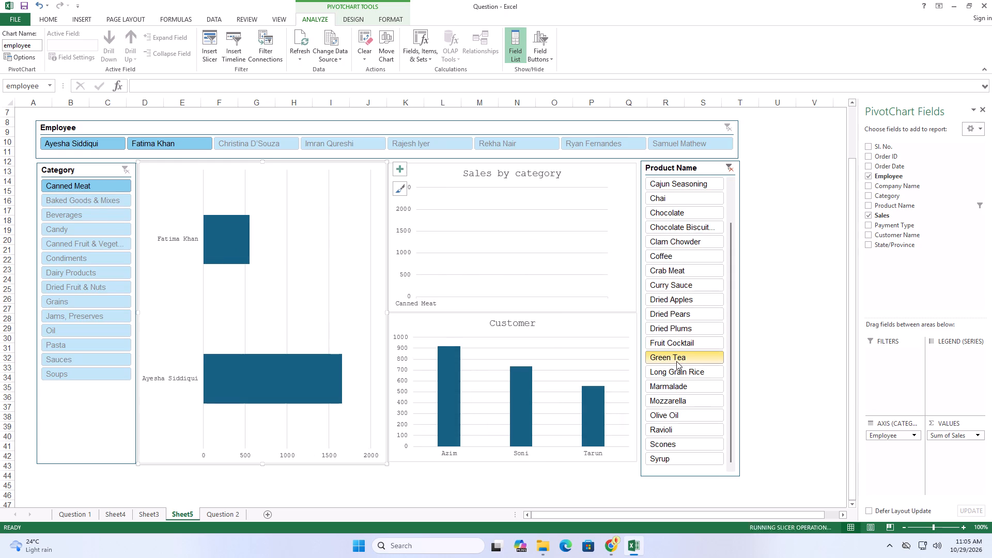
pyautogui.click(696, 273)
pyautogui.click(695, 253)
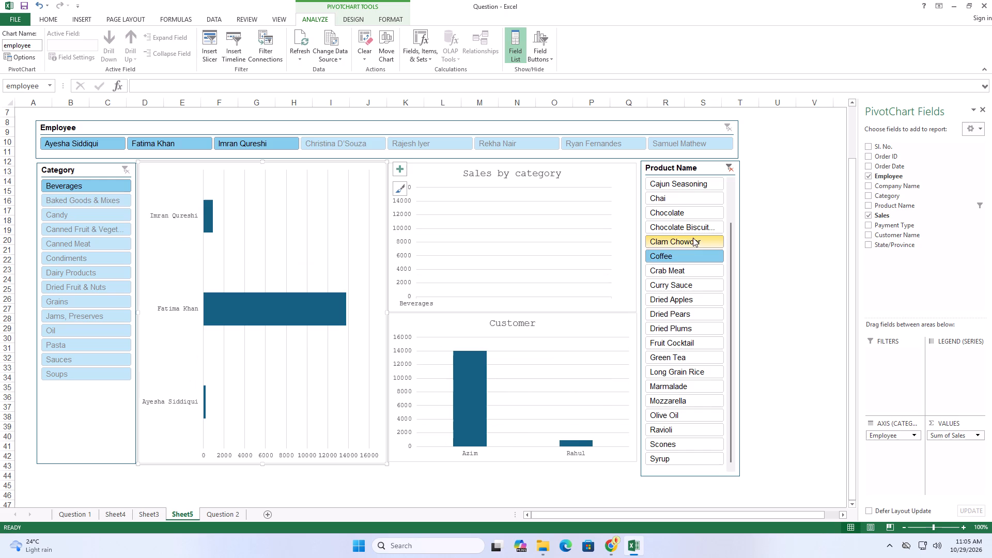
pyautogui.click(692, 229)
pyautogui.click(698, 290)
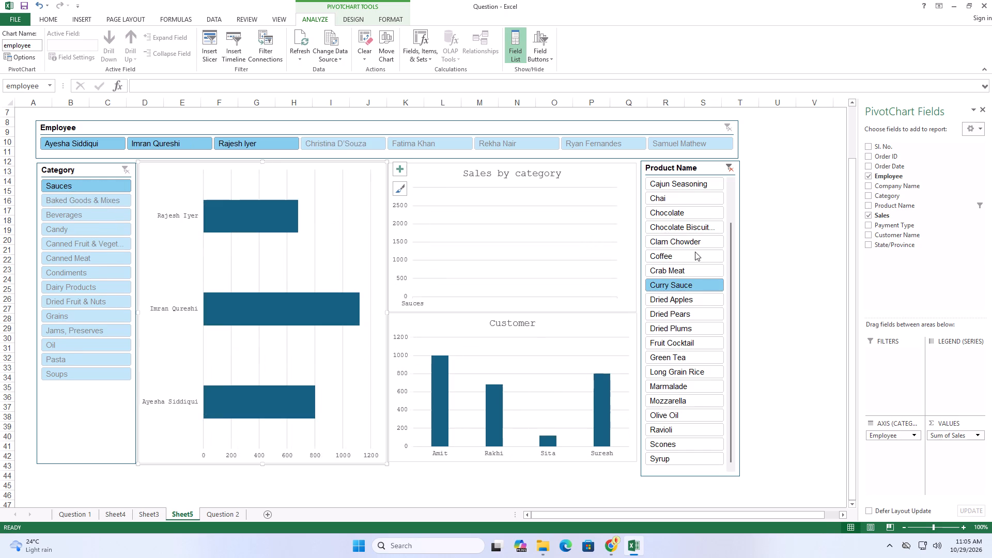
pyautogui.click(695, 252)
pyautogui.click(696, 333)
pyautogui.click(696, 395)
pyautogui.click(694, 329)
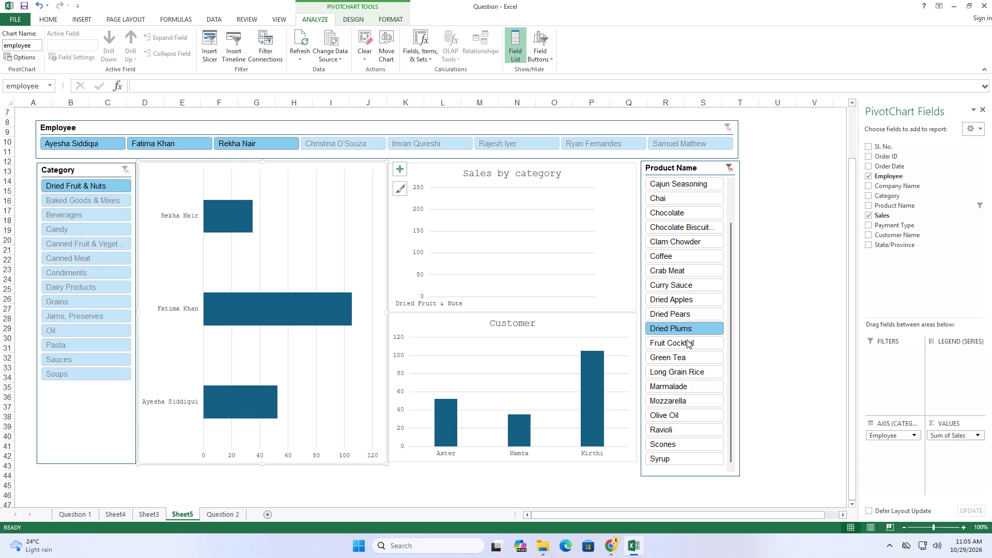
pyautogui.click(687, 339)
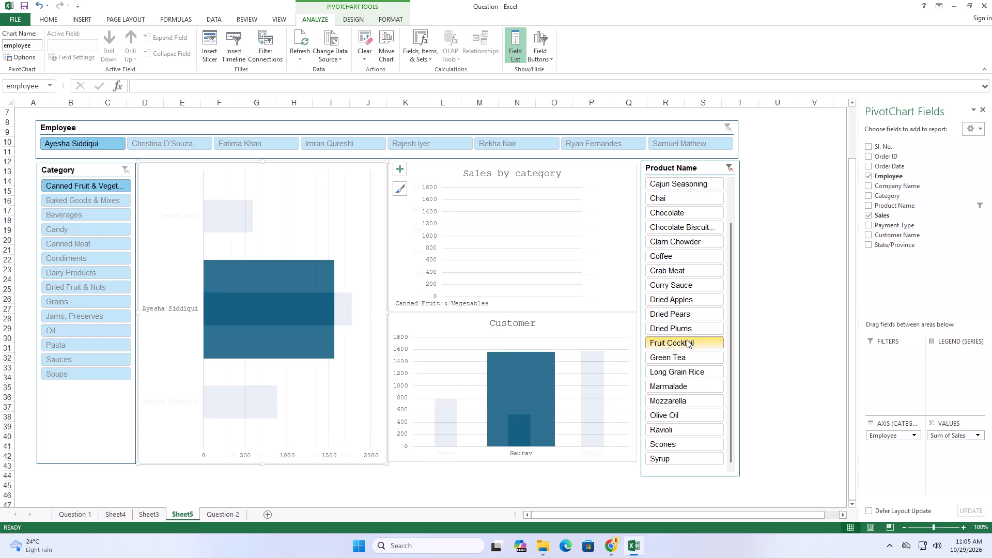
pyautogui.click(693, 315)
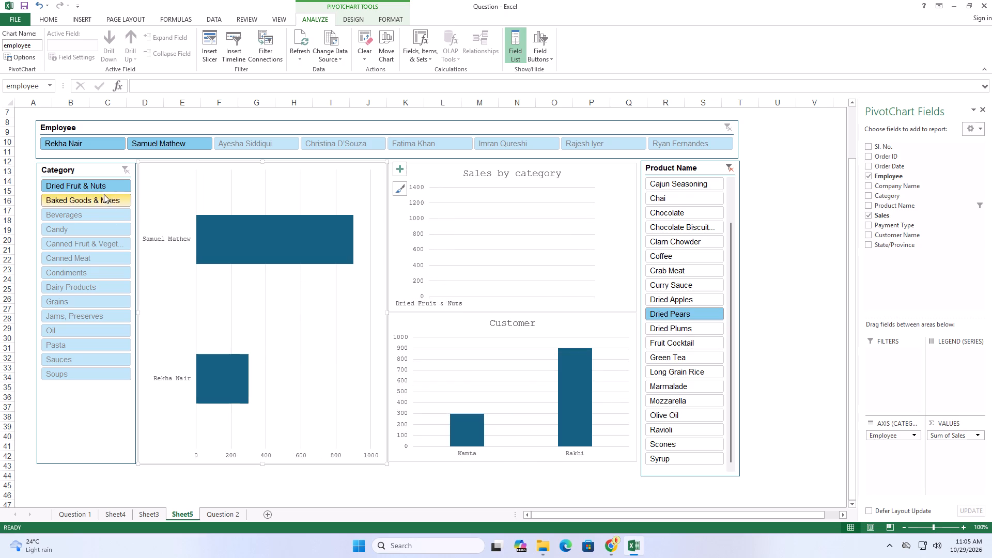
pyautogui.click(122, 171)
pyautogui.click(125, 171)
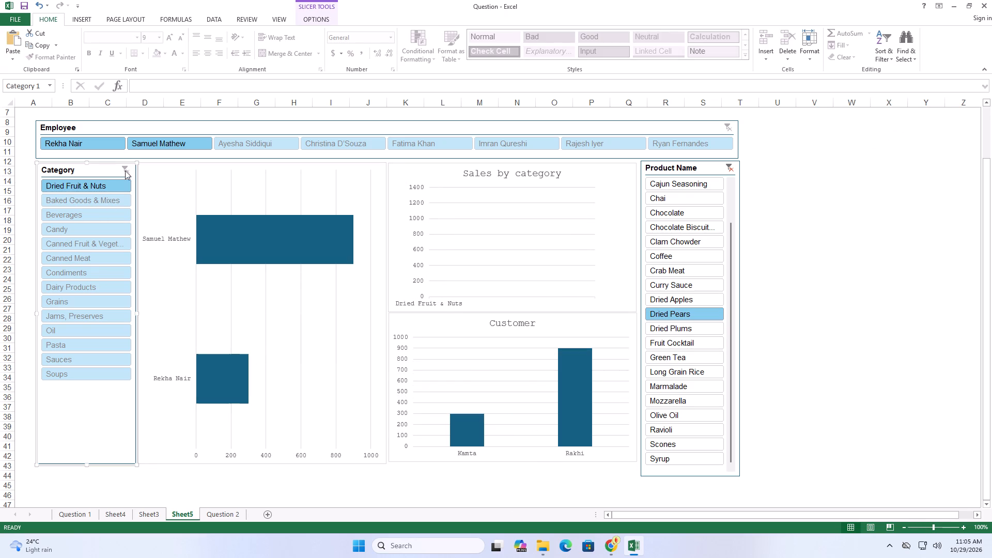
pyautogui.click(105, 234)
pyautogui.click(122, 175)
pyautogui.click(724, 172)
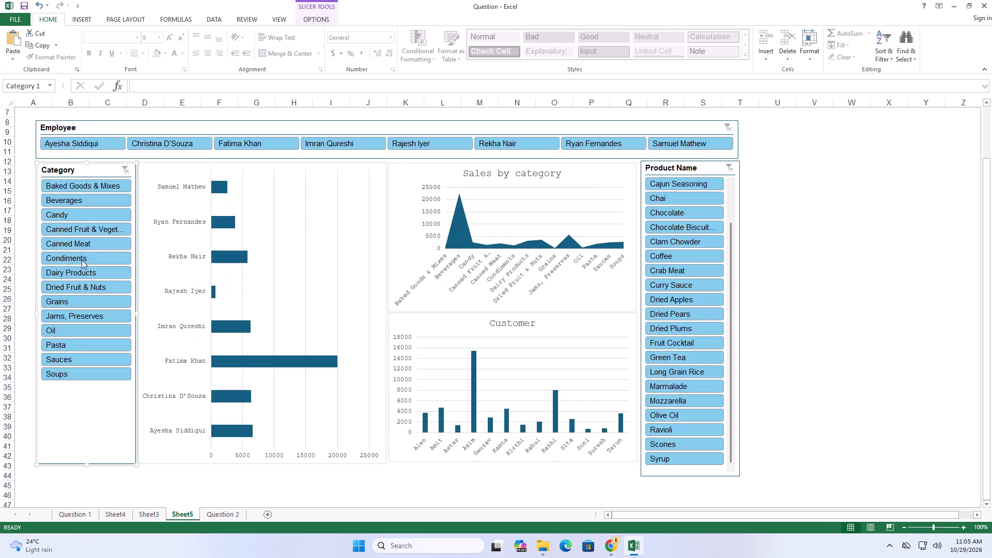
# Filter the dashboard by Beverages and Canned Meat in the Category slicer, check the Sales by category chart, and clear the filter.
pyautogui.click(91, 199)
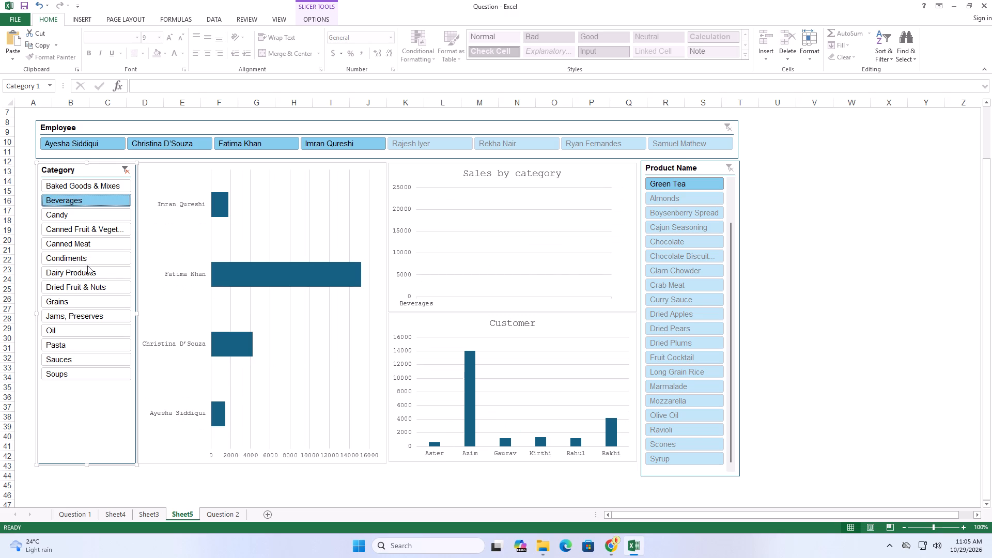
pyautogui.click(78, 239)
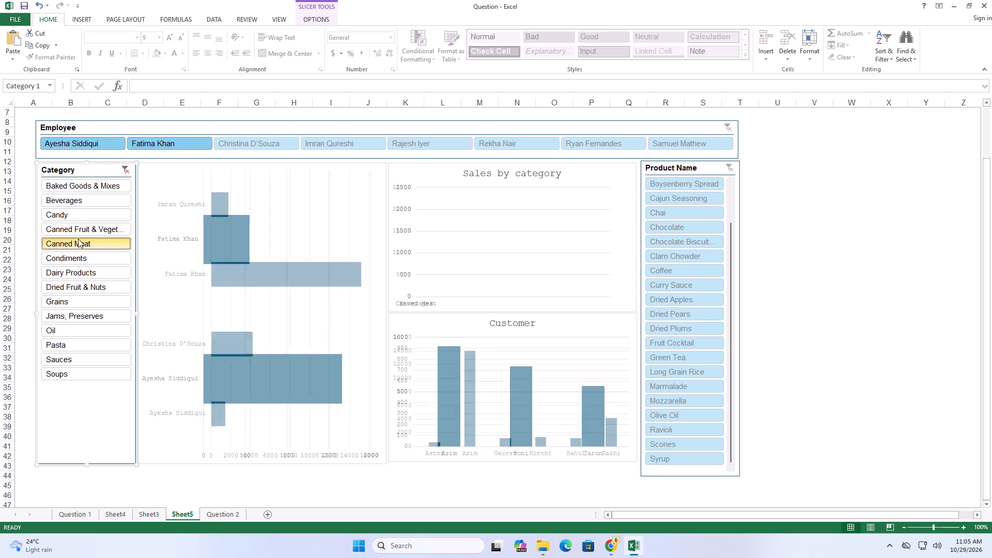
pyautogui.click(88, 222)
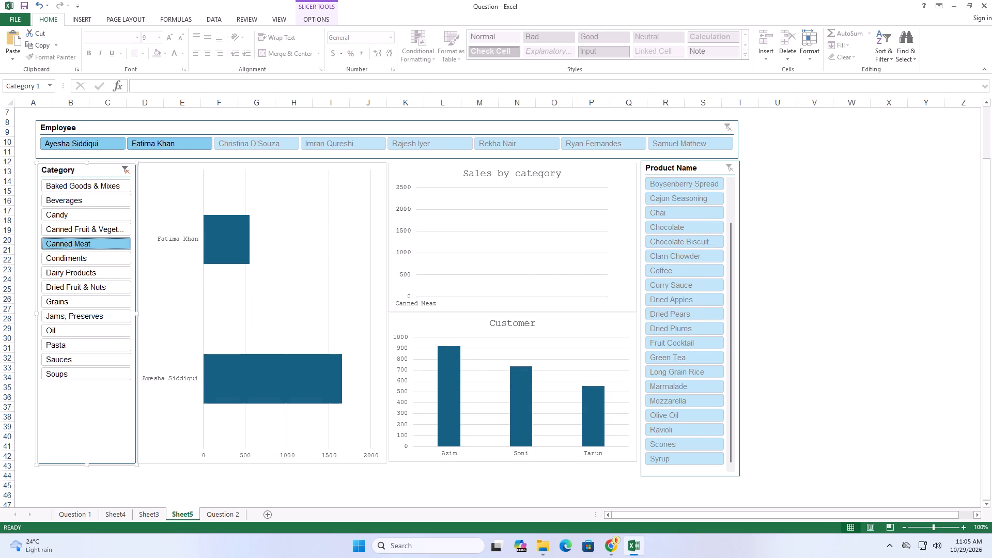
pyautogui.click(444, 178)
pyautogui.click(94, 248)
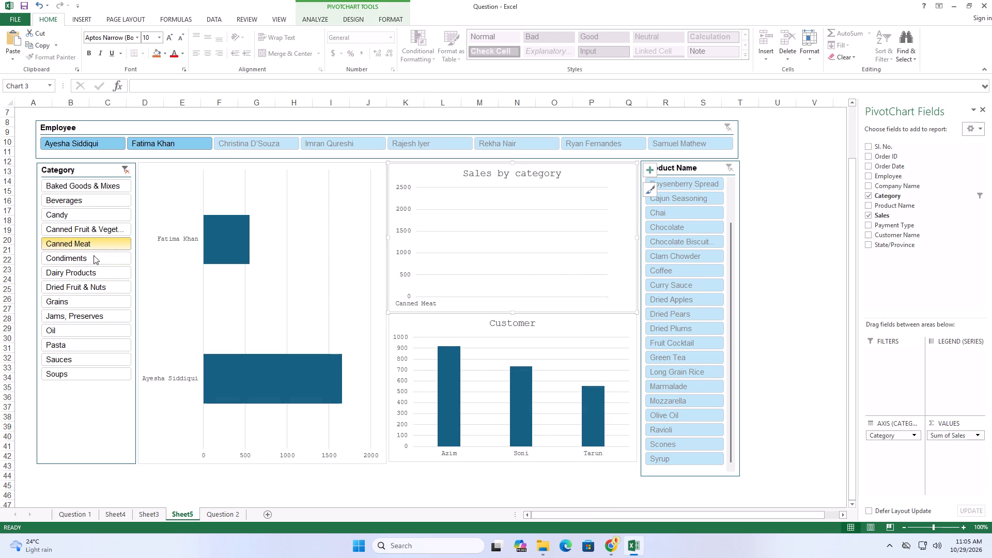
pyautogui.click(94, 261)
pyautogui.click(93, 250)
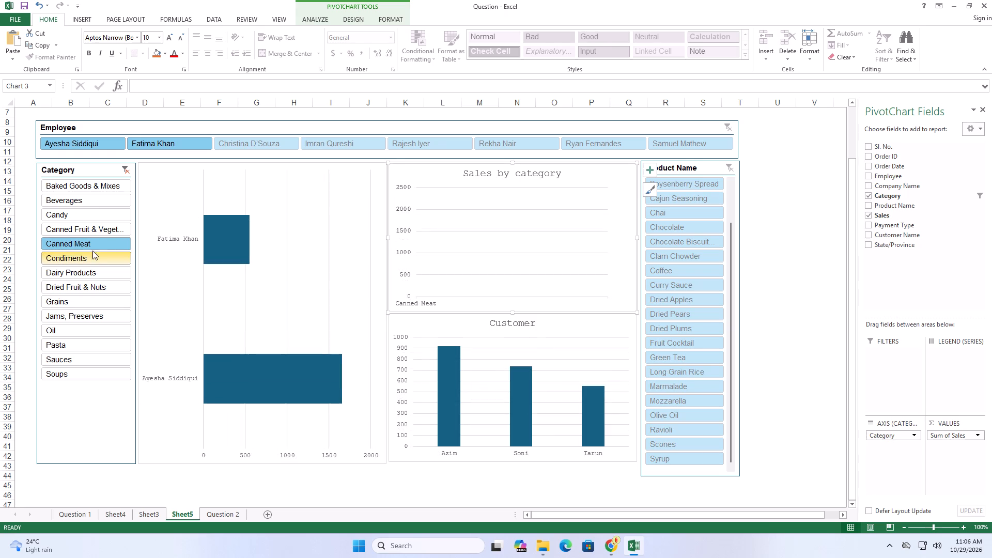
pyautogui.click(128, 167)
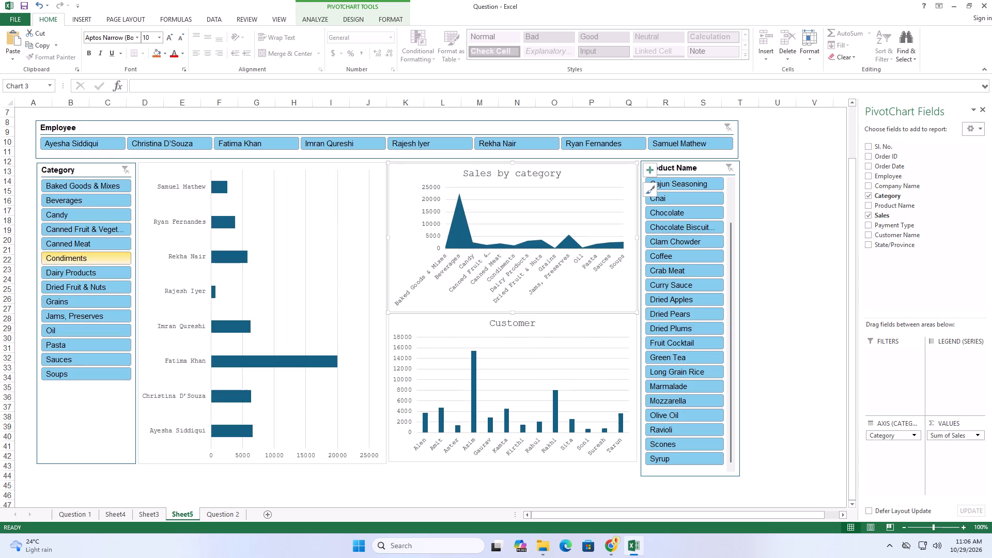
# Filter the dashboard by Canned Fruit & Vegetables and by Beverages in the Category slicer, and clear the filter.
pyautogui.click(97, 231)
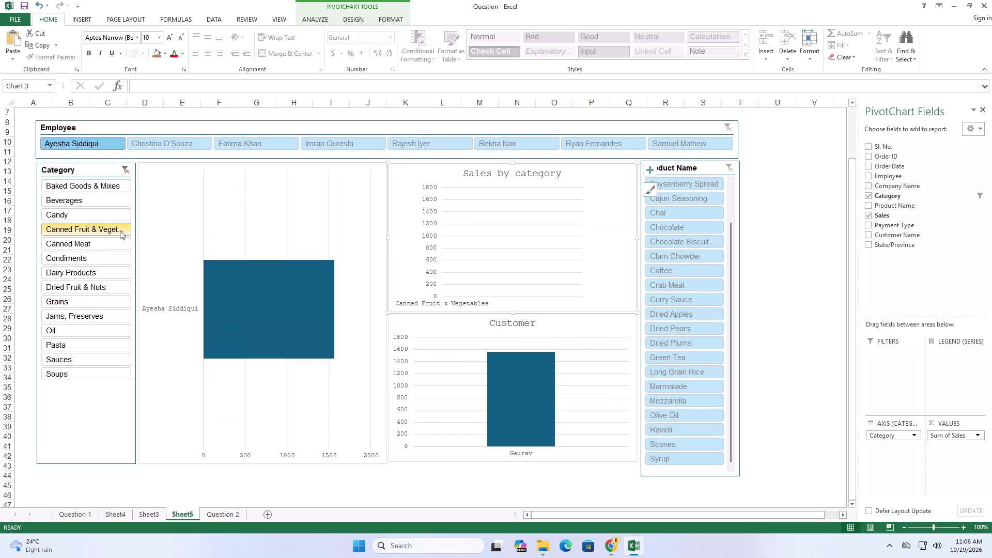
pyautogui.rightClick(78, 169)
pyautogui.click(74, 174)
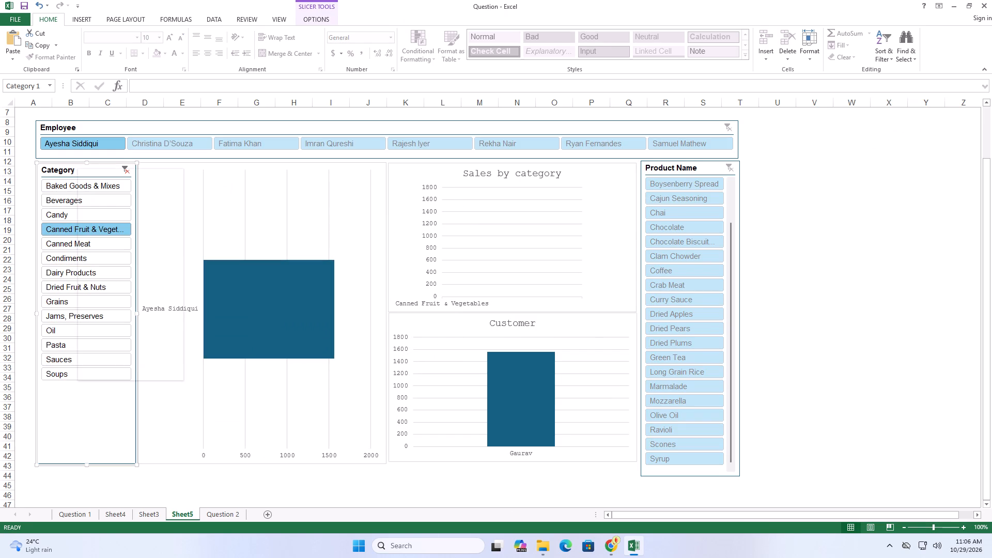
pyautogui.click(77, 200)
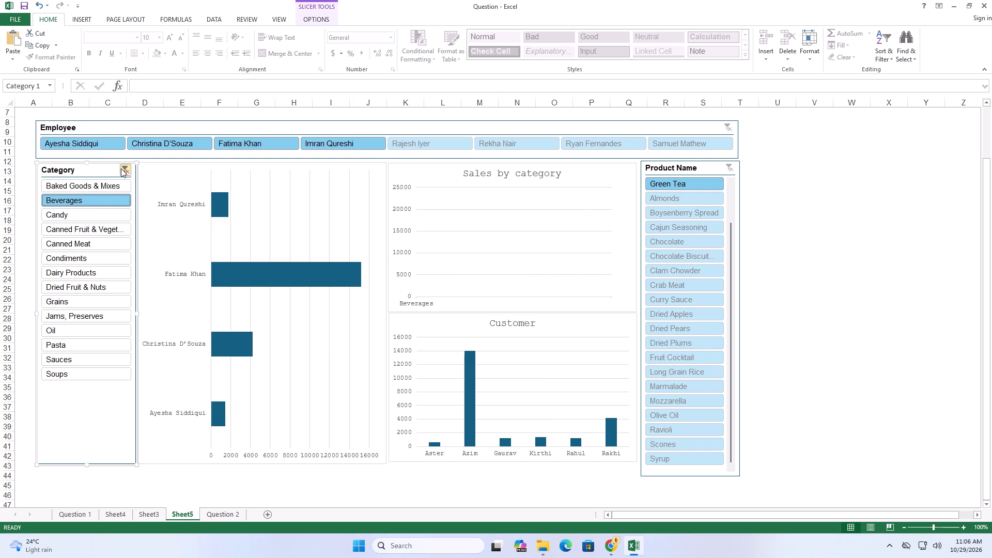
pyautogui.click(121, 168)
# Check the Category slicer's report connections to the pivot tables on Sheet3 and Sheet4, keeping them all connected.
pyautogui.rightClick(95, 170)
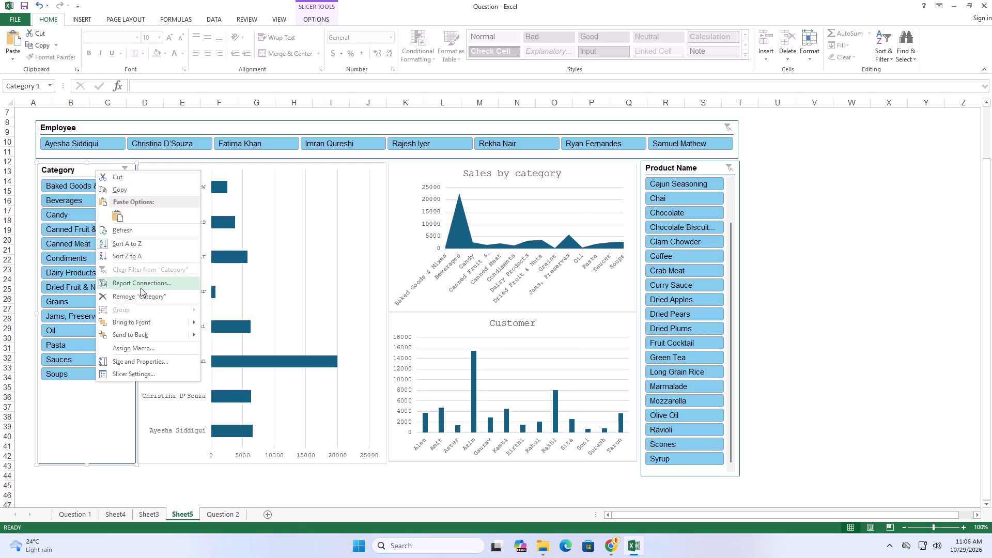
pyautogui.click(141, 288)
pyautogui.scroll(-5, 118, 277)
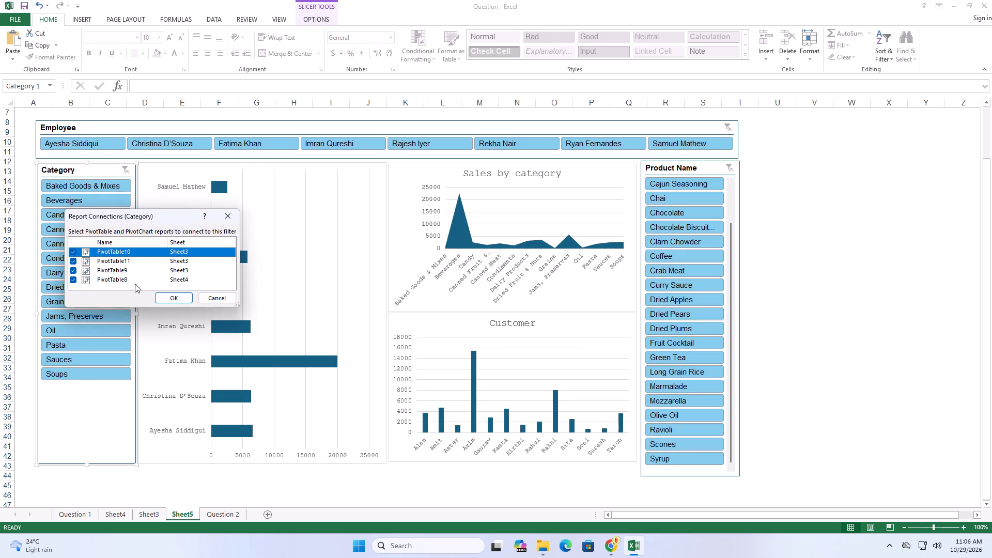
pyautogui.click(166, 297)
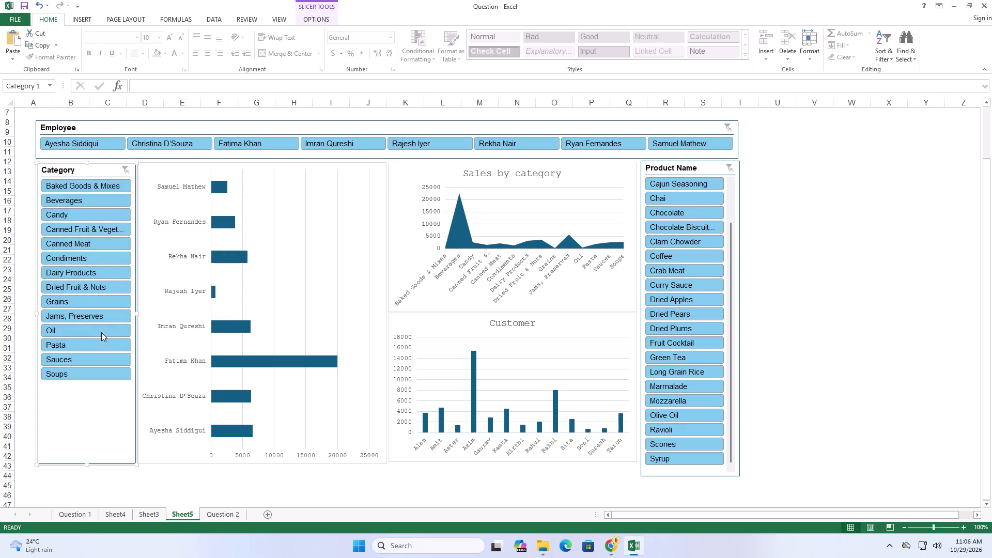
# Retest the Category slicer by filtering through items such as Dried Fruit & Nuts, Pasta and Canned Fruit & Vegetables, and clear the filter.
pyautogui.click(112, 293)
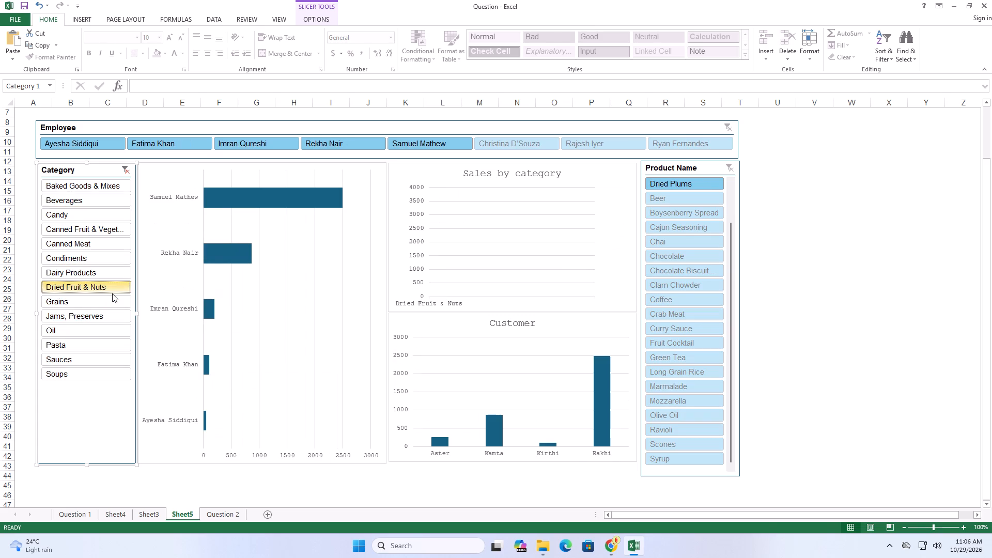
pyautogui.click(106, 258)
pyautogui.click(96, 236)
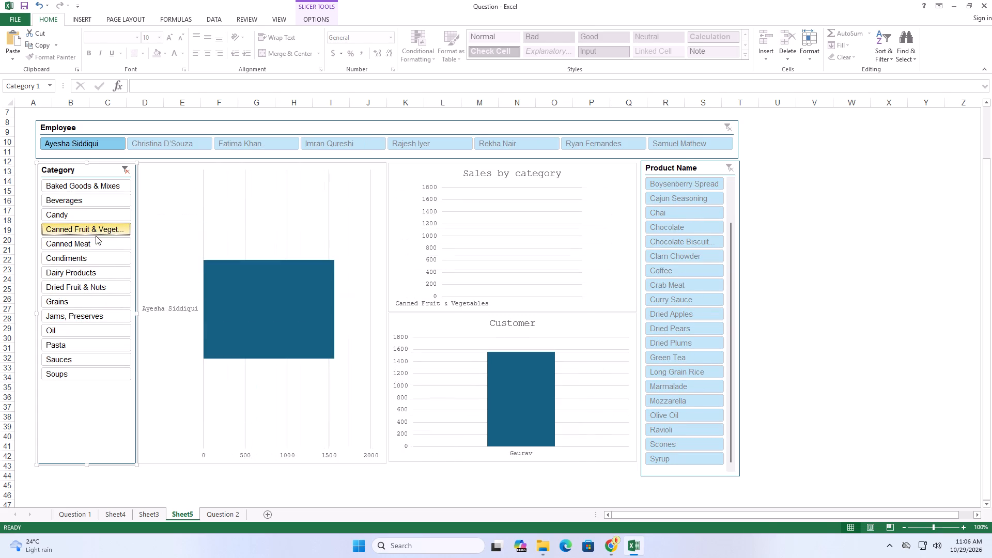
pyautogui.click(99, 287)
pyautogui.click(95, 326)
pyautogui.click(91, 348)
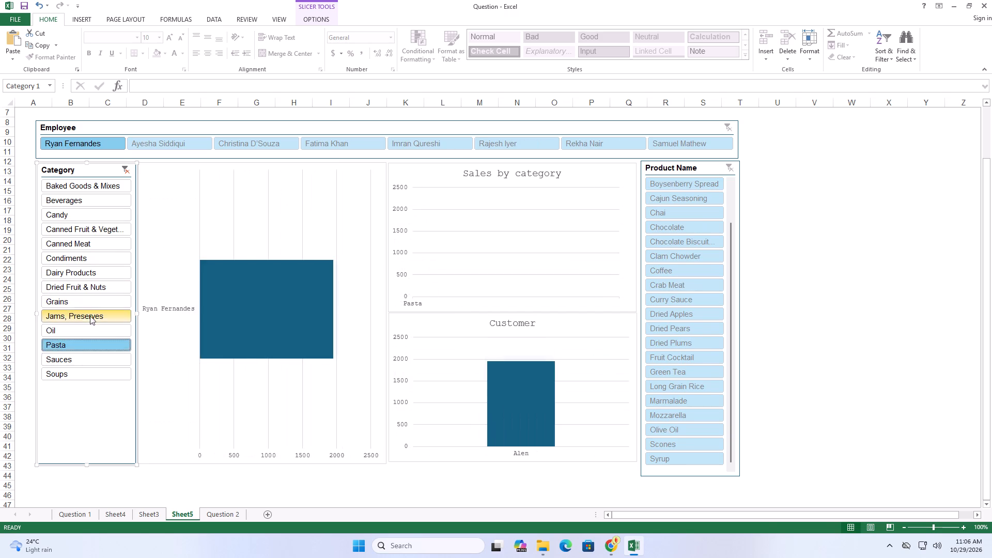
pyautogui.click(89, 313)
pyautogui.click(98, 263)
pyautogui.click(98, 229)
pyautogui.click(128, 166)
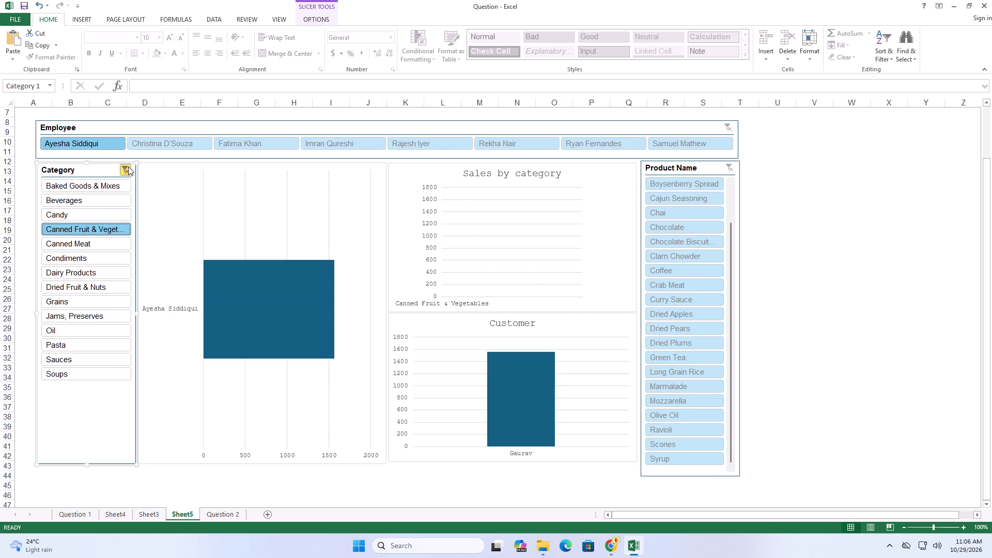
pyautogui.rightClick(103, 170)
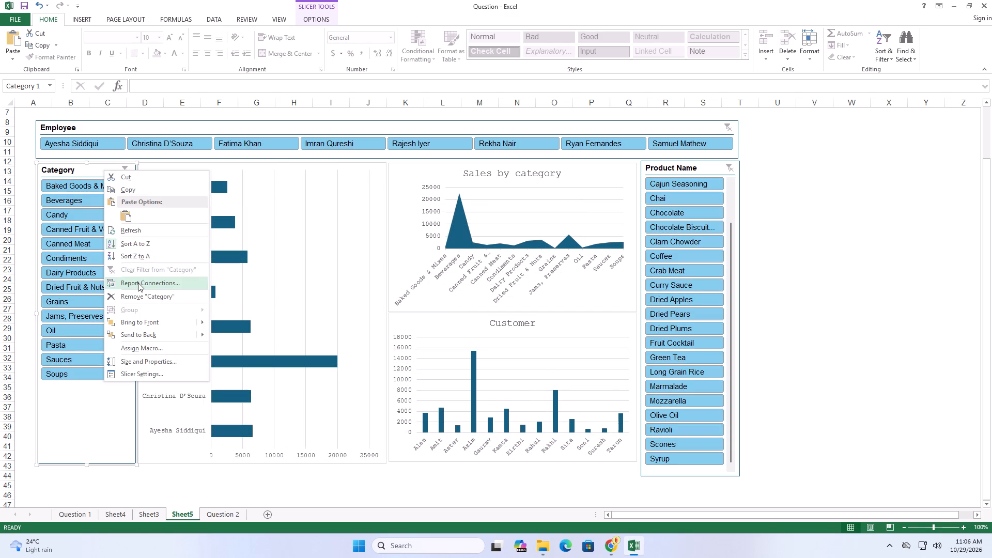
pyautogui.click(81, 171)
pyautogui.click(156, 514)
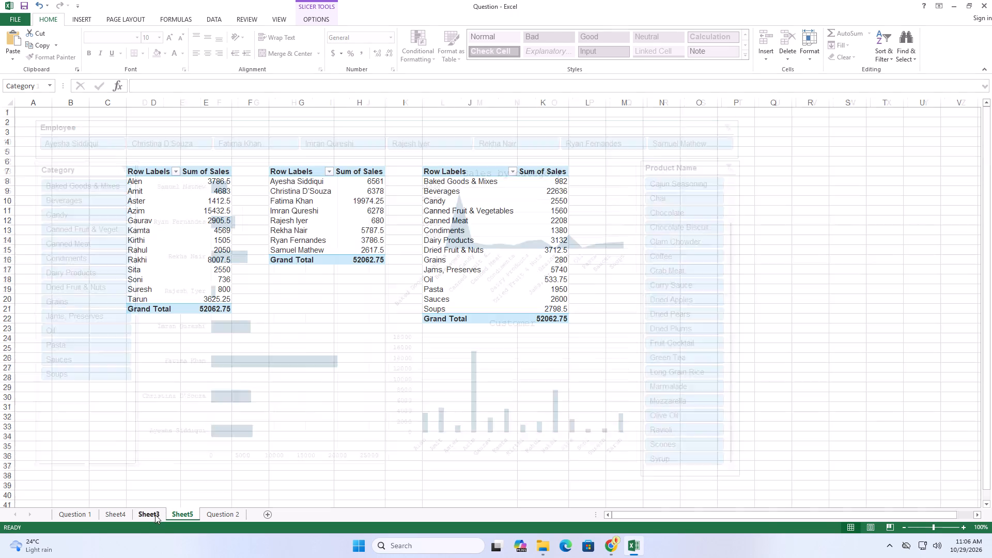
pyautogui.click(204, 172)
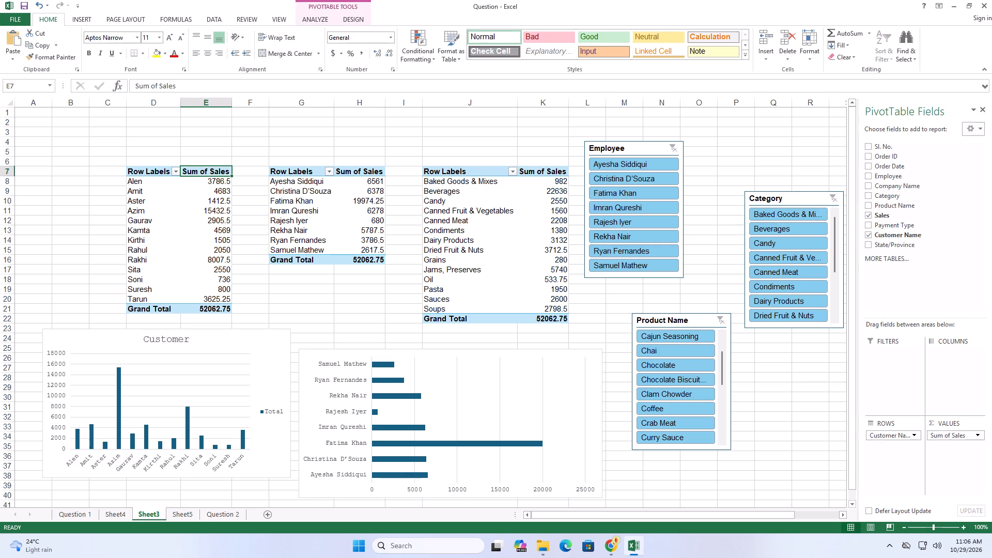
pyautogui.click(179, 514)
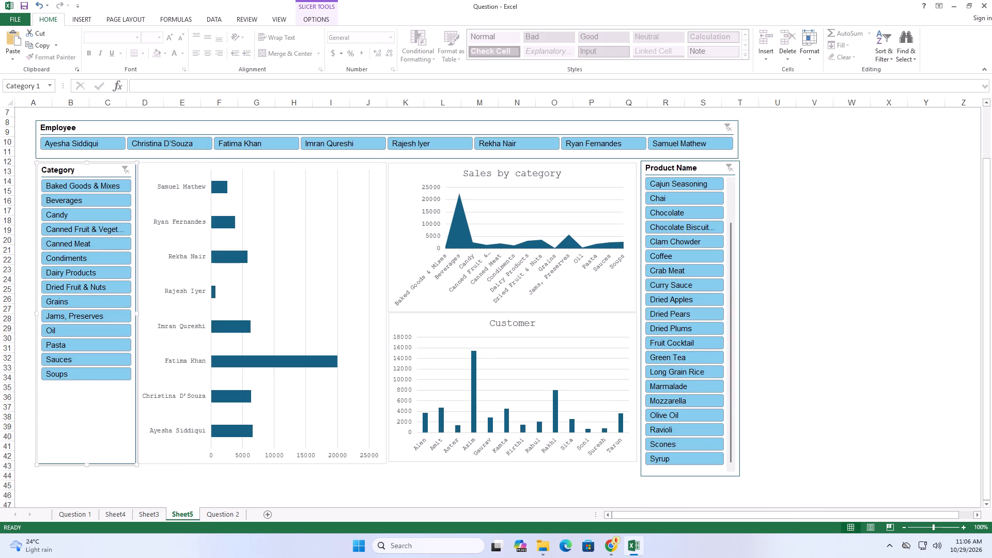
# Rename the pivot table of sales by customer name on Sheet3 as customer.
pyautogui.click(150, 519)
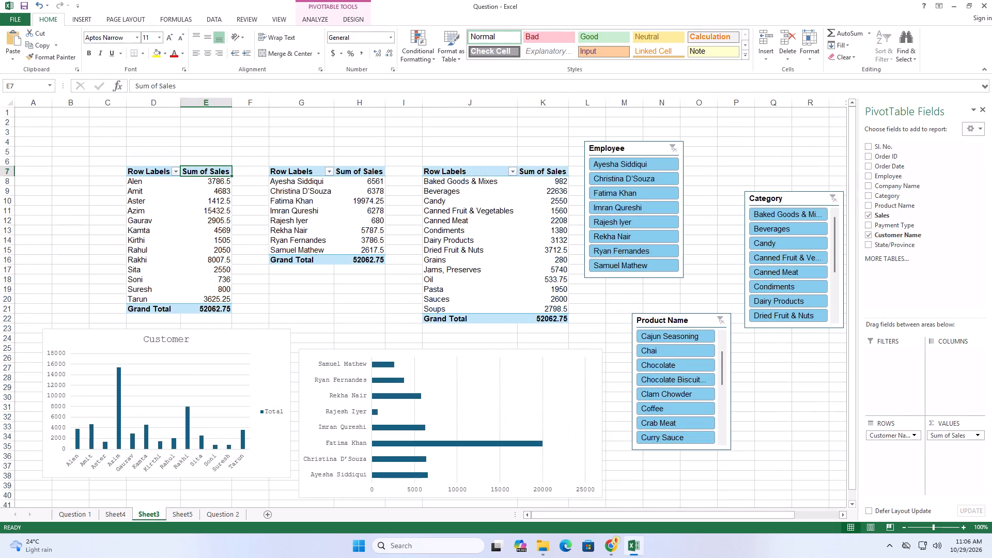
pyautogui.moveTo(137, 169); pyautogui.dragTo(227, 311)
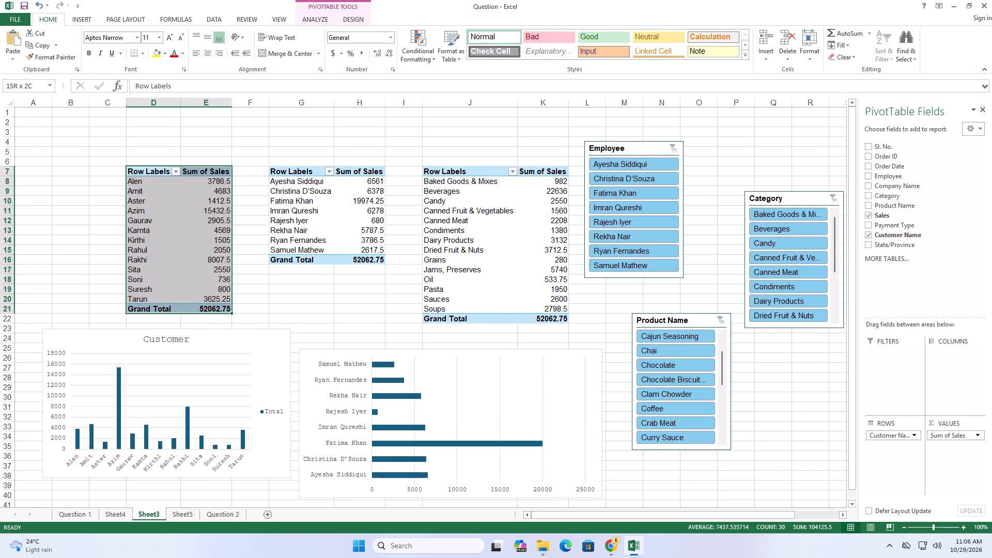
pyautogui.moveTo(227, 311); pyautogui.dragTo(226, 312)
pyautogui.click(80, 22)
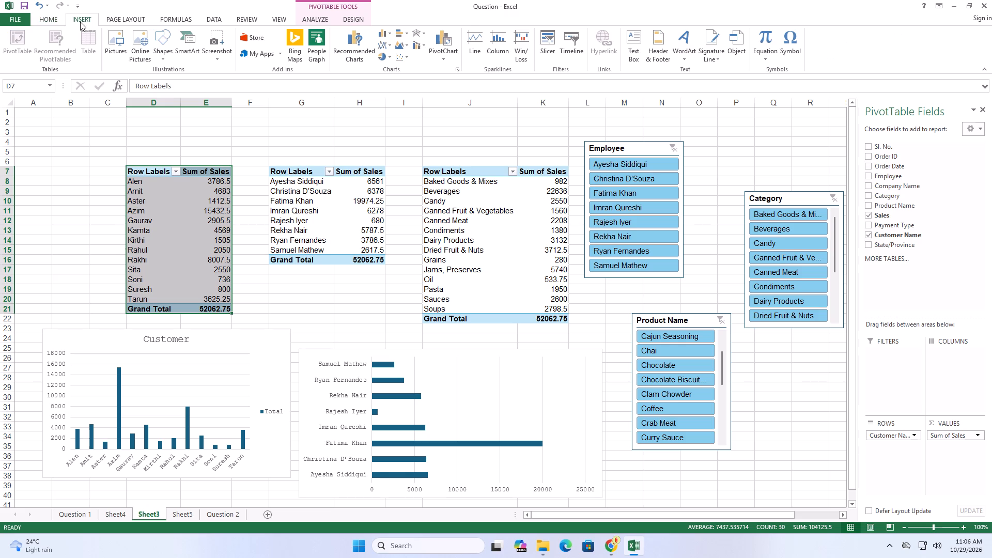
pyautogui.click(107, 20)
pyautogui.click(169, 14)
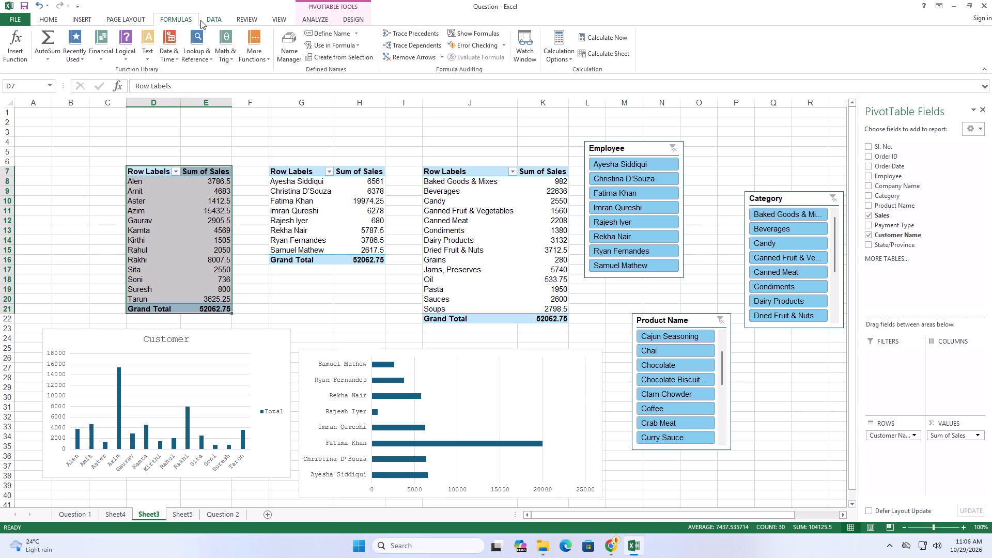
pyautogui.click(205, 20)
pyautogui.click(311, 21)
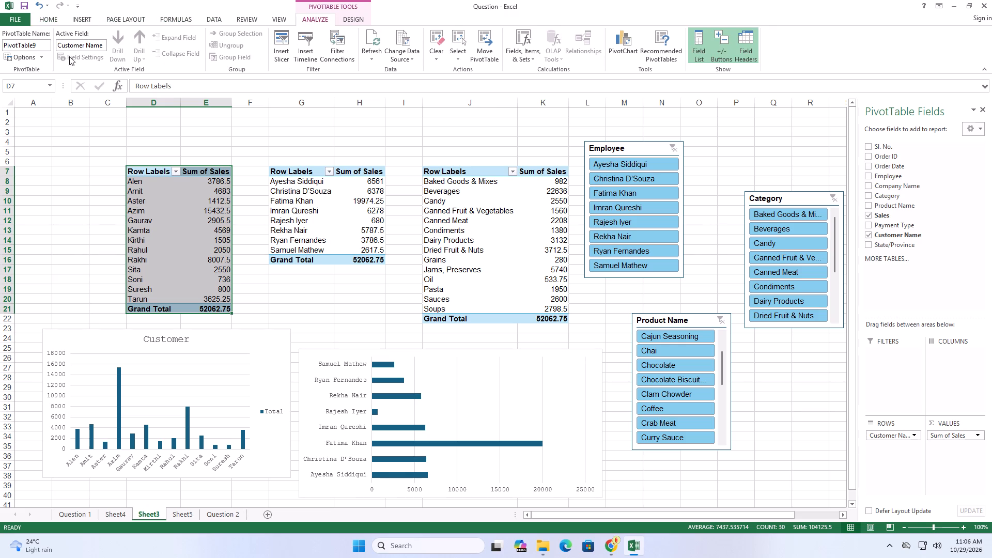
pyautogui.click(43, 47)
pyautogui.write('customer')
pyautogui.press('Return')
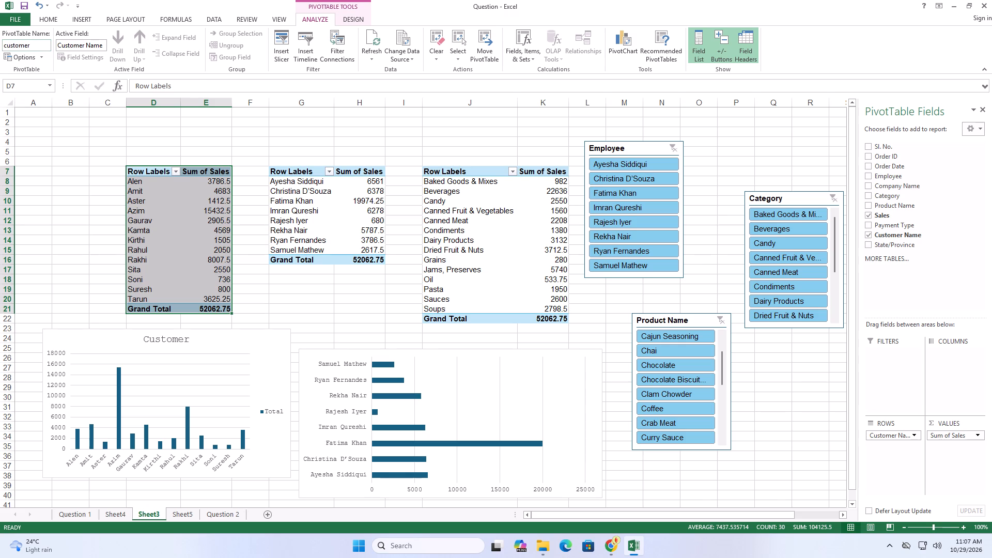
# Rename the pivot table of sales by employee on Sheet3 as employee.
pyautogui.moveTo(272, 171); pyautogui.dragTo(365, 257)
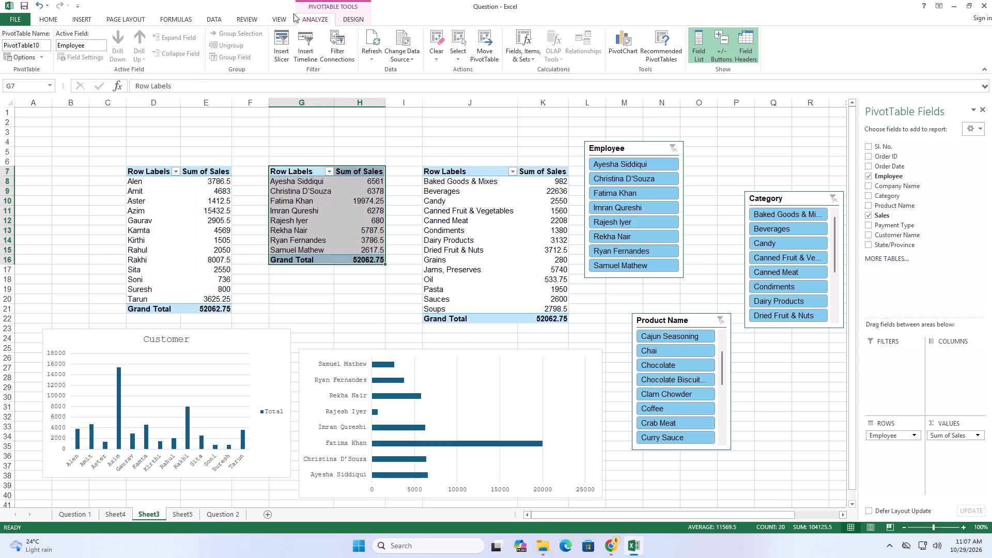
pyautogui.moveTo(40, 43); pyautogui.dragTo(27, 48)
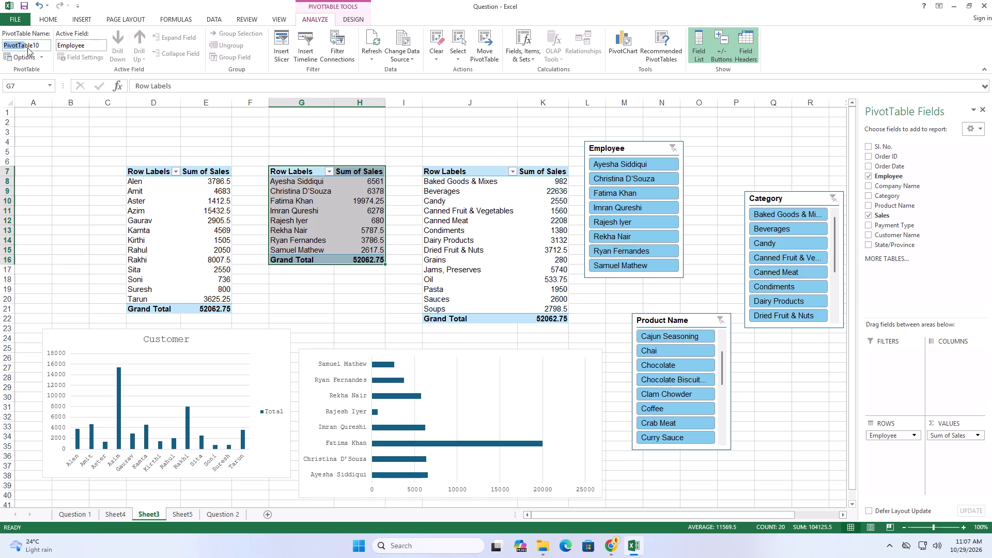
pyautogui.moveTo(27, 48); pyautogui.dragTo(54, 47)
pyautogui.write('ca')
pyautogui.press('BackSpace')
pyautogui.press('BackSpace')
pyautogui.write('employee')
pyautogui.press('Return')
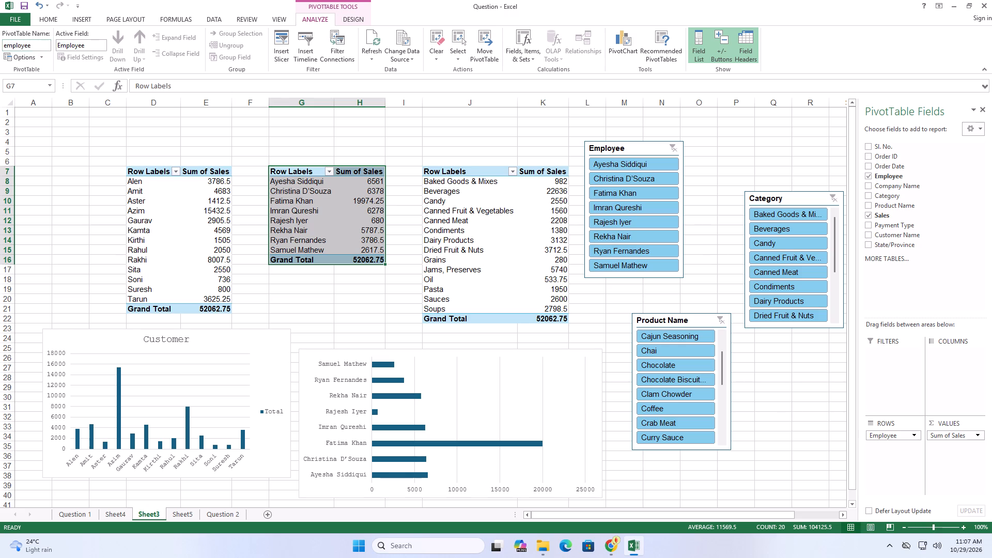
# Rename the pivot table of sales by category on Sheet3 as category.
pyautogui.moveTo(425, 168); pyautogui.dragTo(558, 322)
pyautogui.moveTo(42, 48); pyautogui.dragTo(48, 45)
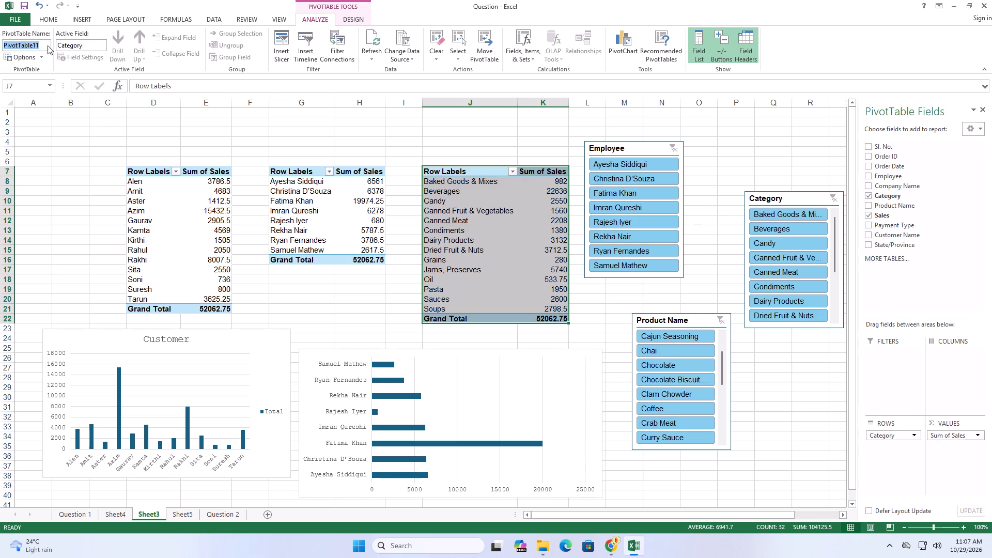
pyautogui.moveTo(48, 45); pyautogui.dragTo(62, 48)
pyautogui.write('categp')
pyautogui.press('BackSpace')
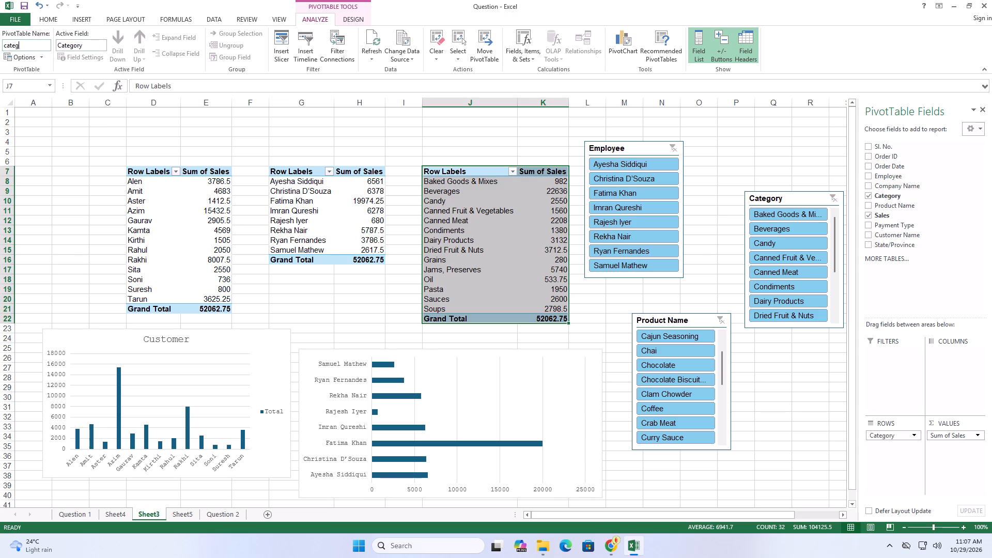
pyautogui.write('ory')
pyautogui.press('Return')
# Check the report connections of the Category slicer on Sheet5, keeping all the pivot tables connected.
pyautogui.click(186, 512)
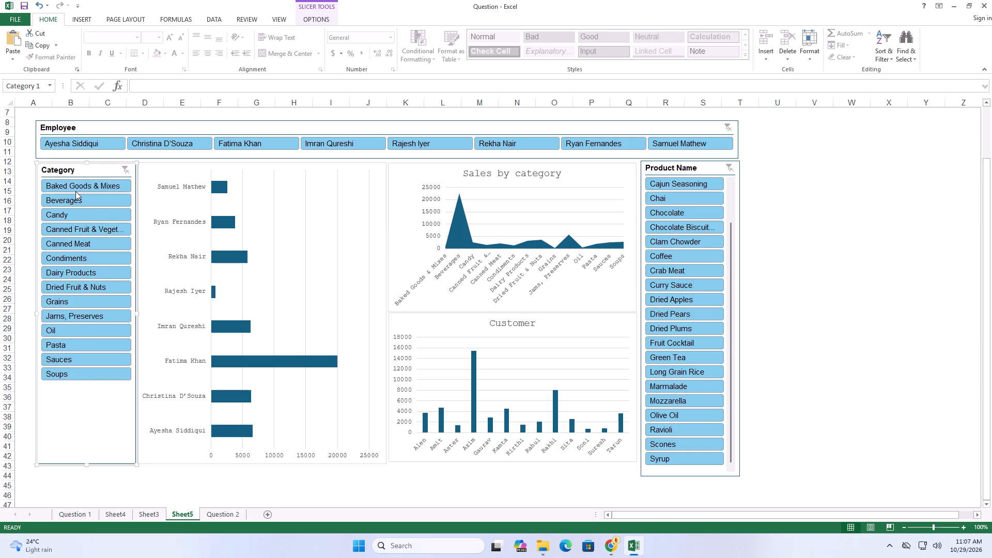
pyautogui.rightClick(80, 173)
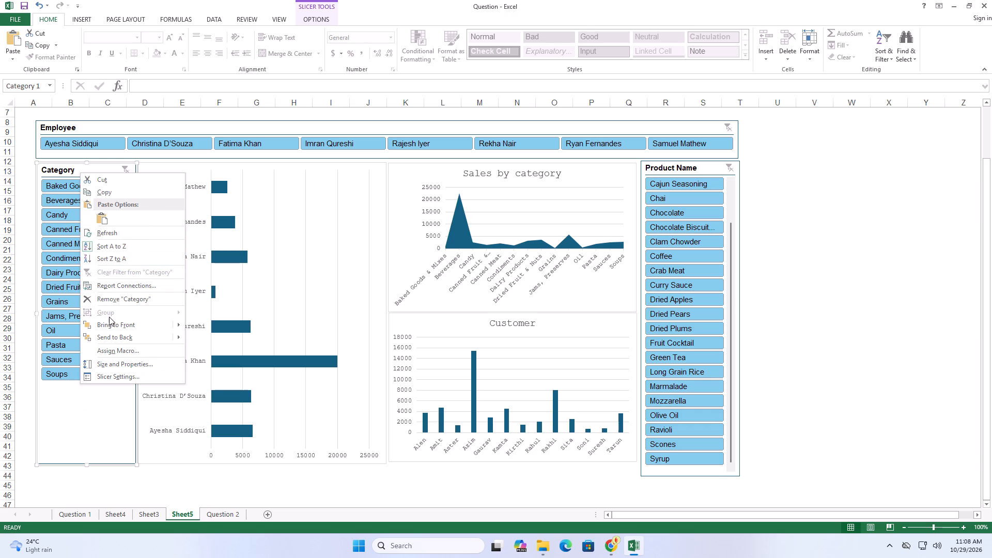
pyautogui.click(123, 289)
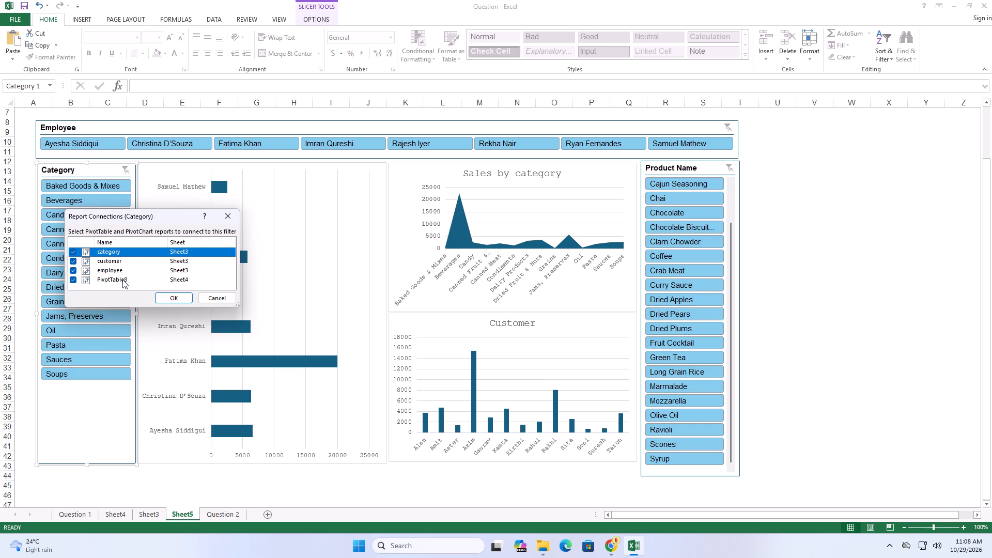
pyautogui.click(180, 295)
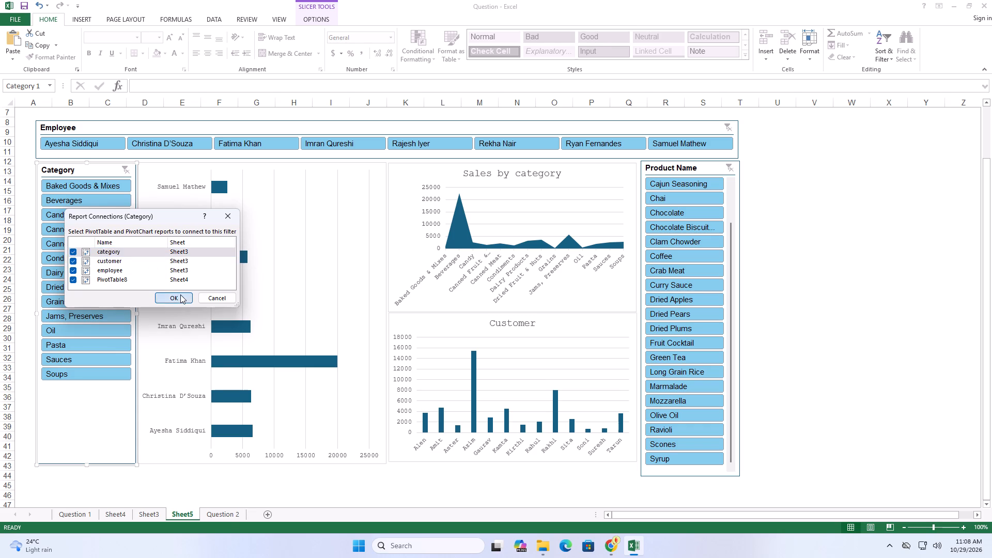
# Examine the Question 2 sheet's data, field descriptions and sample dashboard.
pyautogui.click(226, 517)
pyautogui.scroll(4, 283, 333)
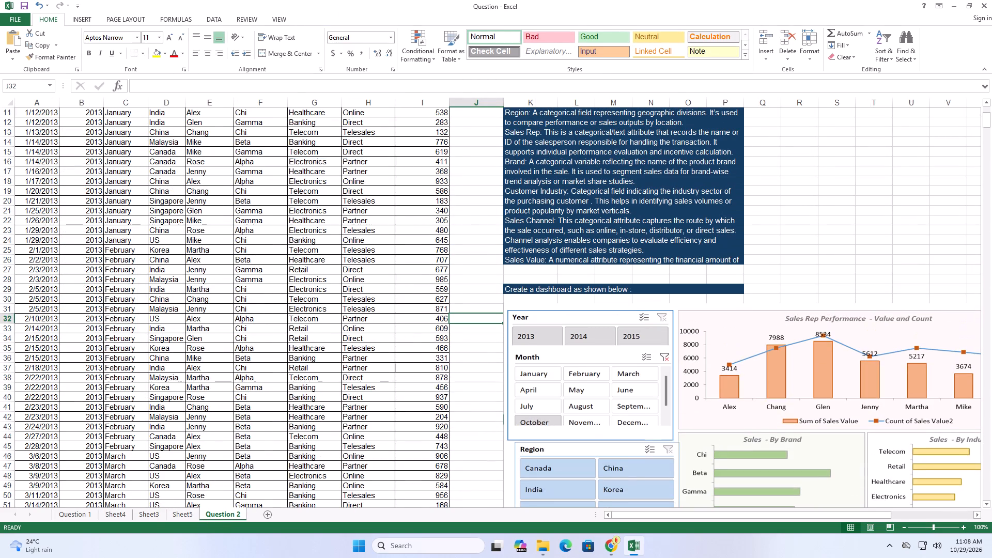
pyautogui.scroll(-1, 292, 306)
pyautogui.scroll(1, 292, 306)
pyautogui.moveTo(693, 516); pyautogui.dragTo(687, 516)
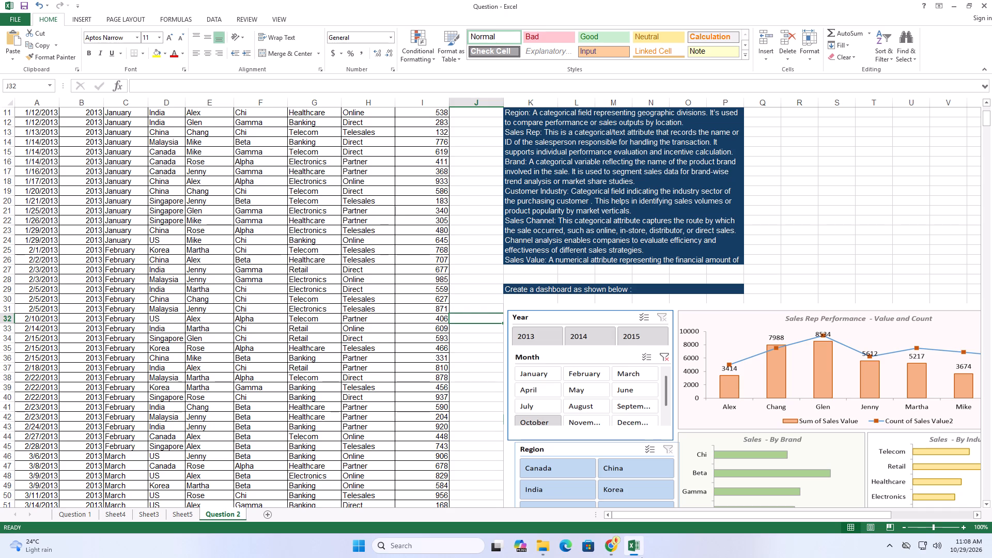
pyautogui.scroll(9, 451, 254)
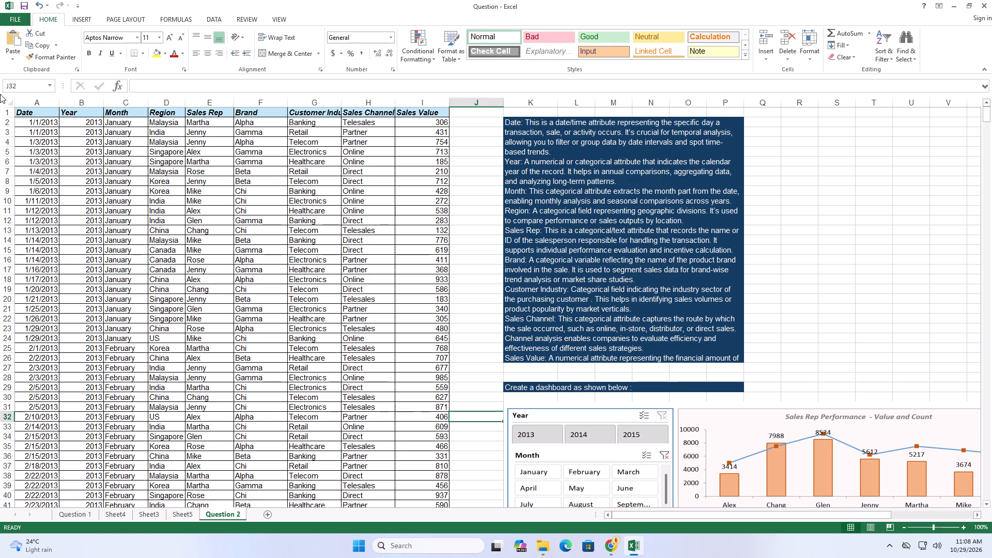
# Create a pivot table on a new worksheet from the whole Question 2 data range, A1:I1014.
pyautogui.moveTo(21, 116); pyautogui.dragTo(469, 262)
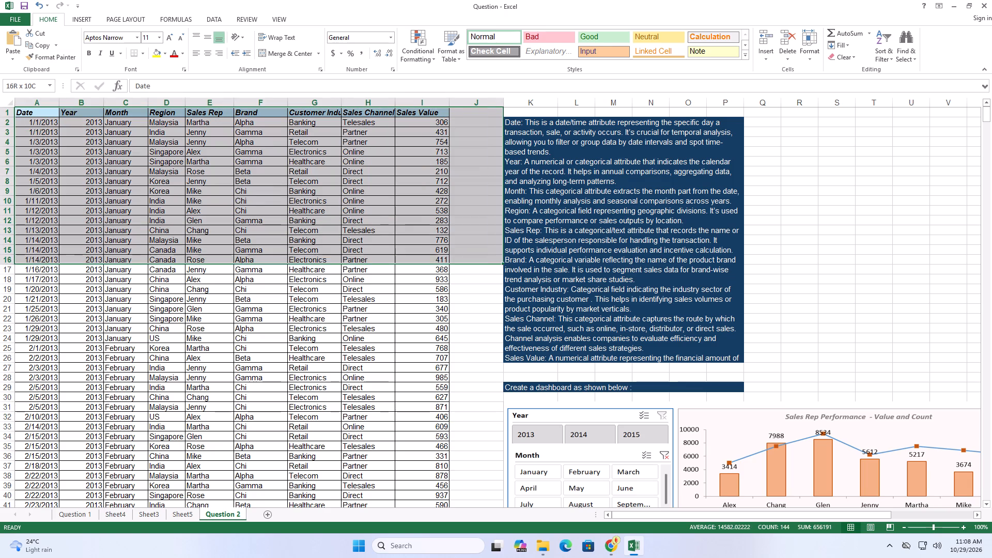
pyautogui.moveTo(469, 262); pyautogui.dragTo(437, 274)
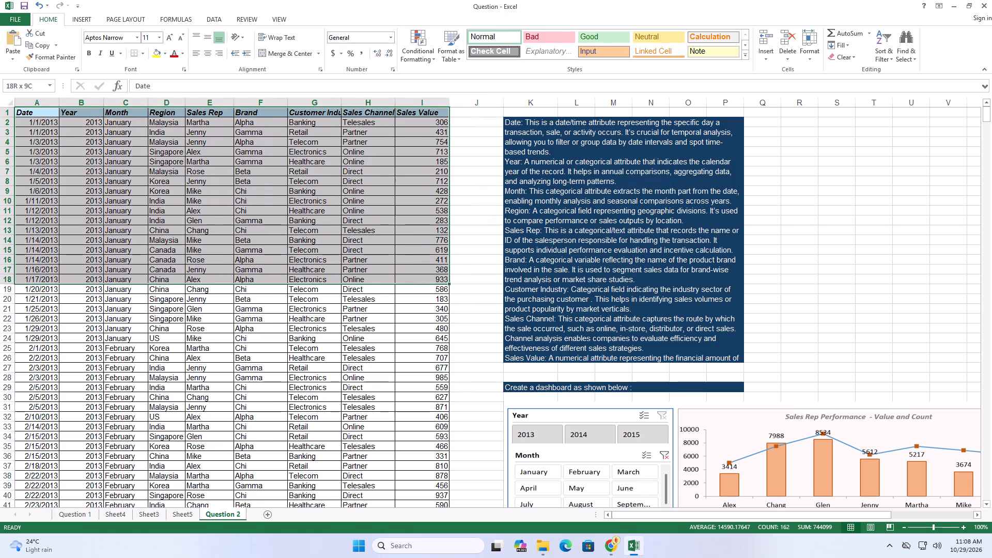
pyautogui.hotkey('ctrl', 'shift', 'Down')
pyautogui.hotkey('ctrl', 'c')
pyautogui.hotkey('ctrl', 'c')
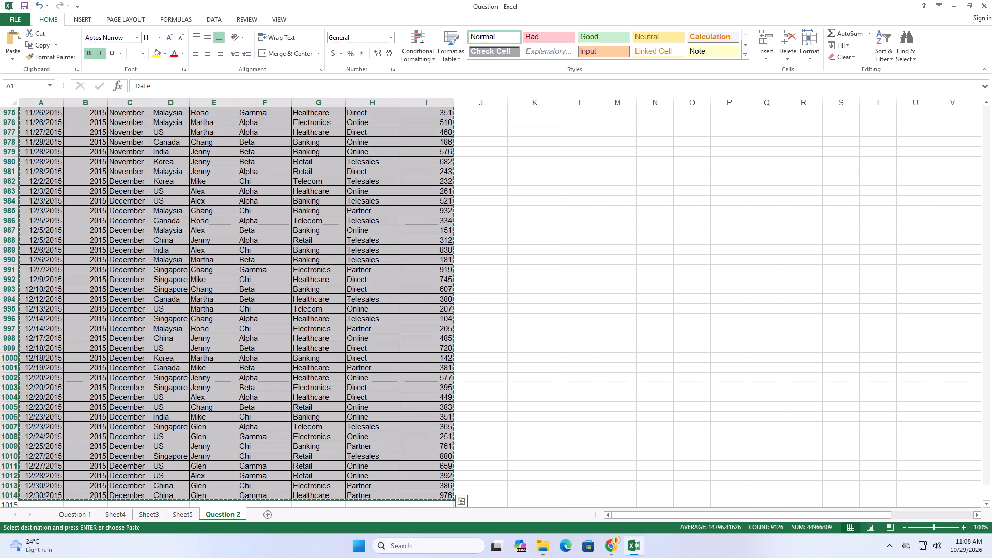
pyautogui.click(81, 13)
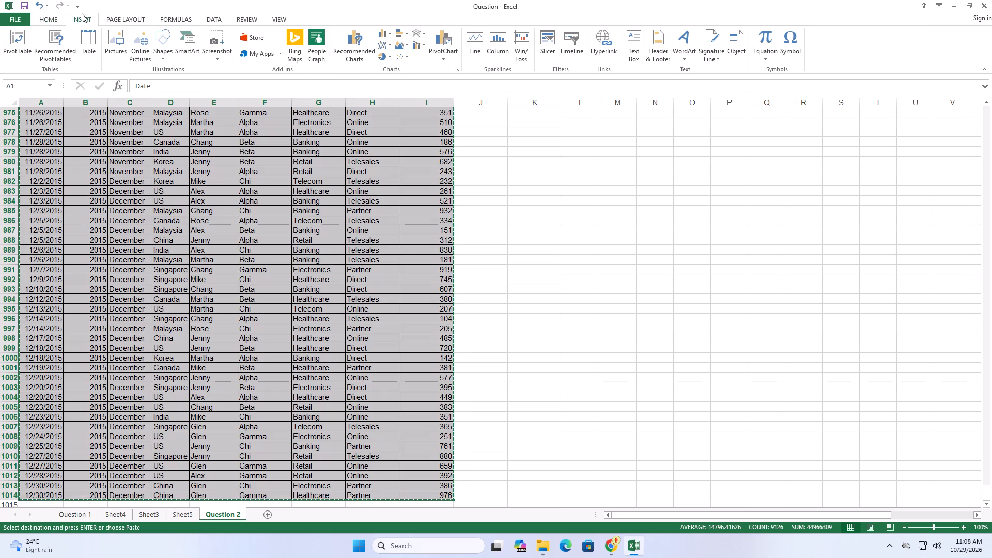
pyautogui.click(12, 51)
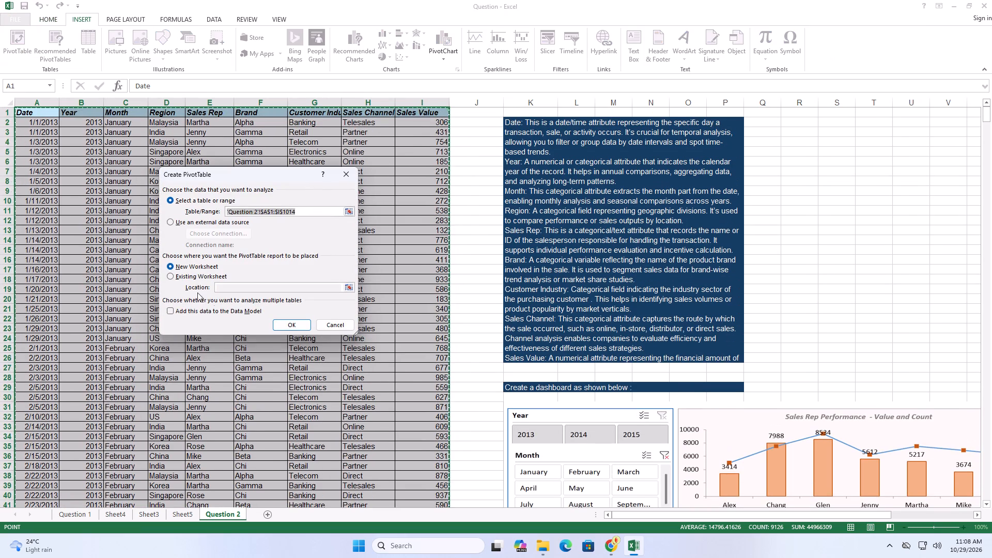
pyautogui.click(290, 326)
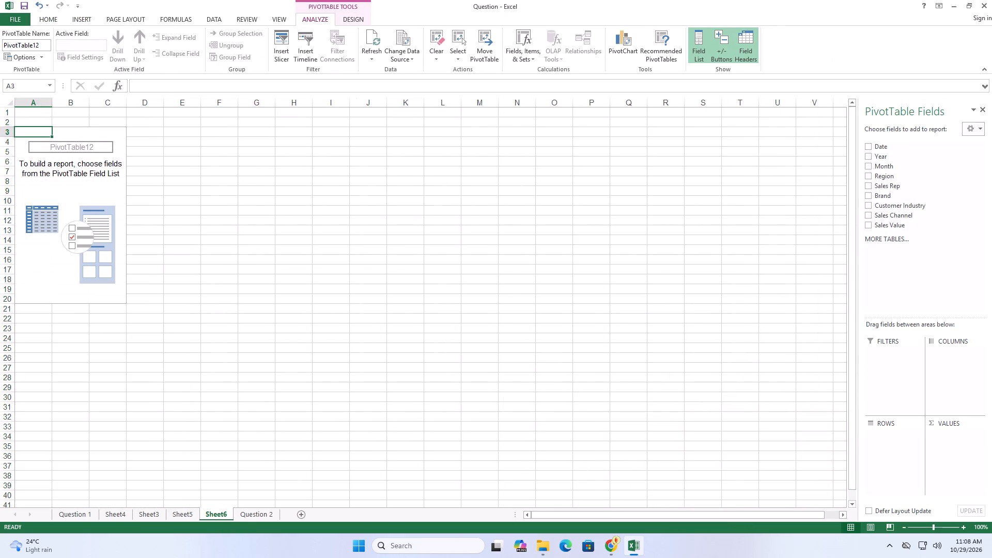
# Reorder the sheets so that Sheet6 comes directly after Question 2.
pyautogui.moveTo(213, 509); pyautogui.dragTo(280, 522)
pyautogui.moveTo(280, 522); pyautogui.dragTo(280, 523)
pyautogui.moveTo(215, 515); pyautogui.dragTo(267, 518)
pyautogui.moveTo(253, 517); pyautogui.dragTo(202, 515)
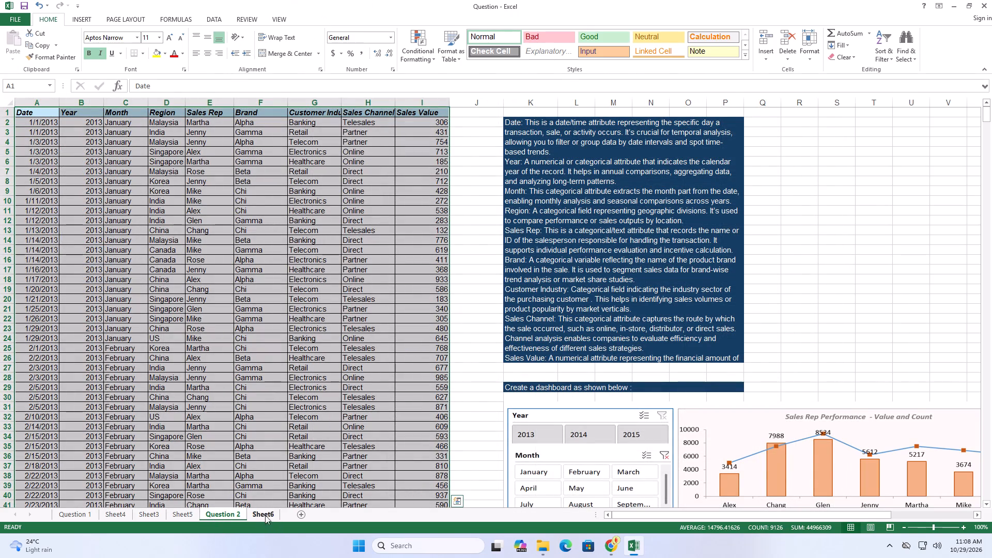
# Examine the charts and slicers of the sample dashboard on the Question 2 sheet.
pyautogui.click(266, 514)
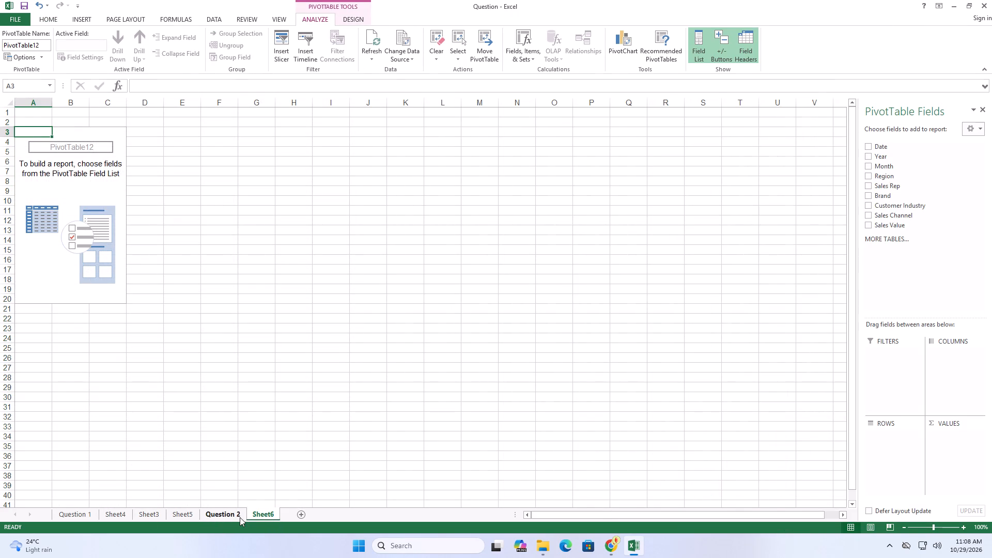
pyautogui.click(239, 517)
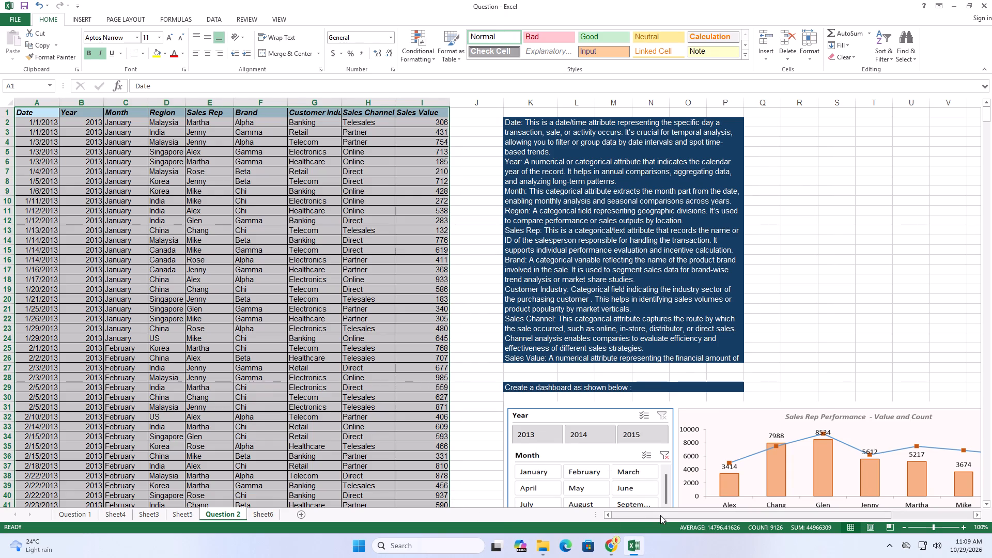
pyautogui.moveTo(660, 515); pyautogui.dragTo(736, 517)
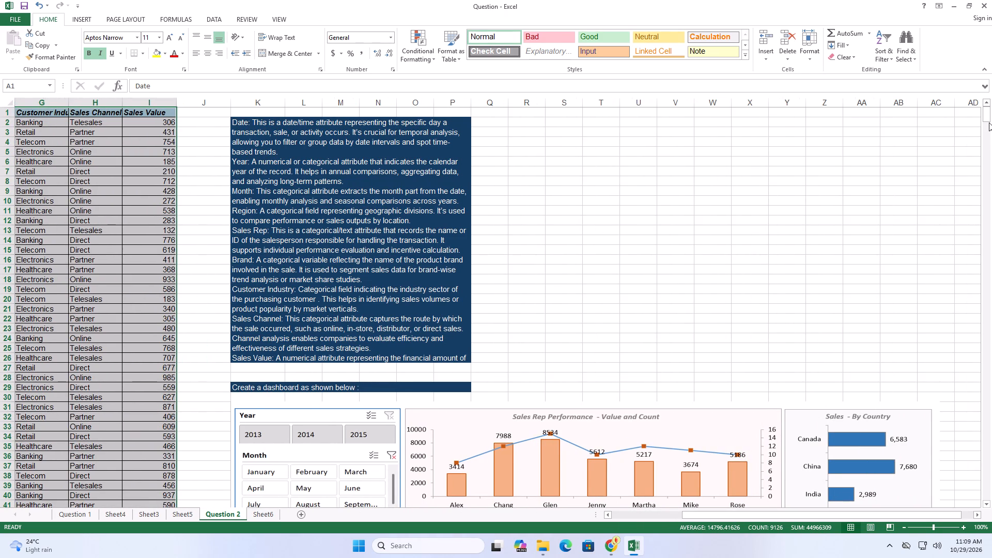
pyautogui.moveTo(989, 118); pyautogui.dragTo(991, 114)
pyautogui.scroll(-5, 895, 190)
pyautogui.scroll(-1, 880, 229)
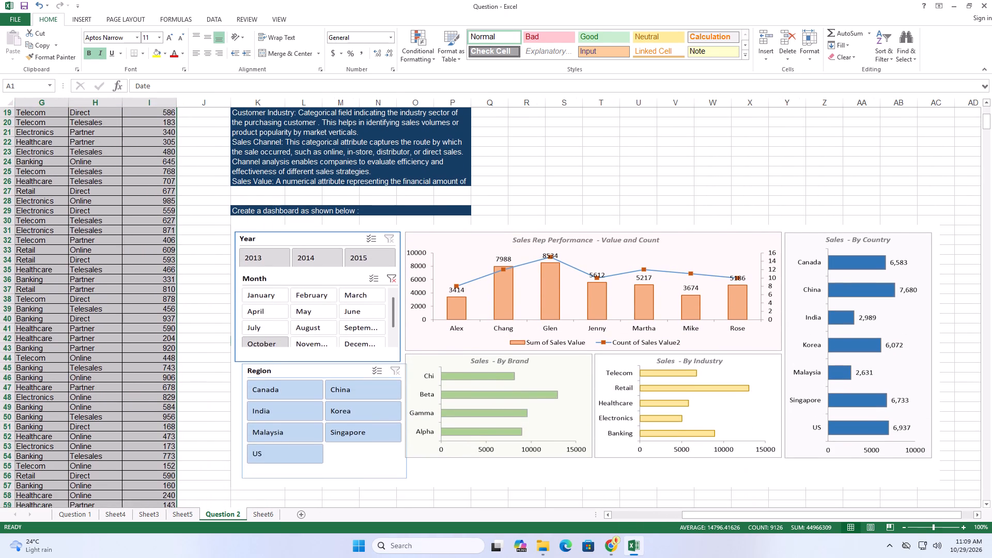
pyautogui.scroll(1, 880, 229)
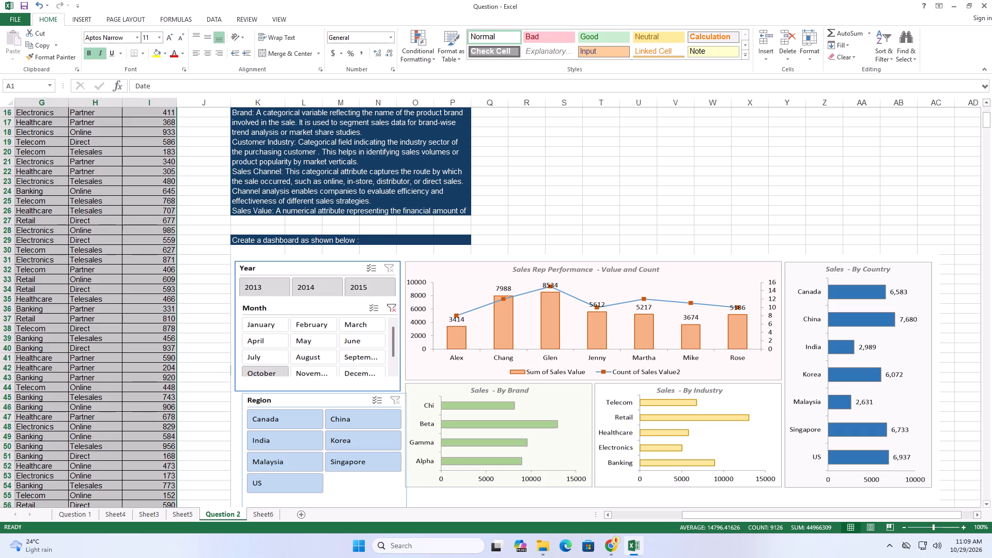
# Build the Sheet6 pivot table with Brand as rows and Sum of Sales Value as values.
pyautogui.click(266, 515)
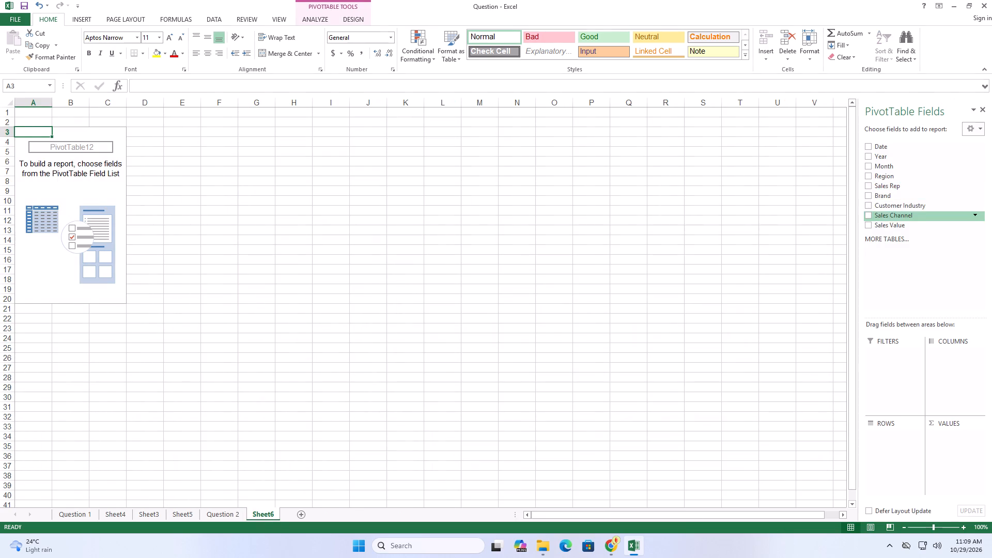
pyautogui.moveTo(877, 197); pyautogui.dragTo(886, 436)
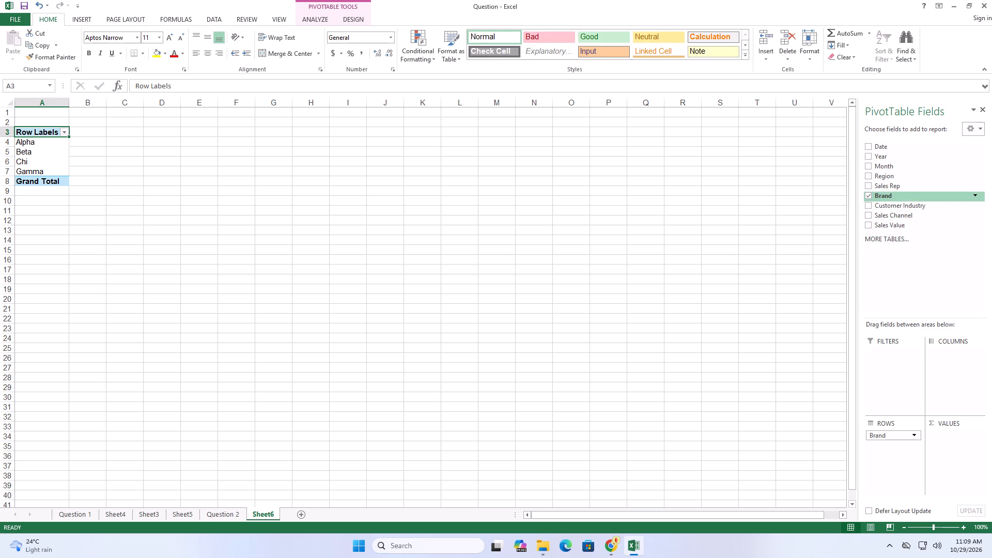
pyautogui.moveTo(896, 228); pyautogui.dragTo(940, 427)
pyautogui.moveTo(906, 226); pyautogui.dragTo(938, 412)
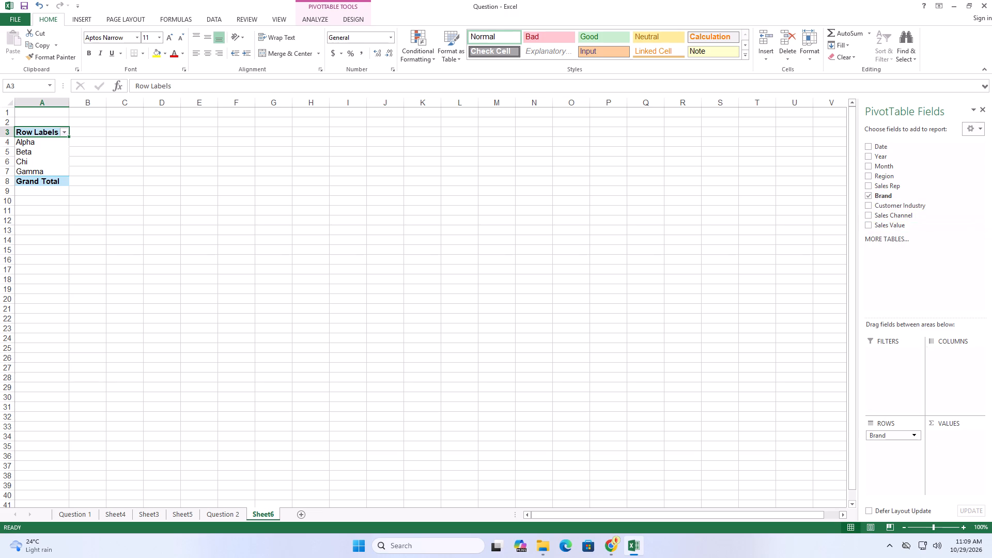
pyautogui.moveTo(938, 412); pyautogui.dragTo(952, 463)
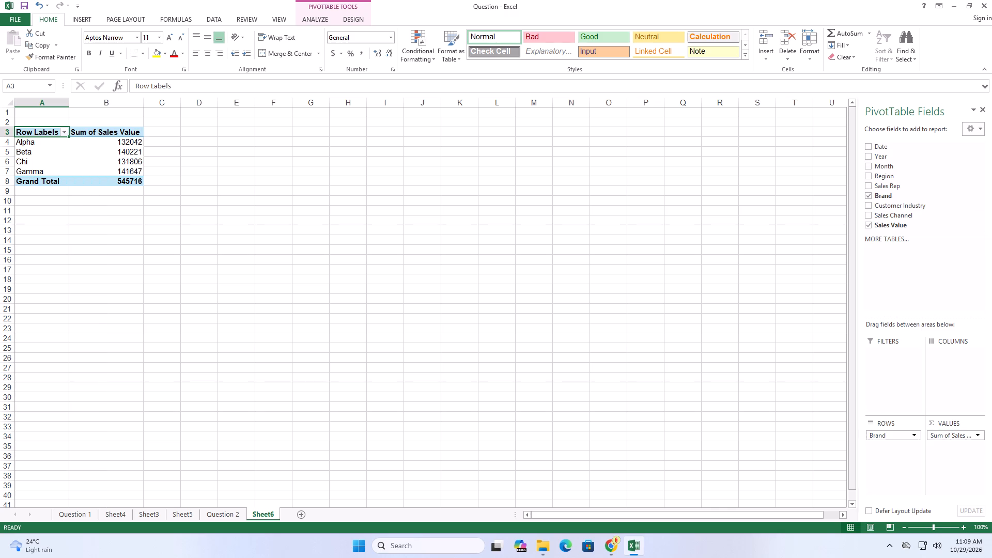
# Copy the brand sales pivot table from Sheet6 to cell C7 of a new worksheet.
pyautogui.moveTo(21, 133); pyautogui.dragTo(139, 183)
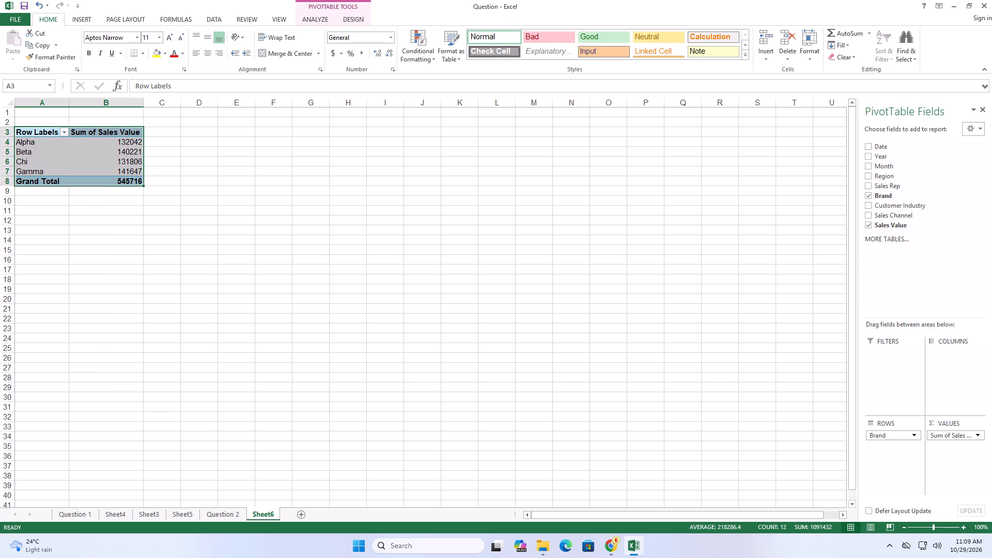
pyautogui.rightClick(126, 152)
pyautogui.click(155, 160)
pyautogui.click(233, 519)
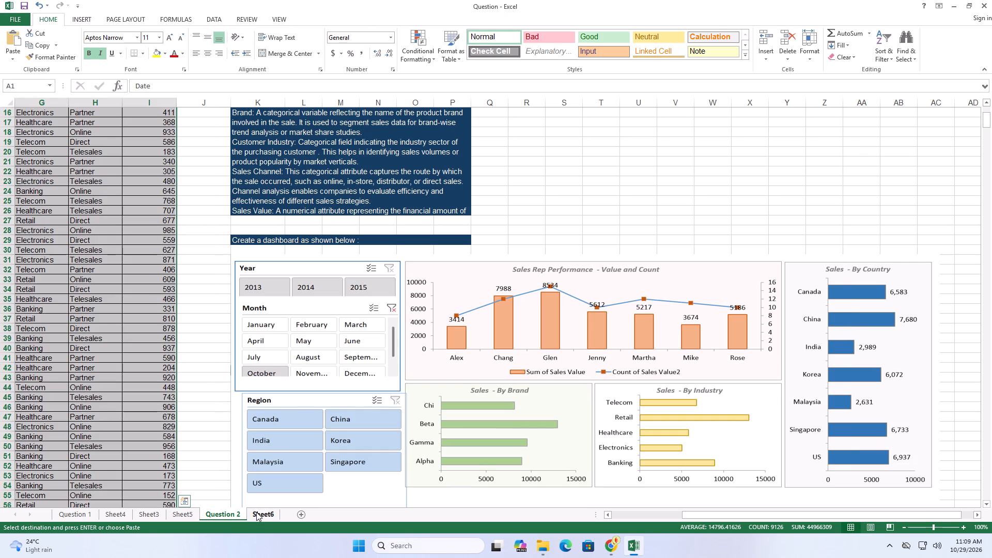
pyautogui.click(256, 512)
pyautogui.click(229, 513)
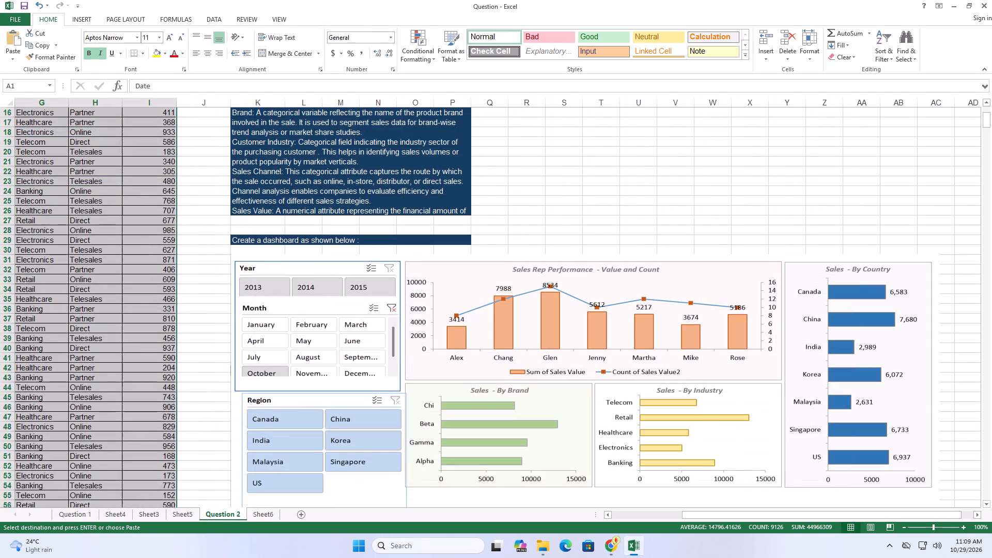
pyautogui.click(348, 332)
pyautogui.click(354, 326)
pyautogui.click(340, 332)
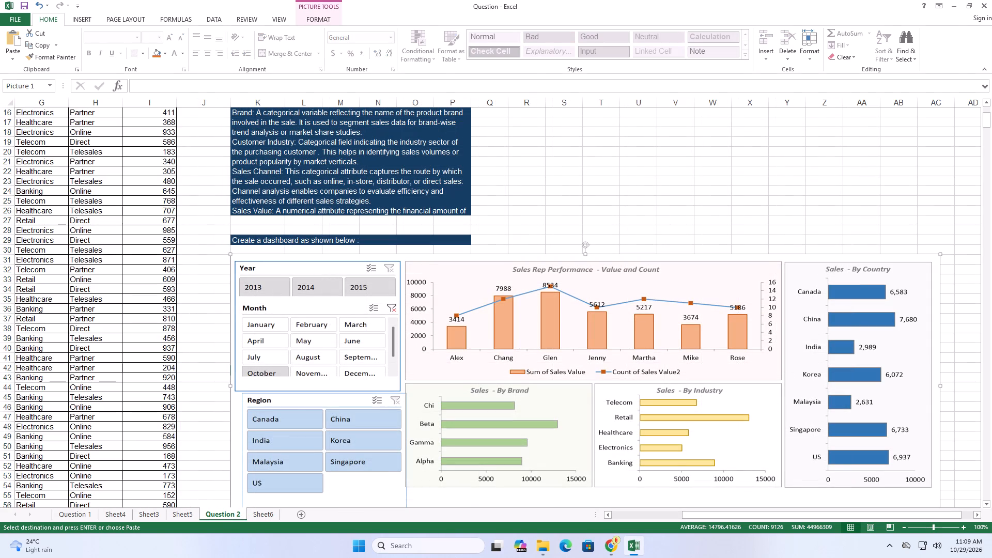
pyautogui.doubleClick(275, 339)
pyautogui.click(266, 513)
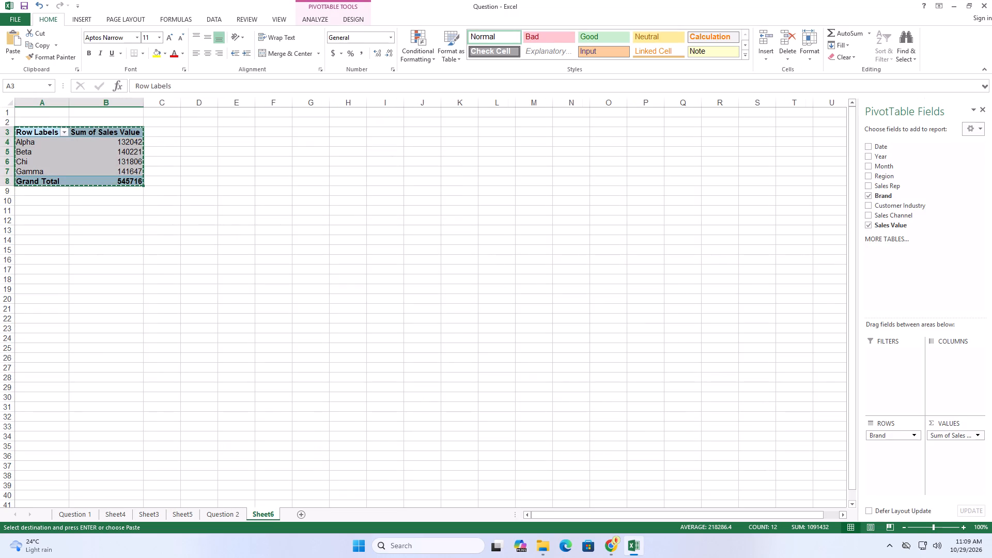
pyautogui.click(302, 518)
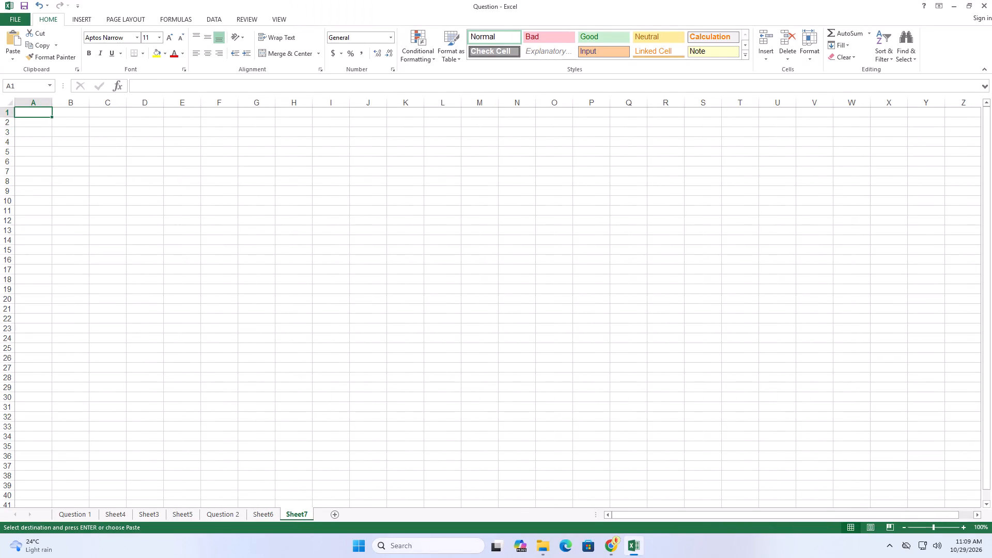
pyautogui.click(186, 134)
pyautogui.click(116, 172)
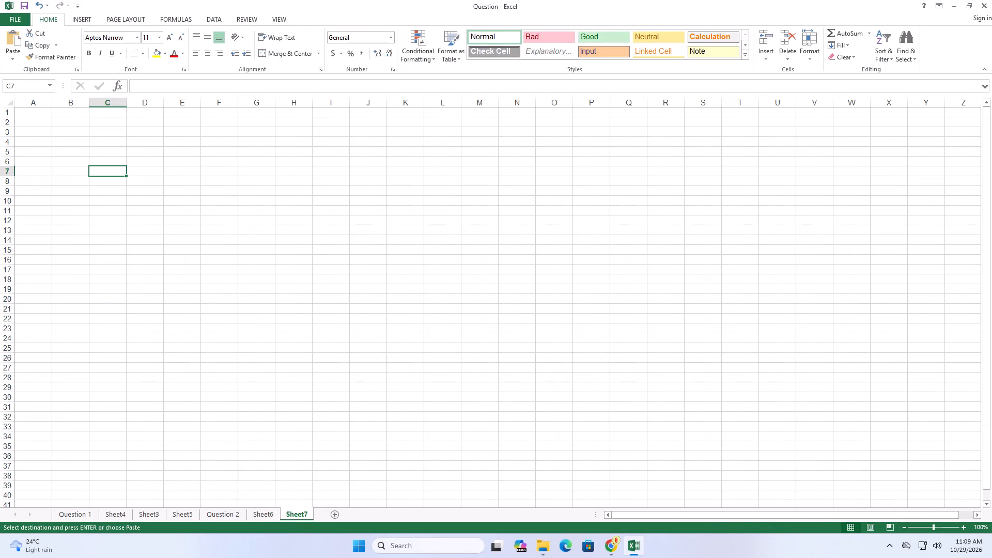
pyautogui.hotkey('ctrl', 'v')
# Widen column D on Sheet7 to fit the Sum of Sales Value header.
pyautogui.click(154, 105)
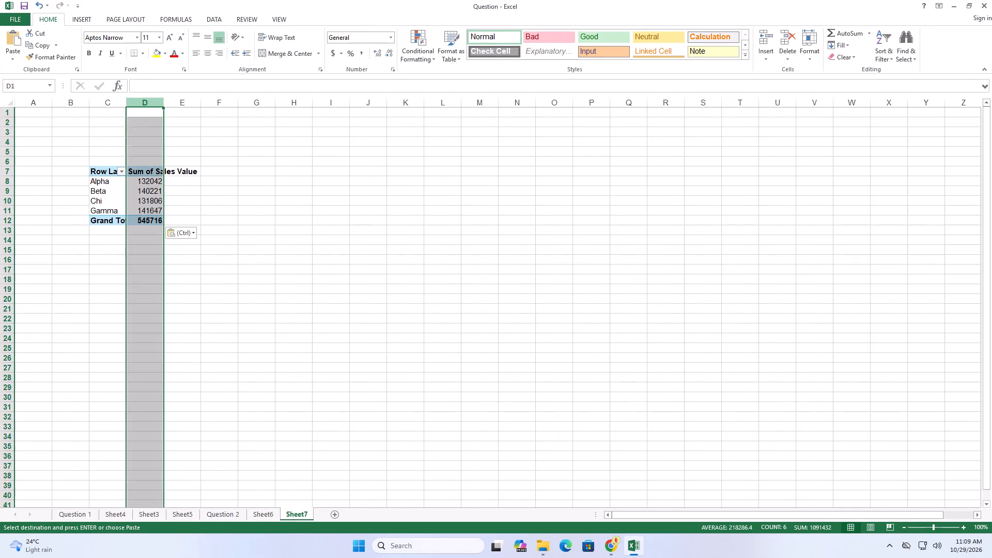
pyautogui.moveTo(168, 103); pyautogui.dragTo(230, 104)
pyautogui.click(307, 194)
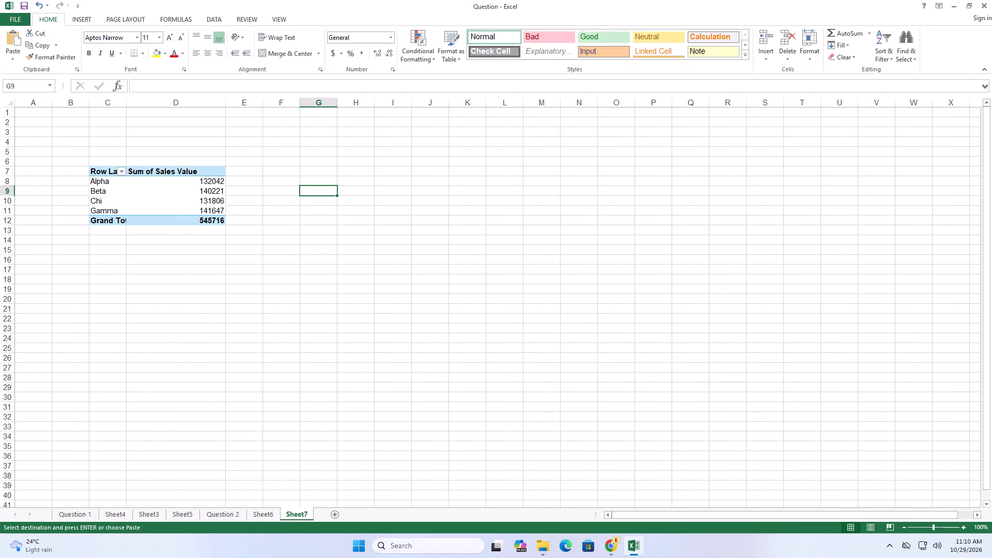
# Replace Brand with Customer Industry as the row field of the Sheet6 pivot table.
pyautogui.click(275, 517)
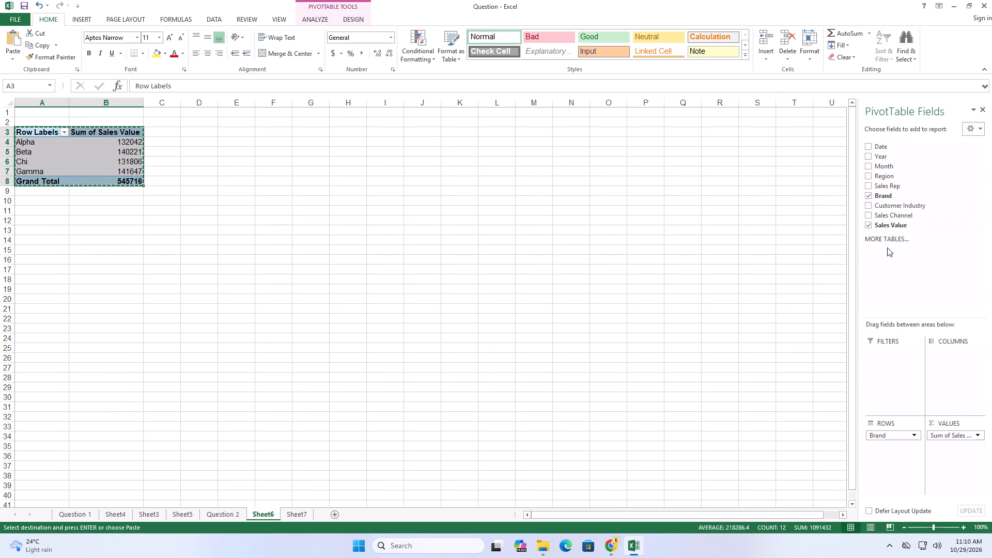
pyautogui.click(869, 205)
pyautogui.click(870, 197)
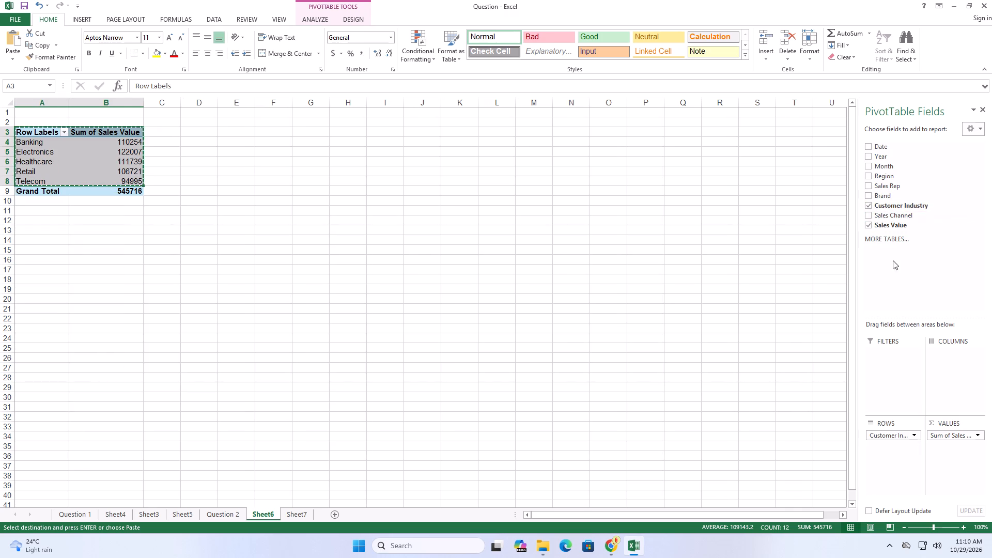
pyautogui.click(269, 343)
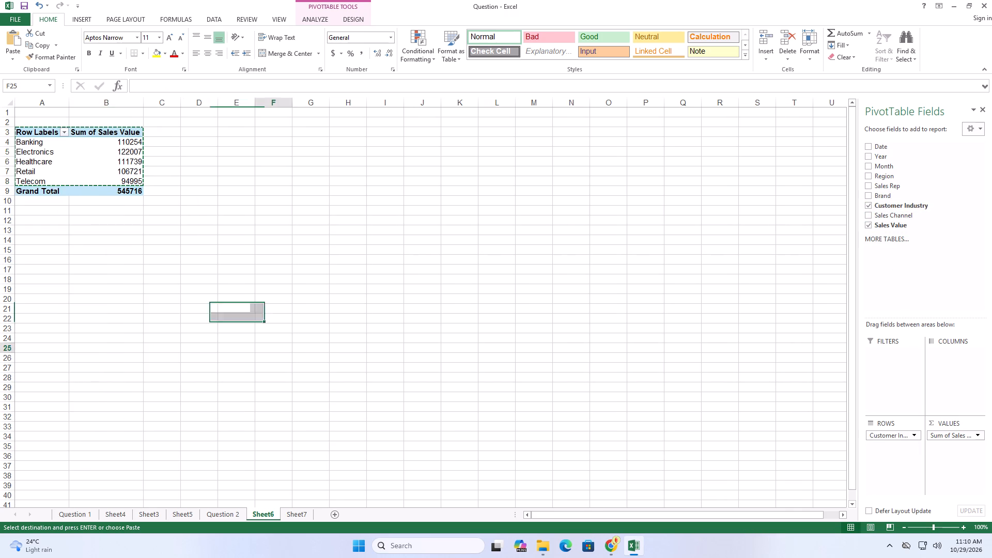
# Copy the customer industry sales pivot table from Sheet6 to cell G7 on Sheet7.
pyautogui.moveTo(22, 130); pyautogui.dragTo(121, 191)
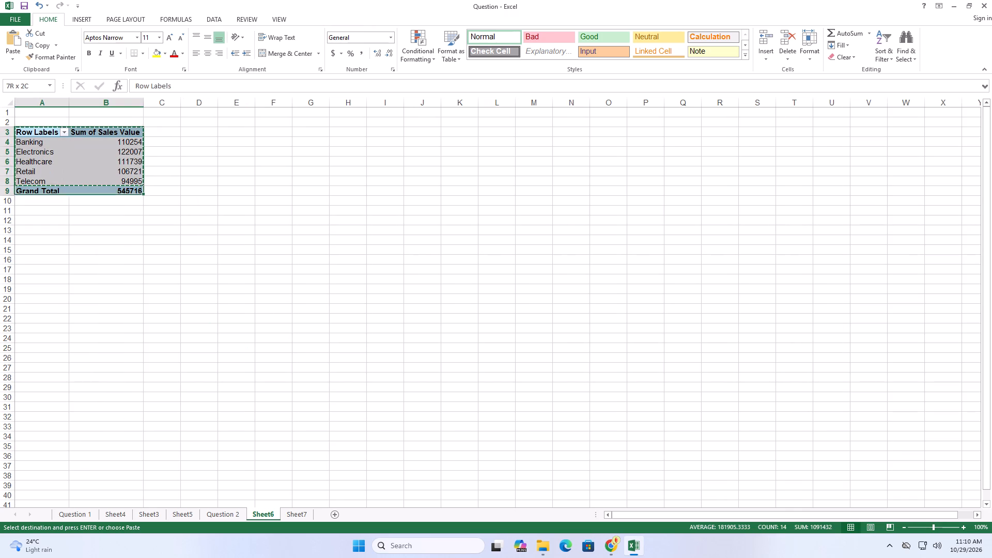
pyautogui.moveTo(121, 191); pyautogui.dragTo(132, 192)
pyautogui.rightClick(126, 167)
pyautogui.click(149, 172)
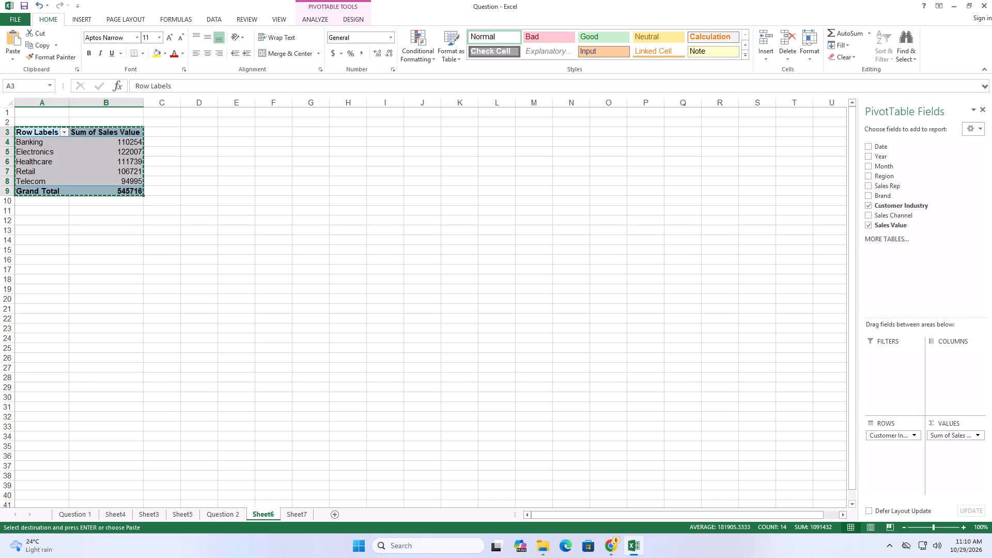
pyautogui.click(285, 513)
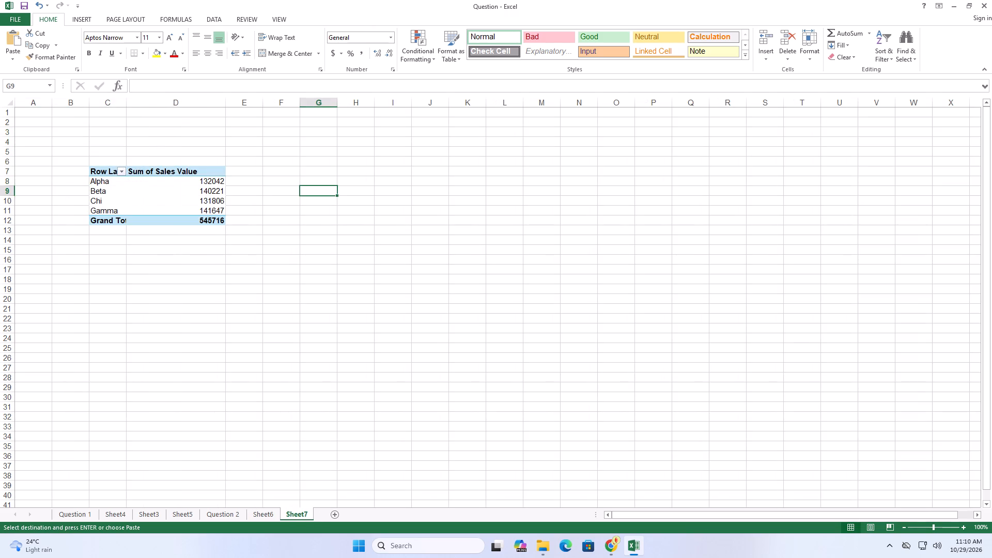
pyautogui.moveTo(301, 165); pyautogui.dragTo(301, 171)
pyautogui.click(315, 179)
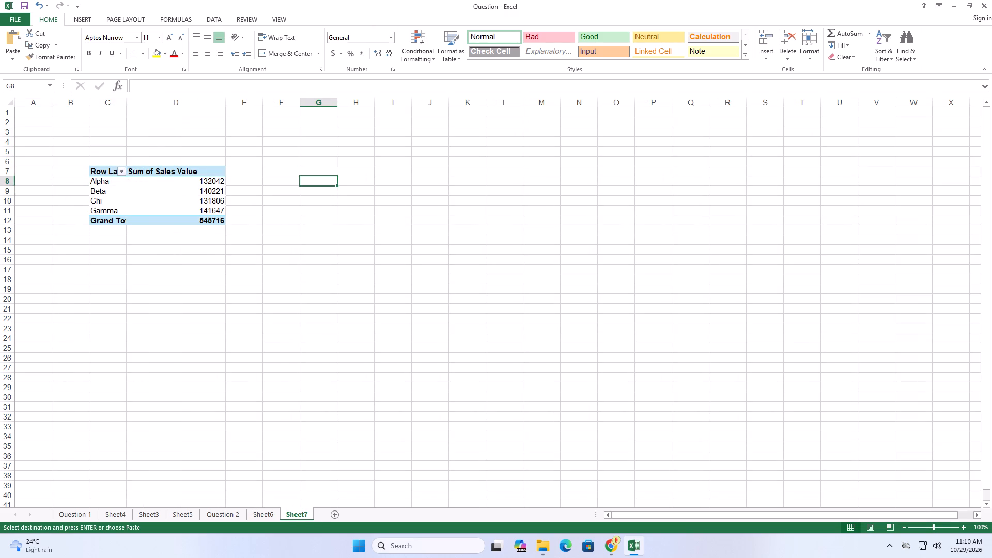
pyautogui.click(323, 171)
pyautogui.hotkey('ctrl', 'b')
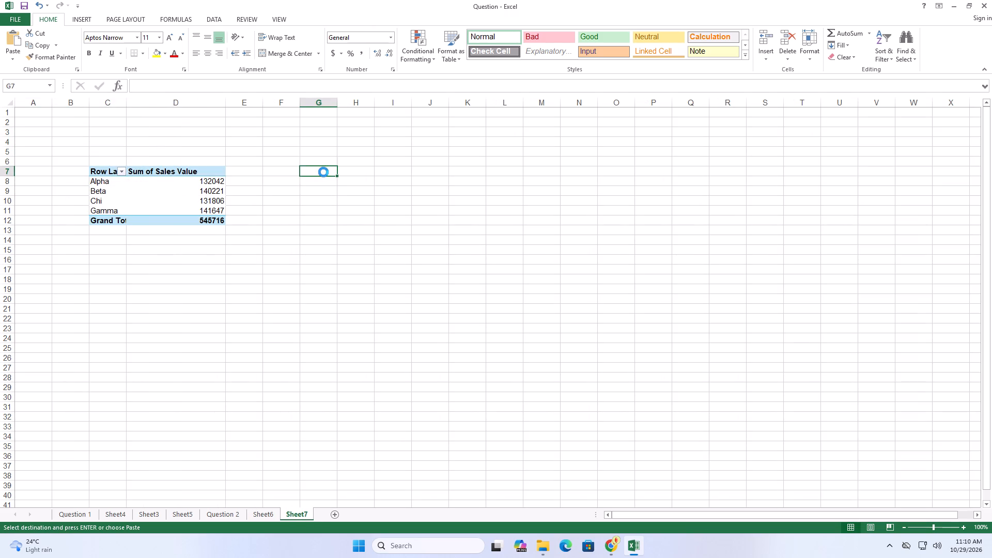
pyautogui.hotkey('ctrl', 'v')
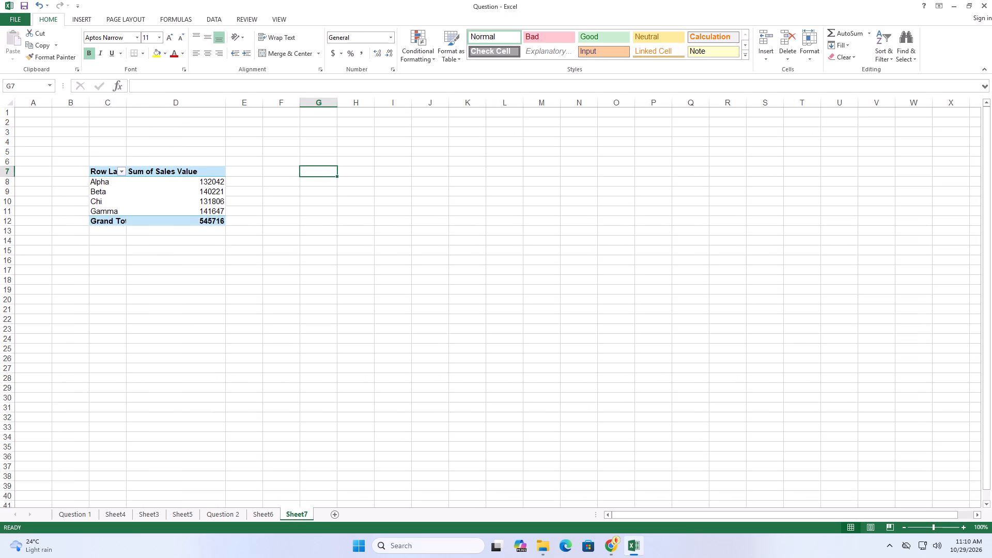
pyautogui.hotkey('ctrl', 'z')
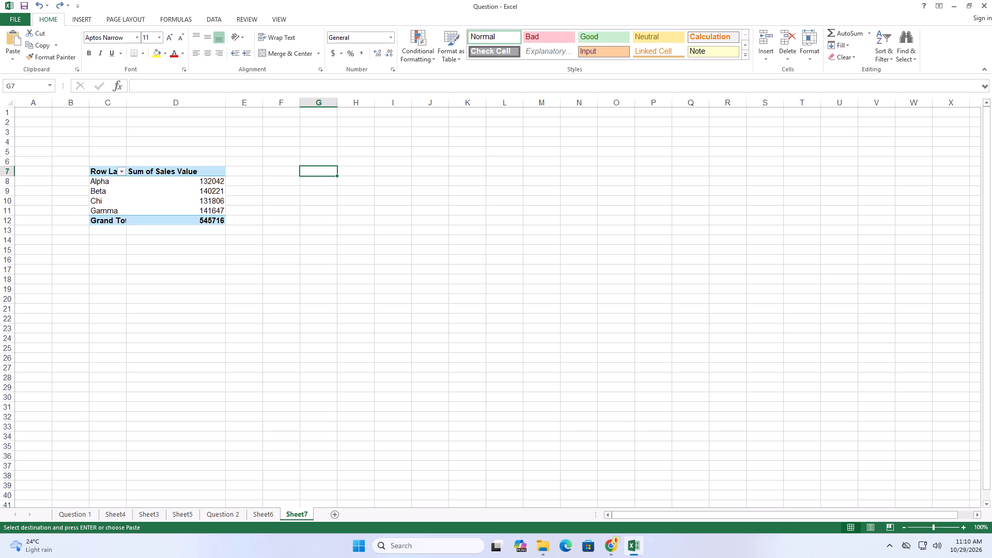
pyautogui.hotkey('ctrl', 'v')
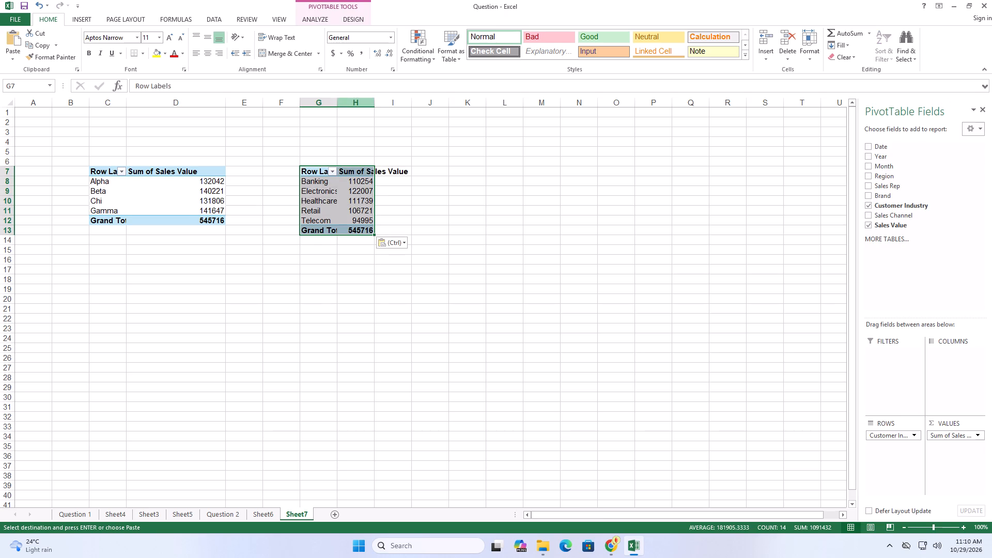
# Widen column H on Sheet7 to fit the industry pivot table's Sum of Sales Value header.
pyautogui.click(363, 104)
pyautogui.click(367, 103)
pyautogui.moveTo(369, 103); pyautogui.dragTo(413, 108)
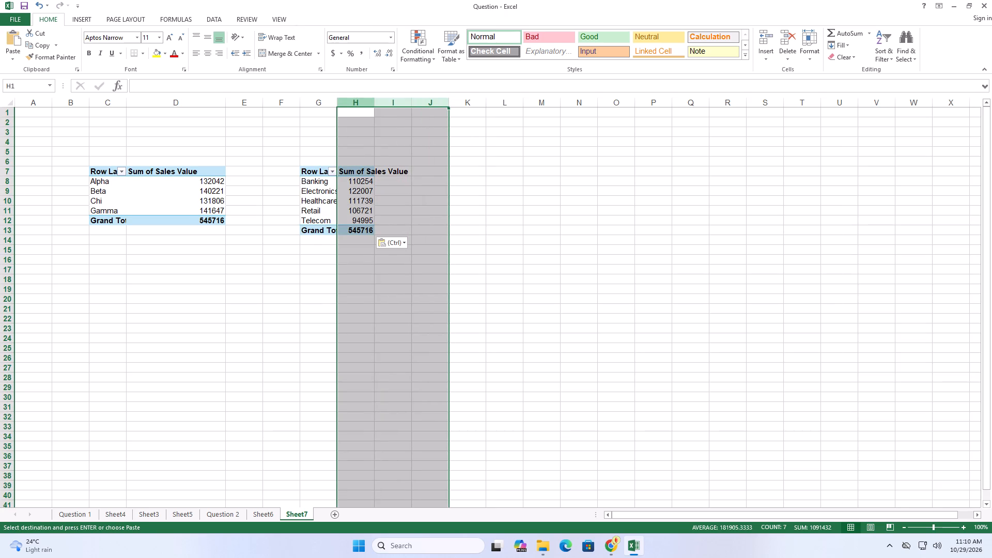
pyautogui.click(514, 234)
pyautogui.click(366, 103)
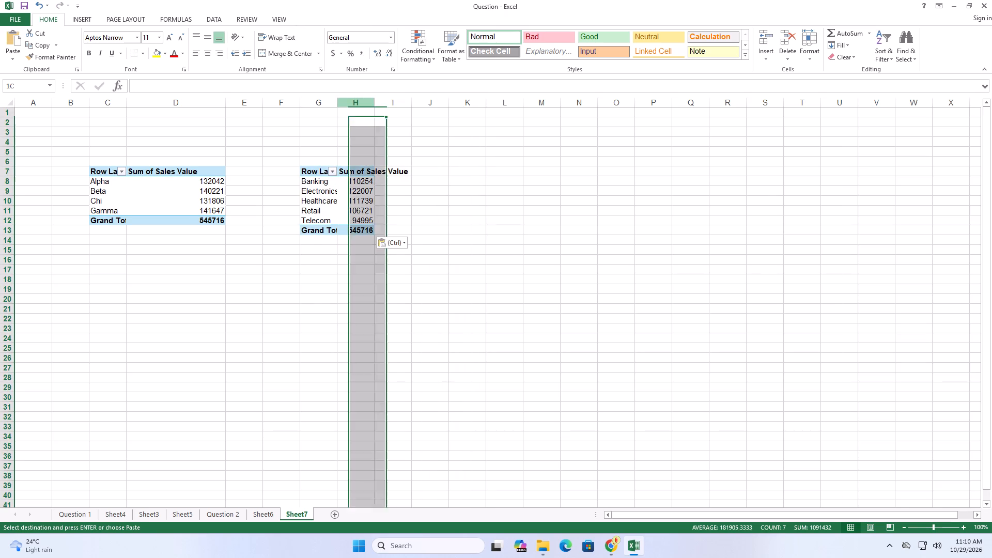
pyautogui.moveTo(376, 101); pyautogui.dragTo(421, 104)
pyautogui.click(459, 215)
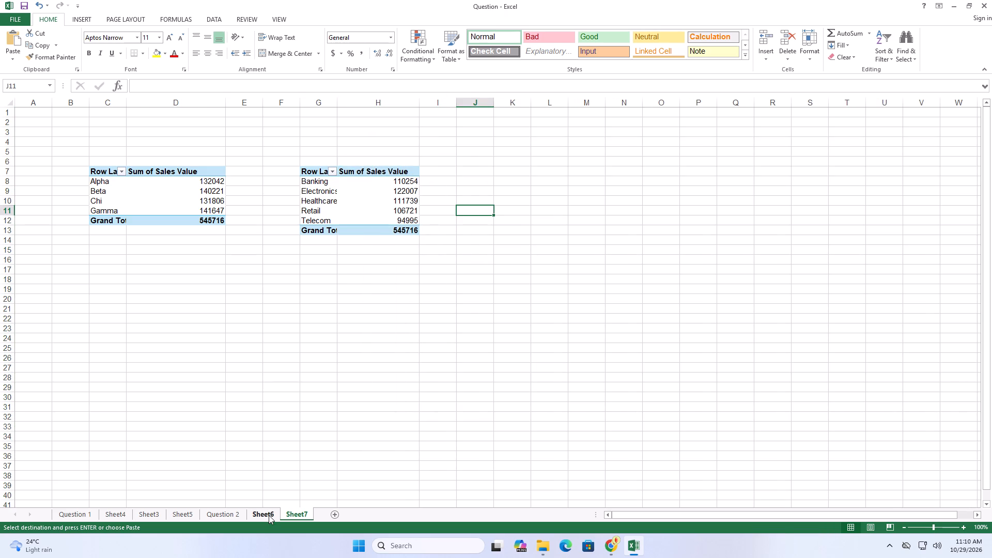
# Compare the pivot tables on Sheet6 and Sheet7 with the charts in the Question 2 sample dashboard.
pyautogui.click(269, 515)
pyautogui.click(291, 516)
pyautogui.click(225, 517)
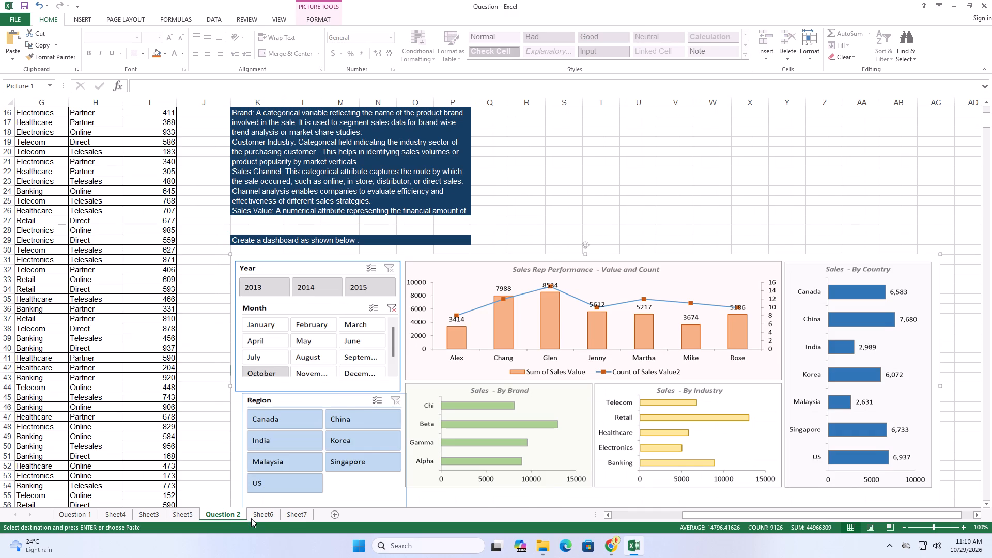
pyautogui.click(298, 516)
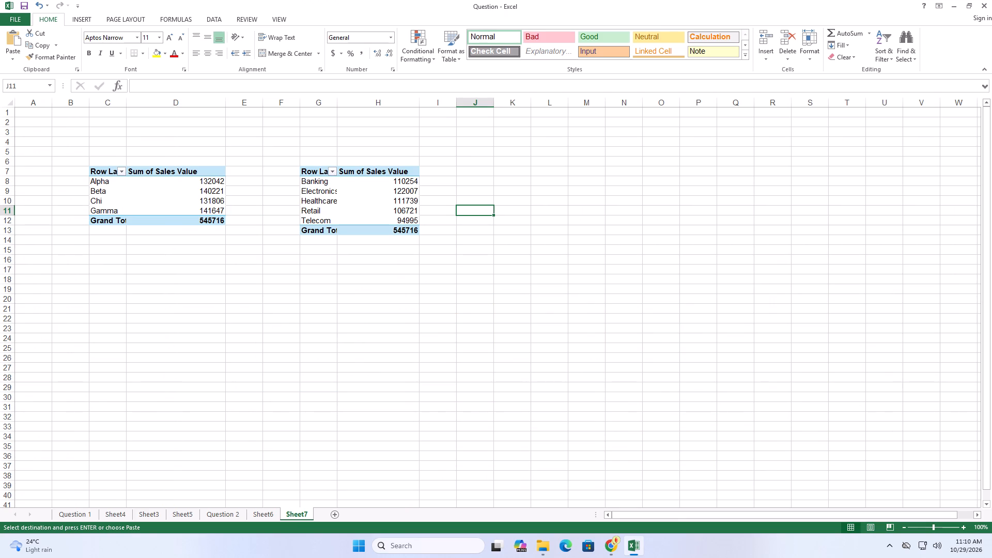
pyautogui.click(256, 510)
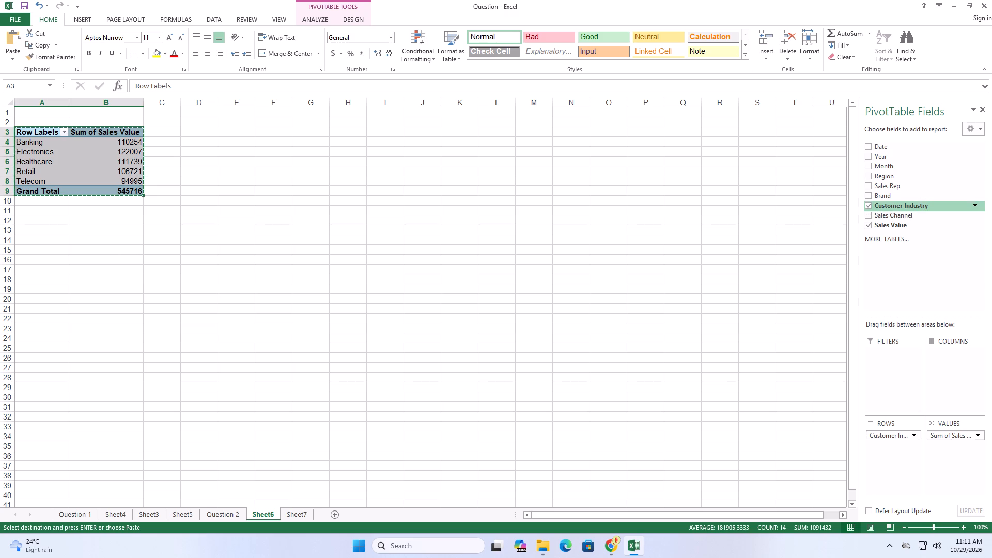
# Check the Question 2 sample dashboard, and make Region the Sheet6 pivot table's row field instead of Customer Industry, keeping Sales Value summed.
pyautogui.click(222, 513)
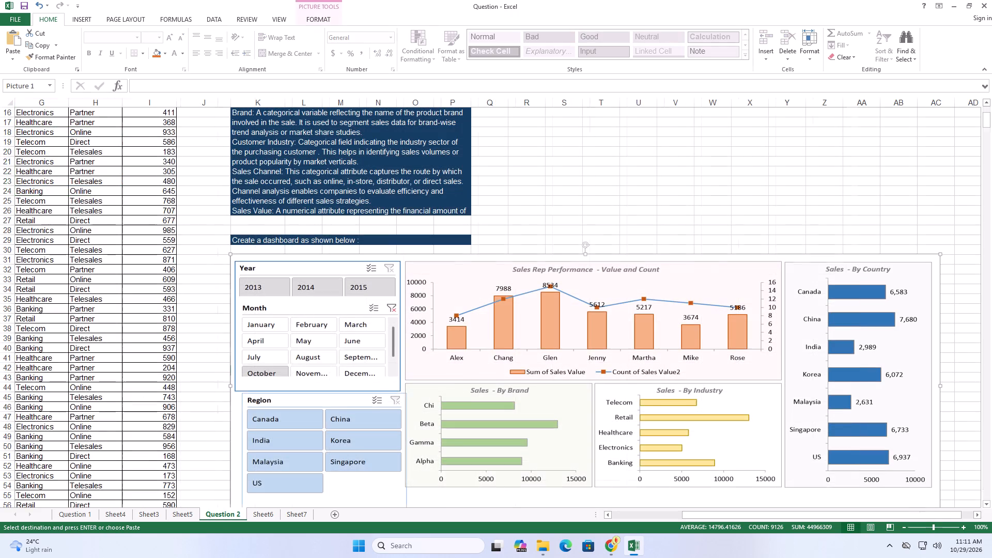
pyautogui.scroll(3, 162, 352)
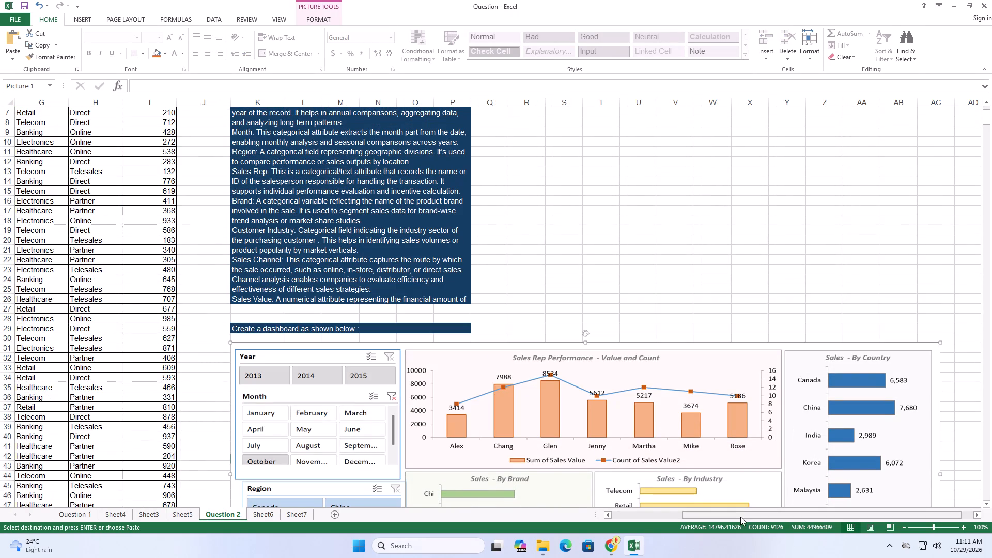
pyautogui.moveTo(735, 515); pyautogui.dragTo(619, 514)
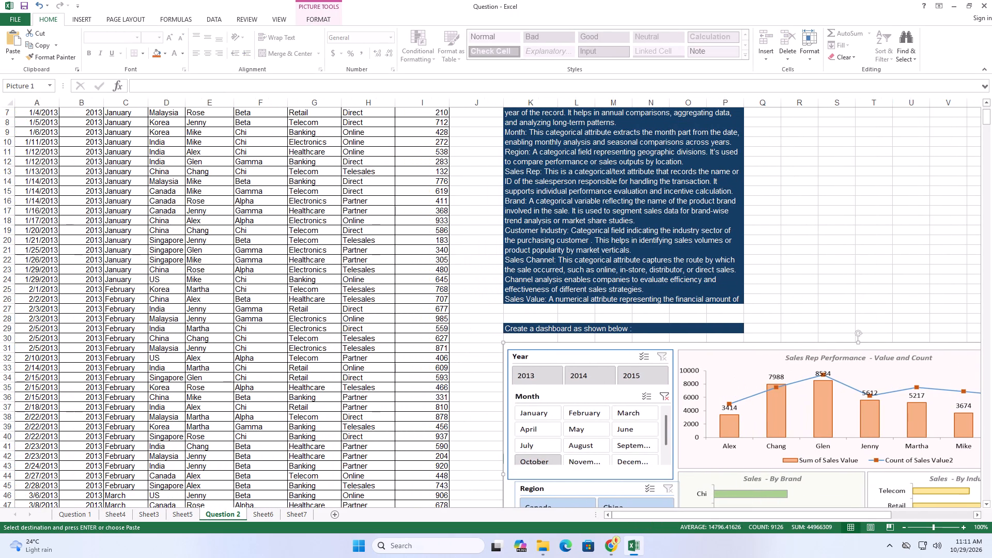
pyautogui.scroll(3, 348, 427)
pyautogui.click(293, 510)
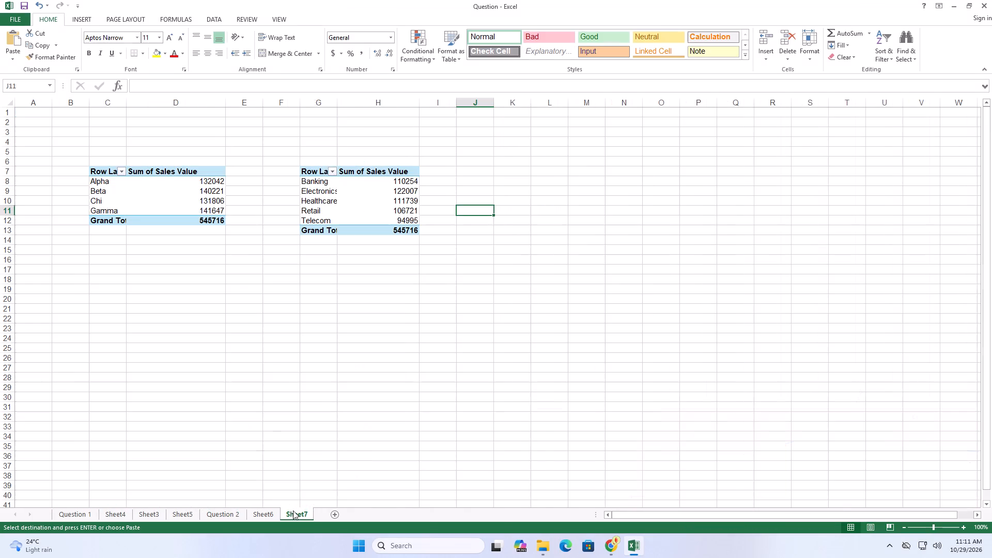
pyautogui.click(248, 515)
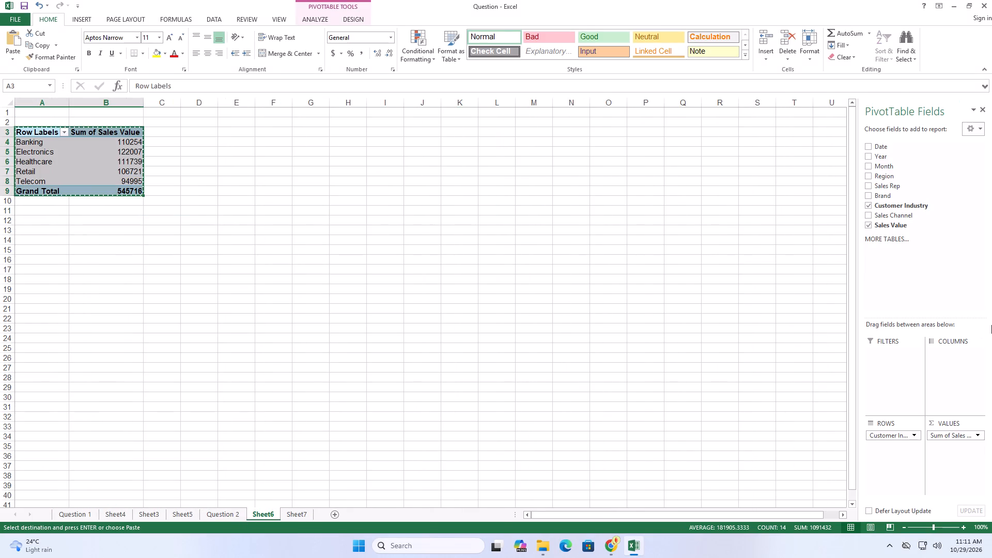
pyautogui.click(870, 179)
pyautogui.click(865, 207)
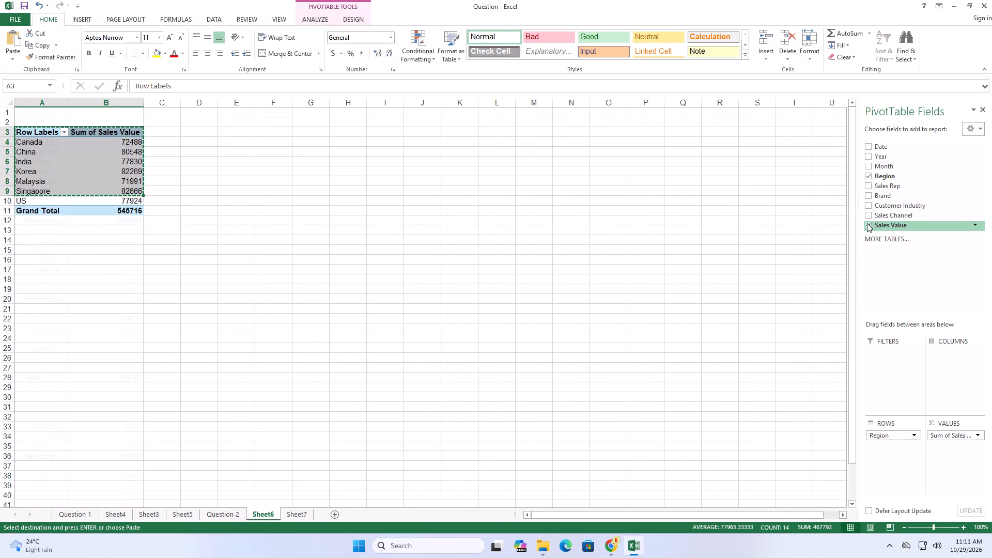
pyautogui.click(867, 223)
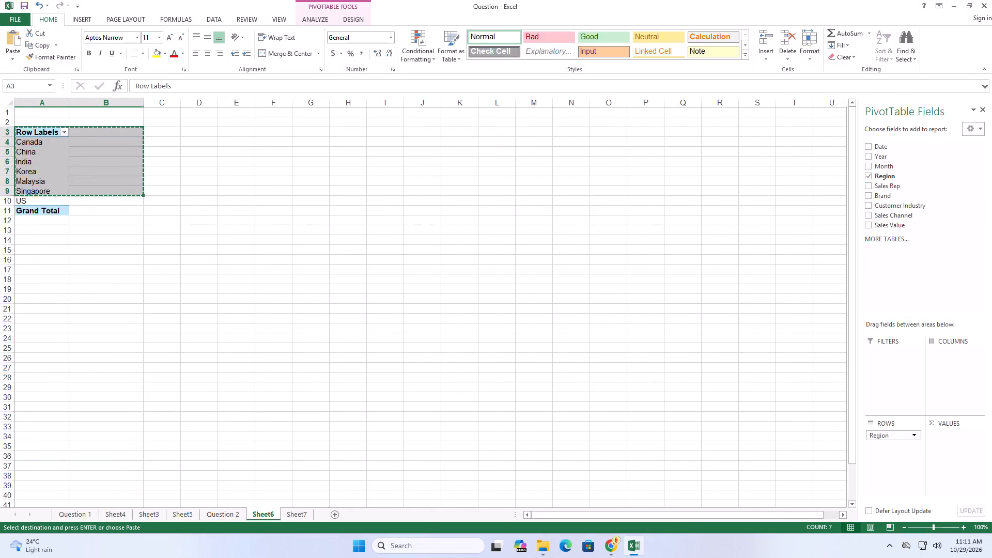
pyautogui.click(866, 227)
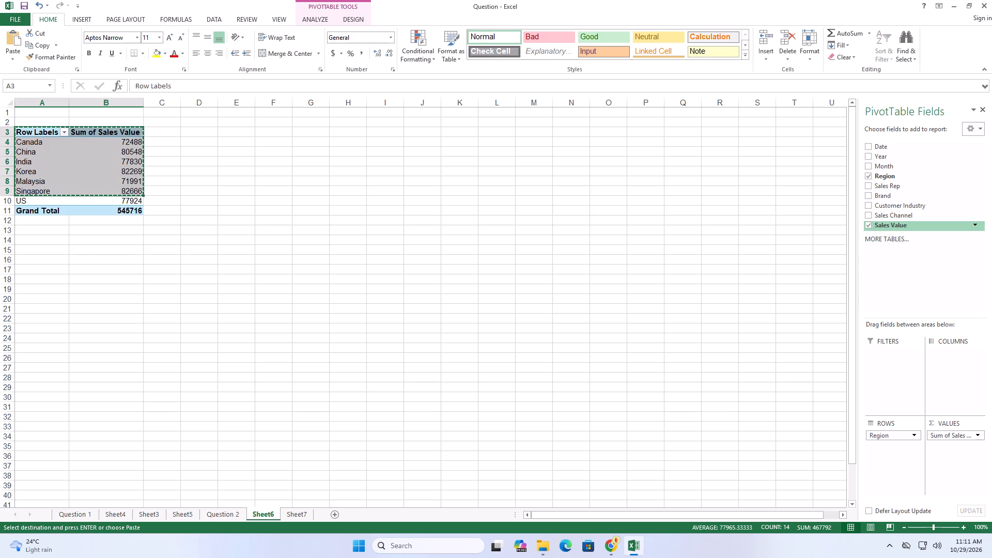
# Copy the whole region sales pivot table from Sheet6, including its Grand Total row, to cell J7 on Sheet7.
pyautogui.click(260, 224)
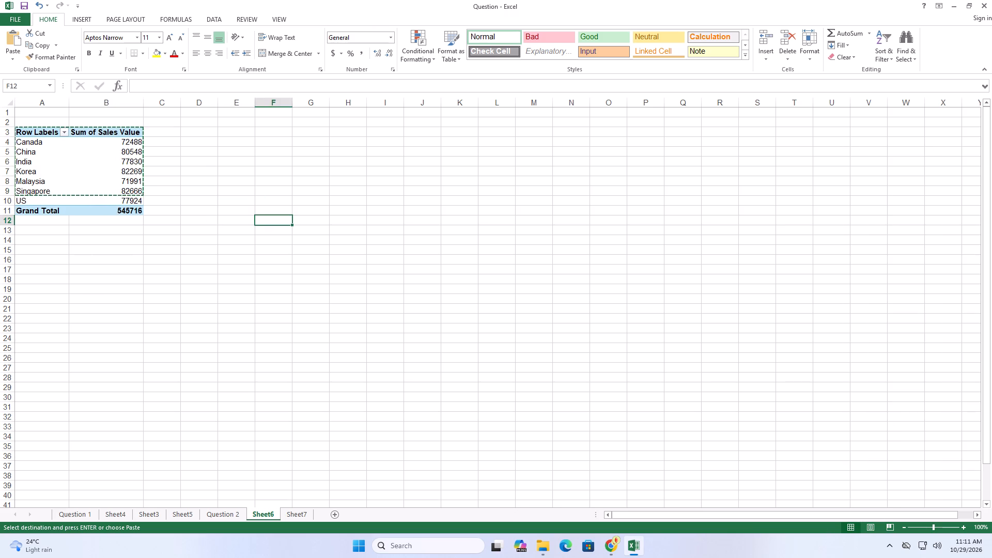
pyautogui.tripleClick(95, 123)
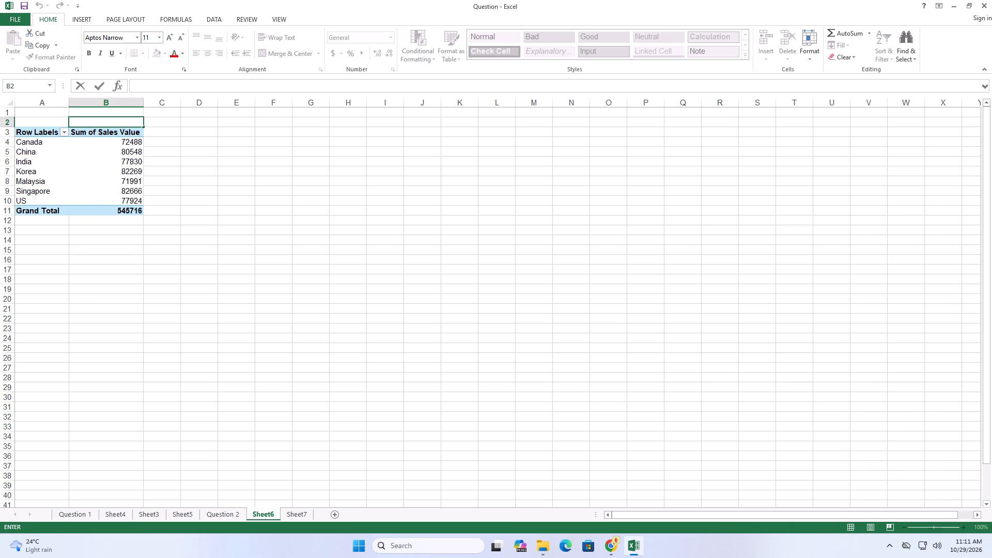
pyautogui.moveTo(26, 133); pyautogui.dragTo(137, 214)
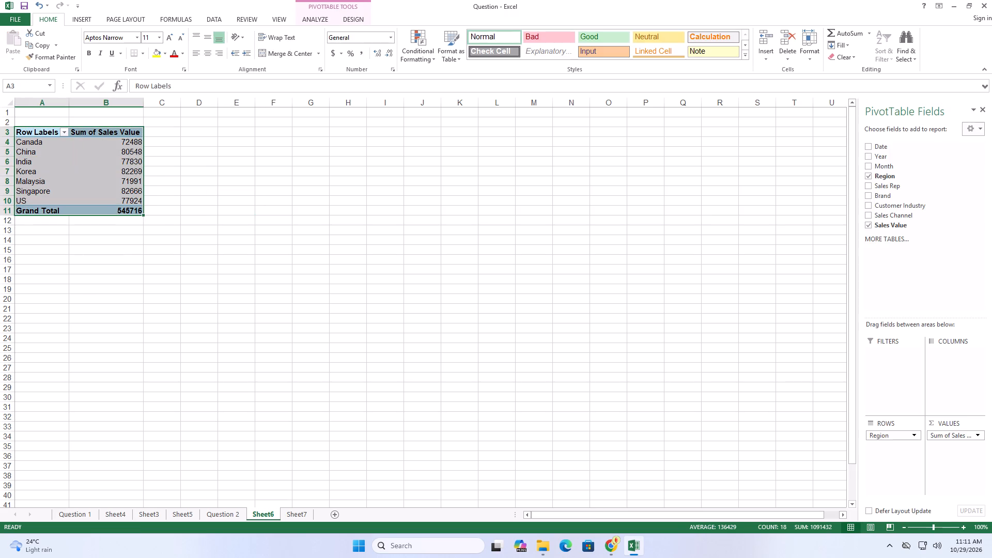
pyautogui.rightClick(125, 181)
pyautogui.click(141, 184)
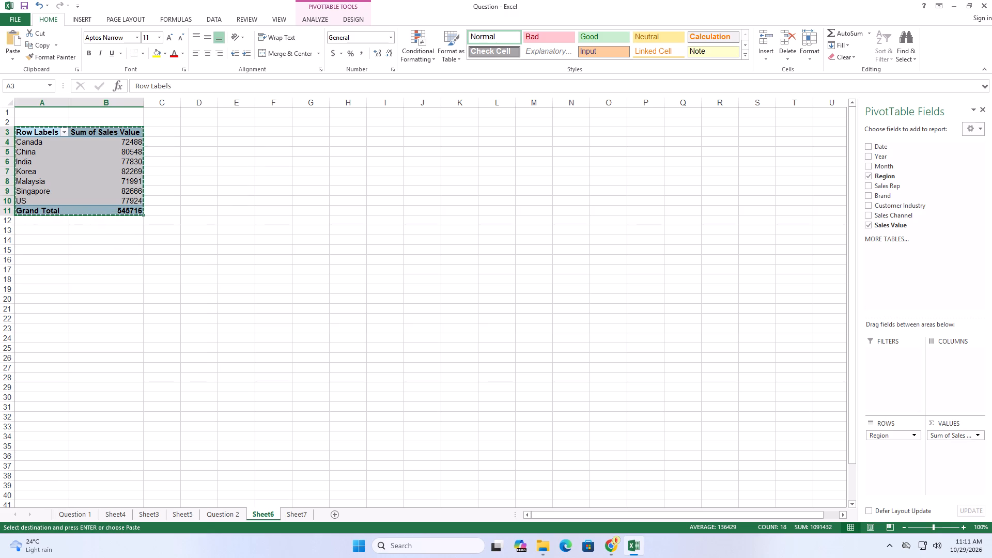
pyautogui.click(289, 516)
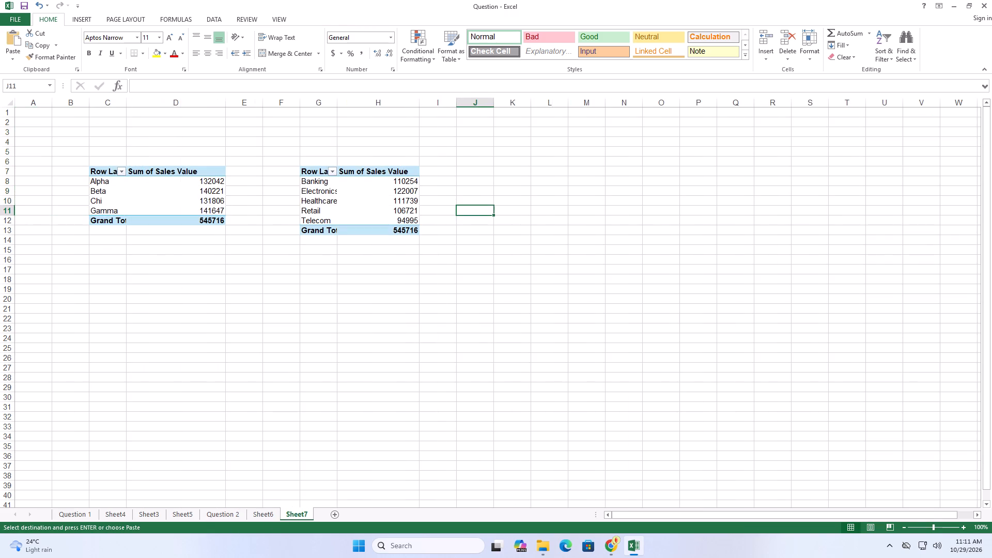
pyautogui.click(481, 167)
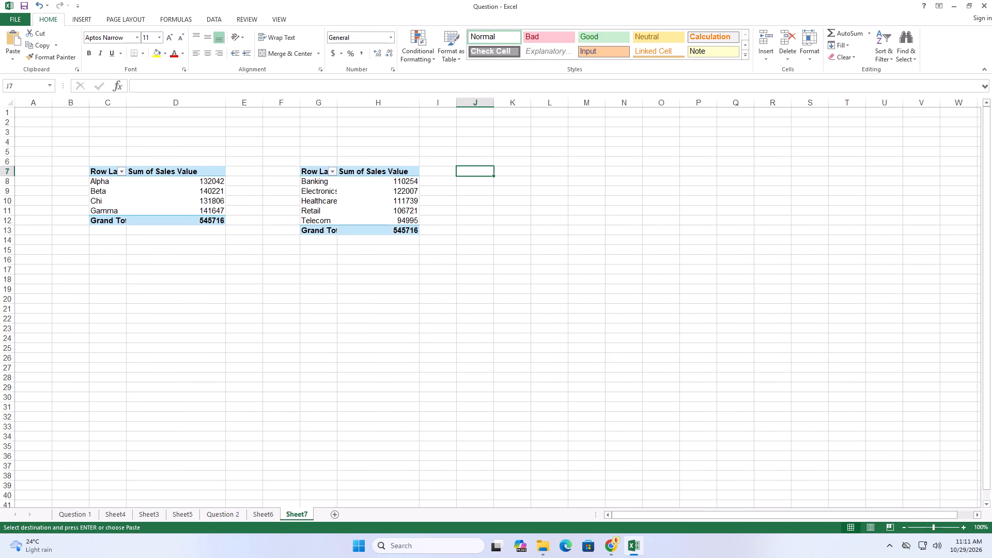
pyautogui.hotkey('ctrl', 'v')
# Widen column K on Sheet7 to fit the region pivot table's Sum of Sales Value header.
pyautogui.click(513, 105)
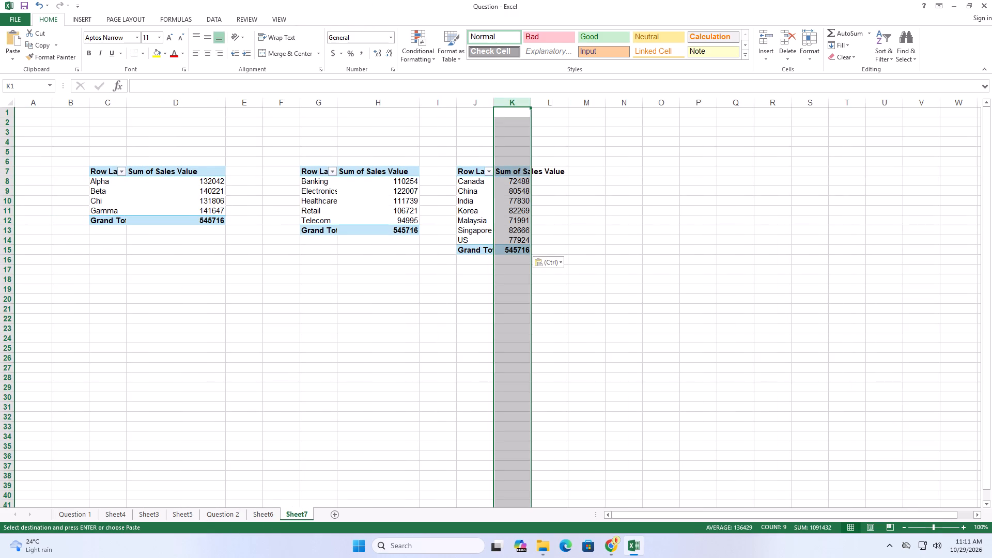
pyautogui.moveTo(530, 104); pyautogui.dragTo(542, 108)
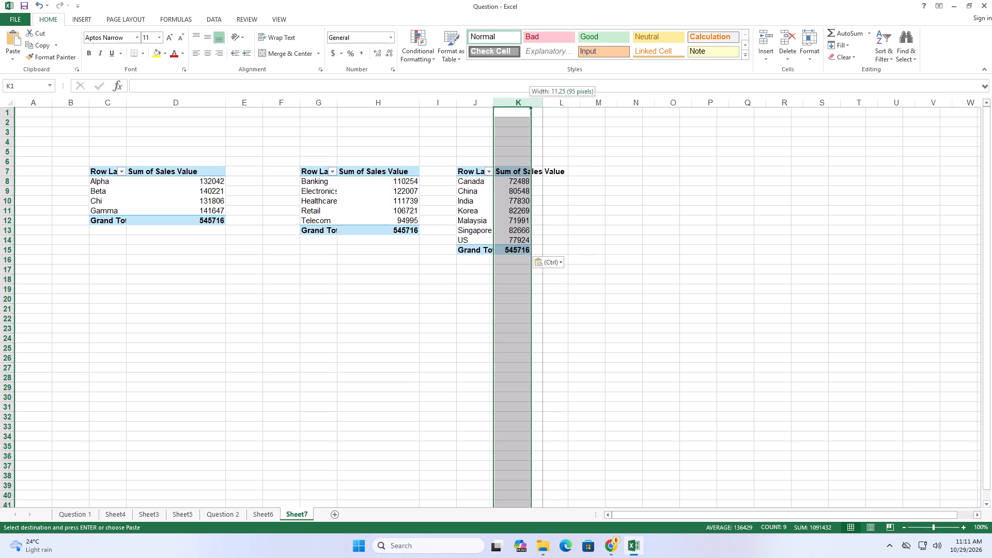
pyautogui.moveTo(542, 108); pyautogui.dragTo(566, 116)
pyautogui.click(636, 154)
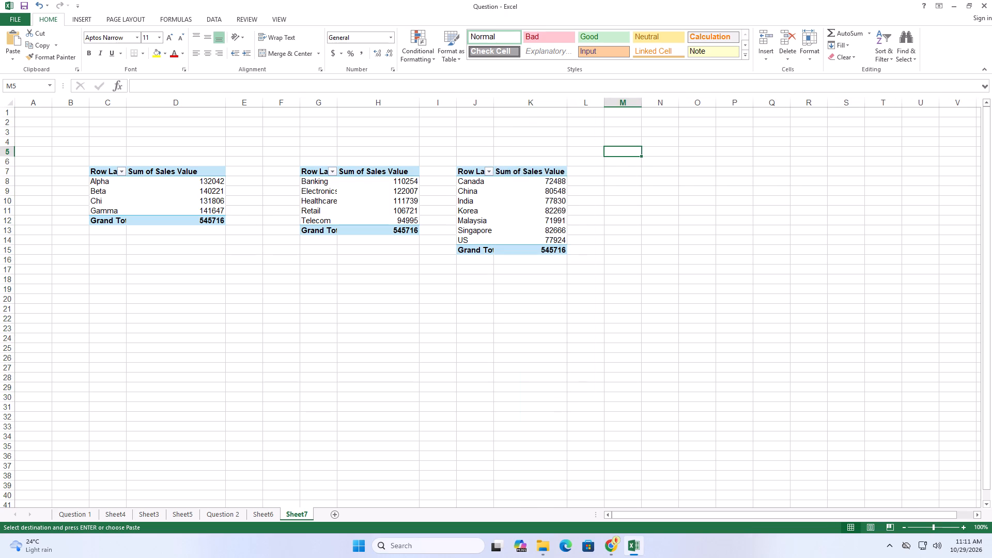
# Examine the Question 2 sample dashboard charts against the pivot tables collected on Sheet7 and the one on Sheet6.
pyautogui.click(625, 173)
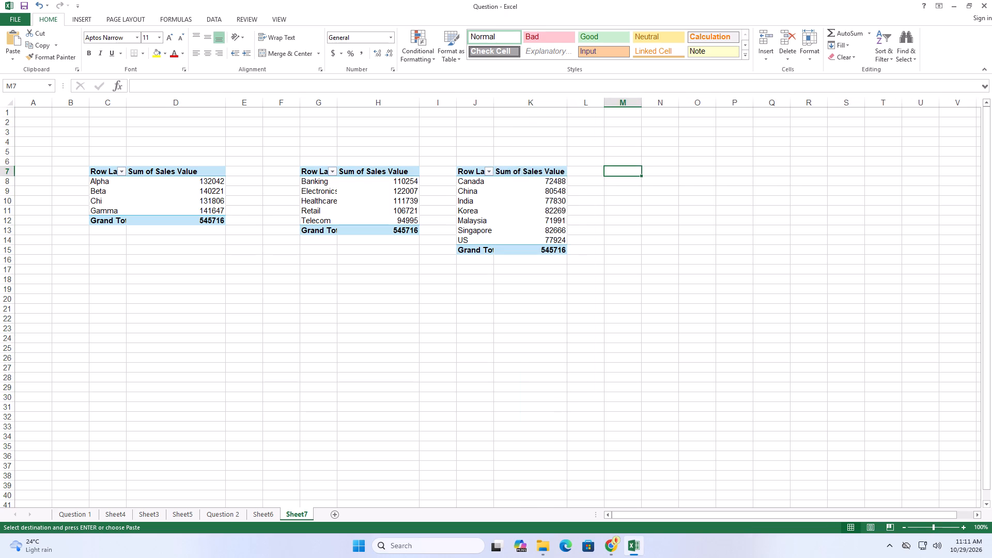
pyautogui.click(230, 513)
pyautogui.scroll(1, 603, 438)
pyautogui.scroll(-2, 606, 438)
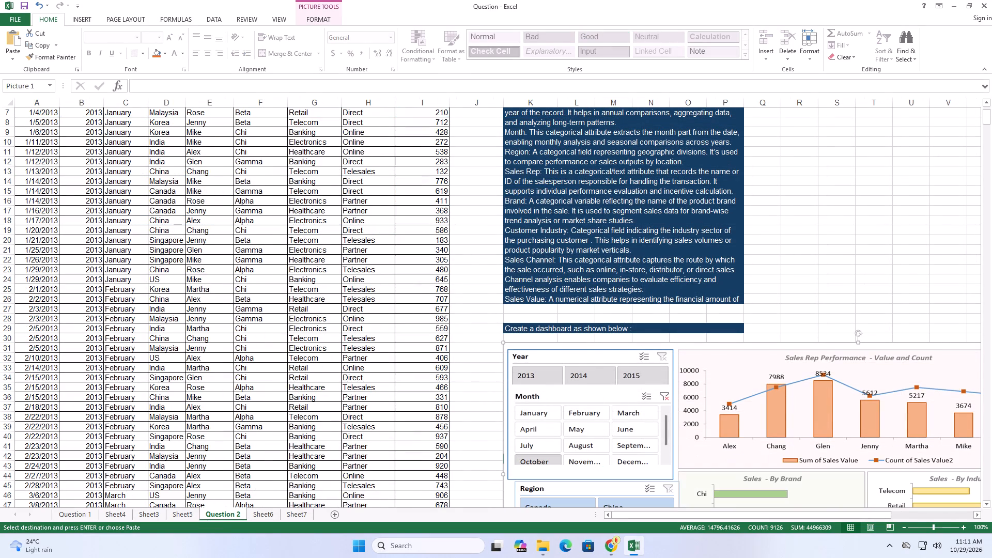
pyautogui.moveTo(659, 515); pyautogui.dragTo(760, 521)
pyautogui.scroll(-1, 703, 477)
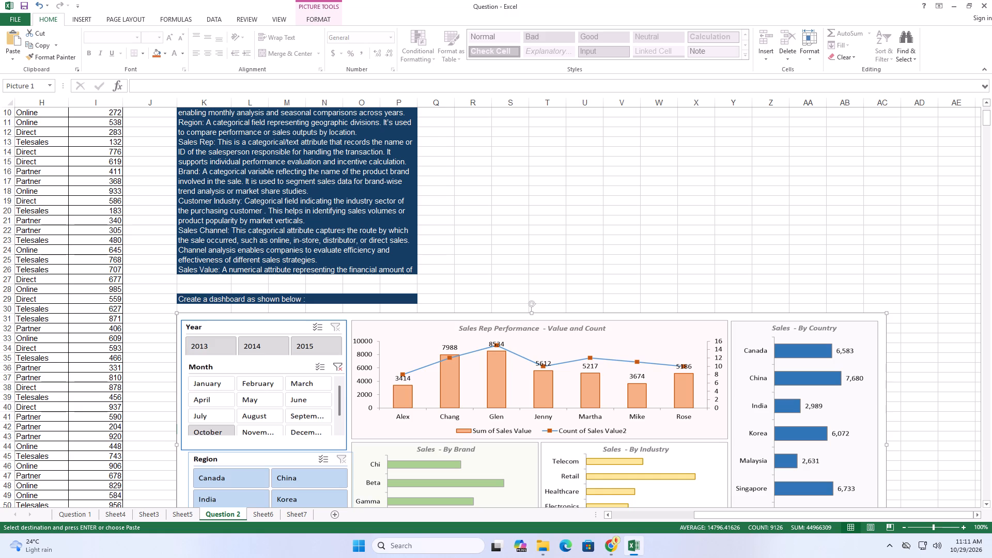
pyautogui.click(297, 517)
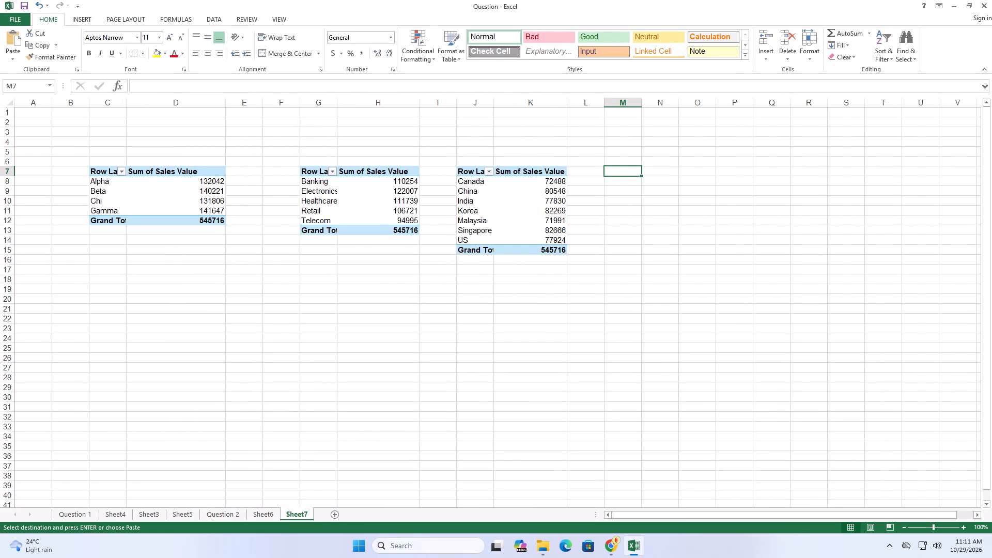
pyautogui.click(252, 516)
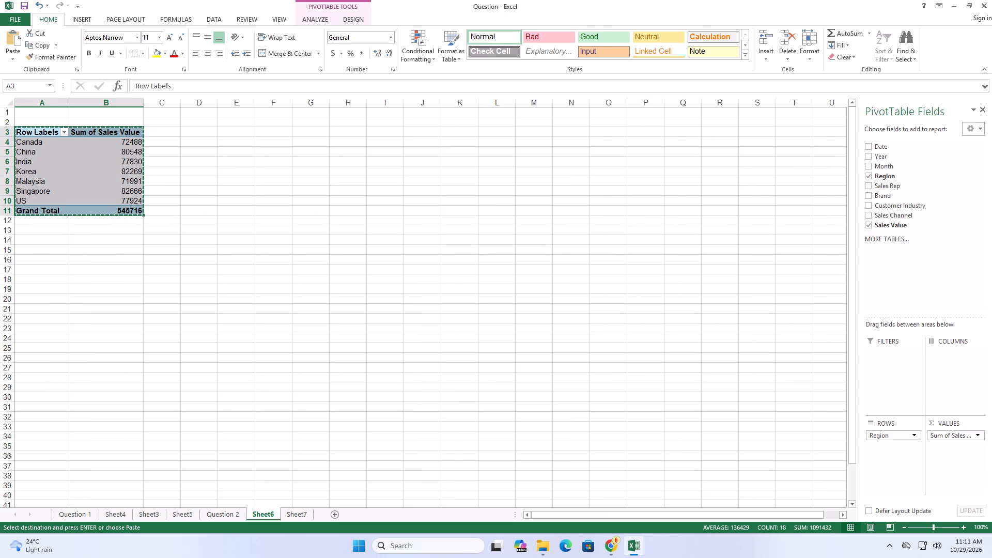
pyautogui.click(274, 208)
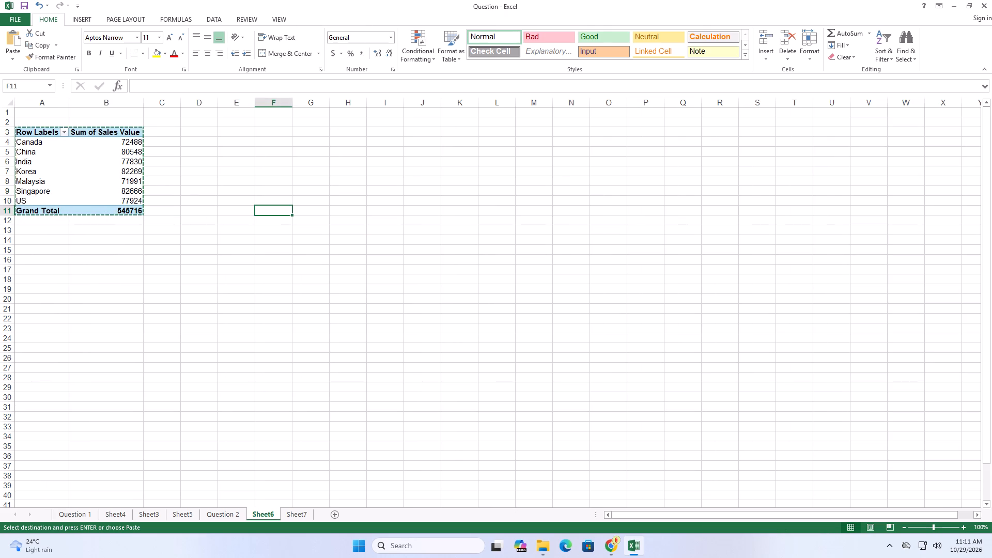
pyautogui.click(168, 250)
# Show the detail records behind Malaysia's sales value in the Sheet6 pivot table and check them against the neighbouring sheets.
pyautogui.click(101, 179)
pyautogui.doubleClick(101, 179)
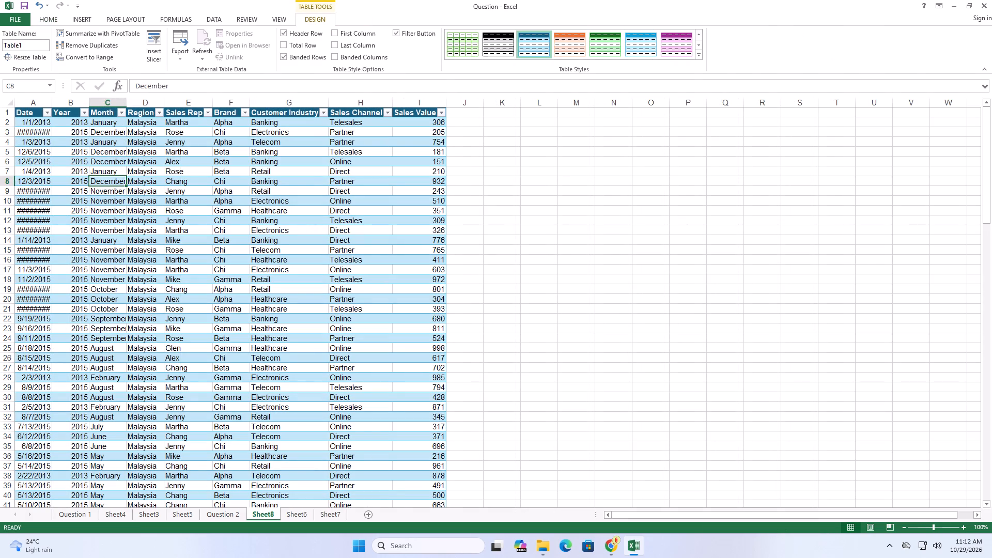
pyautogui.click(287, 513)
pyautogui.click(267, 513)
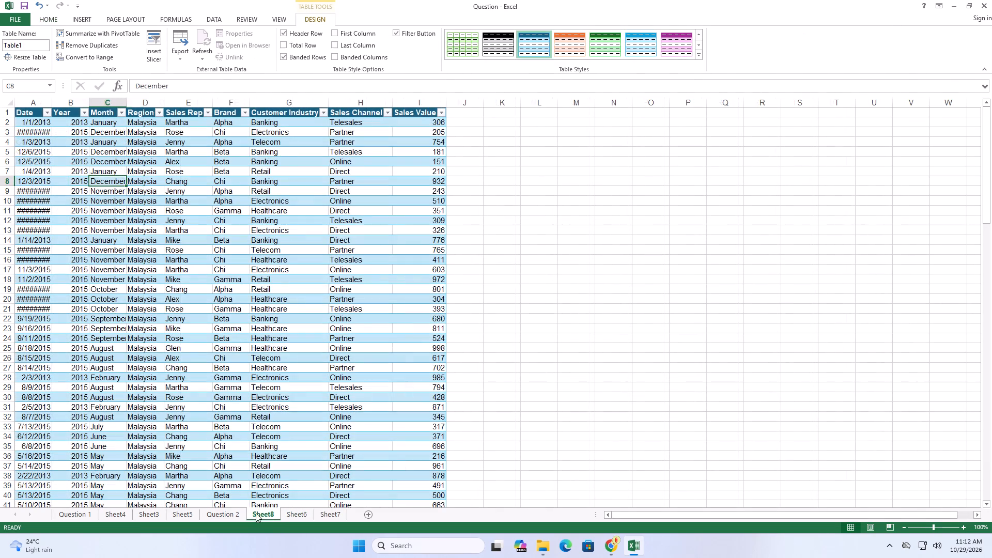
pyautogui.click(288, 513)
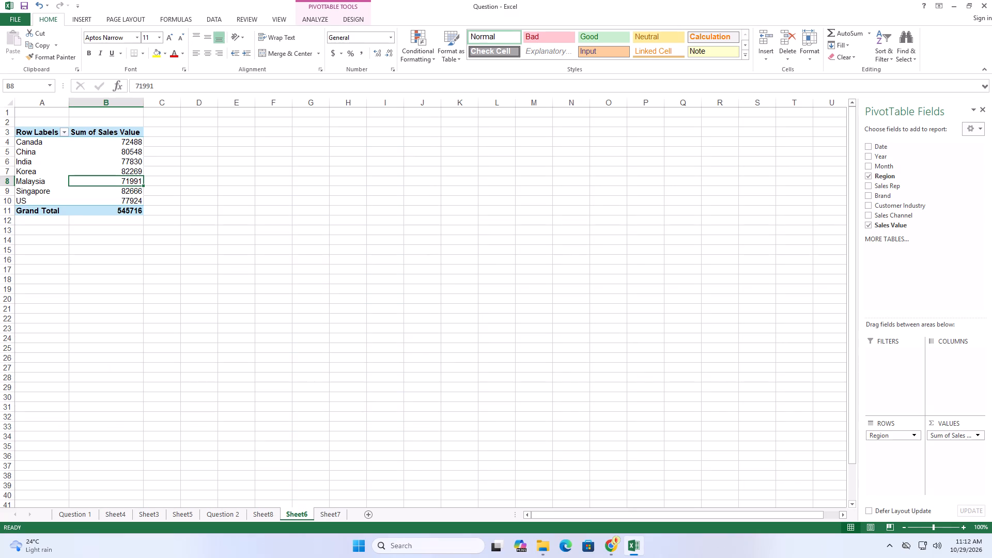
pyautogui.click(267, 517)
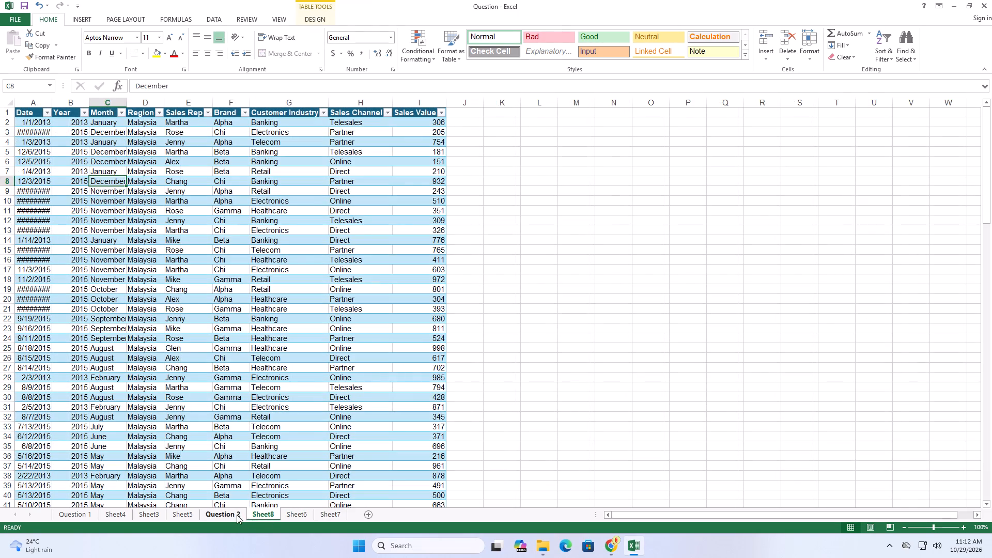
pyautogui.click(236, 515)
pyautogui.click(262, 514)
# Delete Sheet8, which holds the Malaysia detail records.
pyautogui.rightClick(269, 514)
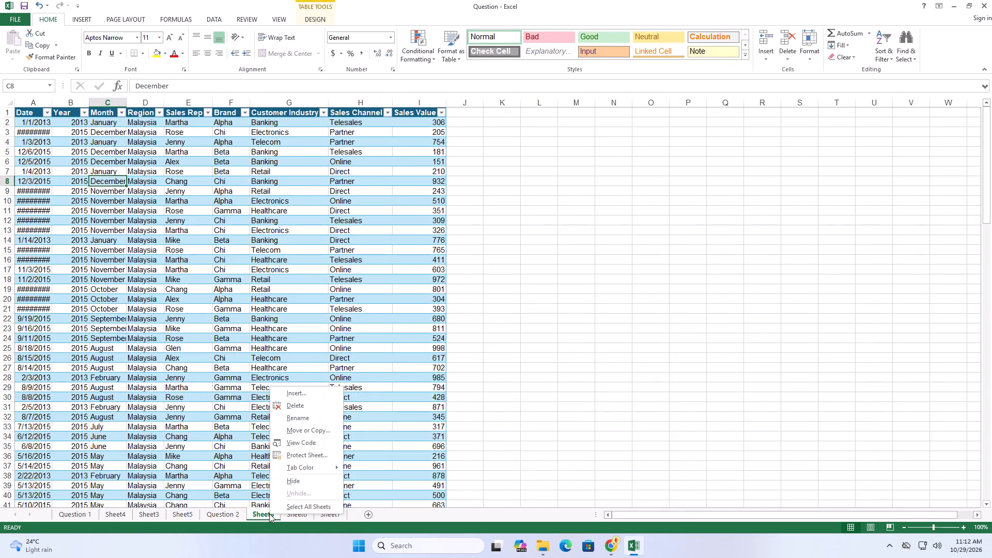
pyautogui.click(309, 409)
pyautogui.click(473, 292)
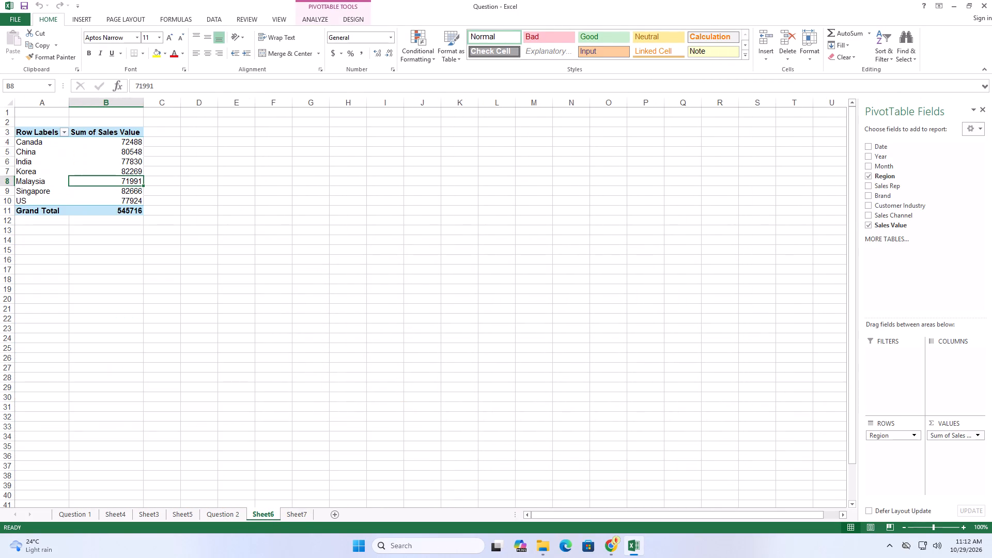
# Review the Question 2 source data and sample dashboard alongside the pivot tables on Sheet6 and Sheet7.
pyautogui.click(293, 511)
pyautogui.click(271, 514)
pyautogui.click(35, 130)
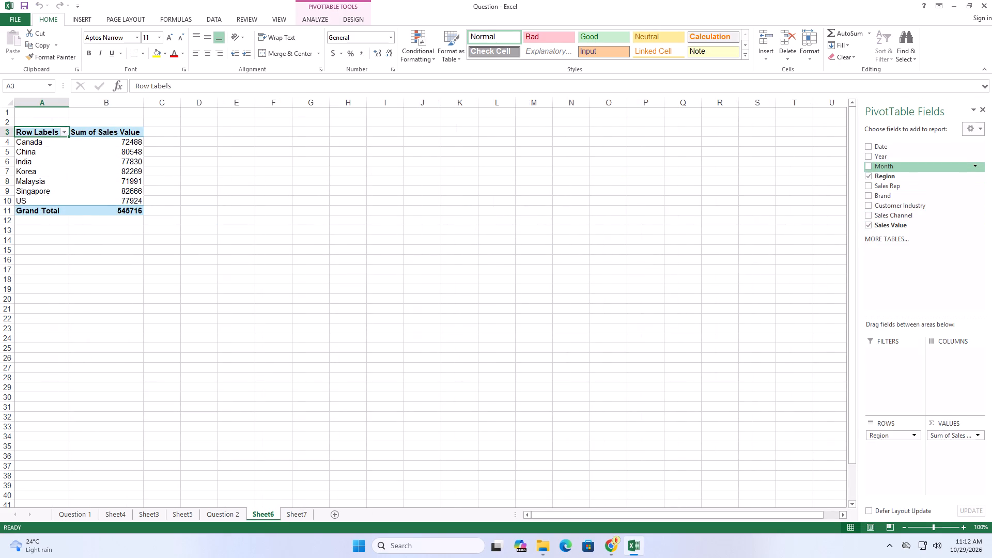
pyautogui.click(209, 515)
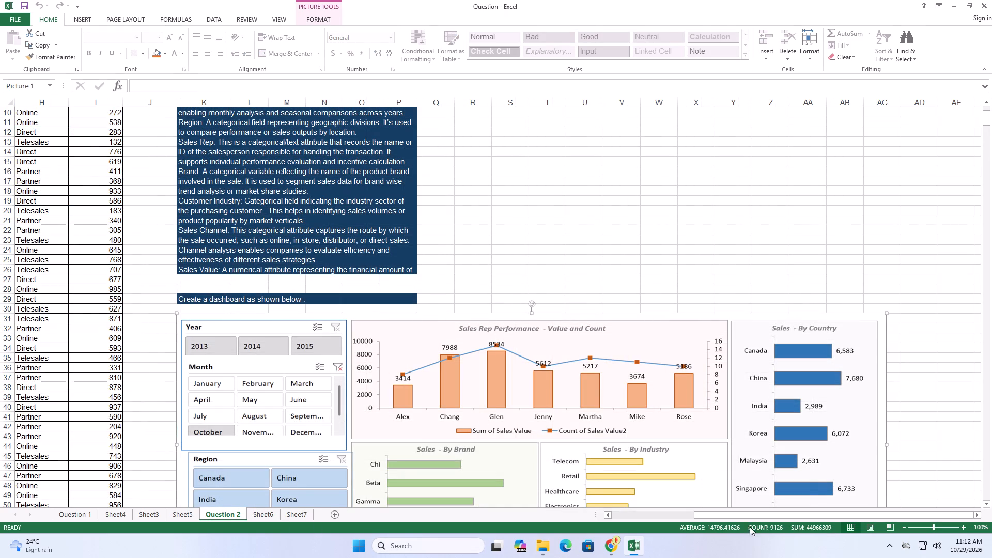
pyautogui.moveTo(768, 517); pyautogui.dragTo(657, 512)
pyautogui.scroll(4, 217, 415)
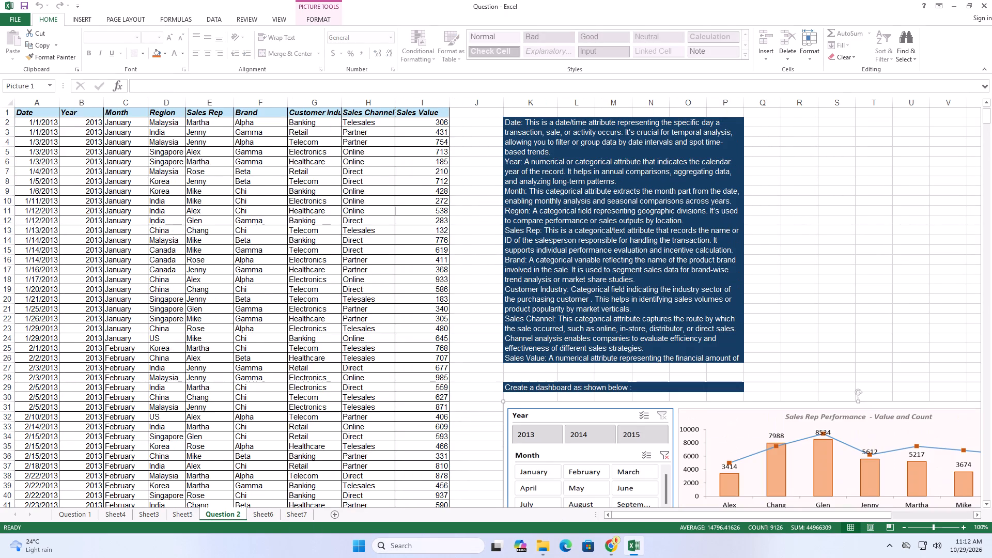
pyautogui.scroll(5, 217, 415)
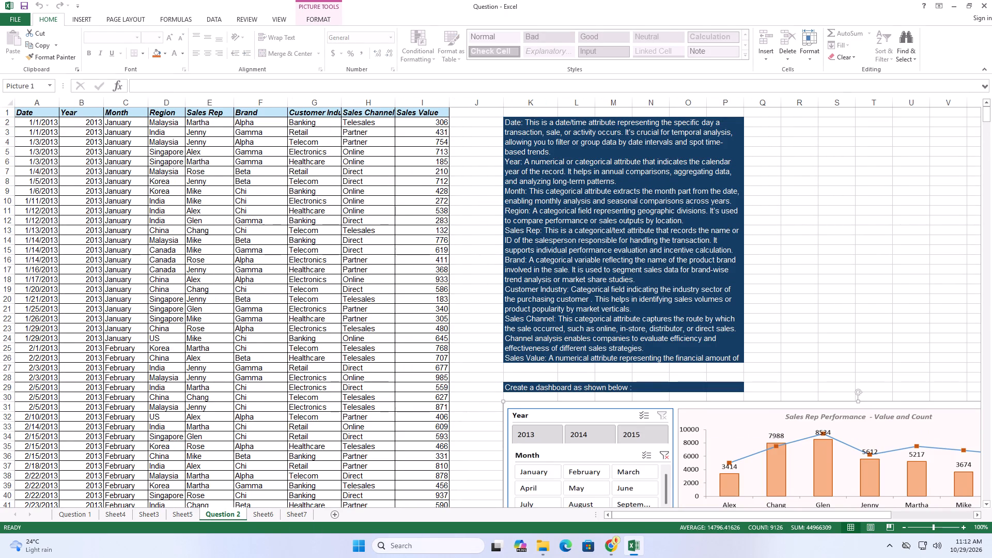
pyautogui.click(258, 516)
pyautogui.click(294, 517)
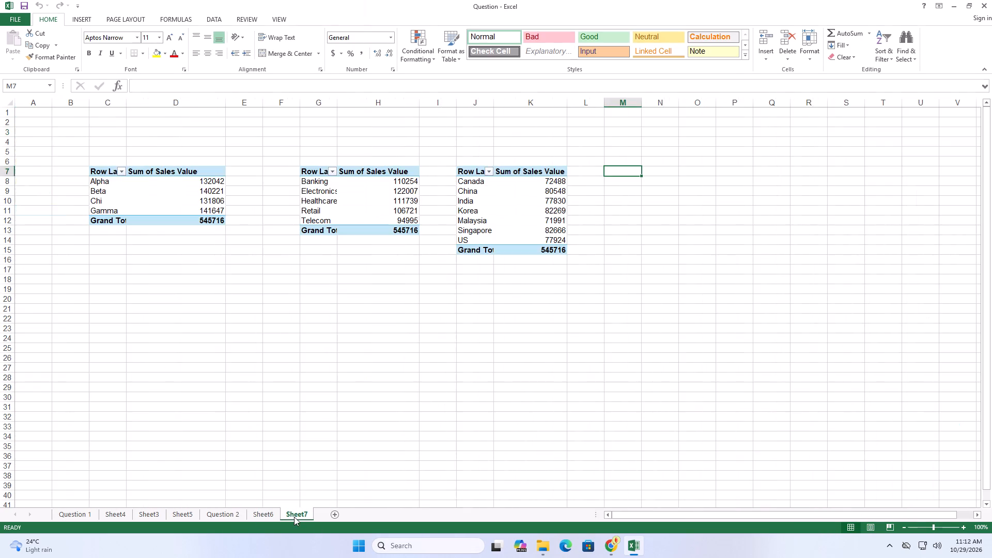
# Replace Region with Sales Rep as the row field of the Sheet6 pivot table.
pyautogui.click(268, 517)
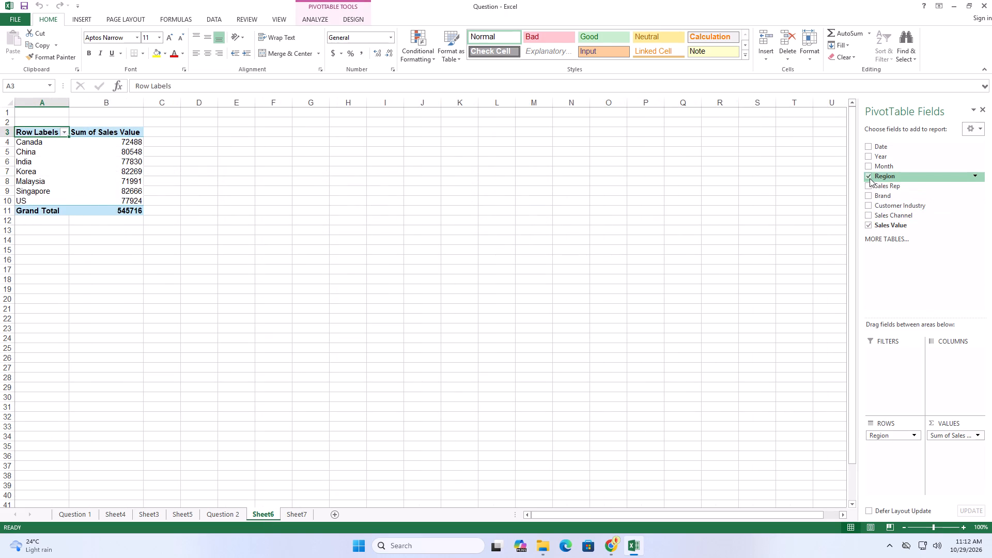
pyautogui.click(867, 187)
pyautogui.click(869, 179)
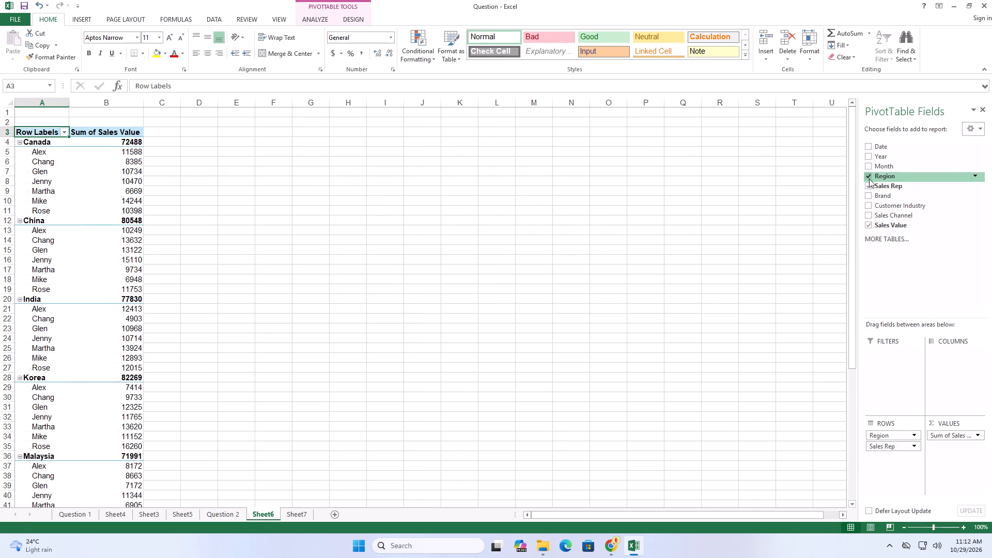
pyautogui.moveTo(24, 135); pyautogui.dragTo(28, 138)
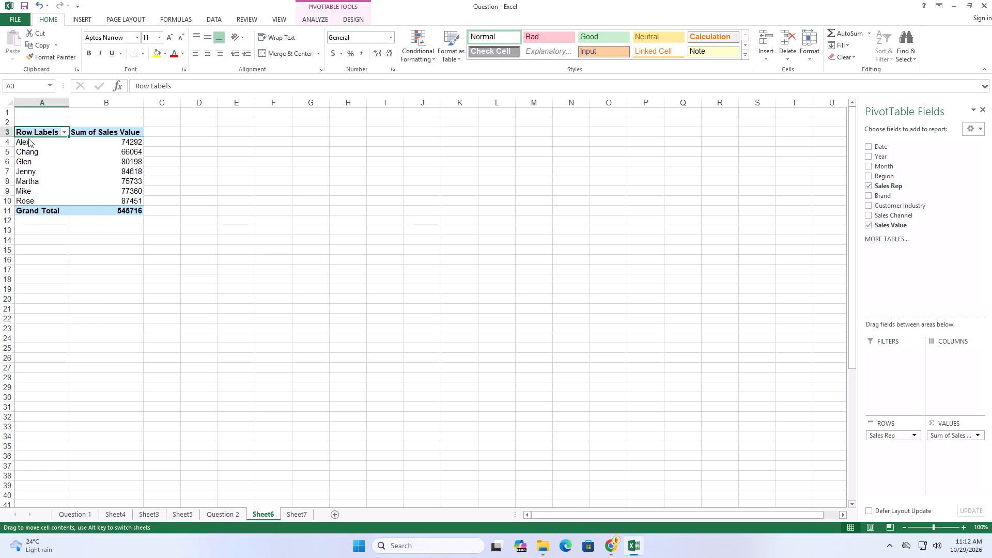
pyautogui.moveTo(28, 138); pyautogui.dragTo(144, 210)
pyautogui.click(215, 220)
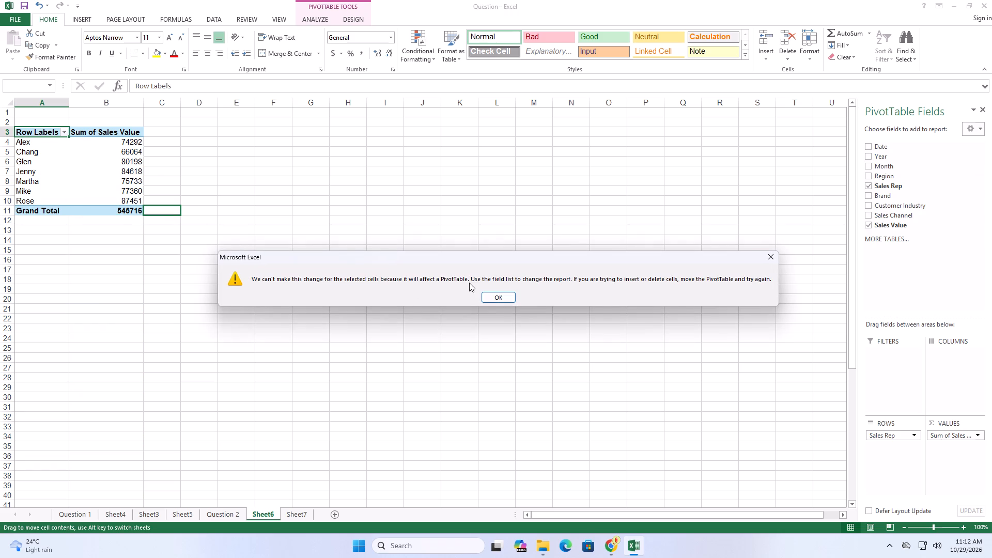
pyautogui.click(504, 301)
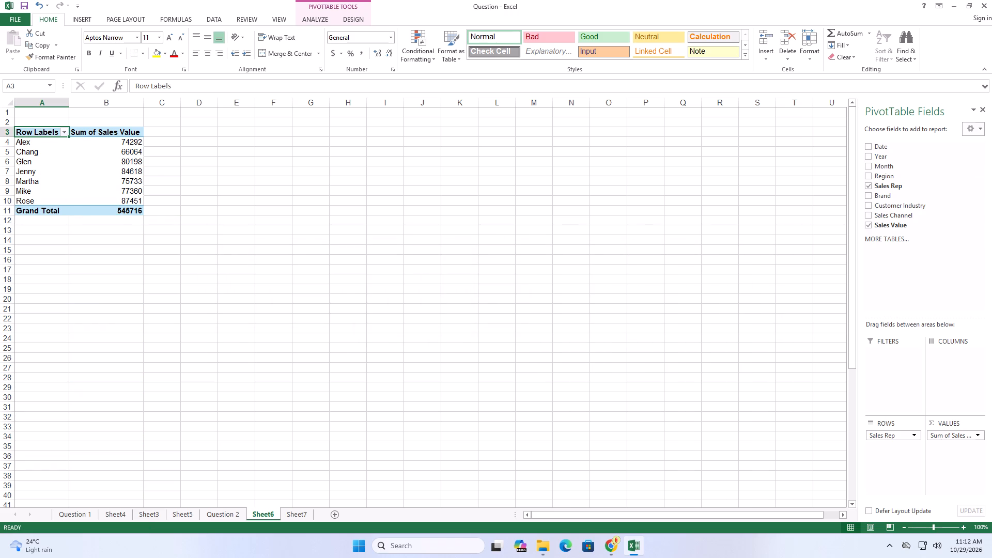
# Copy the whole sales rep pivot table from Sheet6 and paste it at cell M7 on Sheet7.
pyautogui.moveTo(30, 133); pyautogui.dragTo(140, 210)
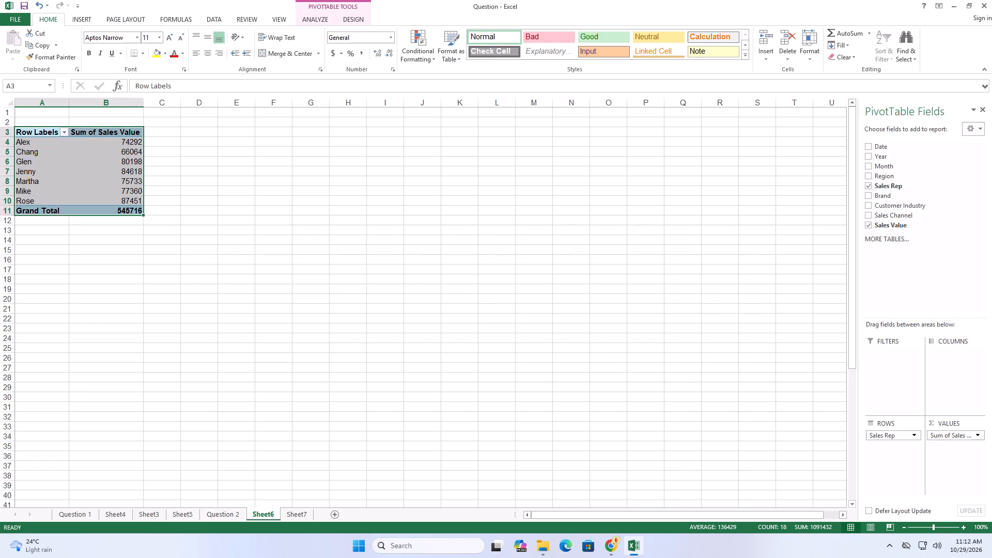
pyautogui.rightClick(128, 183)
pyautogui.click(157, 189)
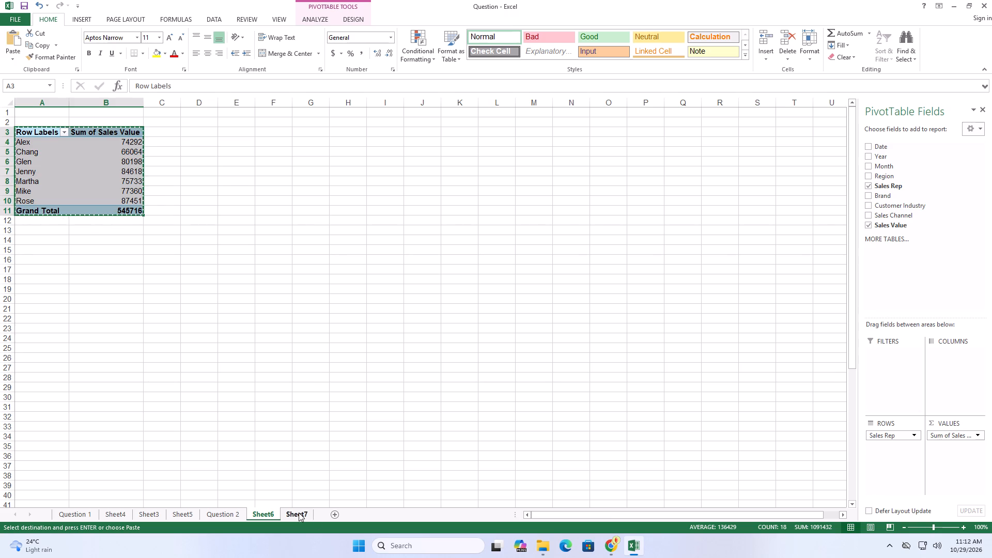
pyautogui.click(299, 513)
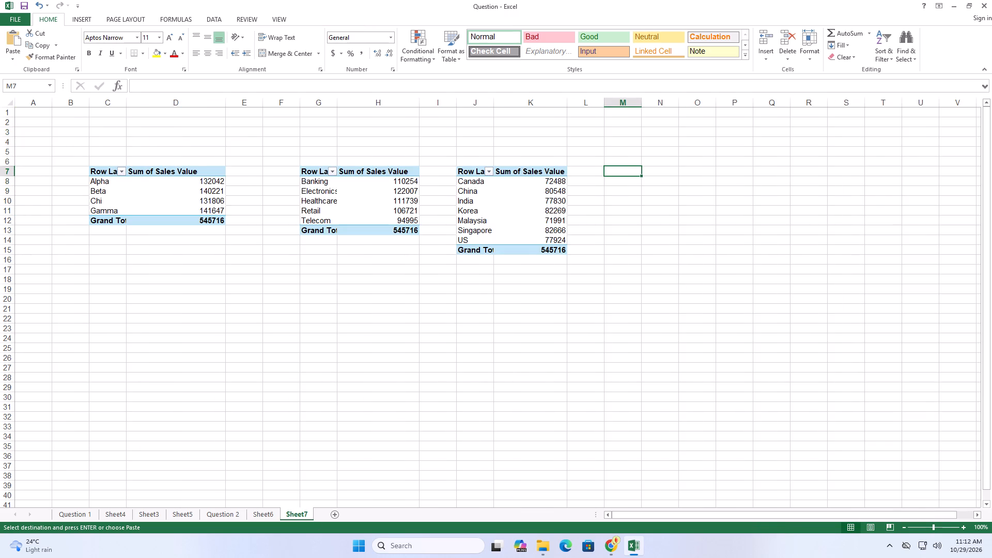
pyautogui.hotkey('ctrl', 'v')
# Widen column N on Sheet7 so the sales rep table's Sum of Sales Value header fits.
pyautogui.click(661, 104)
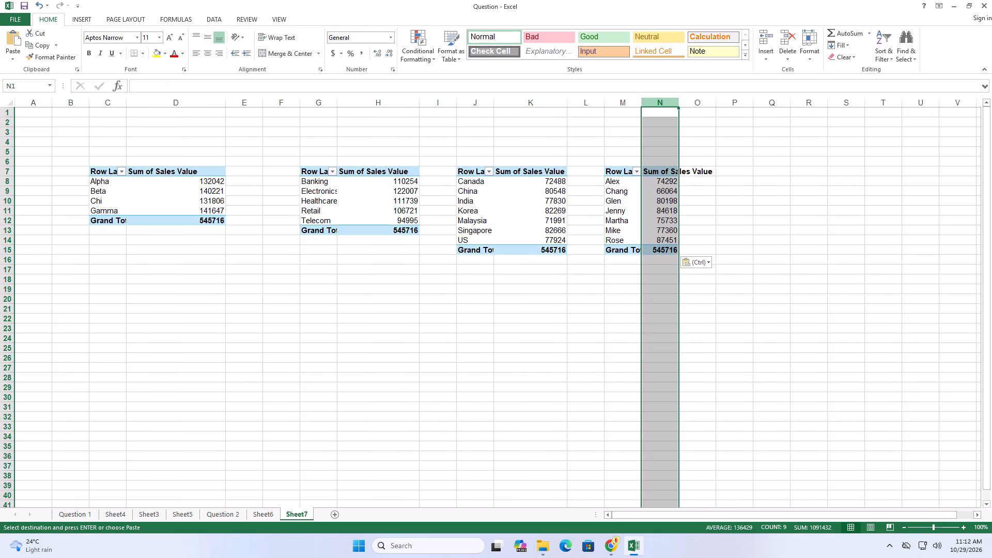
pyautogui.moveTo(677, 102); pyautogui.dragTo(723, 114)
pyautogui.click(748, 161)
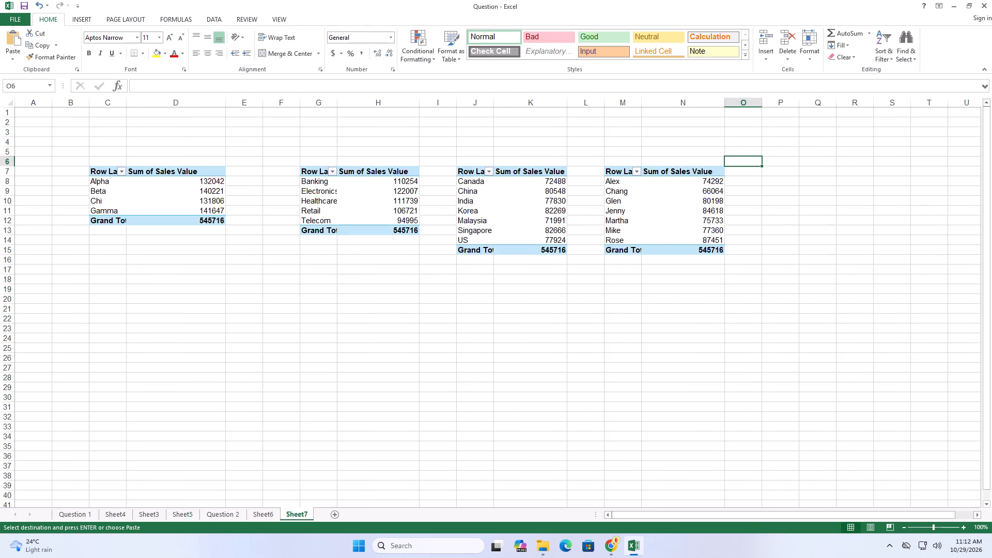
# Examine the Question 2 sample dashboard's slicers and charts, comparing them with the pivot tables on Sheet6 and Sheet7.
pyautogui.click(118, 517)
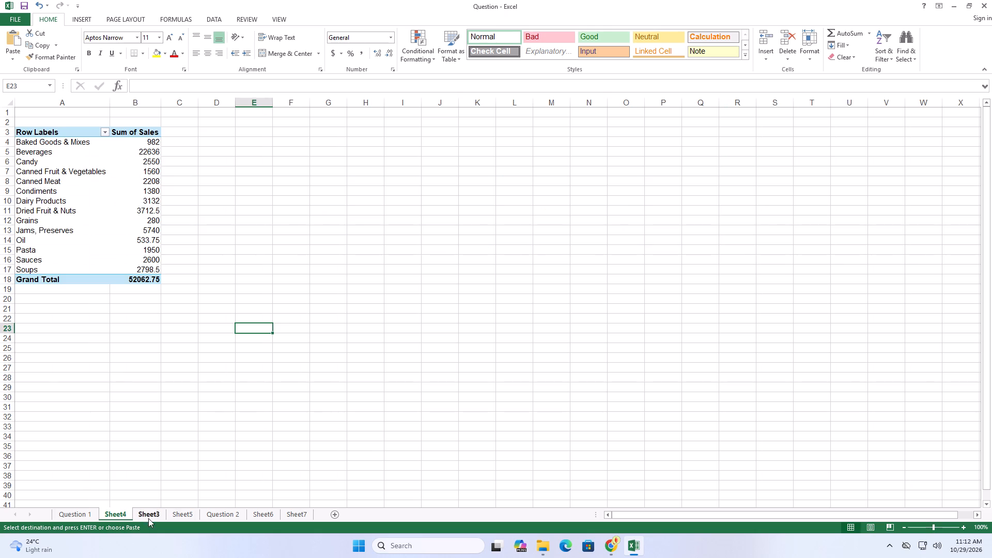
pyautogui.click(154, 517)
pyautogui.click(228, 518)
pyautogui.scroll(-3, 552, 406)
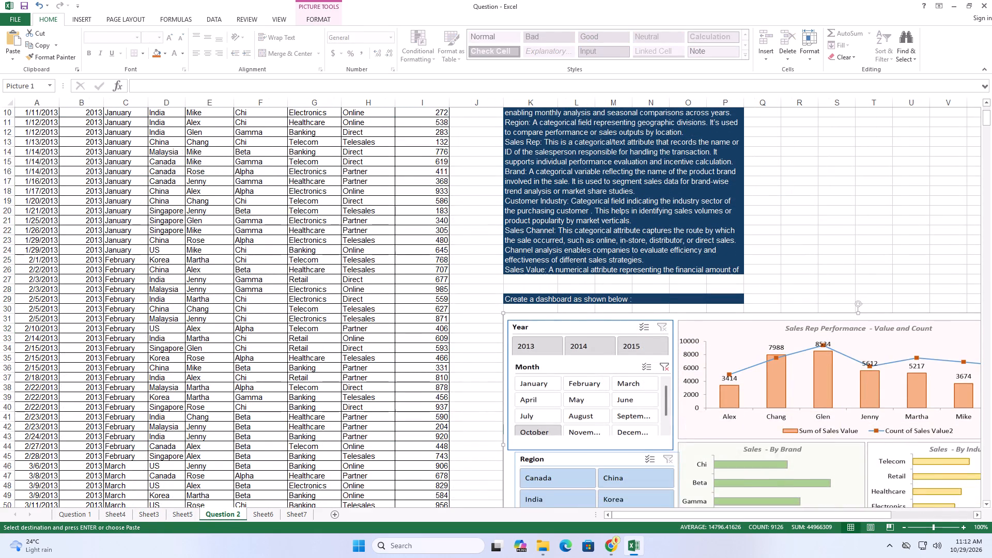
pyautogui.scroll(-2, 561, 407)
pyautogui.scroll(-1, 562, 355)
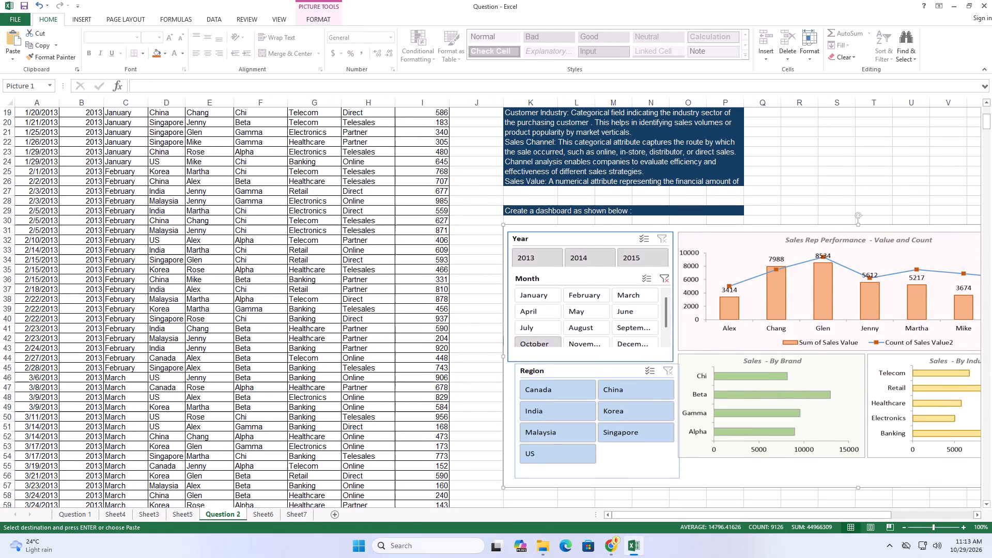
pyautogui.moveTo(677, 512); pyautogui.dragTo(797, 516)
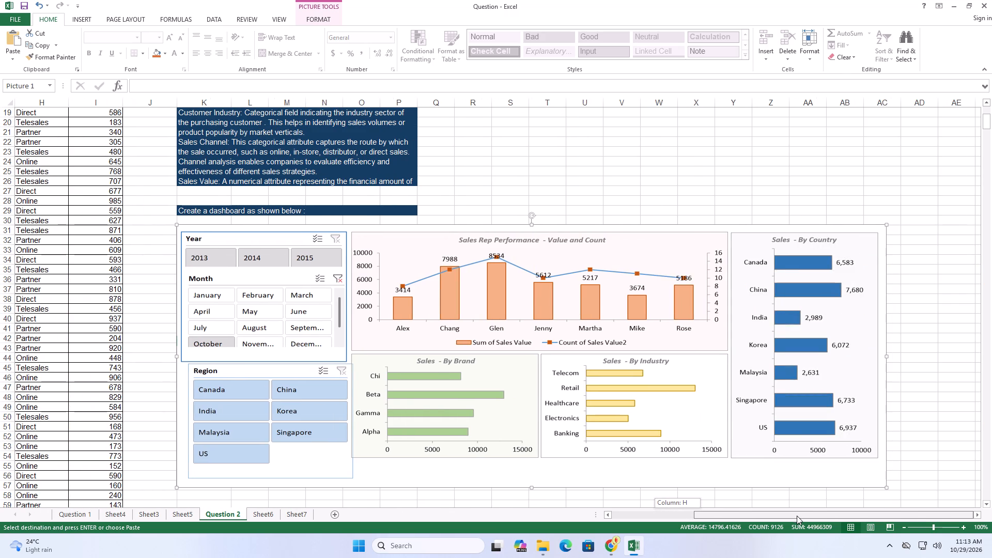
pyautogui.moveTo(797, 516); pyautogui.dragTo(715, 514)
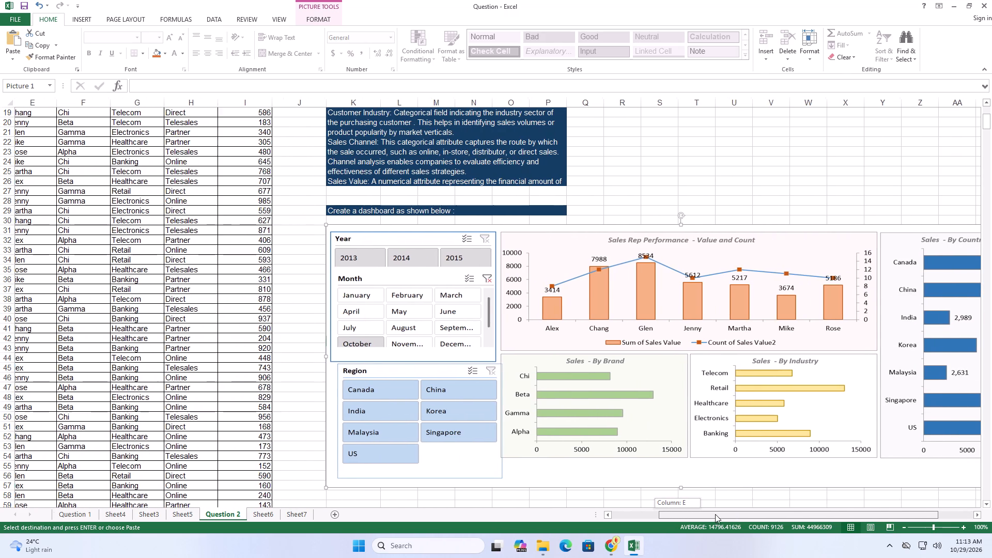
pyautogui.moveTo(715, 514); pyautogui.dragTo(715, 515)
pyautogui.click(288, 518)
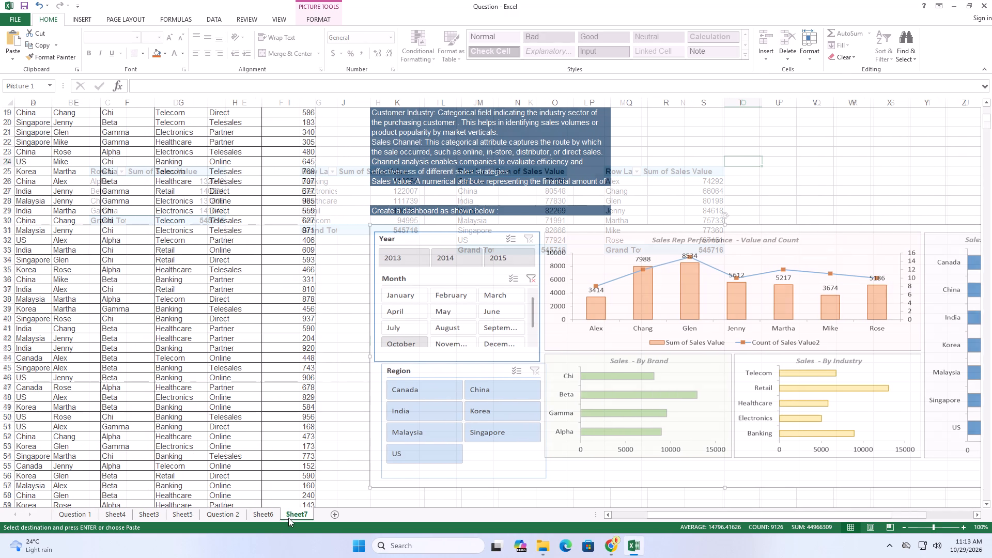
pyautogui.click(261, 520)
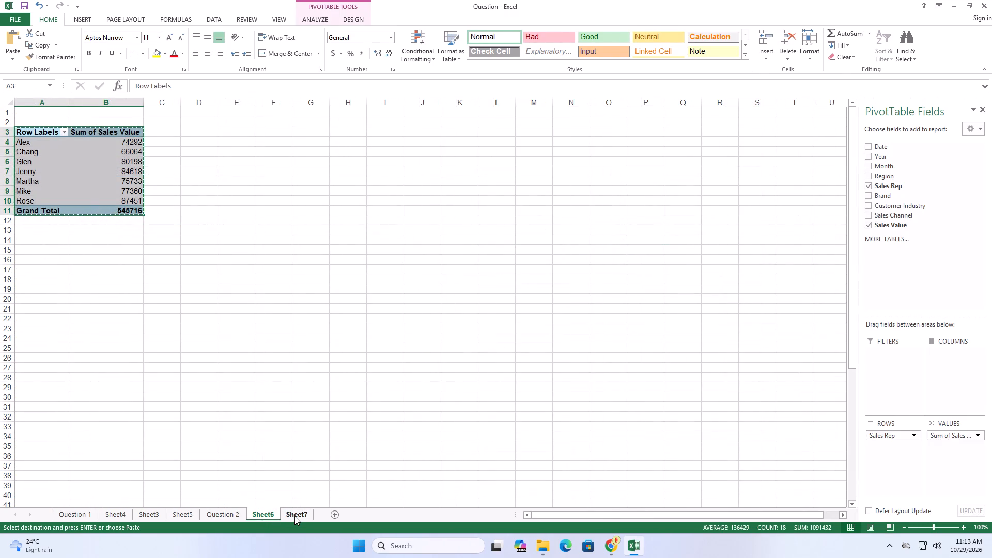
pyautogui.click(295, 516)
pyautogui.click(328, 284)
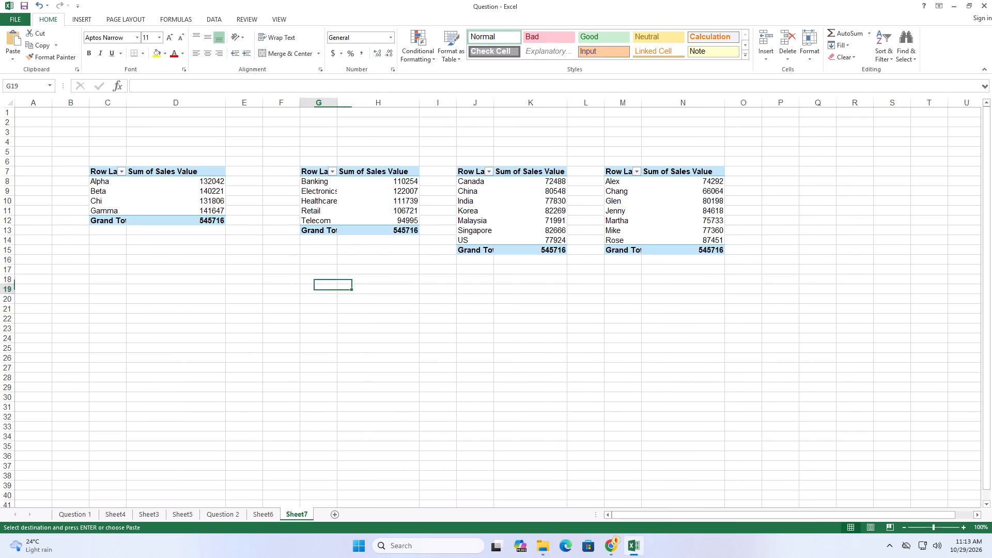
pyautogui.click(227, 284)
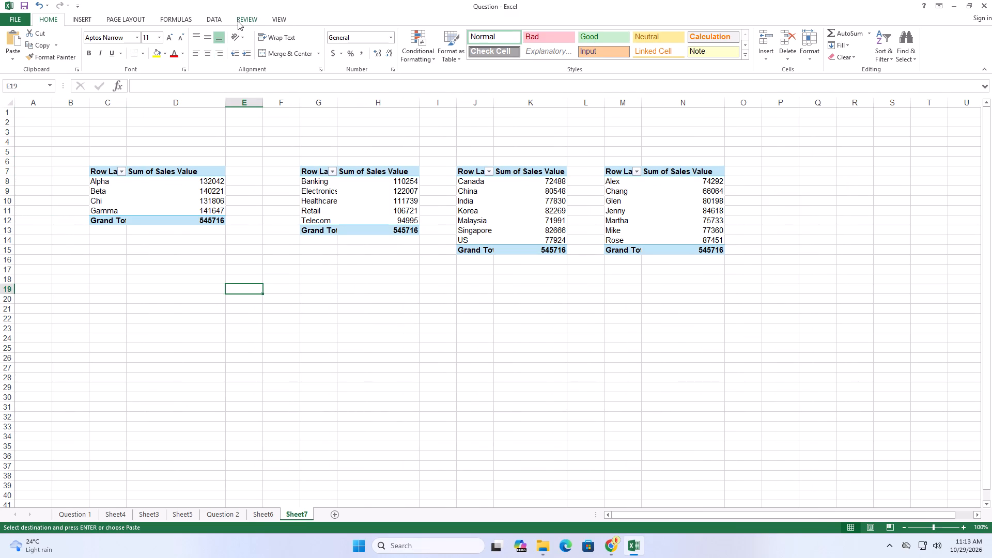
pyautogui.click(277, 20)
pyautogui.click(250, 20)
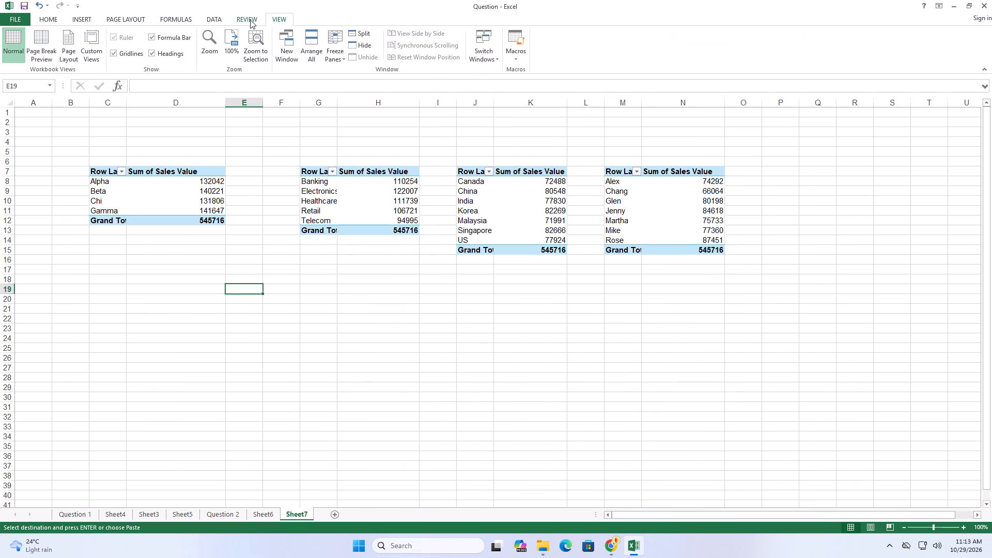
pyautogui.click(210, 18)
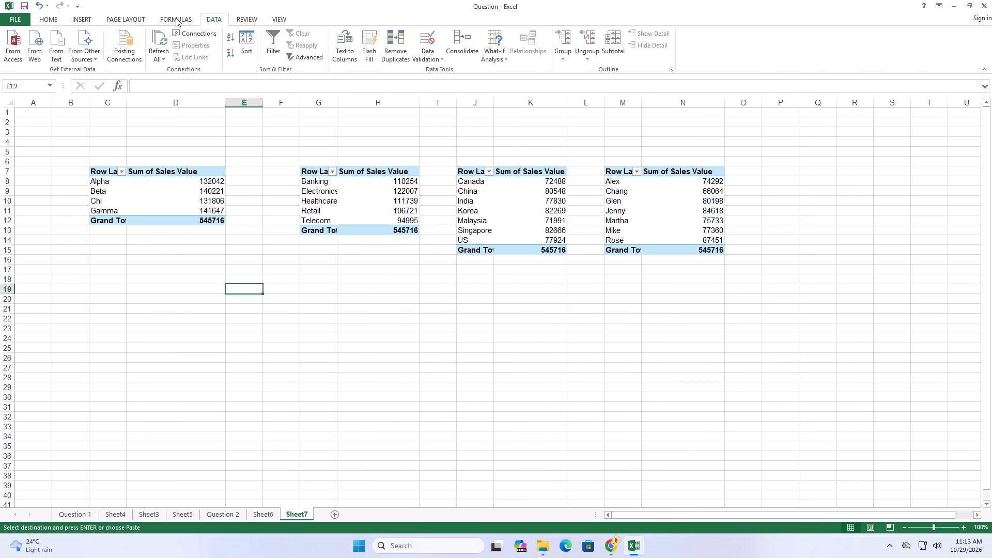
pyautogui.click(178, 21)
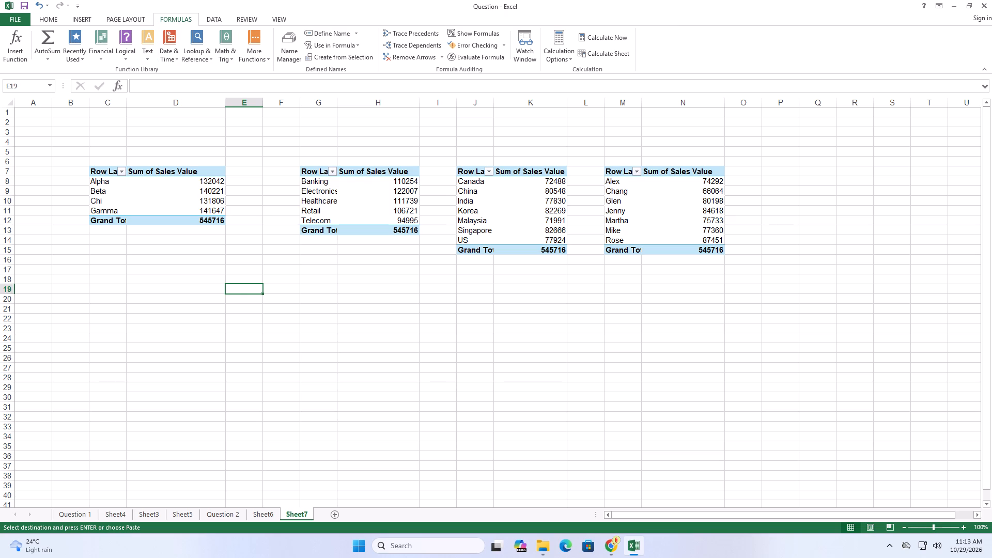
# Review the Question 2 field descriptions and sample dashboard, alongside the finished Sheet5 dashboard and the pivot tables on Sheet6 and Sheet7.
pyautogui.click(224, 516)
pyautogui.scroll(2, 286, 335)
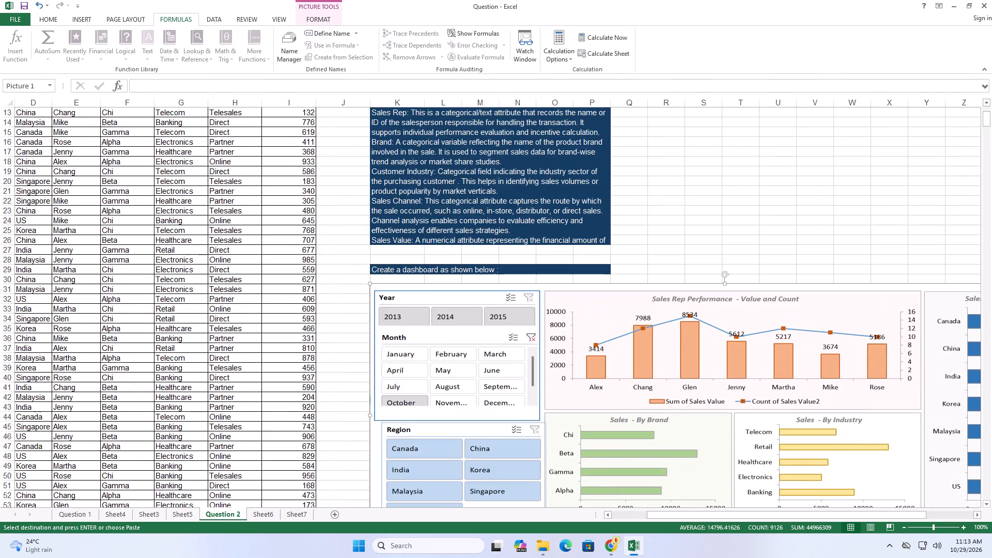
pyautogui.scroll(11, 294, 335)
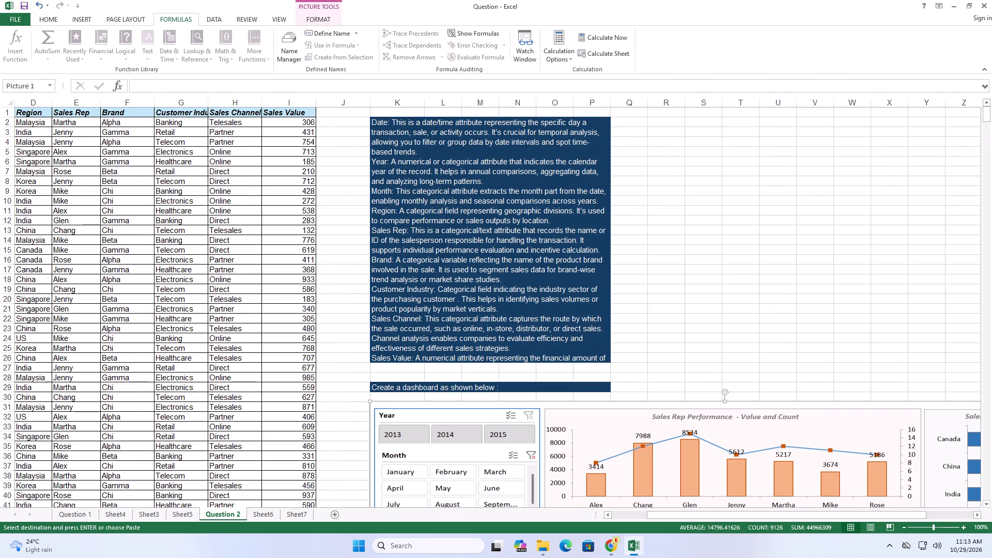
pyautogui.scroll(-2, 289, 137)
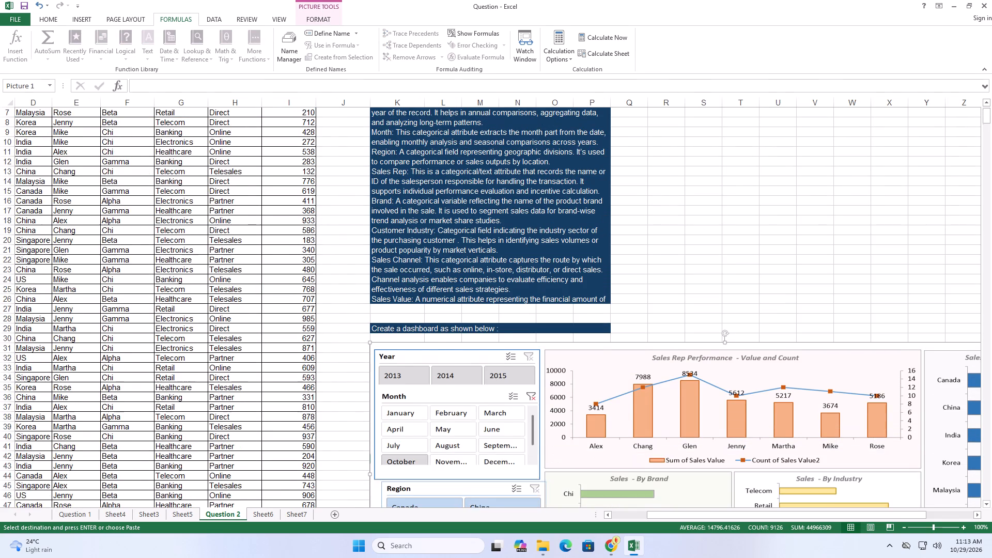
pyautogui.scroll(-15, 289, 138)
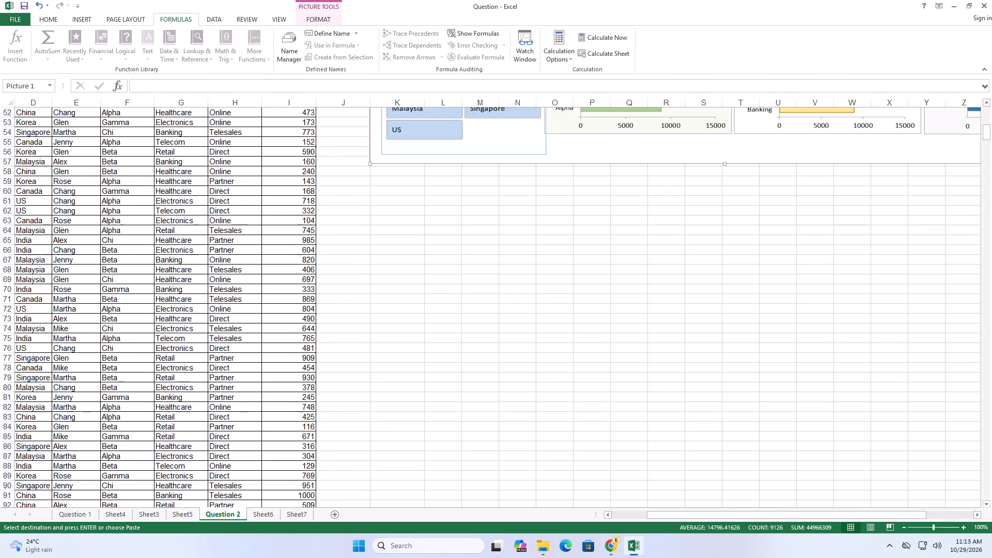
pyautogui.scroll(-7, 290, 143)
pyautogui.scroll(11, 290, 149)
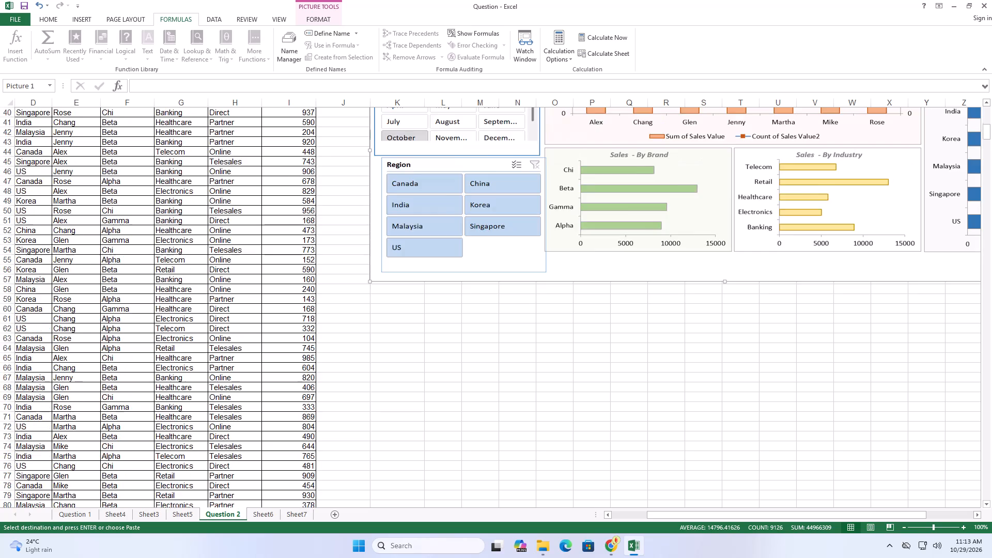
pyautogui.scroll(11, 302, 169)
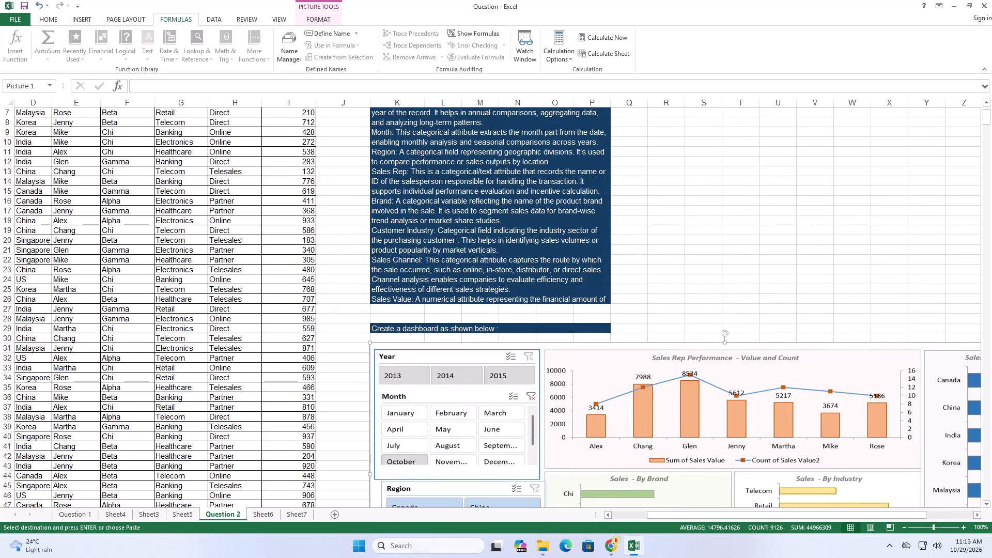
pyautogui.click(177, 520)
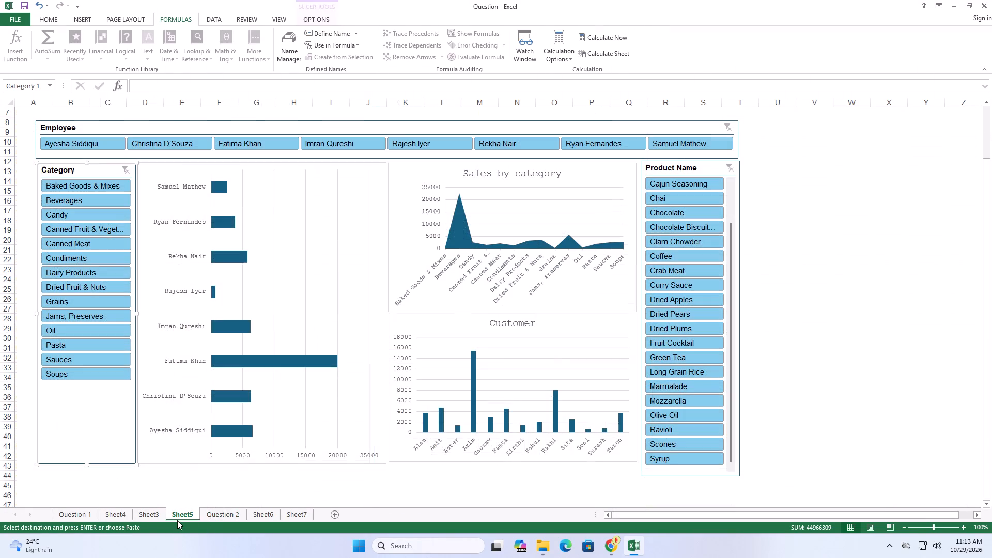
pyautogui.click(217, 515)
pyautogui.click(266, 515)
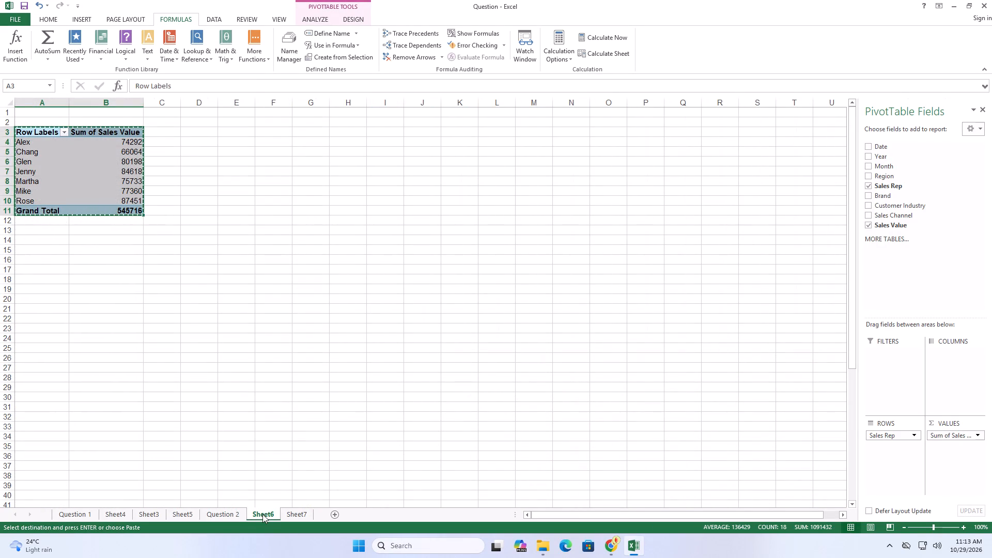
pyautogui.click(224, 518)
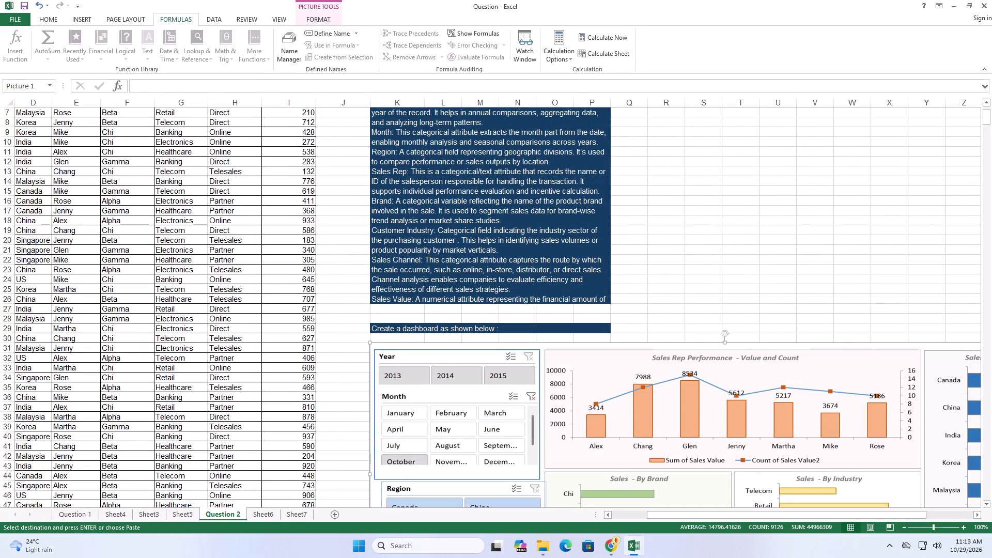
pyautogui.click(295, 518)
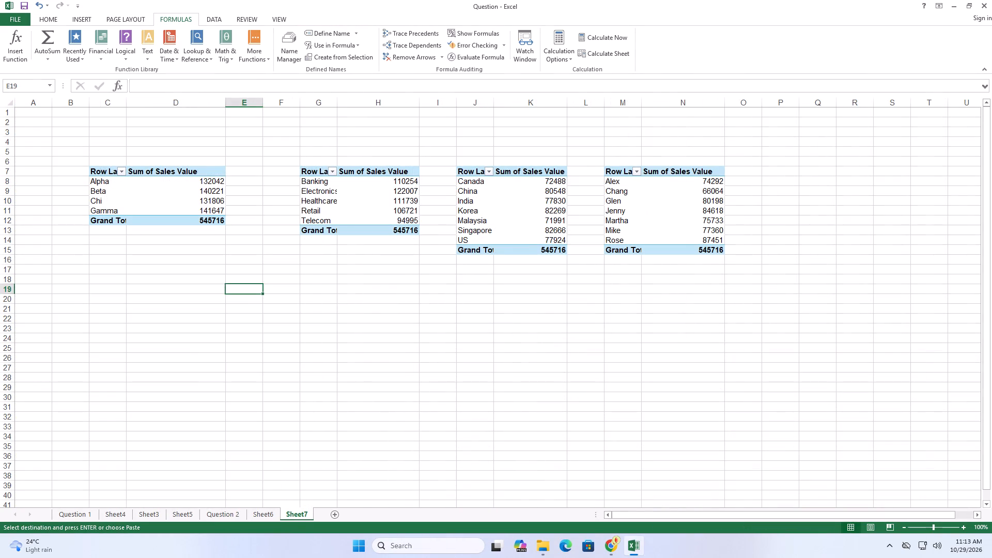
# Examine the brand pivot table on Sheet7 alongside the charts of Question 2's sample dashboard.
pyautogui.click(142, 206)
pyautogui.click(160, 285)
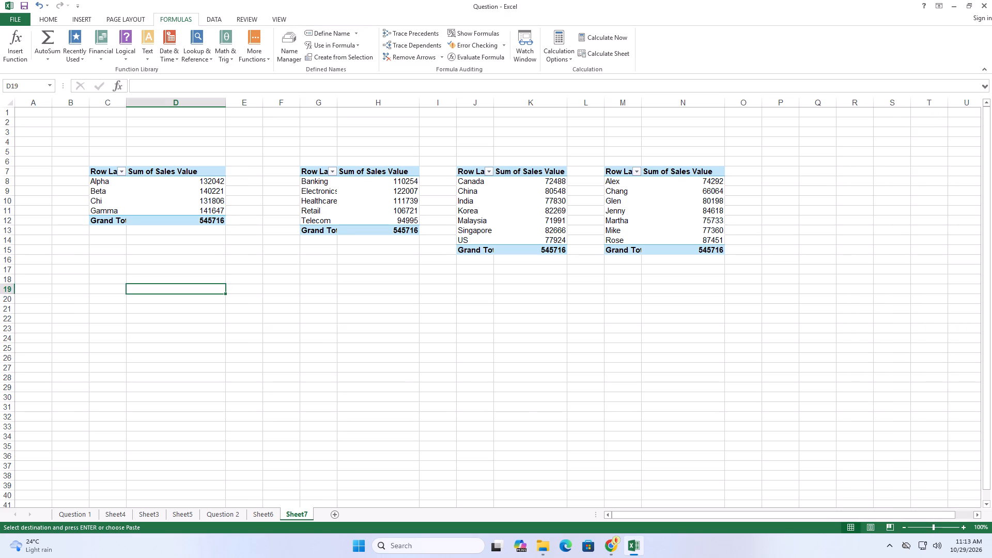
pyautogui.moveTo(98, 173); pyautogui.dragTo(207, 211)
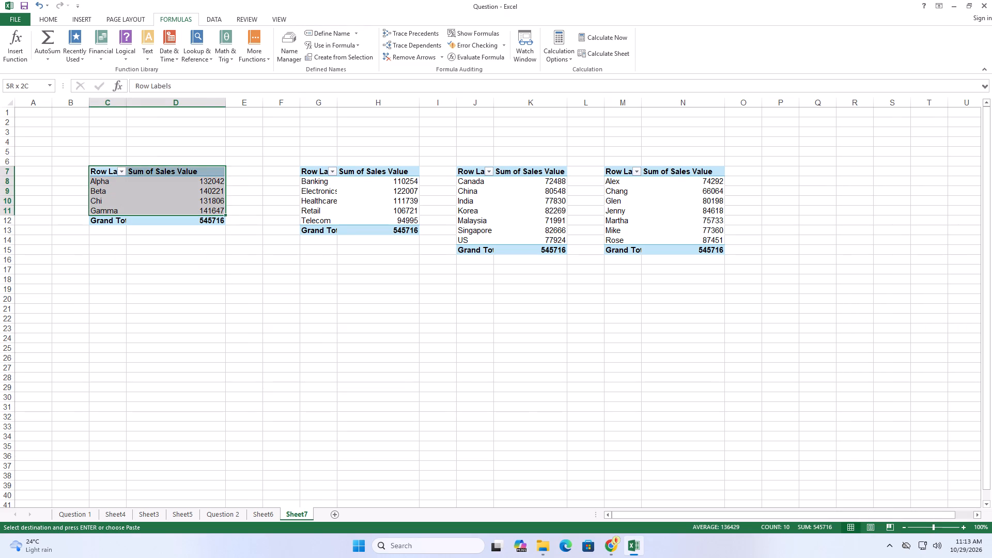
pyautogui.moveTo(207, 211); pyautogui.dragTo(217, 223)
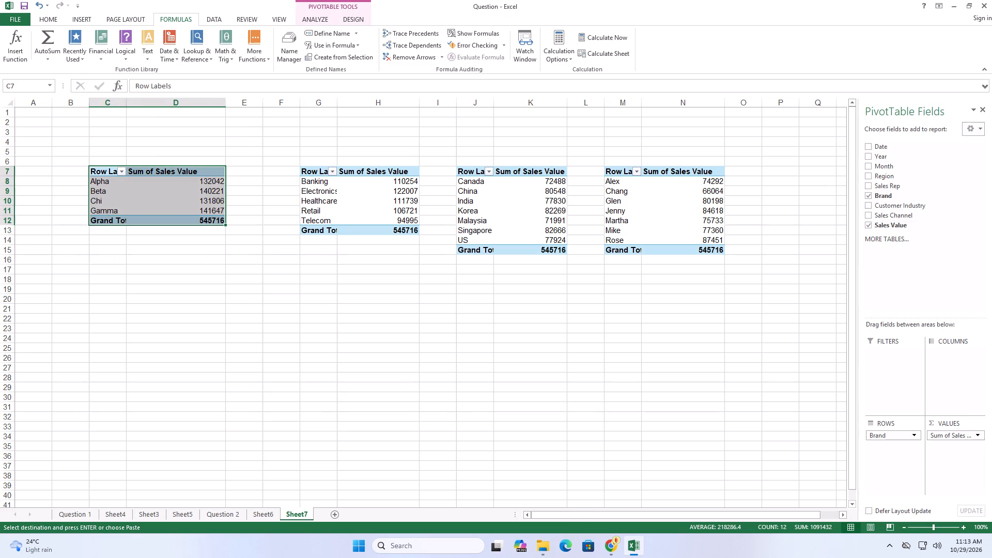
pyautogui.click(324, 16)
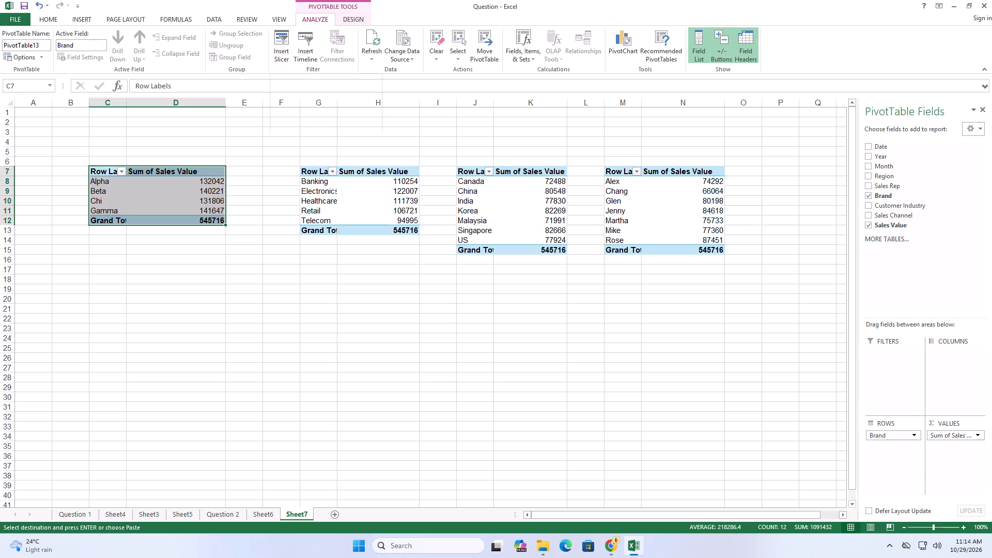
pyautogui.click(234, 513)
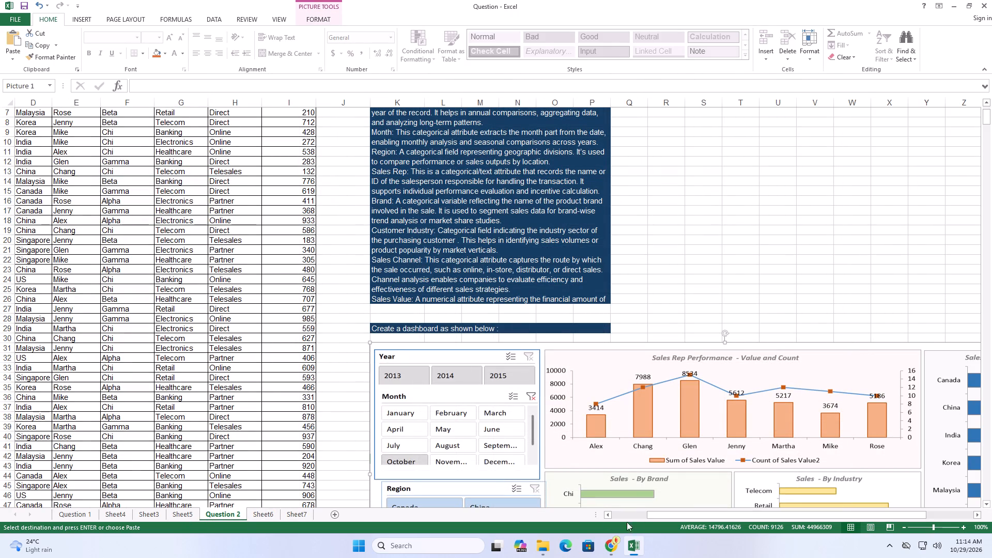
pyautogui.moveTo(674, 514); pyautogui.dragTo(716, 516)
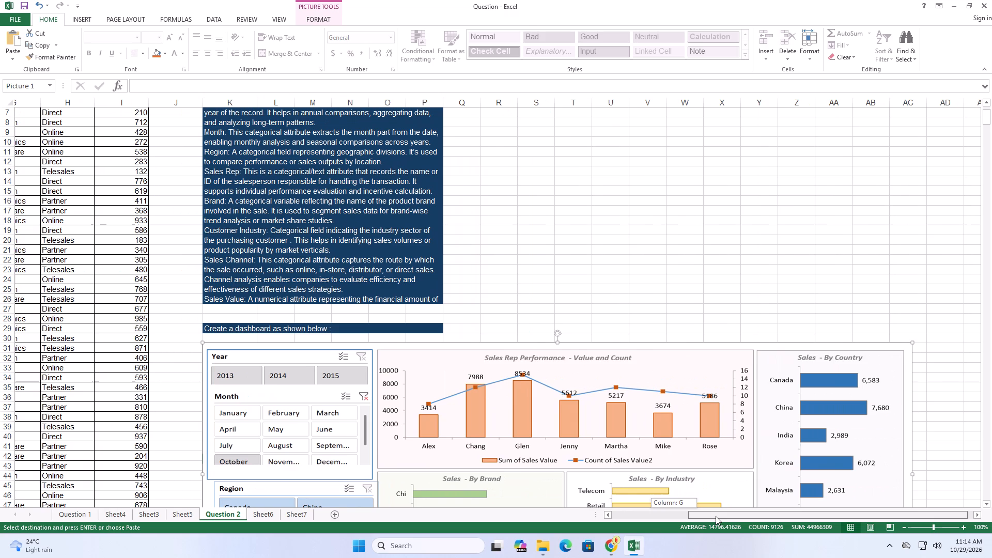
pyautogui.moveTo(716, 516); pyautogui.dragTo(713, 518)
# Add Sales Value a second time to the sales rep pivot table's values on Sheet6, summarized by Count.
pyautogui.click(268, 513)
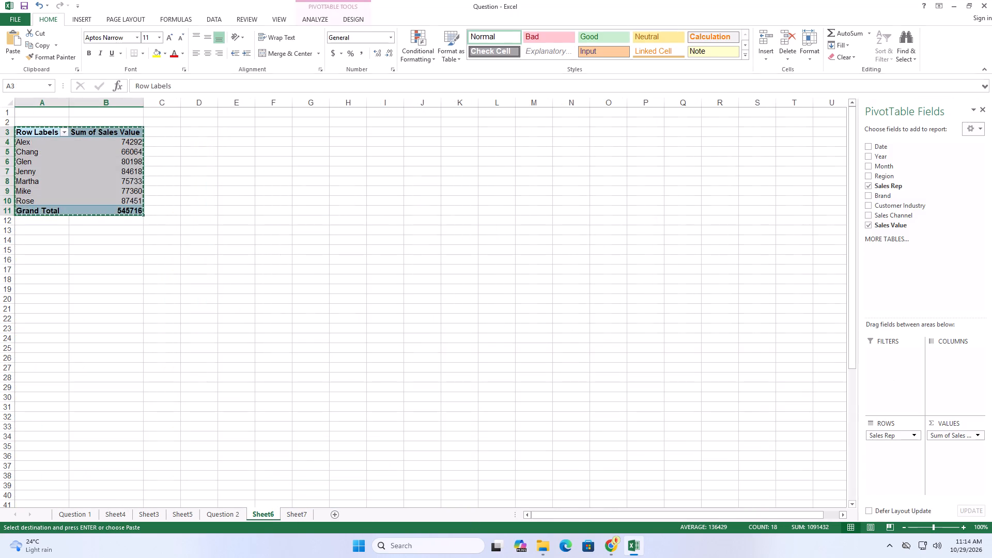
pyautogui.click(249, 317)
pyautogui.click(40, 129)
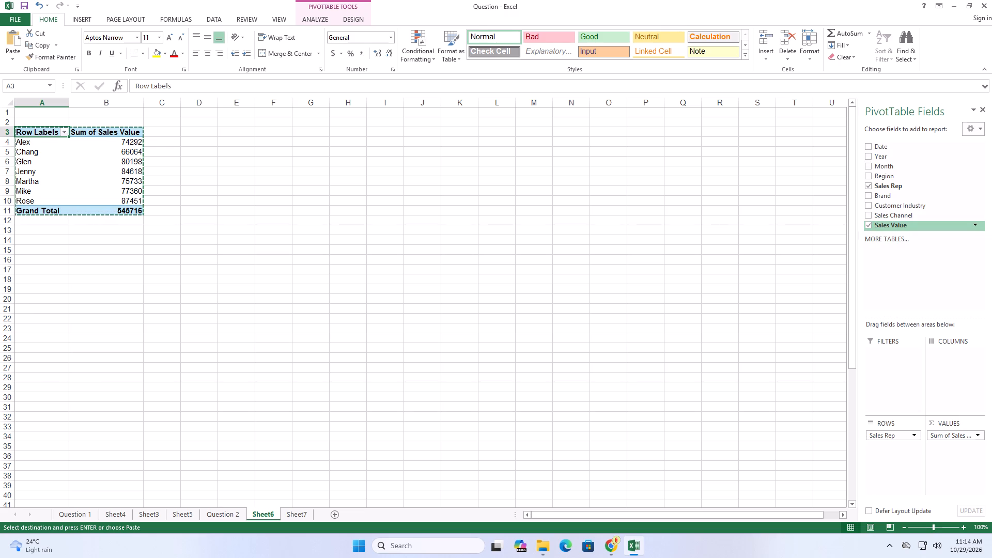
pyautogui.moveTo(895, 226); pyautogui.dragTo(955, 453)
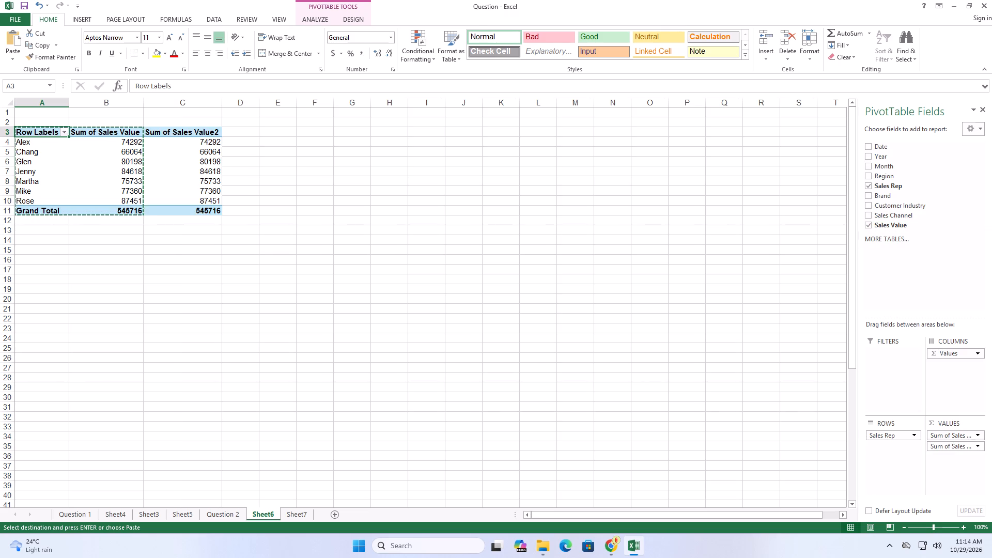
pyautogui.click(955, 446)
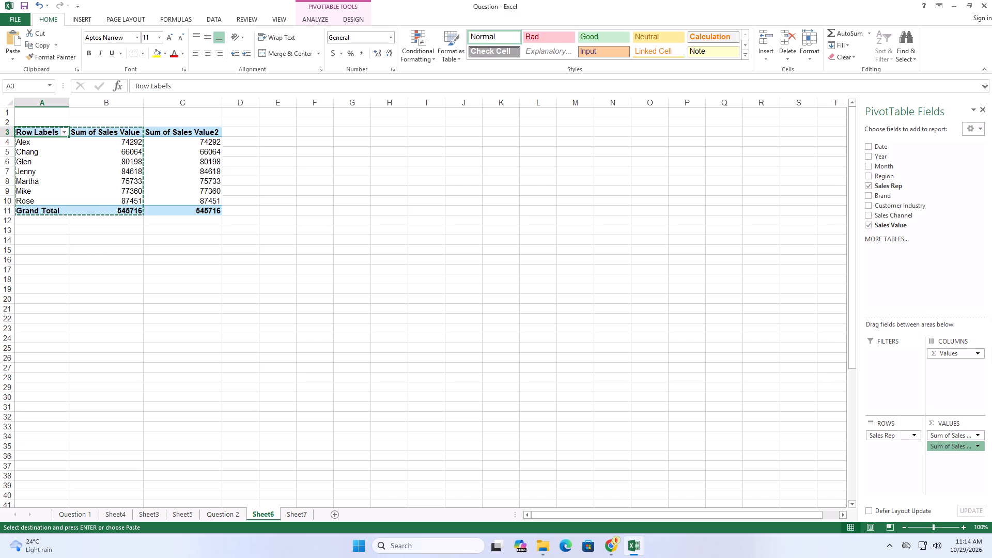
pyautogui.click(937, 438)
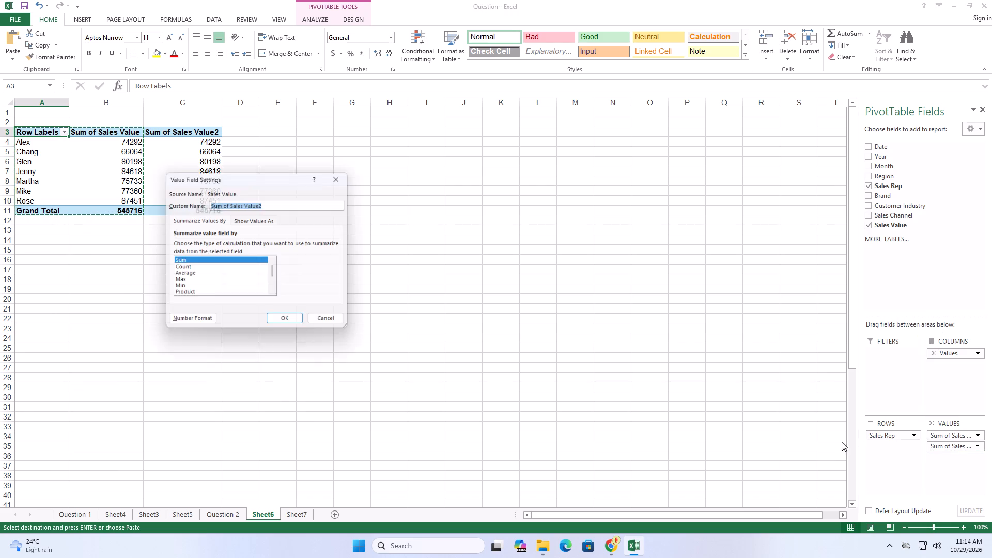
pyautogui.click(191, 266)
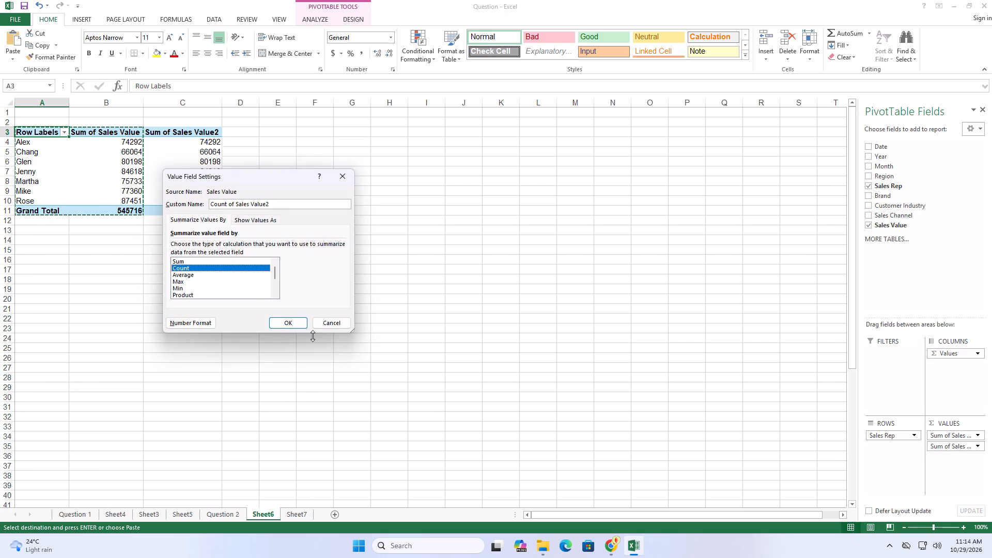
pyautogui.click(299, 327)
pyautogui.click(283, 329)
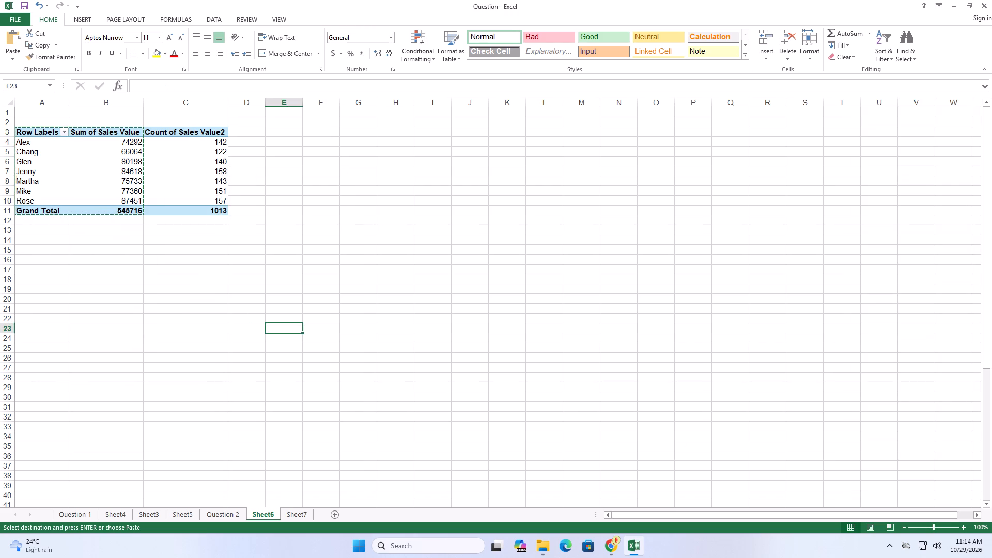
# Select and copy the whole sales rep pivot table on Sheet6, including its count column, and check Question 2's sample dashboard.
pyautogui.moveTo(28, 134); pyautogui.dragTo(224, 211)
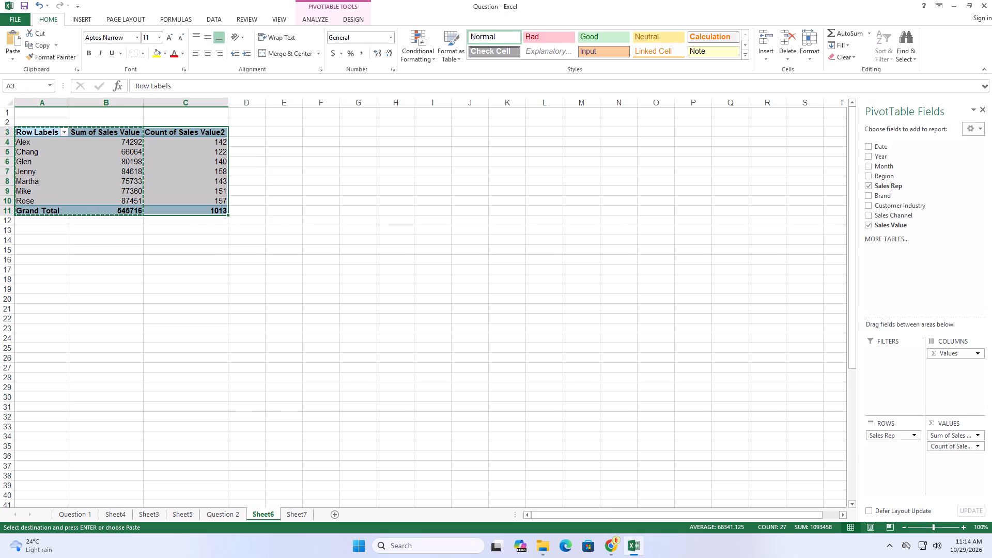
pyautogui.rightClick(188, 195)
pyautogui.click(216, 202)
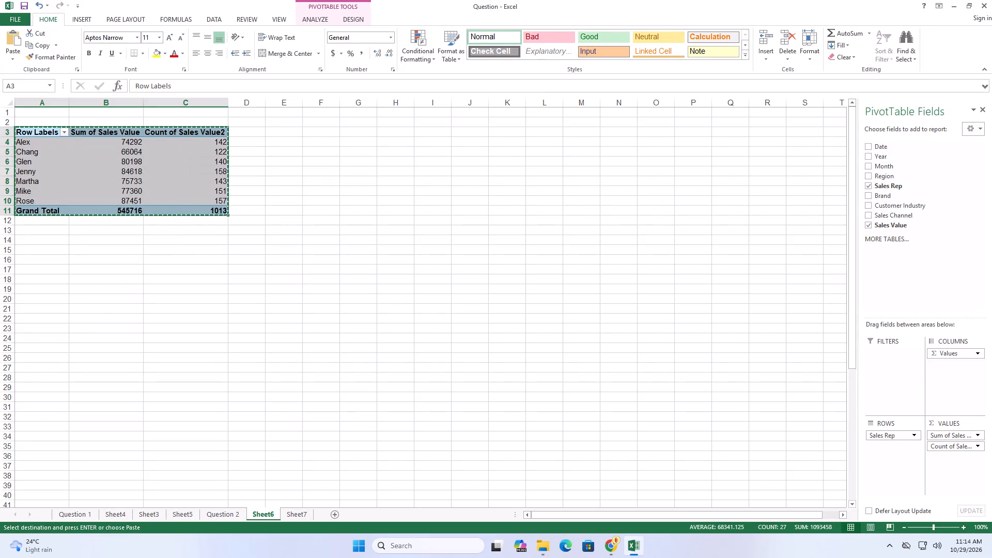
pyautogui.click(223, 518)
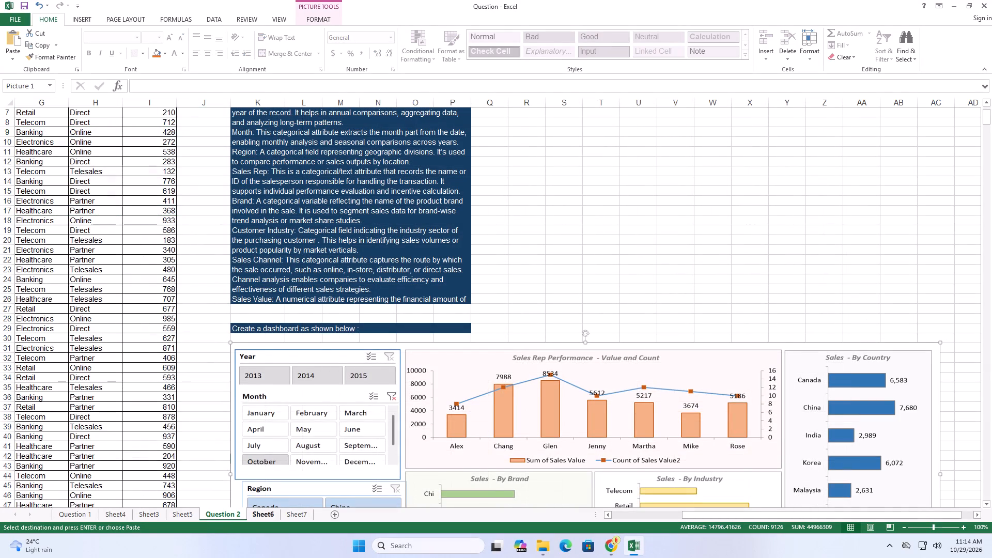
pyautogui.scroll(-1, 493, 426)
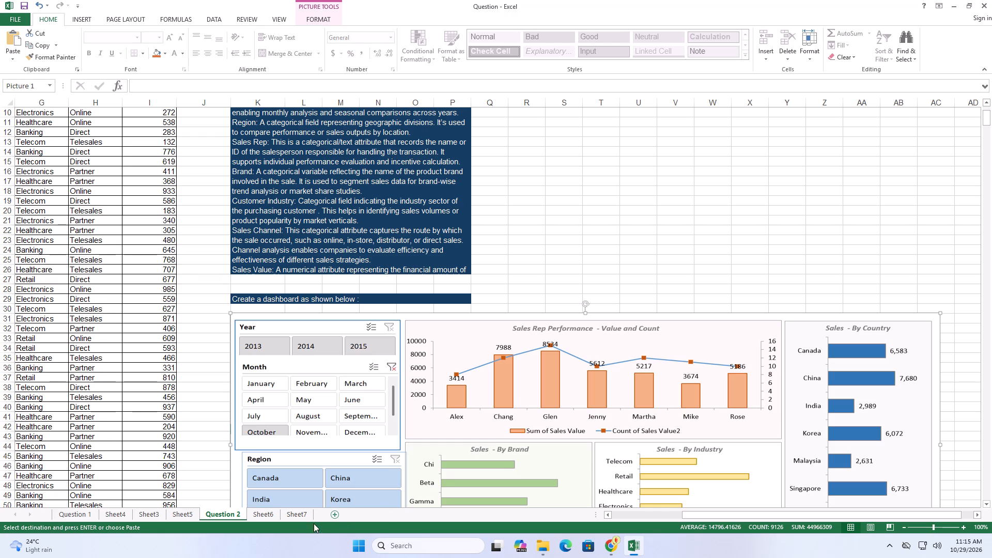
pyautogui.click(270, 513)
pyautogui.click(290, 512)
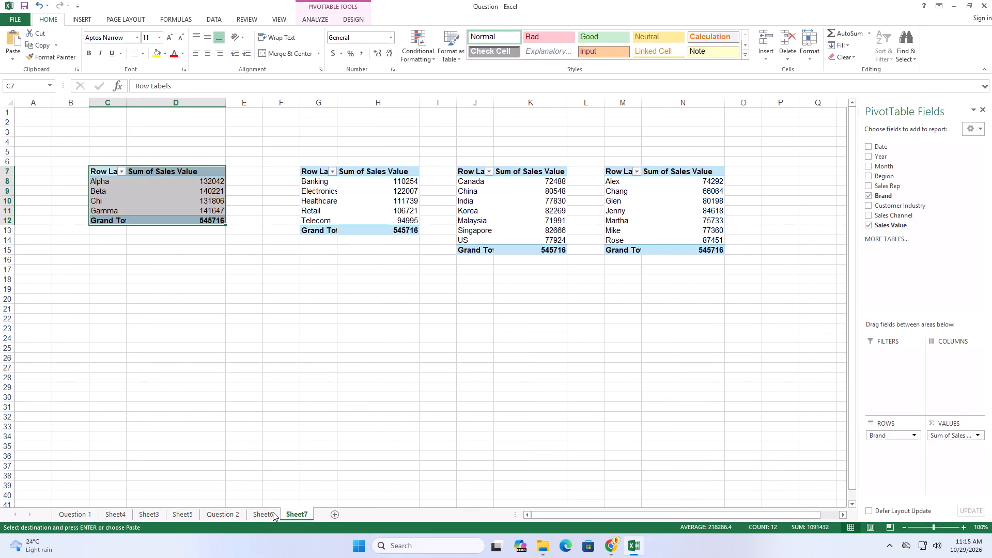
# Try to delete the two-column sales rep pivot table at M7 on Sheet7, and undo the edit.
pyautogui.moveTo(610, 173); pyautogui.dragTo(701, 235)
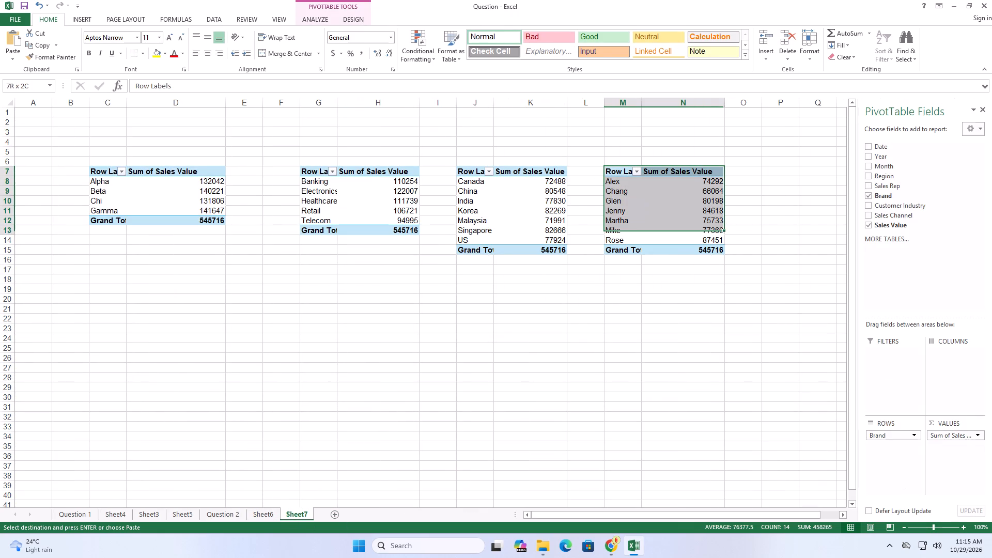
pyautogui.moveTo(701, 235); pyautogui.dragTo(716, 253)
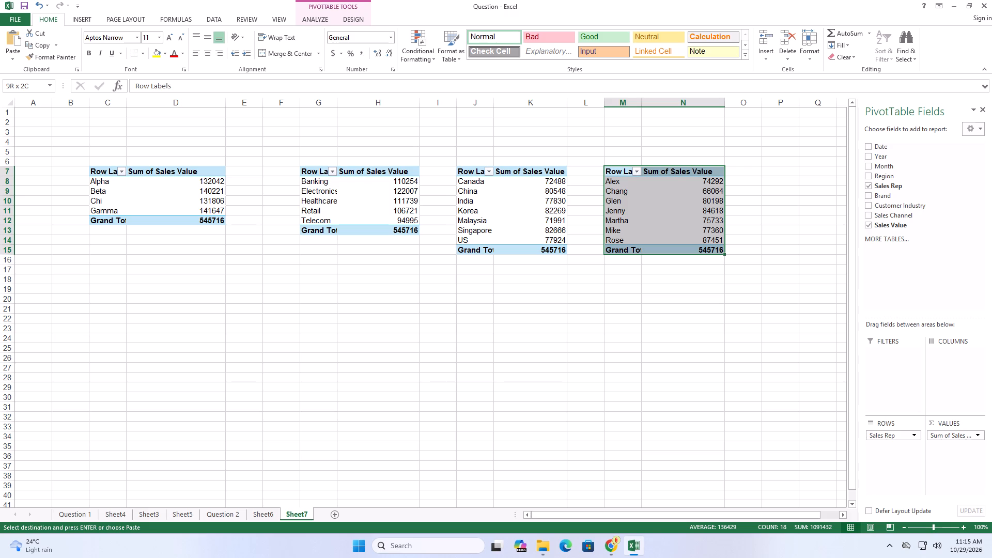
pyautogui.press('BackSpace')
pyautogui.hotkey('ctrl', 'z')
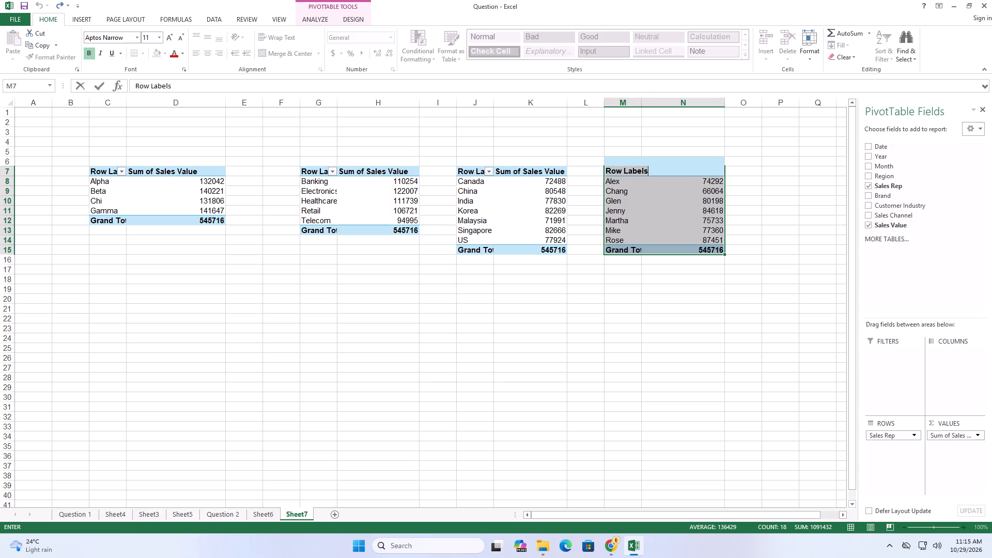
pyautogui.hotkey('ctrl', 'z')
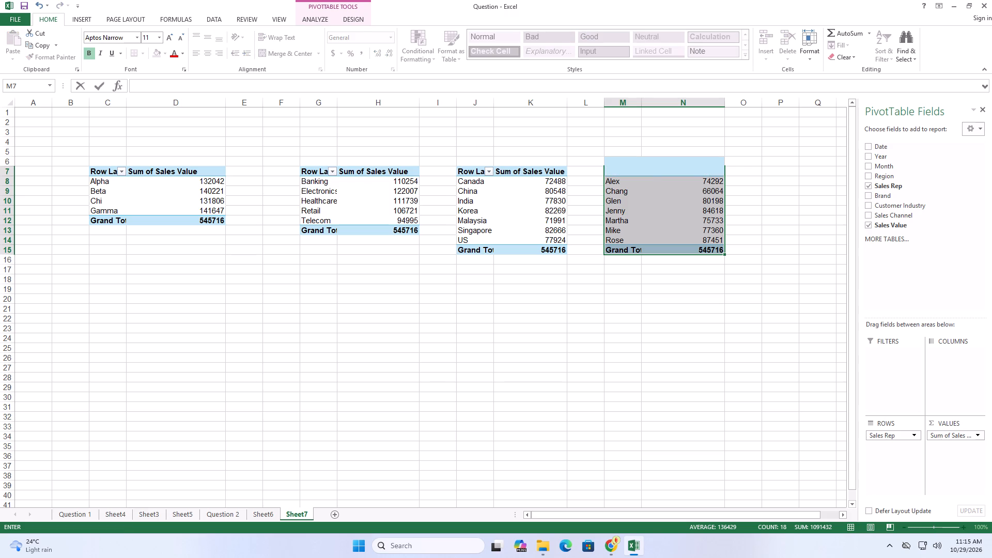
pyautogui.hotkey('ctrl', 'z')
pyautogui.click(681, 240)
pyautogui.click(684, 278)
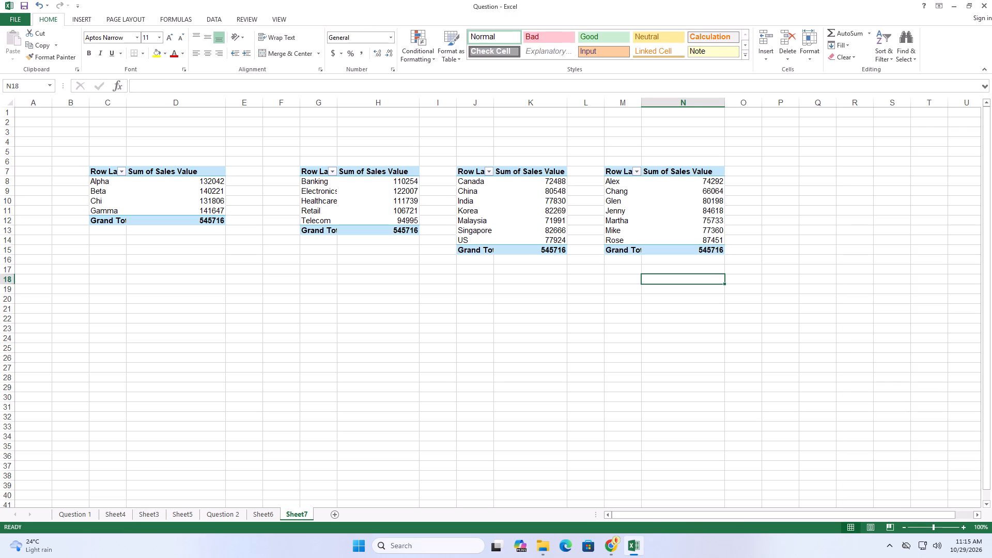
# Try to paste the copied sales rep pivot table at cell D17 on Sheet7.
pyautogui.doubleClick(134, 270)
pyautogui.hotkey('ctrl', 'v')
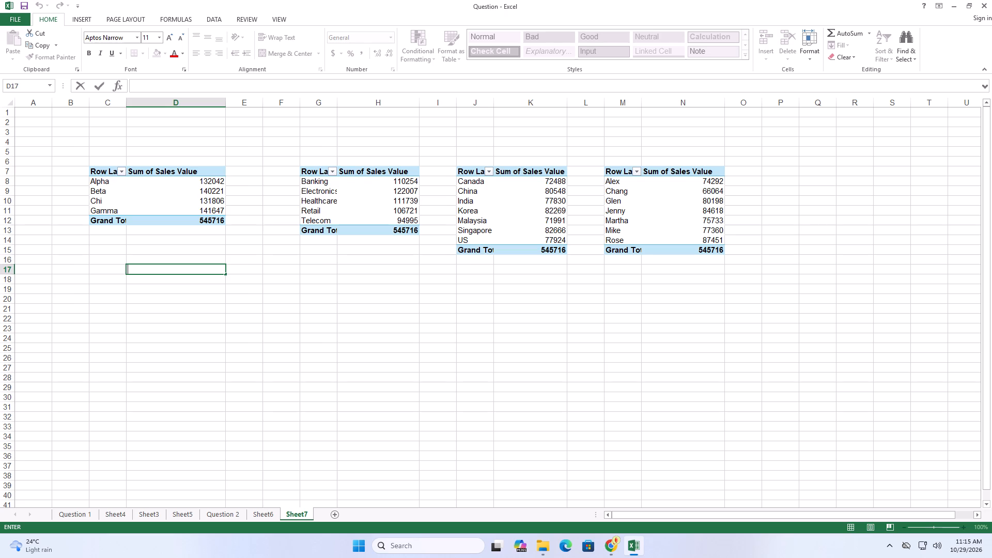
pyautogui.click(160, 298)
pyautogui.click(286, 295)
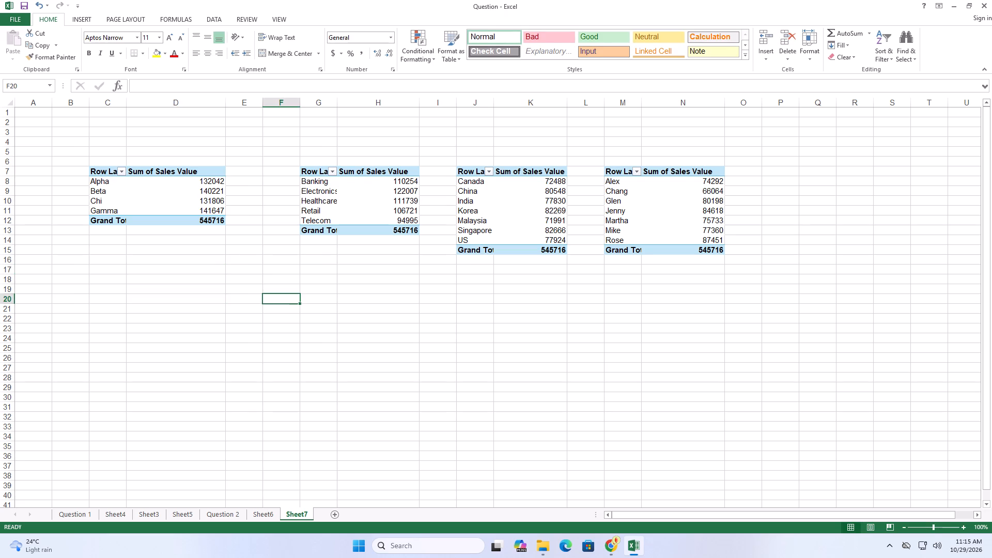
# Copy the sales rep pivot table with its sum and count columns from Sheet6 and paste it at cell C21 on Sheet7.
pyautogui.click(251, 518)
pyautogui.rightClick(187, 164)
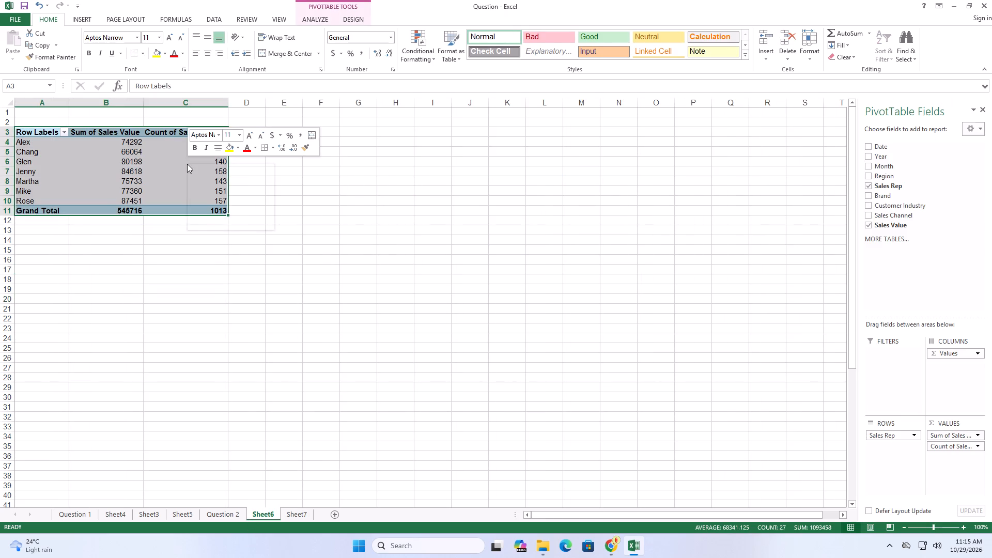
pyautogui.click(215, 172)
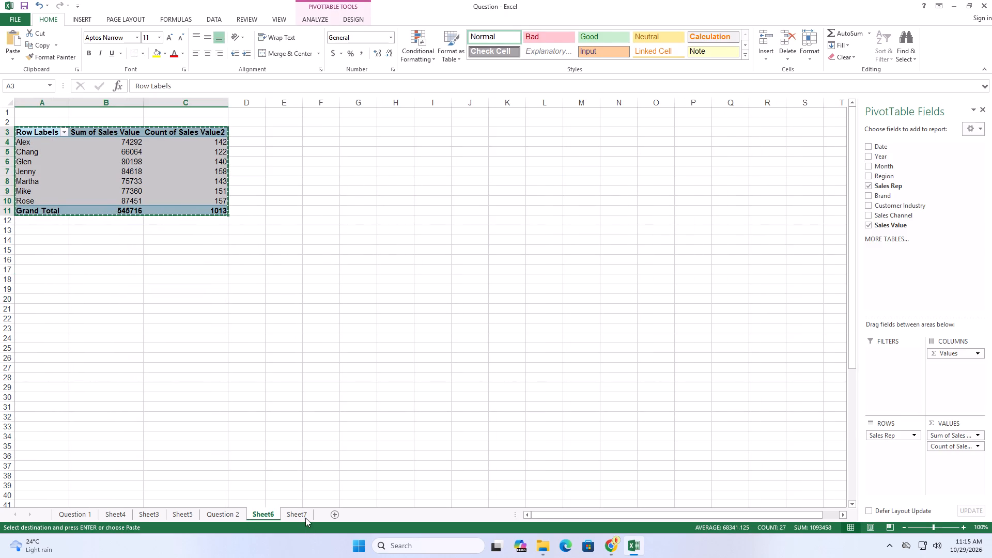
pyautogui.click(304, 516)
pyautogui.click(178, 312)
pyautogui.click(116, 309)
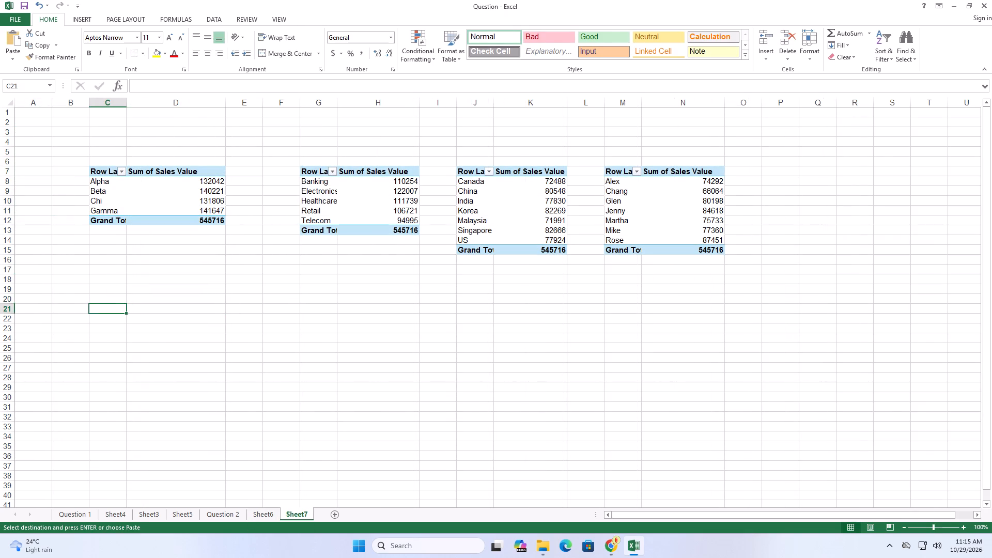
pyautogui.hotkey('ctrl', 'v')
pyautogui.click(382, 369)
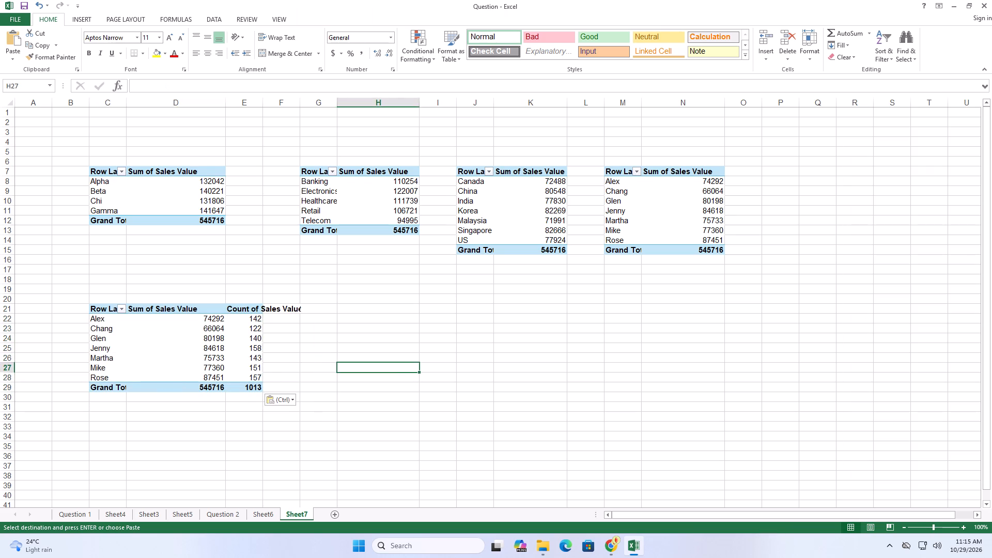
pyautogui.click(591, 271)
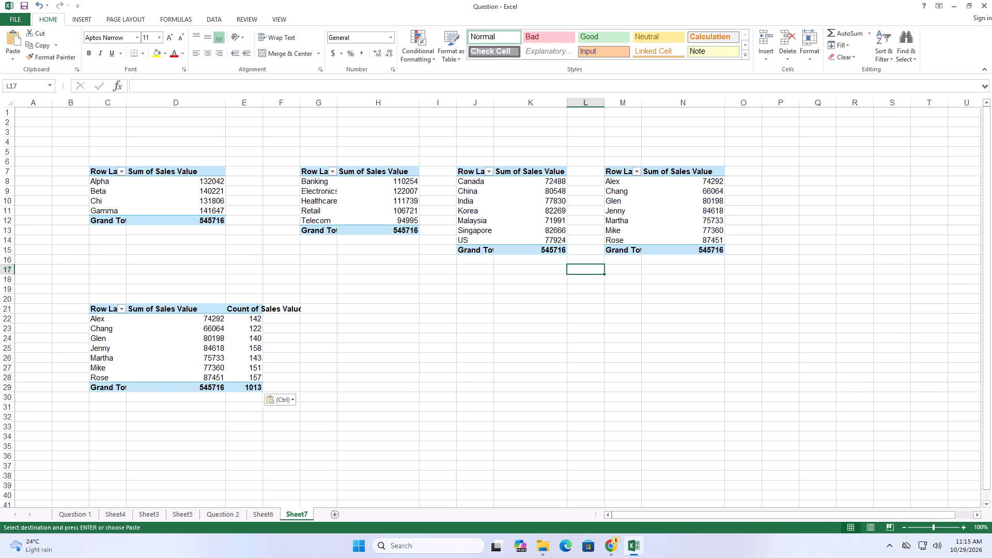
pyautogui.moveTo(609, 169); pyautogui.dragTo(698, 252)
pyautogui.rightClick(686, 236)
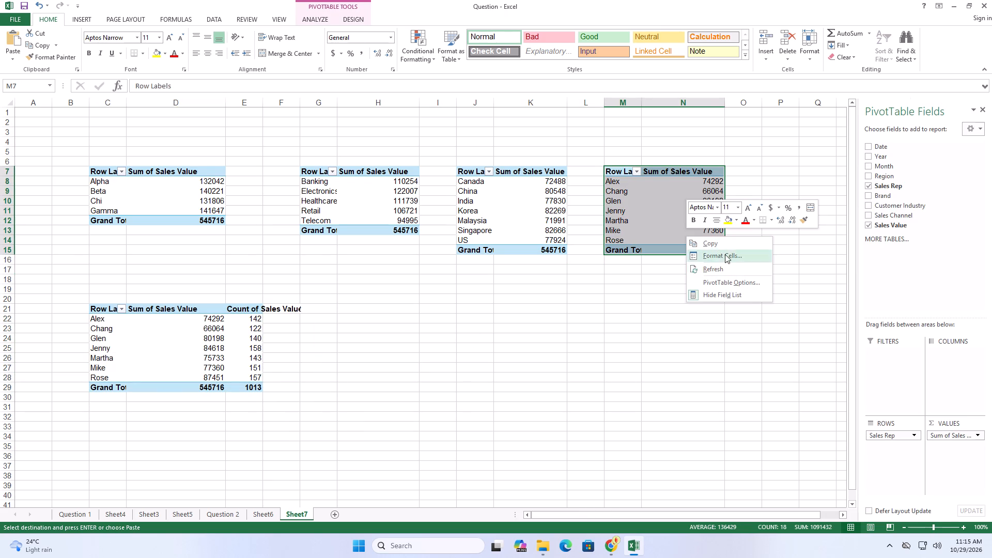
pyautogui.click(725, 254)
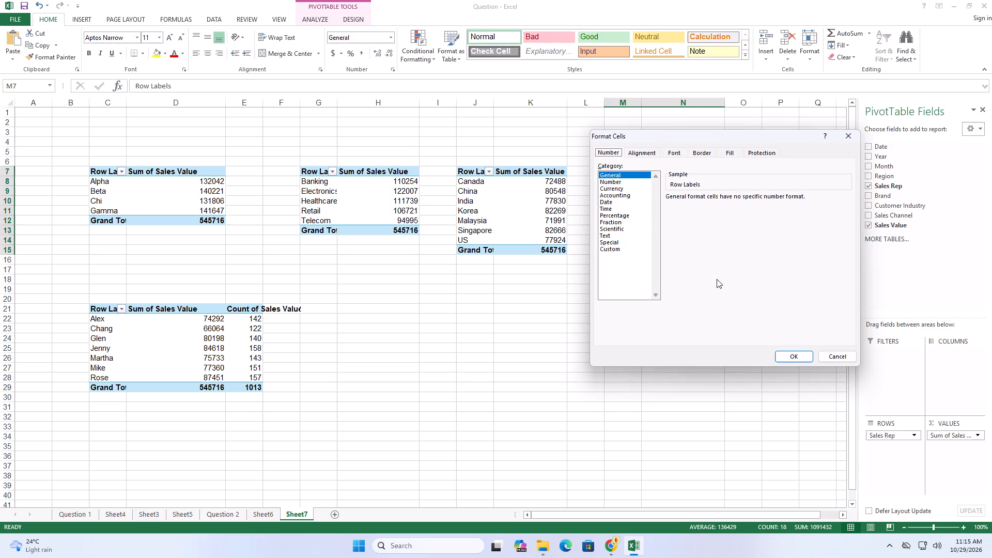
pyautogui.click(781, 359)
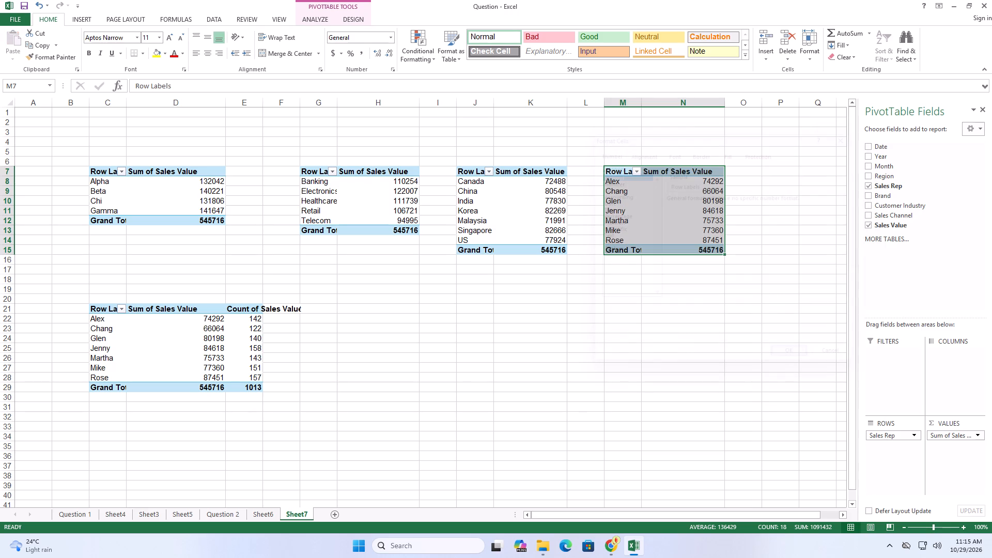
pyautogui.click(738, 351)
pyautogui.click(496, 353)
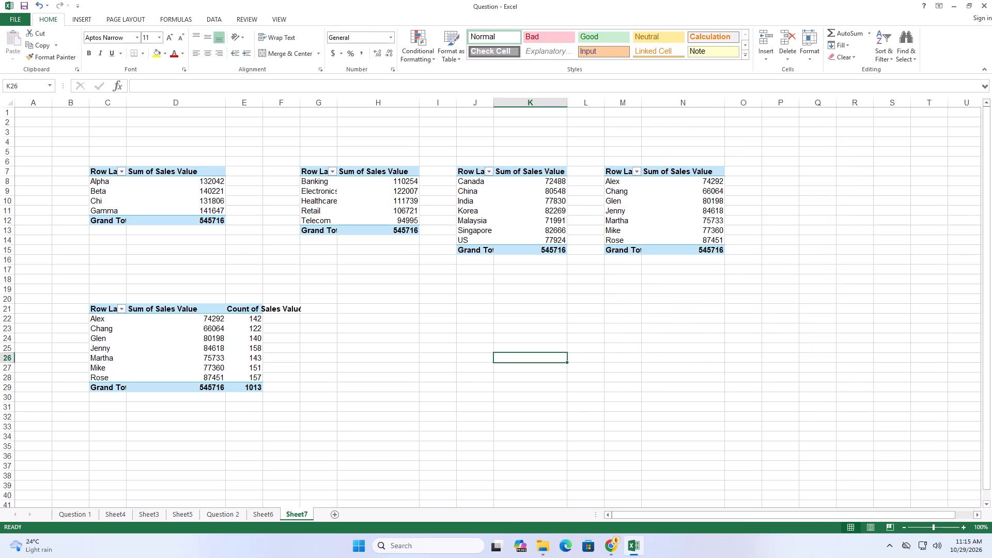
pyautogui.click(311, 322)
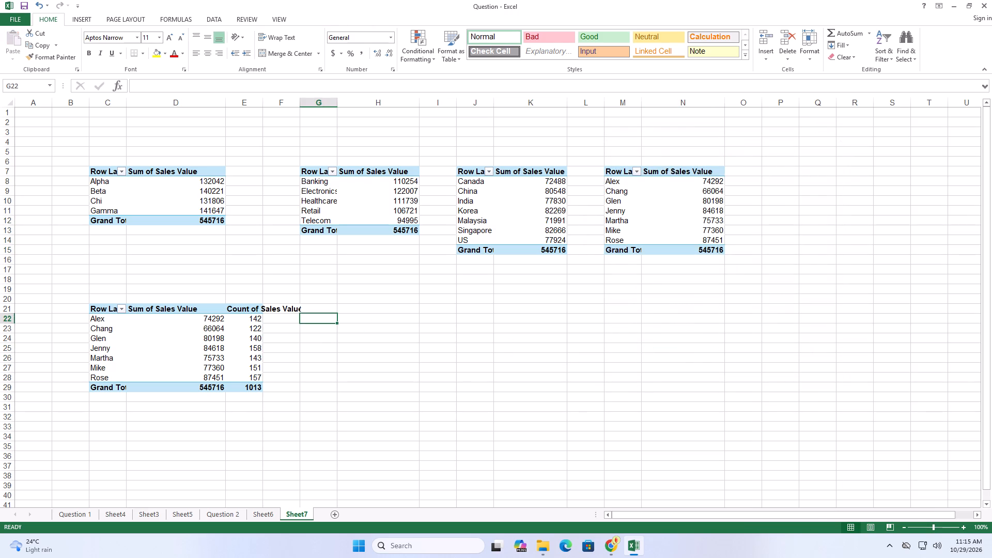
# Insert Year and Month slicers for the brand pivot table on Sheet7.
pyautogui.click(171, 173)
pyautogui.click(315, 19)
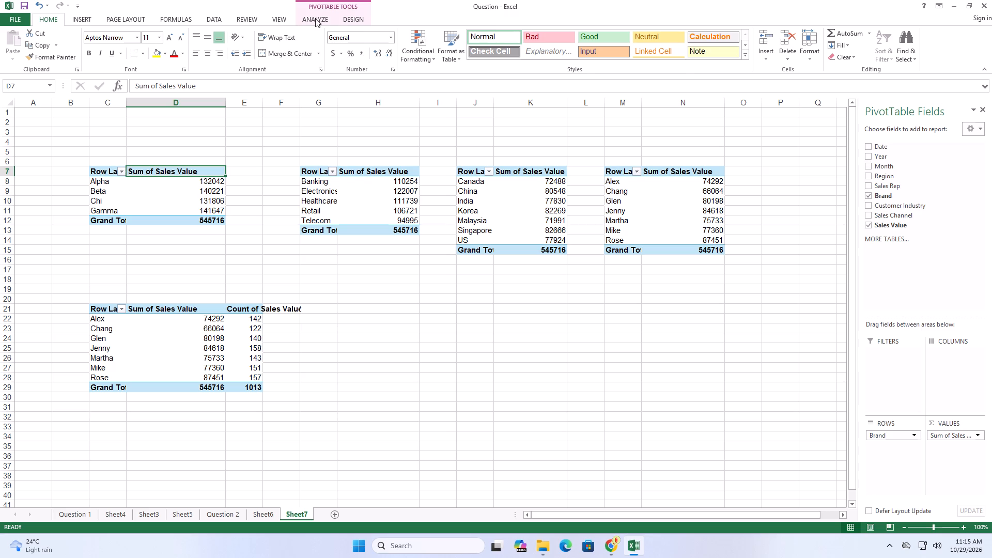
pyautogui.click(279, 57)
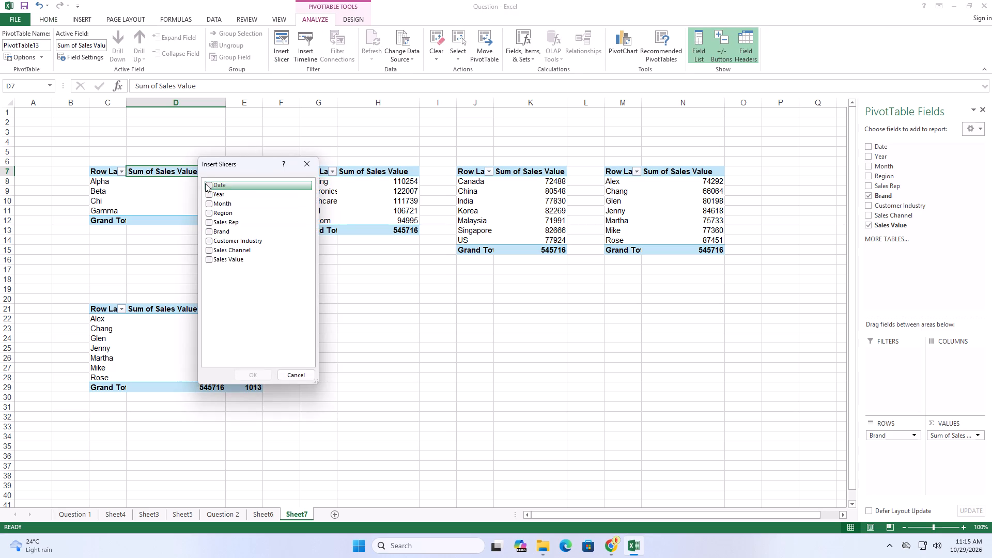
pyautogui.click(209, 195)
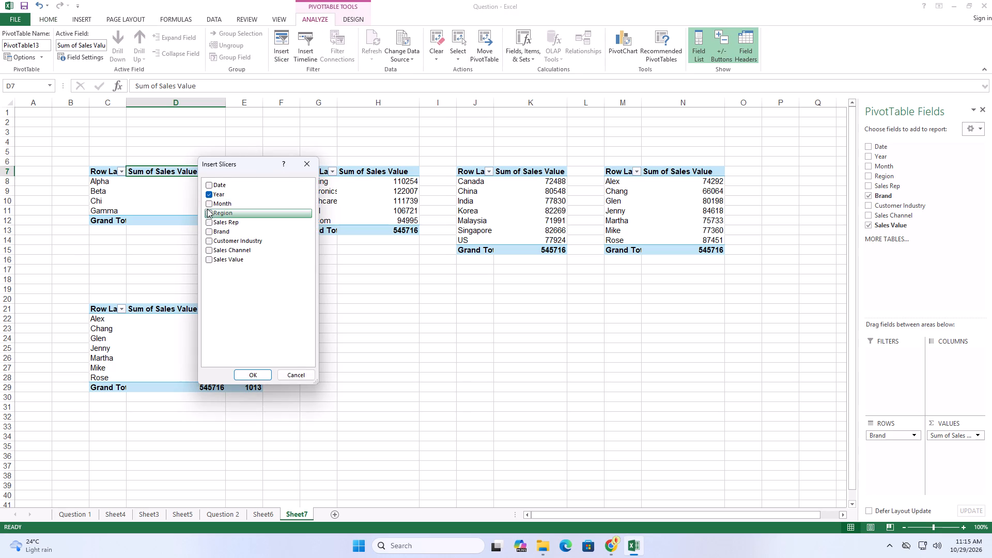
pyautogui.click(208, 205)
pyautogui.doubleClick(224, 518)
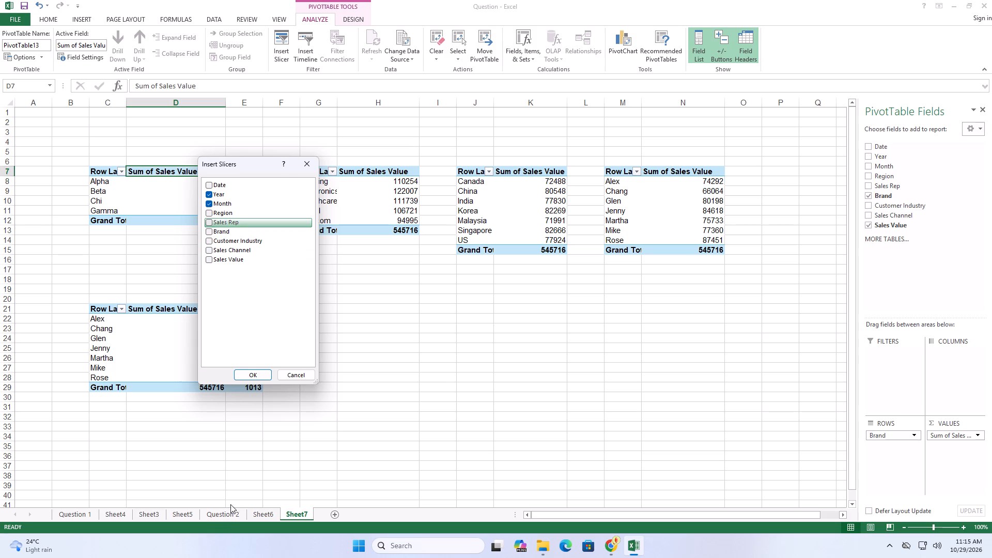
pyautogui.click(259, 380)
# Check the slicers in Question 2's sample dashboard and move the Month and Year slicers apart below Sheet7's upper pivot tables.
pyautogui.click(228, 516)
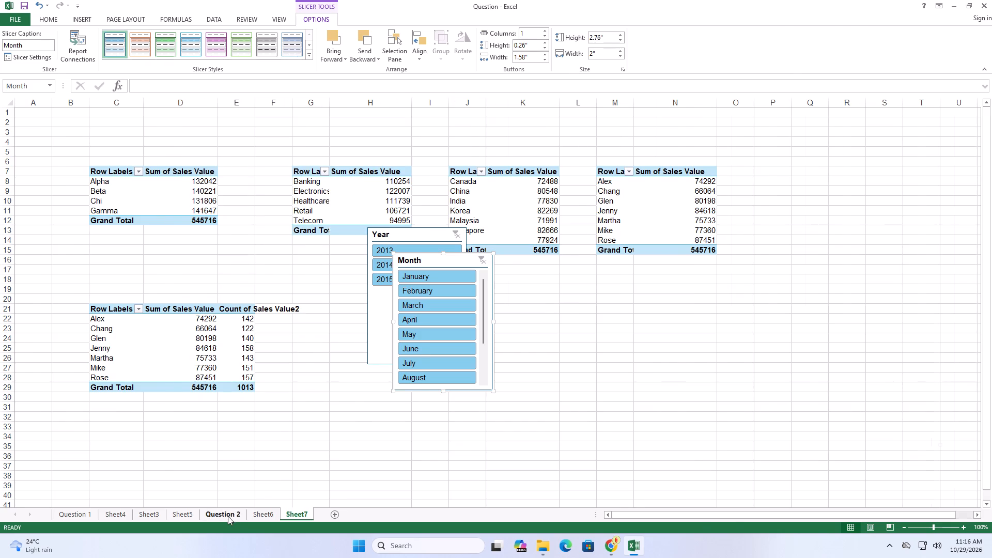
pyautogui.scroll(-2, 397, 412)
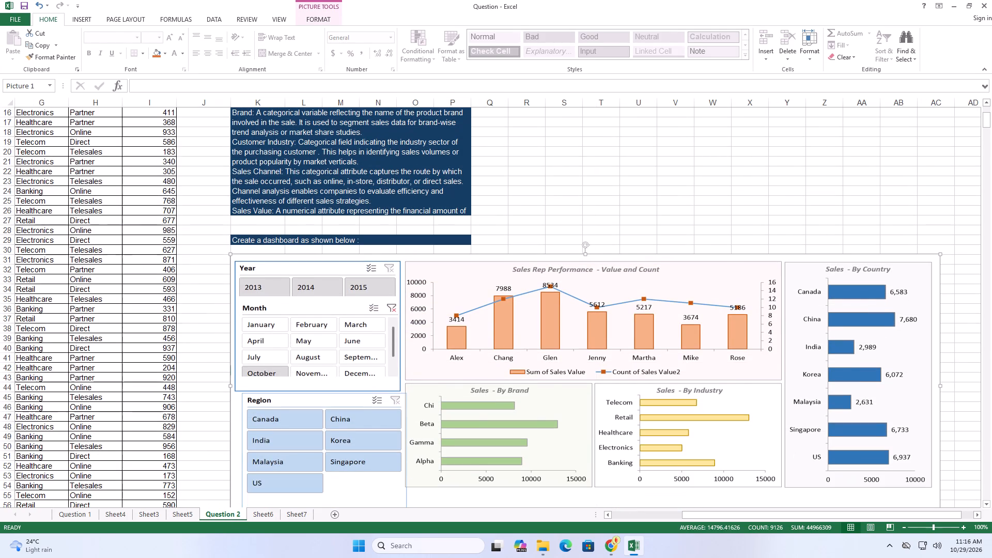
pyautogui.click(299, 517)
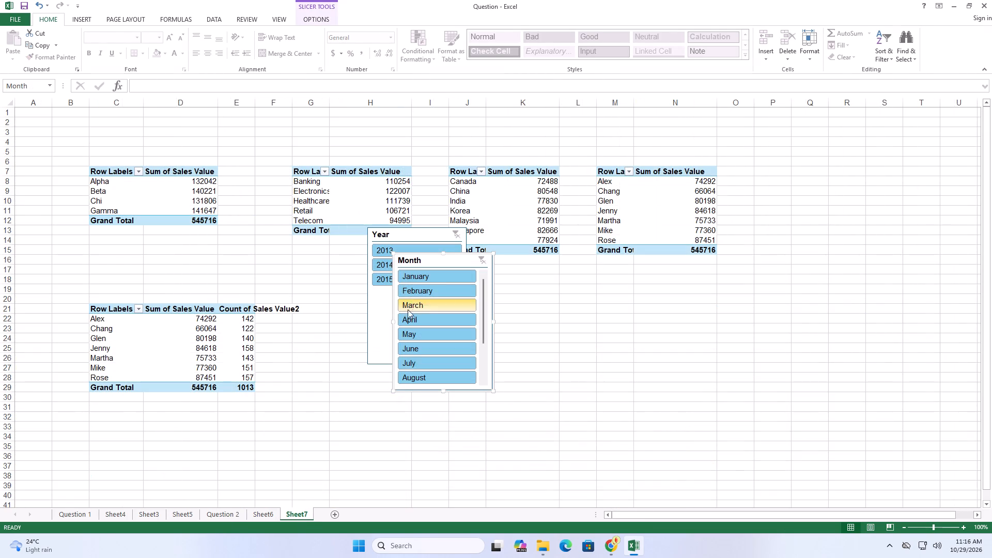
pyautogui.moveTo(446, 263); pyautogui.dragTo(524, 329)
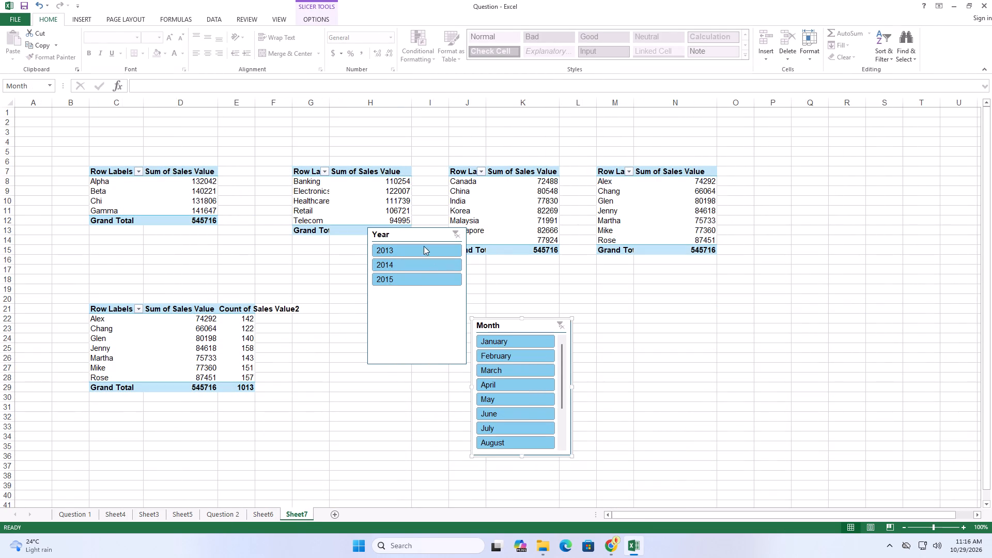
pyautogui.moveTo(420, 232); pyautogui.dragTo(418, 262)
# Insert a Region slicer for the brand pivot table and place it beside the Month slicer, under the two-column sales rep table.
pyautogui.click(193, 171)
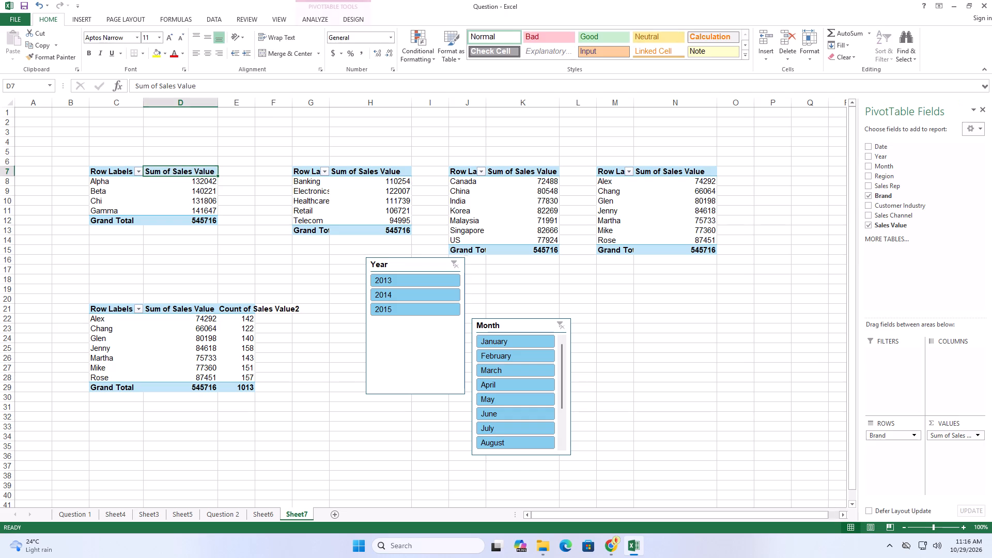
pyautogui.click(320, 18)
pyautogui.click(283, 45)
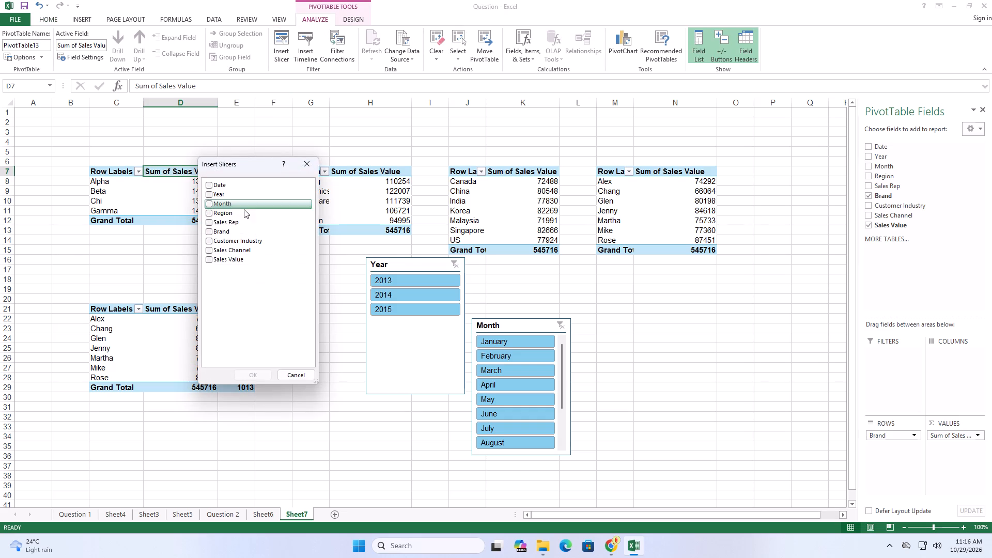
pyautogui.click(212, 212)
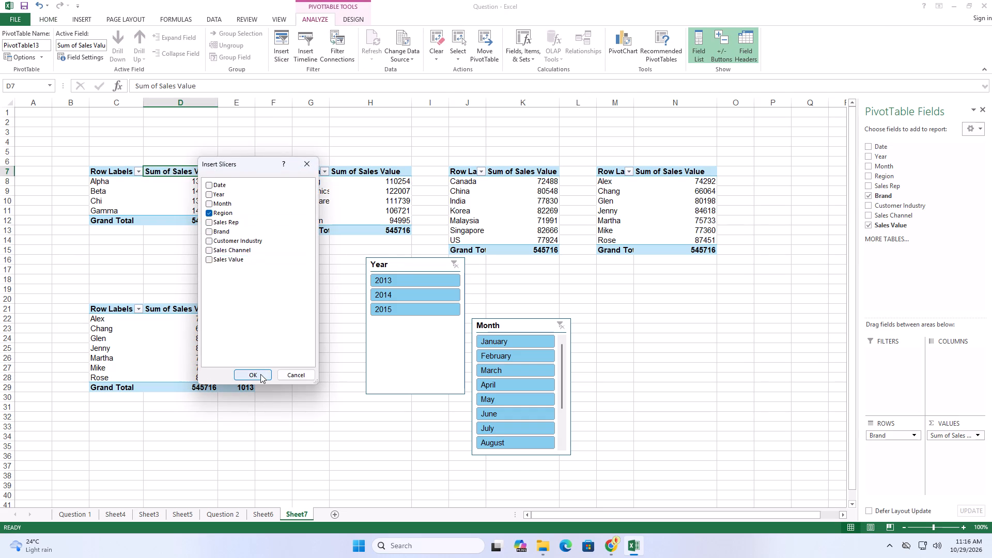
pyautogui.click(260, 374)
pyautogui.moveTo(440, 251); pyautogui.dragTo(720, 314)
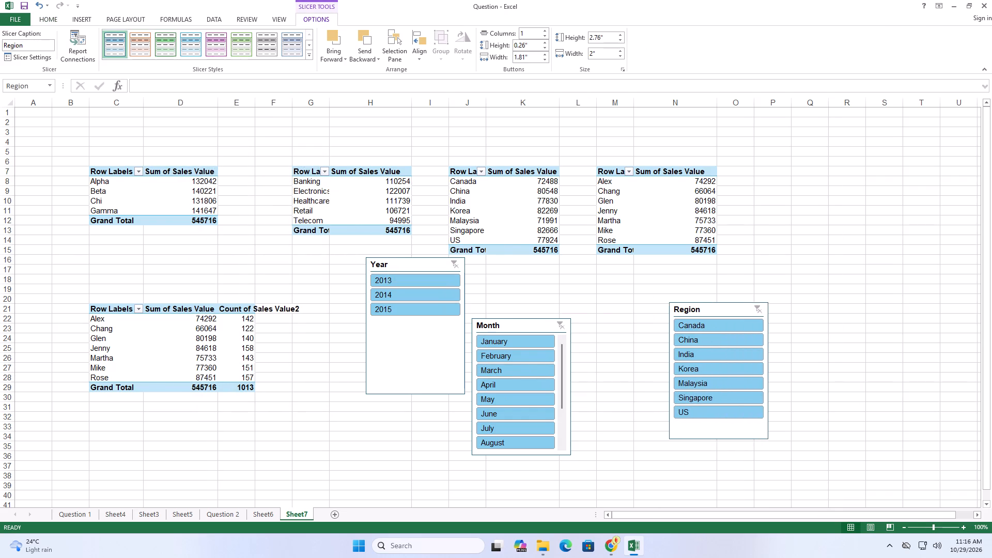
pyautogui.moveTo(720, 314); pyautogui.dragTo(670, 315)
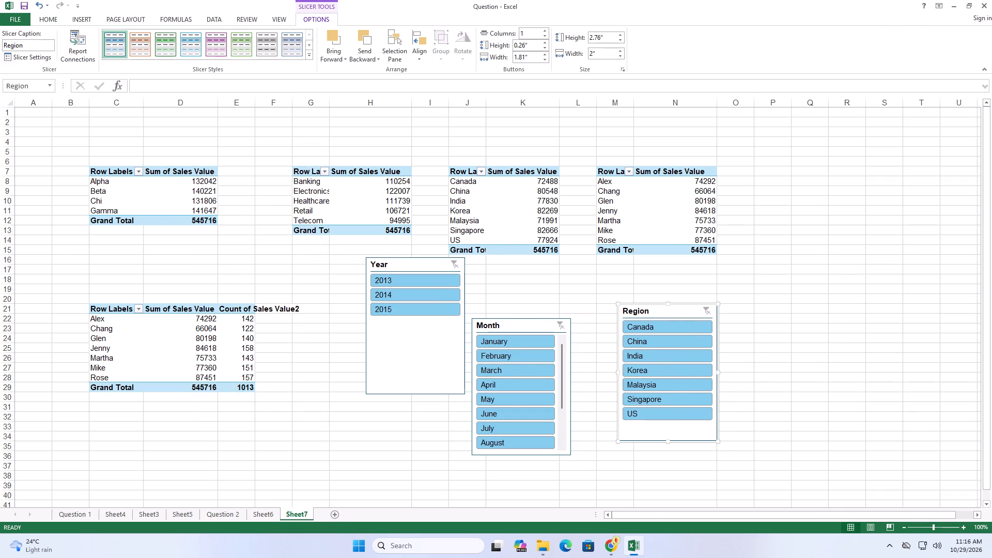
# Insert a 2-D clustered bar chart from the brand pivot table, matching the sample dashboard, and place it below the lower sales rep table.
pyautogui.click(122, 178)
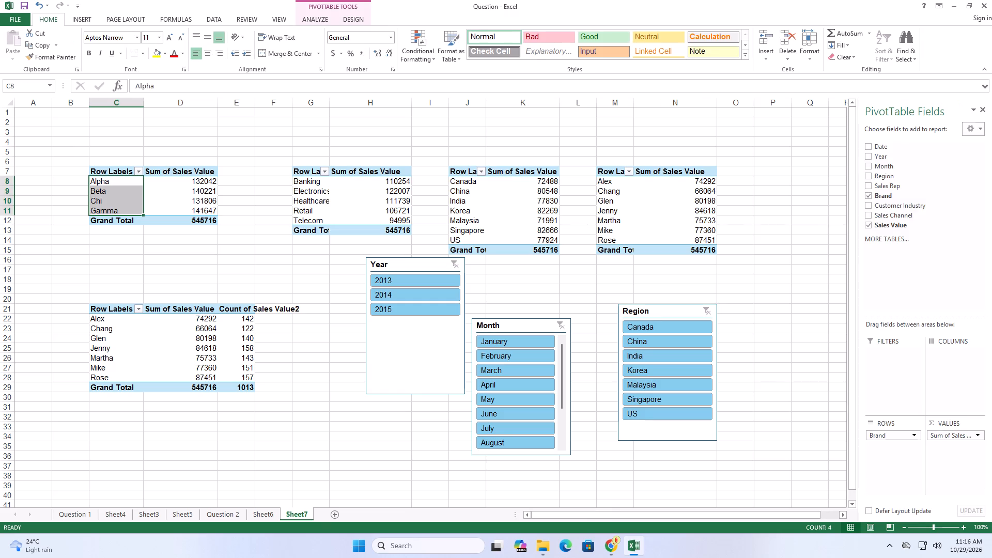
pyautogui.click(79, 22)
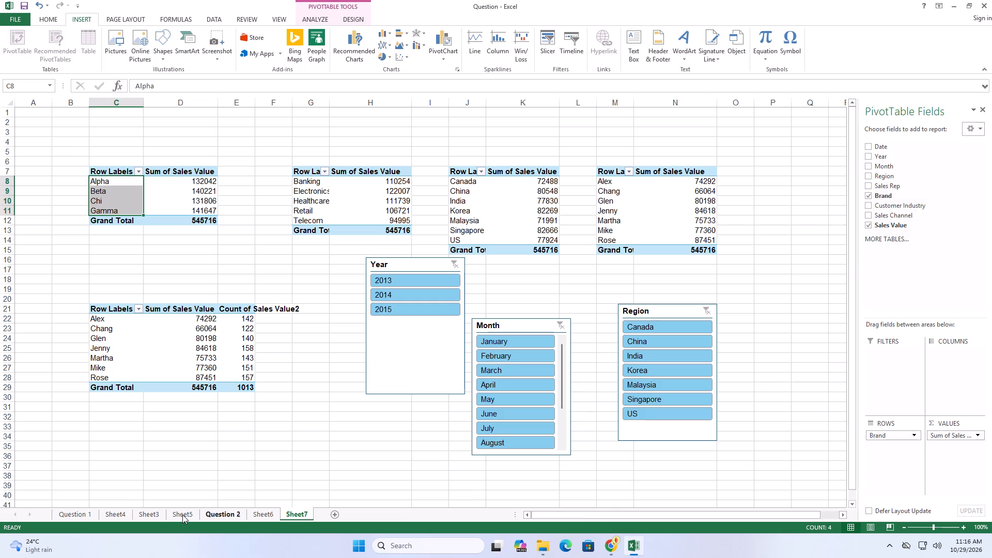
pyautogui.click(210, 516)
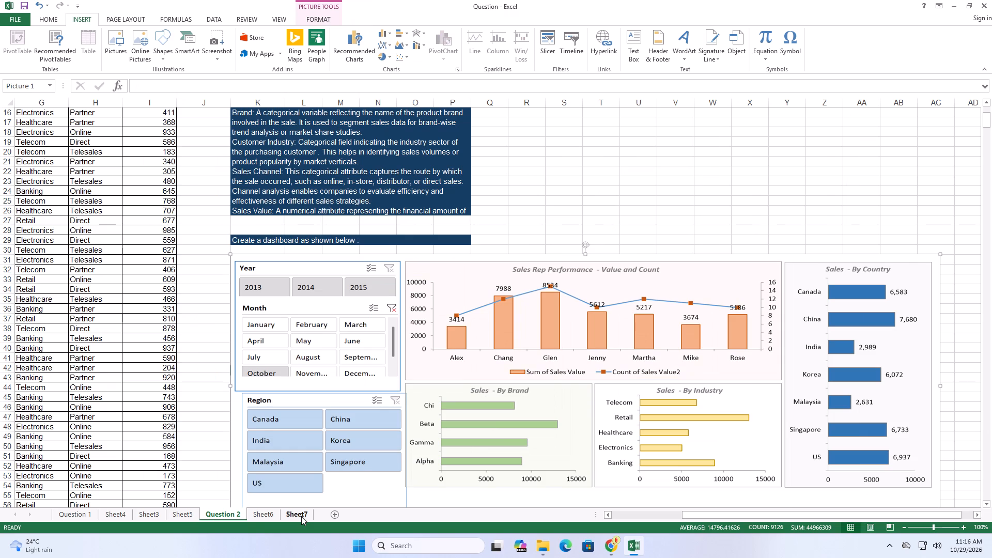
pyautogui.click(301, 516)
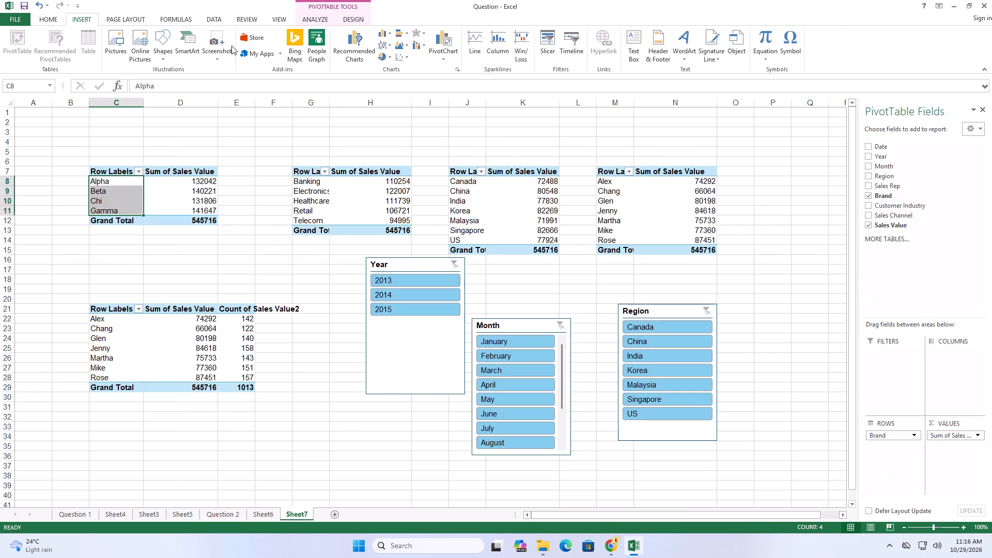
pyautogui.click(399, 33)
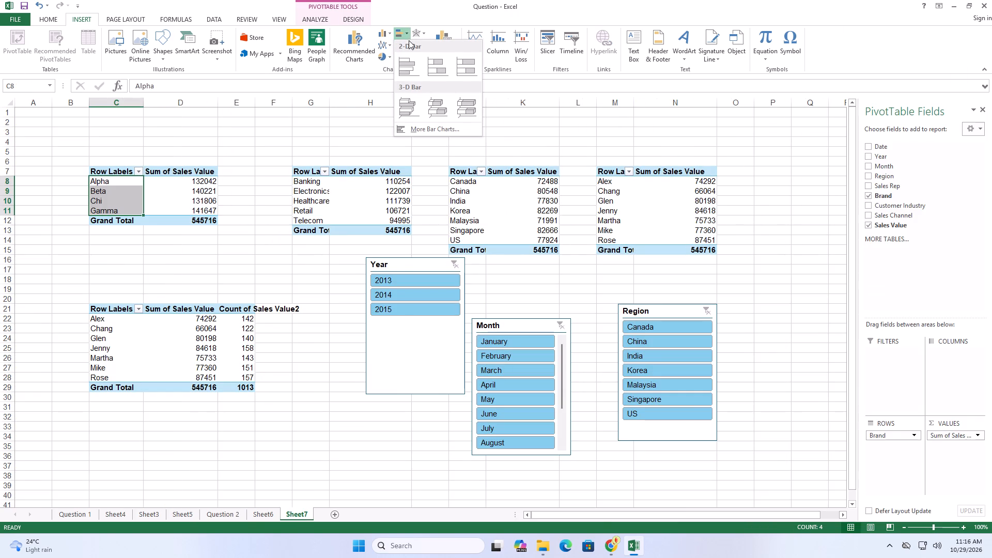
pyautogui.click(406, 67)
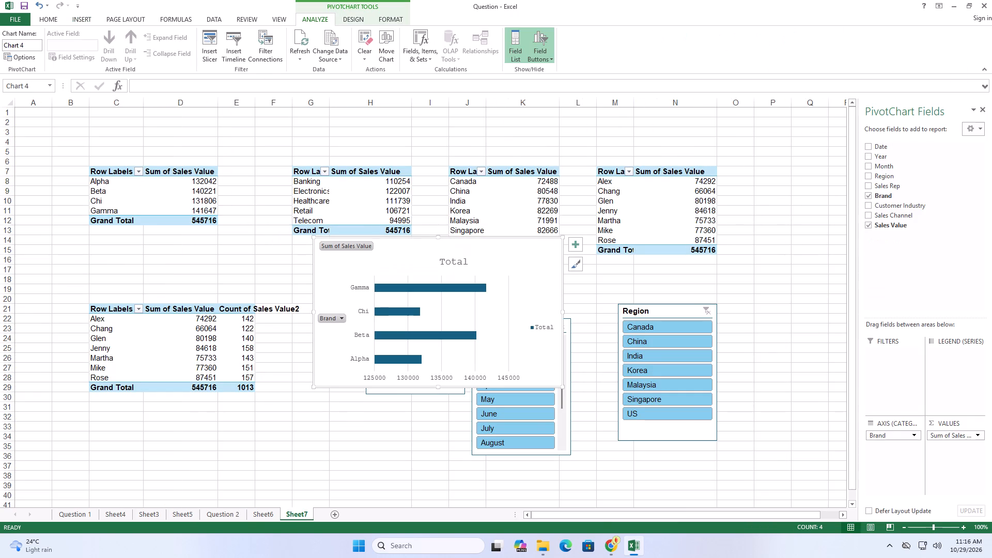
pyautogui.moveTo(486, 249); pyautogui.dragTo(416, 336)
pyautogui.scroll(-2, 581, 296)
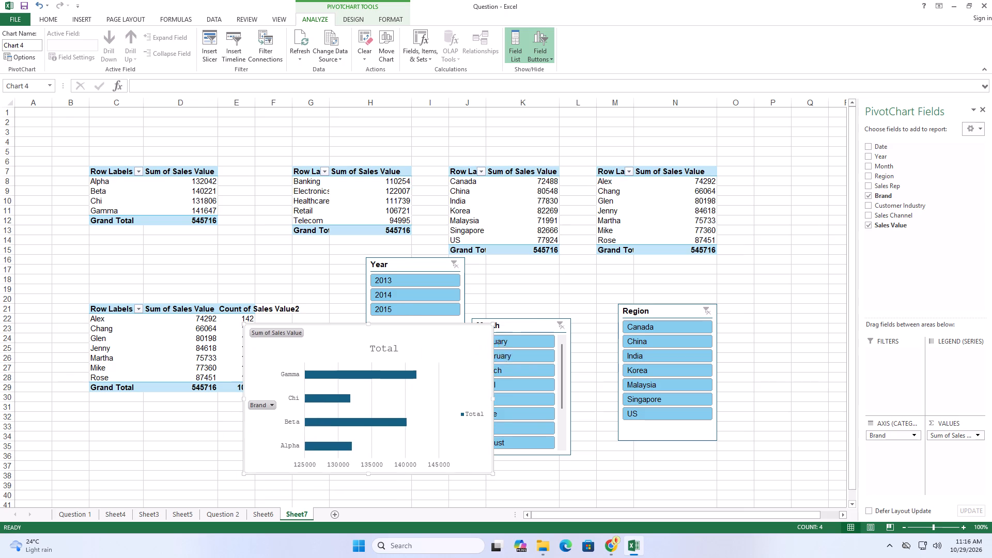
pyautogui.scroll(-1, 584, 297)
pyautogui.moveTo(415, 250); pyautogui.dragTo(222, 336)
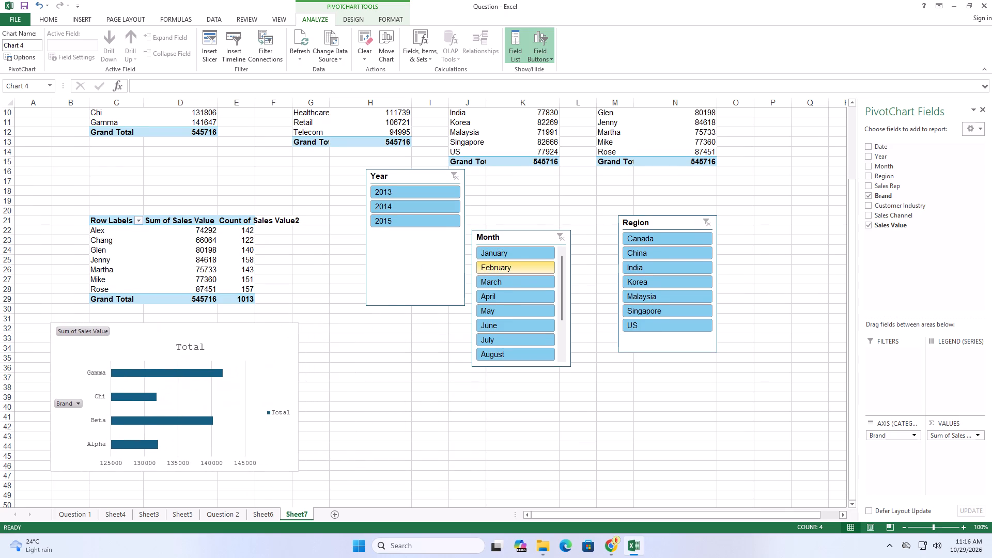
# Insert a 2-D clustered bar chart from the customer industry pivot table and place it beside the brand chart, slightly lower.
pyautogui.scroll(3, 322, 308)
pyautogui.click(367, 172)
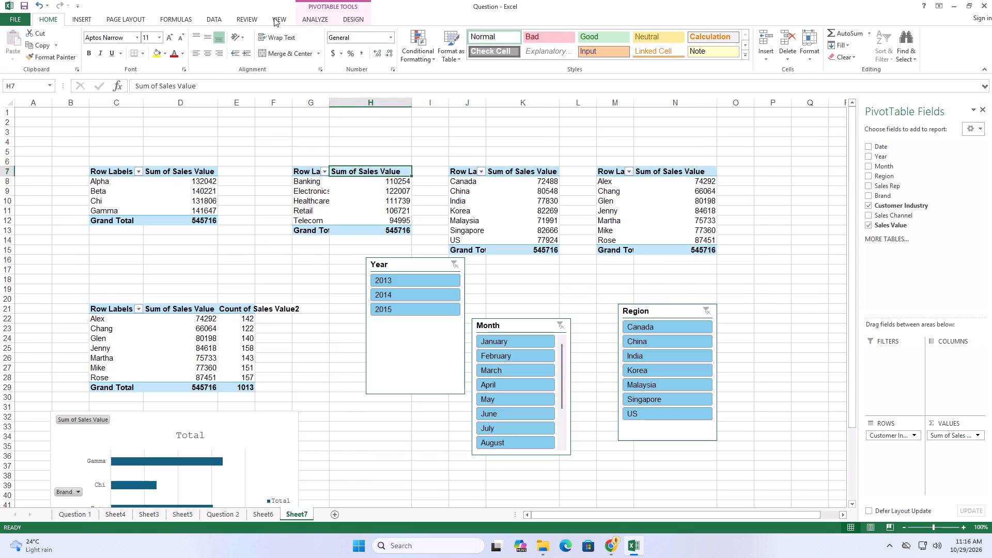
pyautogui.click(78, 15)
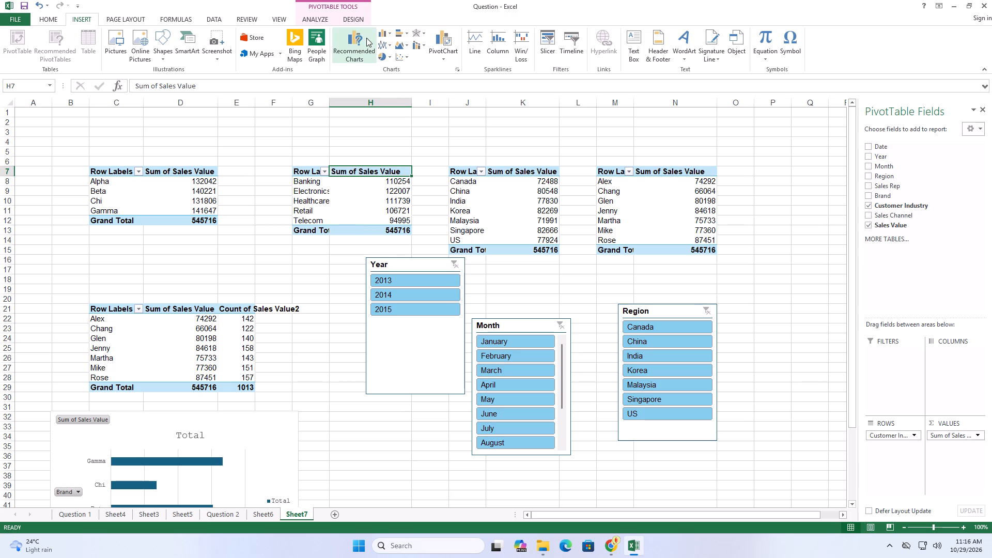
pyautogui.click(398, 30)
pyautogui.click(413, 60)
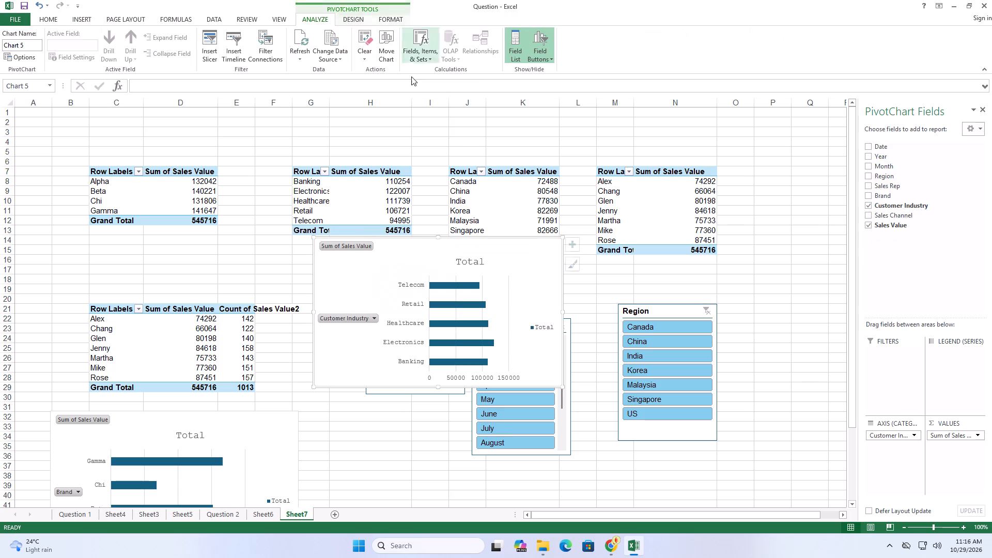
pyautogui.moveTo(482, 249); pyautogui.dragTo(426, 395)
pyautogui.scroll(-3, 467, 319)
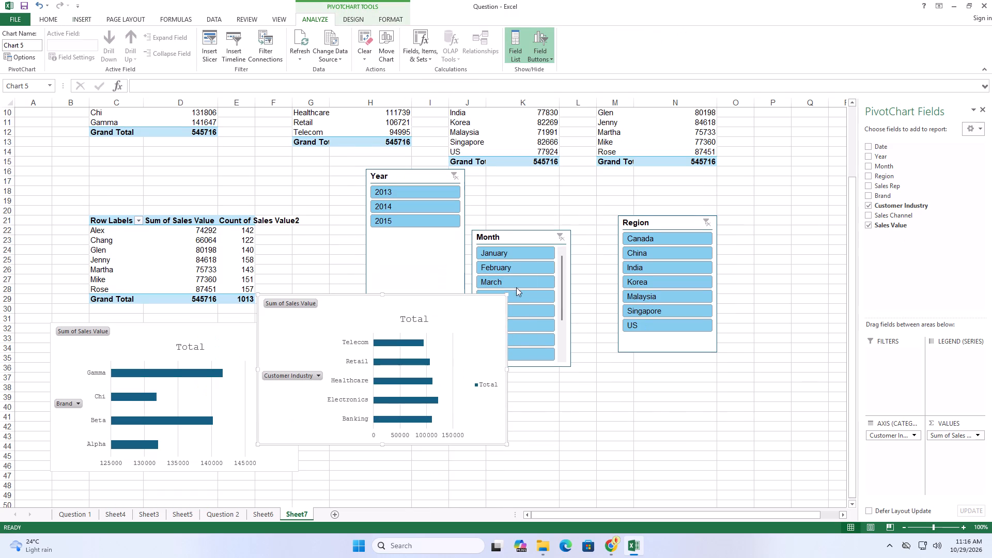
pyautogui.moveTo(456, 307); pyautogui.dragTo(487, 414)
# Insert a 2-D clustered bar chart from the region pivot table, matching the sample dashboard, and place it beside the customer industry chart.
pyautogui.scroll(2, 560, 406)
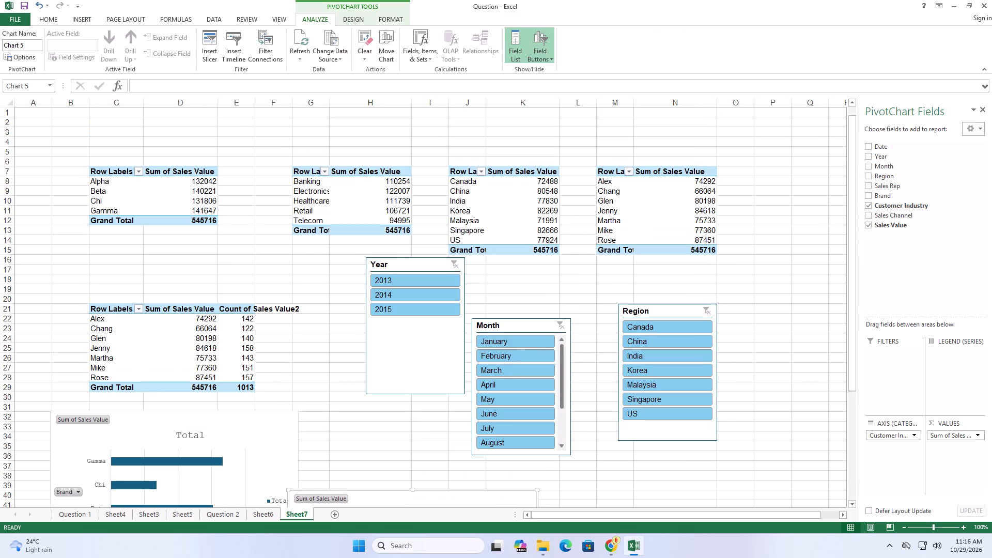
pyautogui.scroll(4, 569, 404)
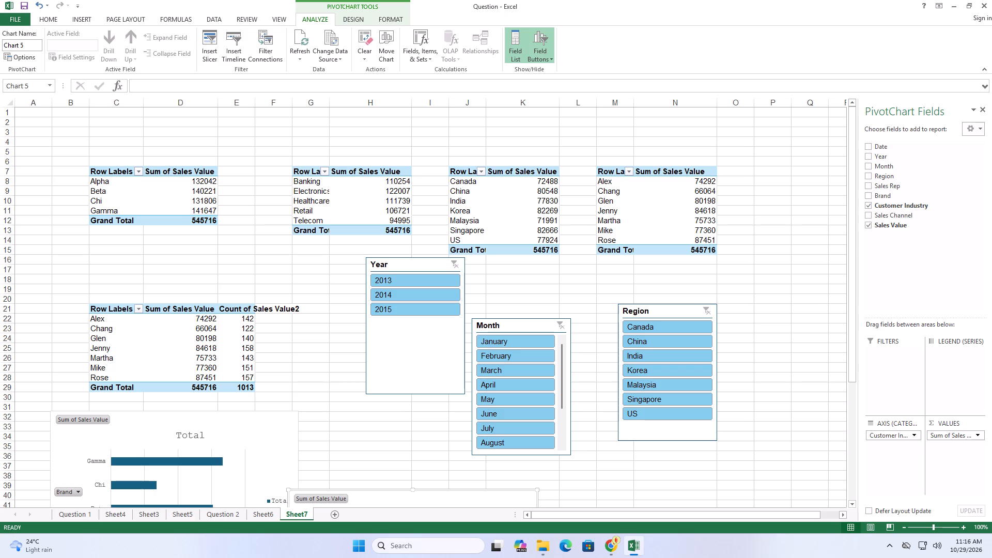
pyautogui.click(517, 172)
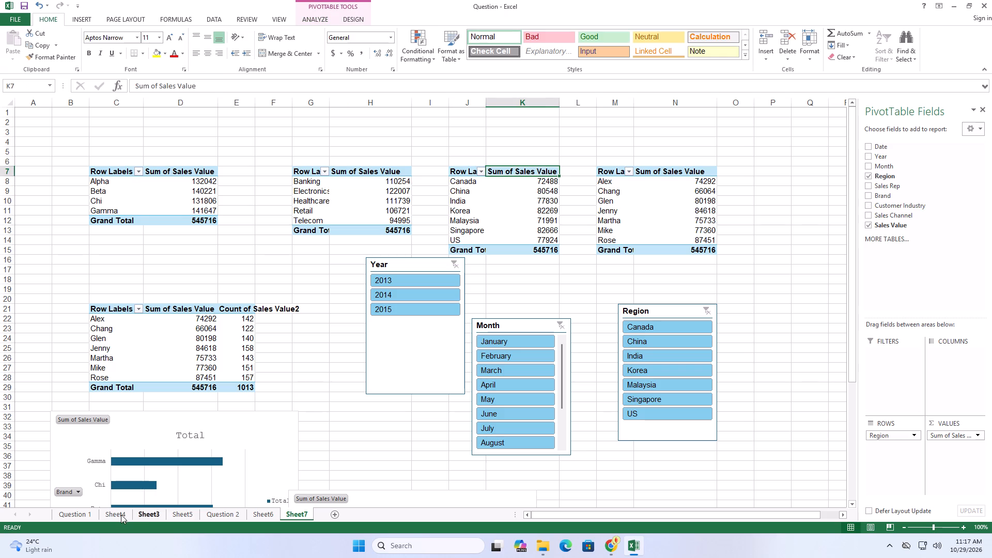
pyautogui.click(230, 512)
pyautogui.scroll(-2, 677, 429)
pyautogui.scroll(1, 678, 430)
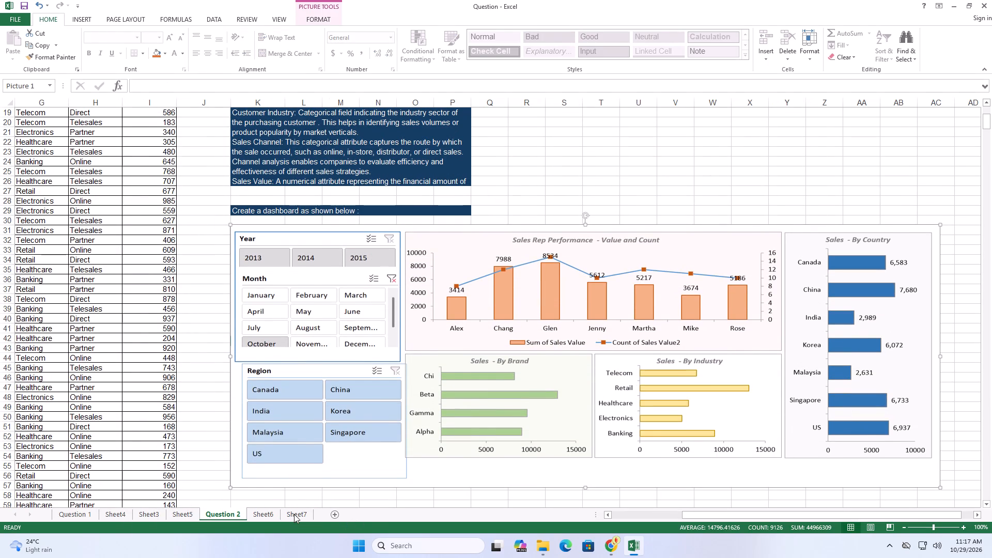
pyautogui.click(294, 514)
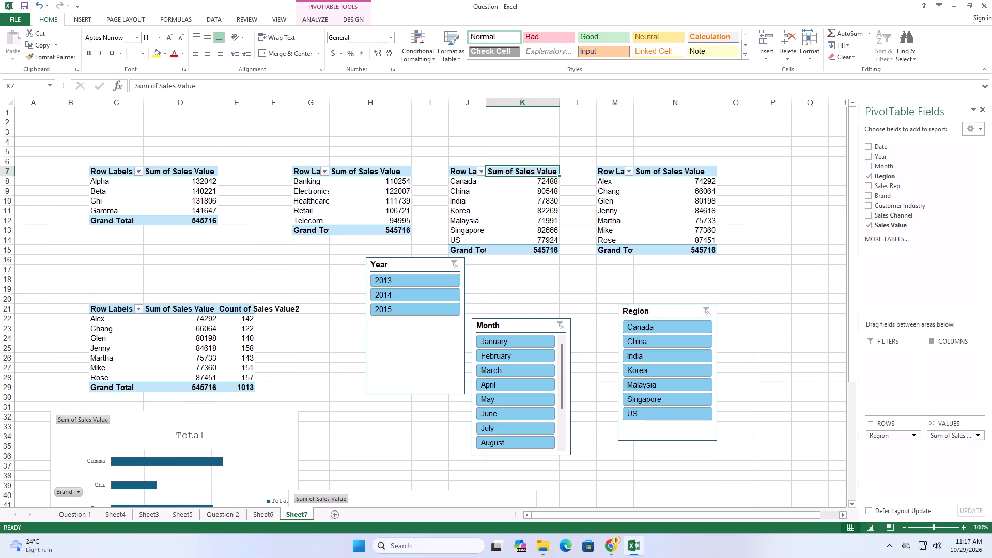
pyautogui.scroll(-5, 346, 313)
pyautogui.scroll(2, 346, 317)
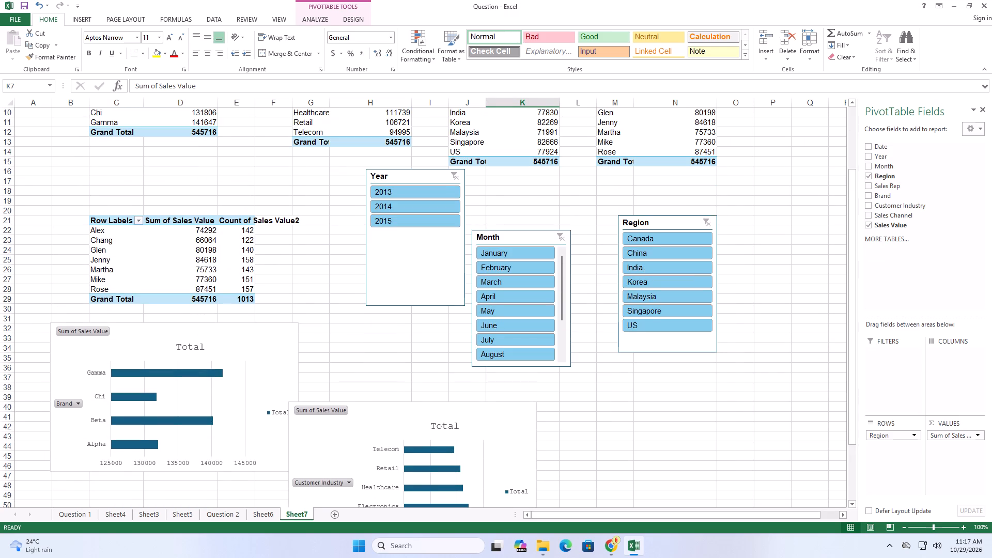
pyautogui.scroll(3, 393, 274)
pyautogui.click(468, 174)
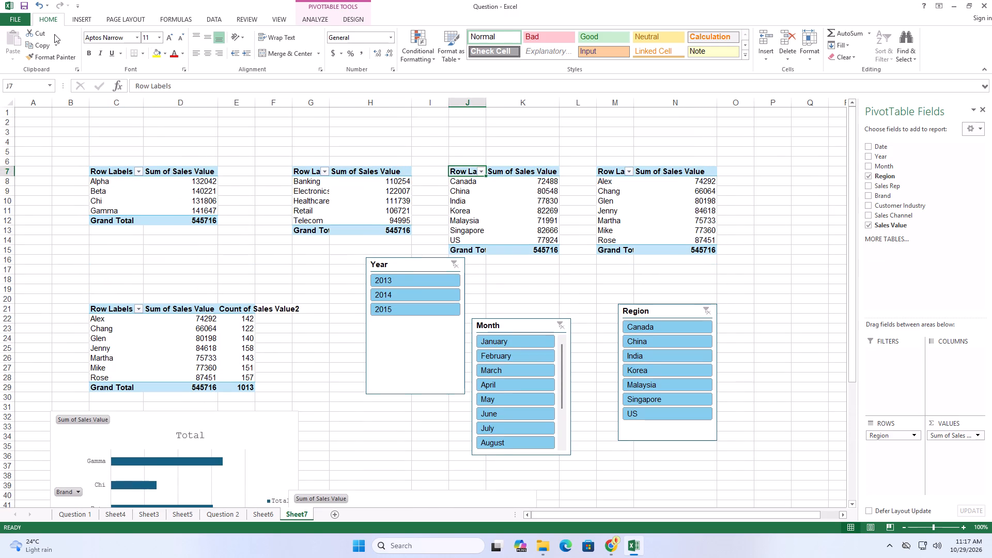
pyautogui.click(84, 21)
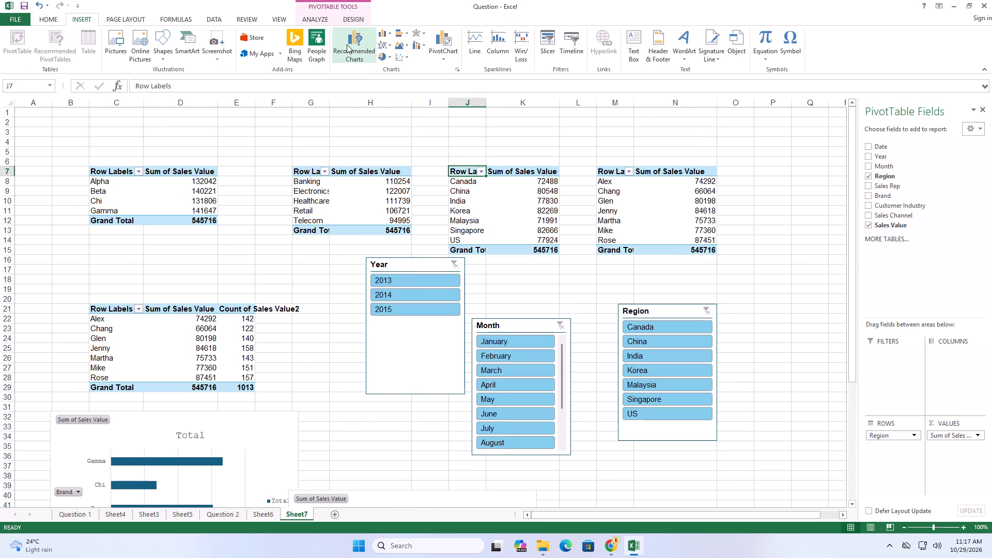
pyautogui.click(399, 34)
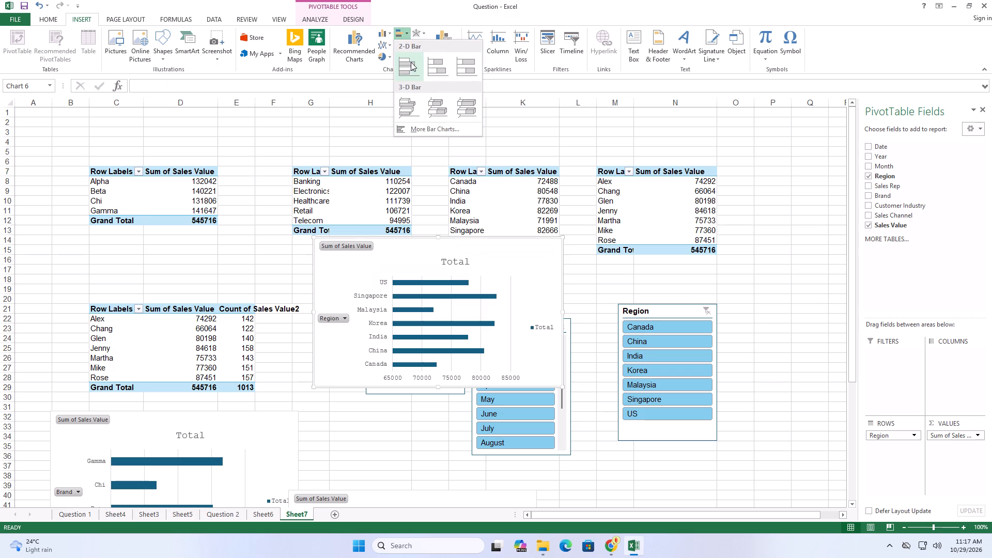
pyautogui.click(411, 62)
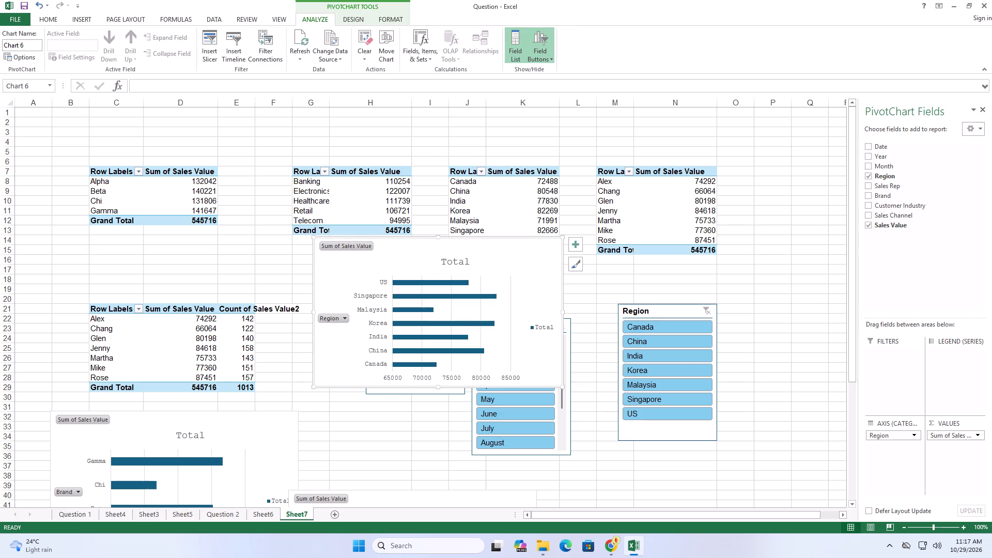
pyautogui.scroll(-4, 489, 255)
pyautogui.moveTo(506, 142); pyautogui.dragTo(742, 377)
# Insert a clustered column and line combo chart with a secondary axis from the lower sales rep pivot table with sum and count.
pyautogui.scroll(4, 464, 290)
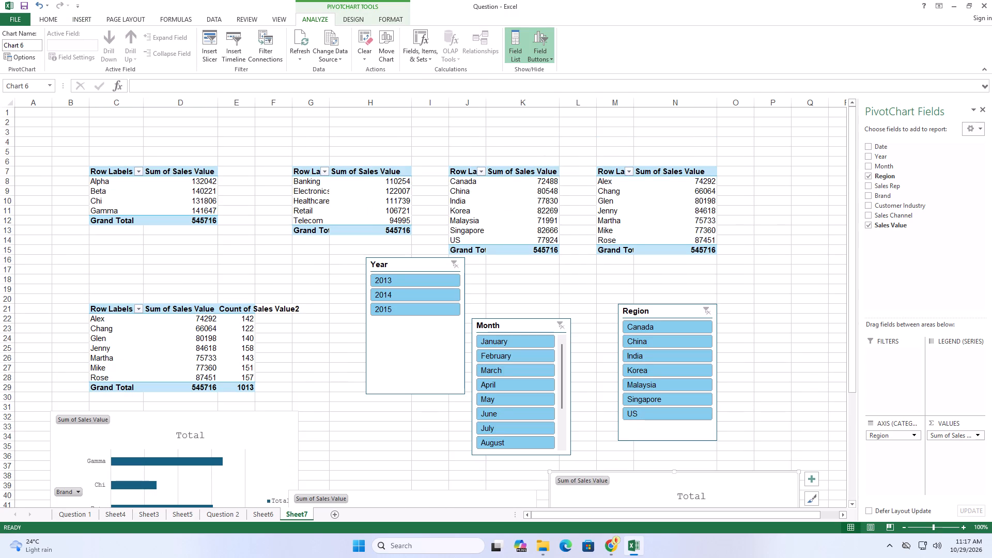
pyautogui.scroll(-2, 351, 307)
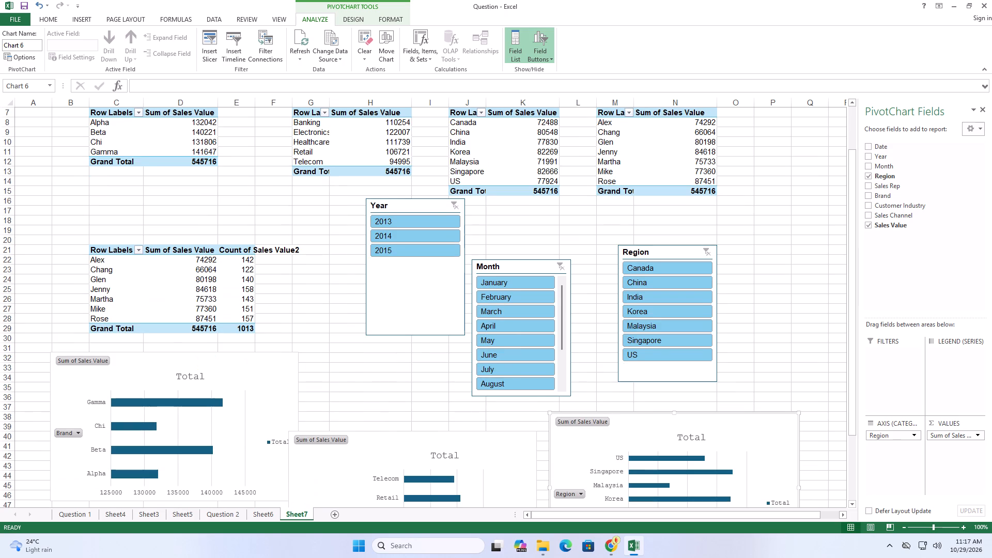
pyautogui.click(171, 250)
pyautogui.click(97, 253)
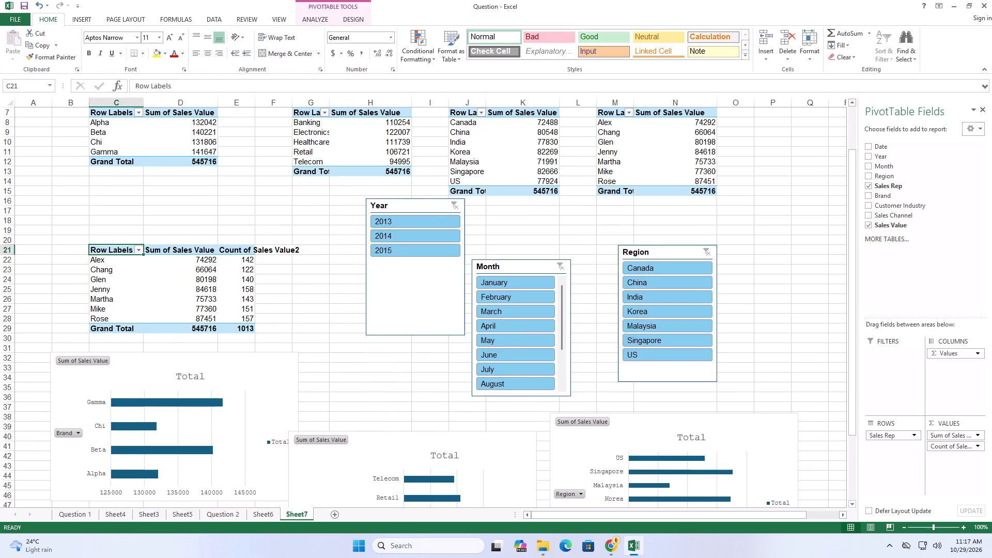
pyautogui.click(94, 20)
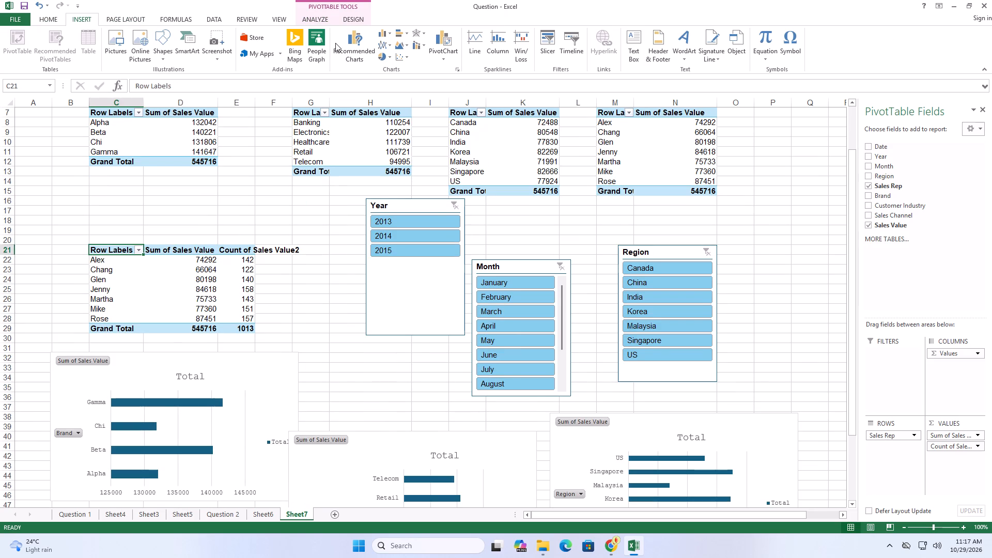
pyautogui.click(391, 44)
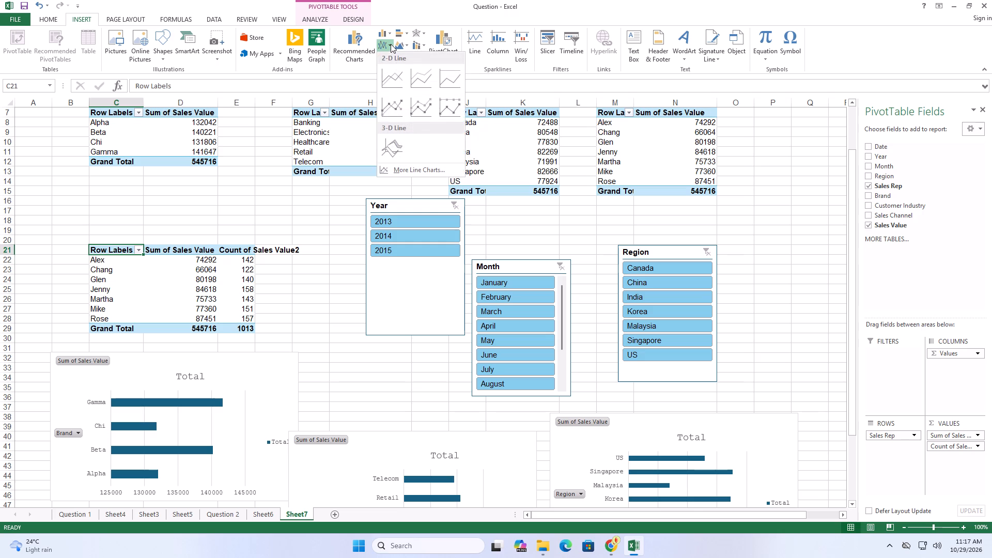
pyautogui.click(391, 44)
pyautogui.click(406, 42)
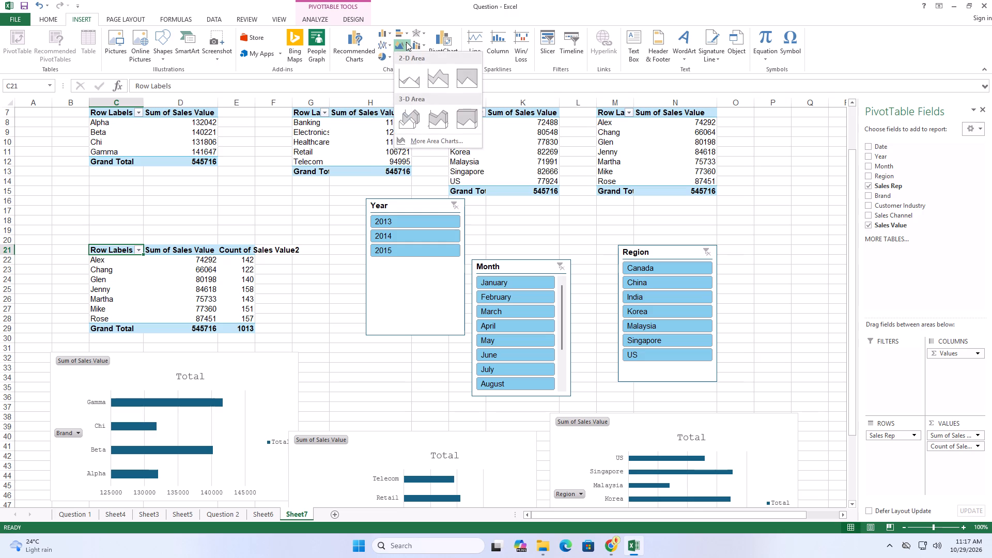
pyautogui.click(406, 42)
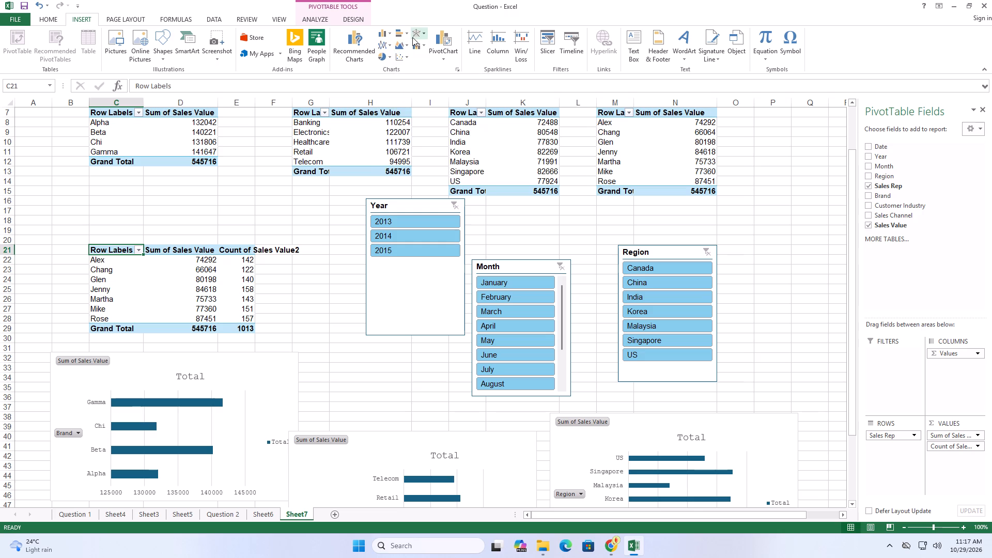
pyautogui.click(425, 43)
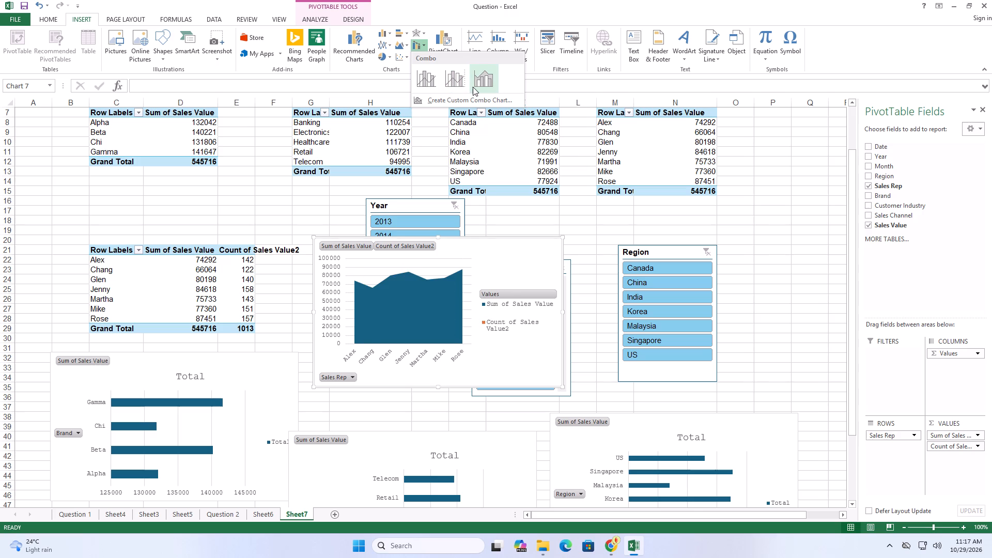
pyautogui.click(454, 88)
# Move the sales rep combo chart clear of the slicers and other charts, placing it below the brand chart.
pyautogui.scroll(-2, 500, 180)
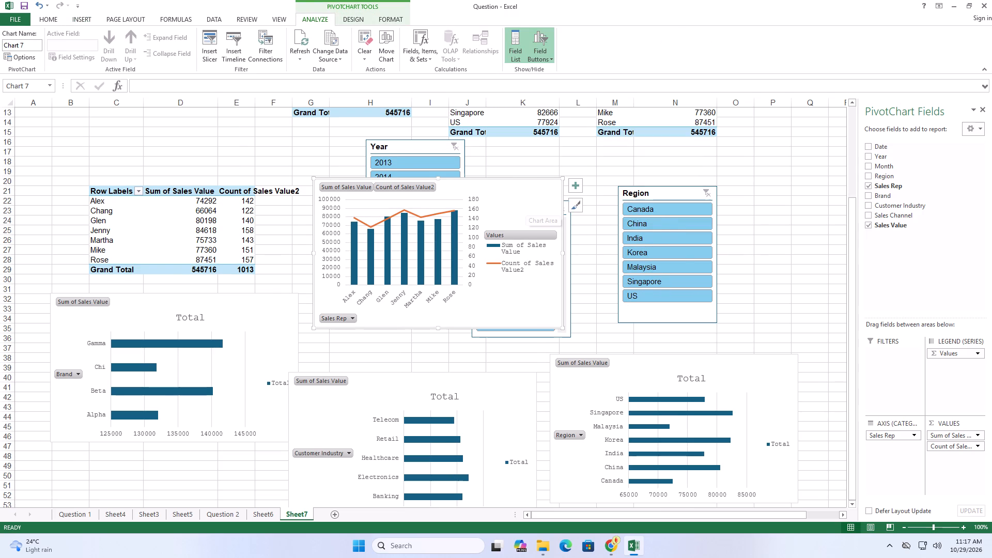
pyautogui.scroll(-2, 525, 207)
pyautogui.scroll(1, 523, 206)
pyautogui.moveTo(499, 164); pyautogui.dragTo(409, 277)
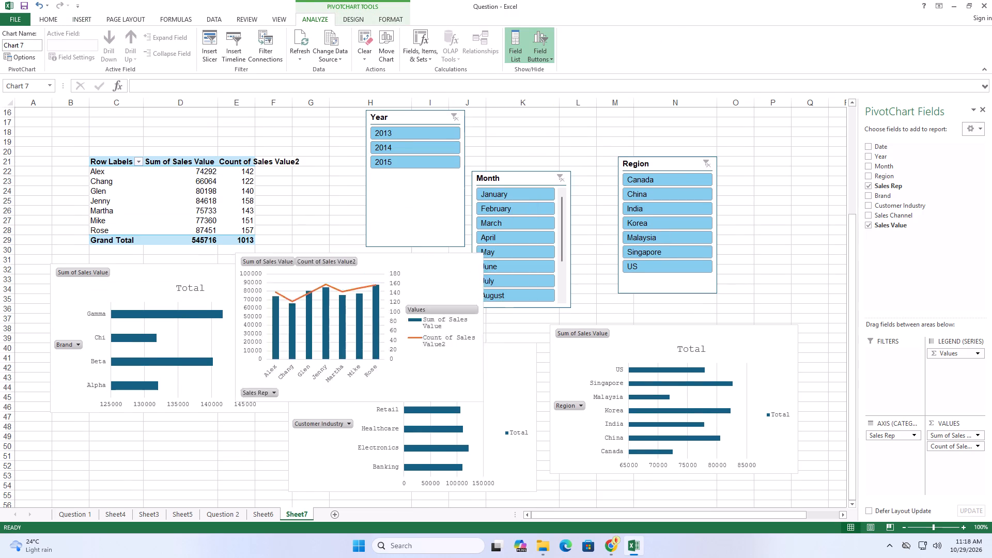
pyautogui.moveTo(409, 277); pyautogui.dragTo(306, 373)
pyautogui.scroll(-3, 424, 276)
pyautogui.scroll(-2, 466, 253)
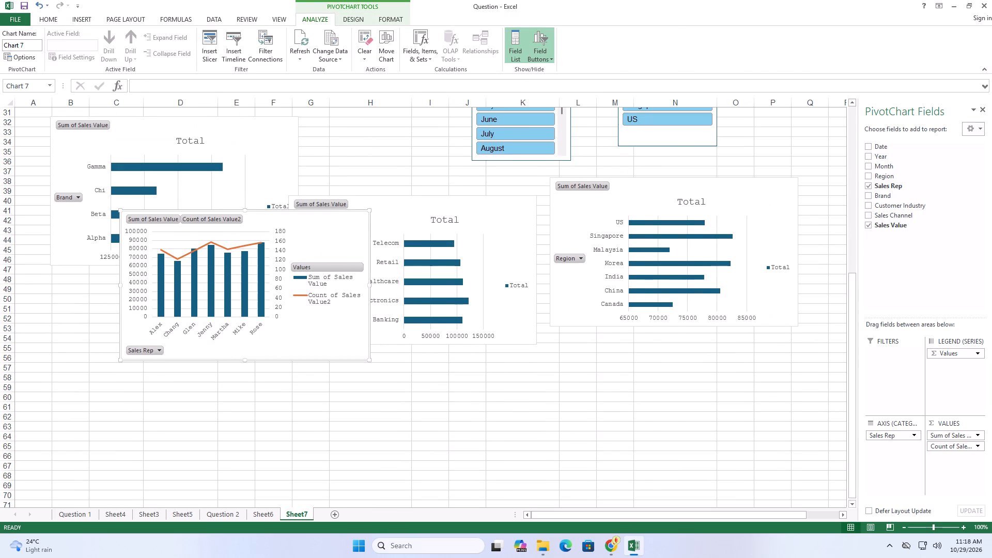
pyautogui.moveTo(326, 227); pyautogui.dragTo(430, 382)
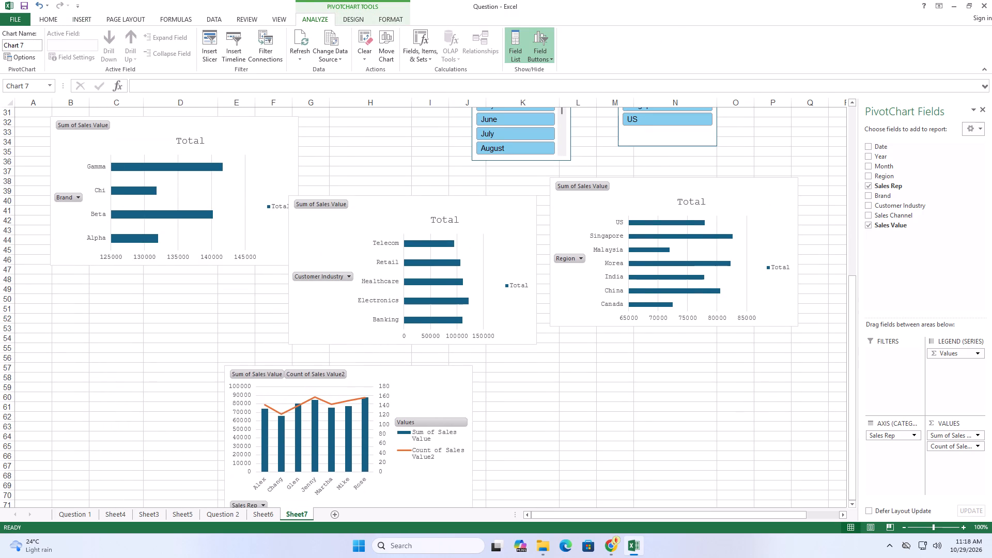
pyautogui.moveTo(414, 383); pyautogui.dragTo(229, 322)
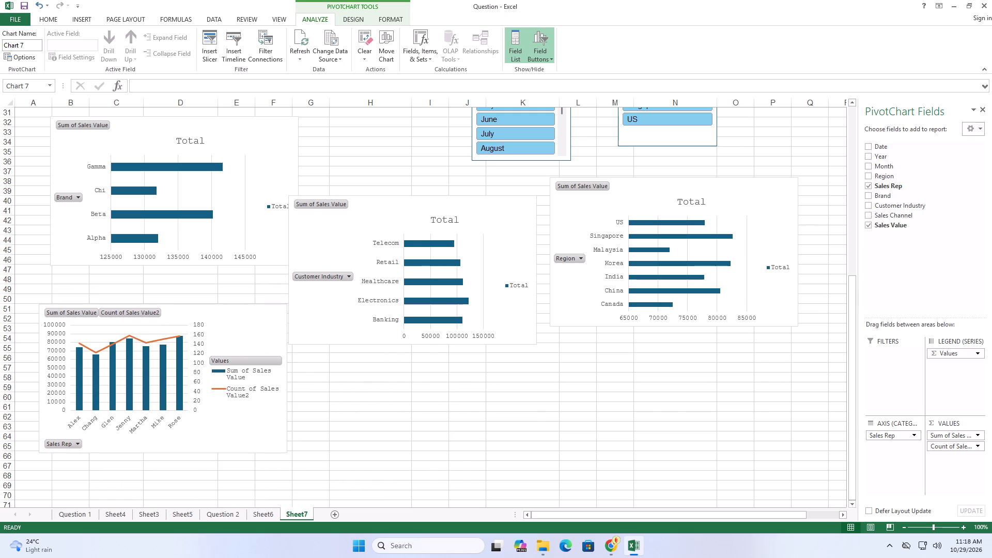
# Compare Sheet7's pivot tables, slicers and charts with the sample dashboard picture in Question 2.
pyautogui.scroll(9, 448, 387)
pyautogui.scroll(-5, 456, 369)
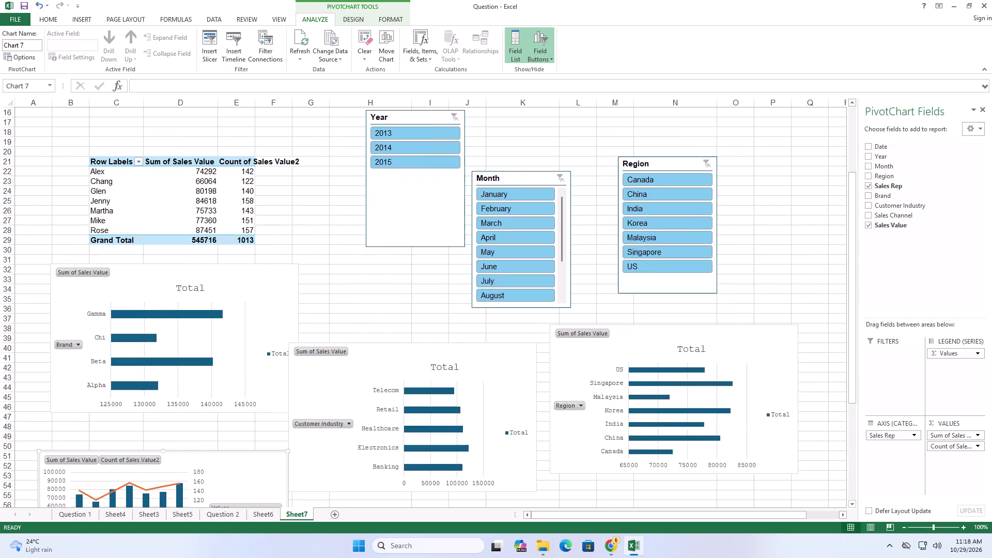
pyautogui.scroll(2, 456, 369)
pyautogui.scroll(-2, 442, 369)
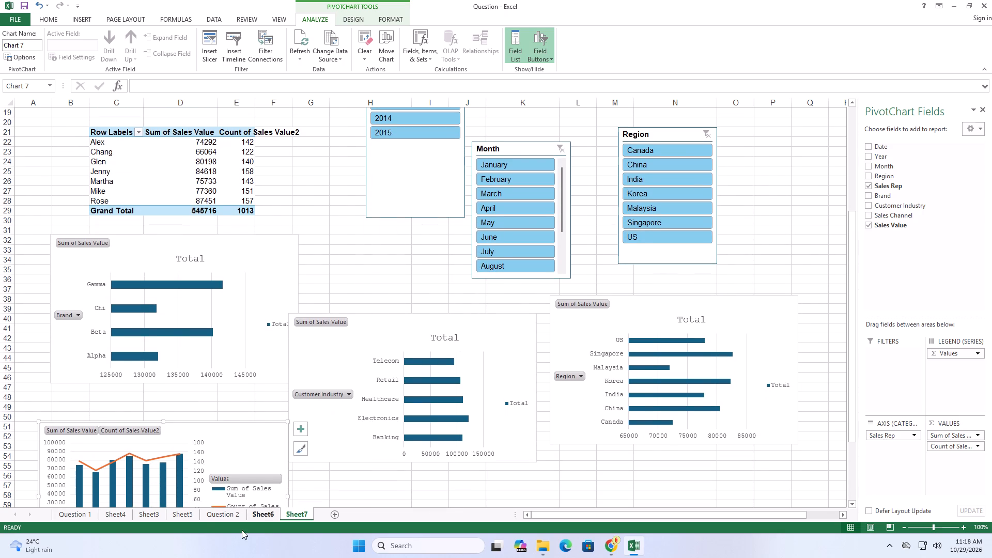
pyautogui.click(214, 514)
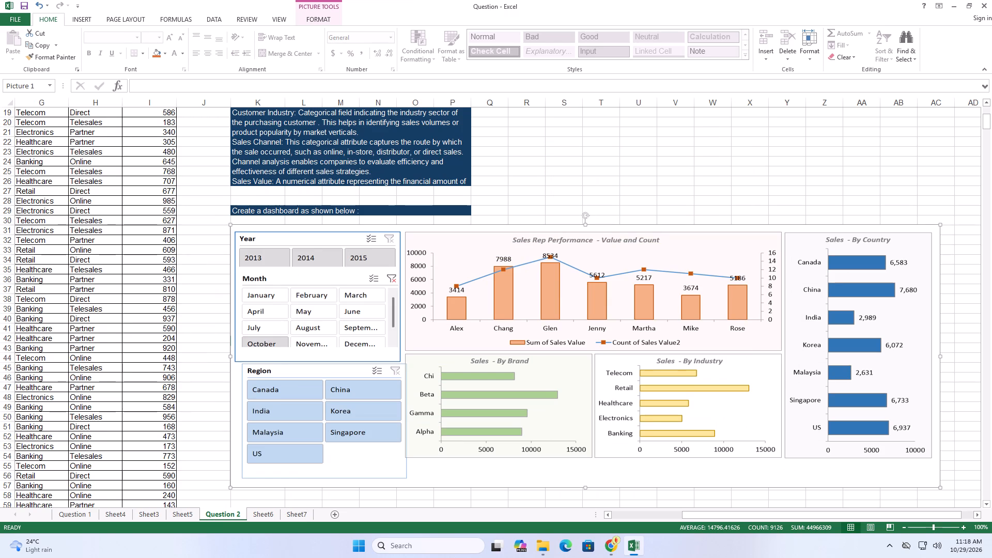
pyautogui.click(302, 518)
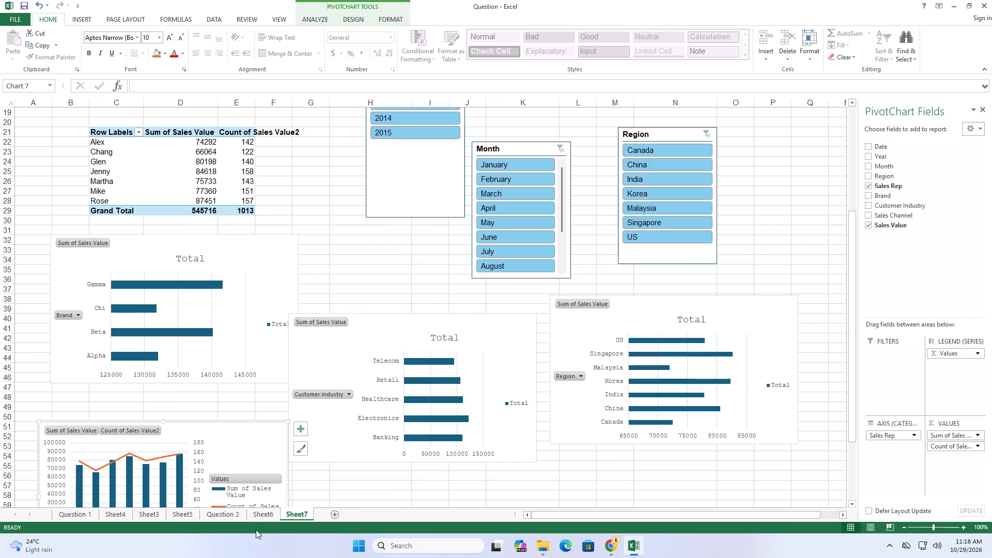
# Rename Sheet5, which holds the finished Question 1 dashboard, as Dashboard 1.
pyautogui.click(147, 516)
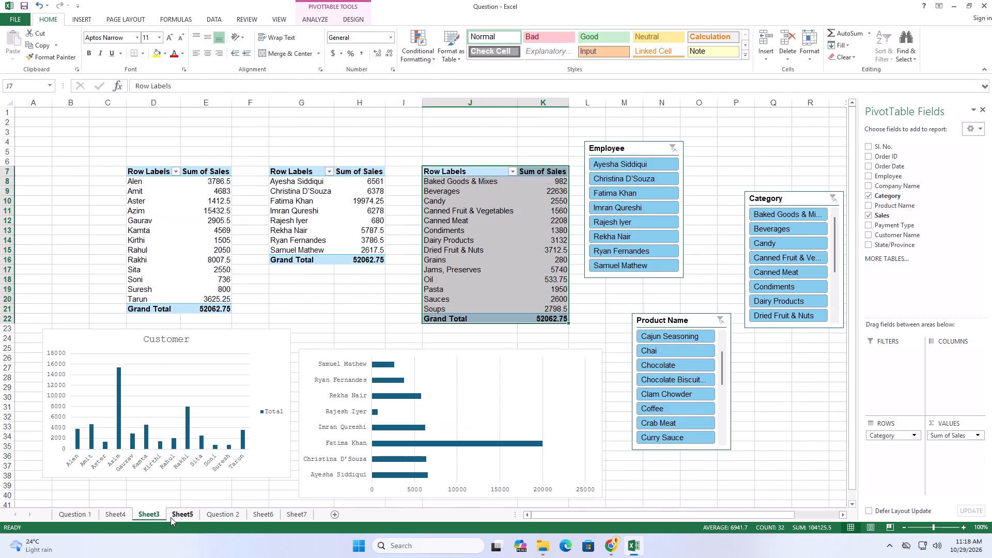
pyautogui.click(171, 517)
pyautogui.rightClick(175, 517)
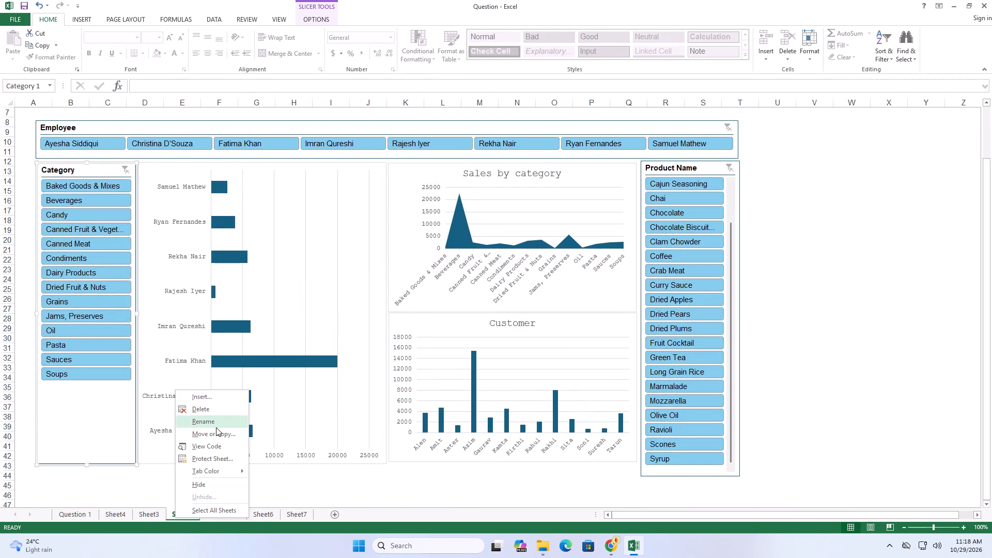
pyautogui.click(216, 424)
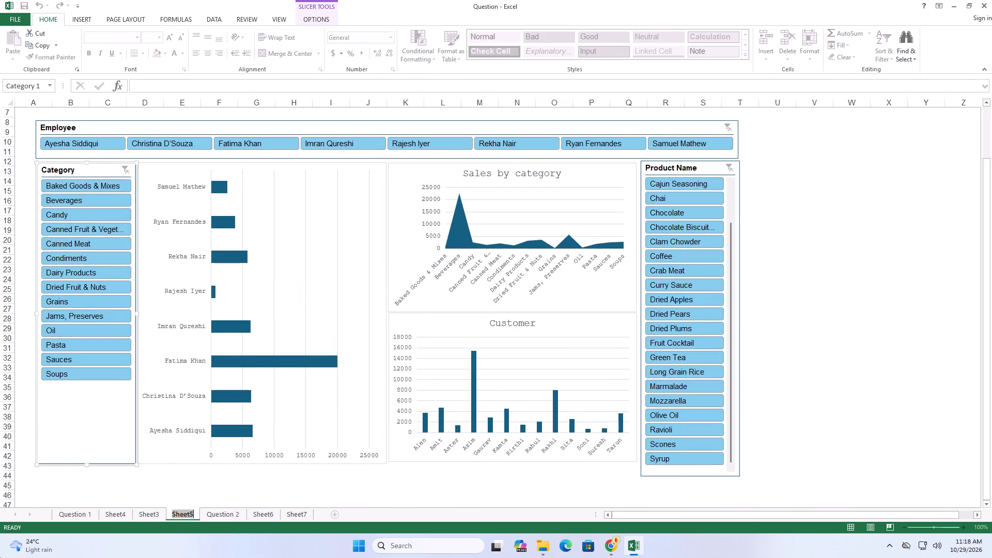
pyautogui.write('ashboa')
pyautogui.write('rd')
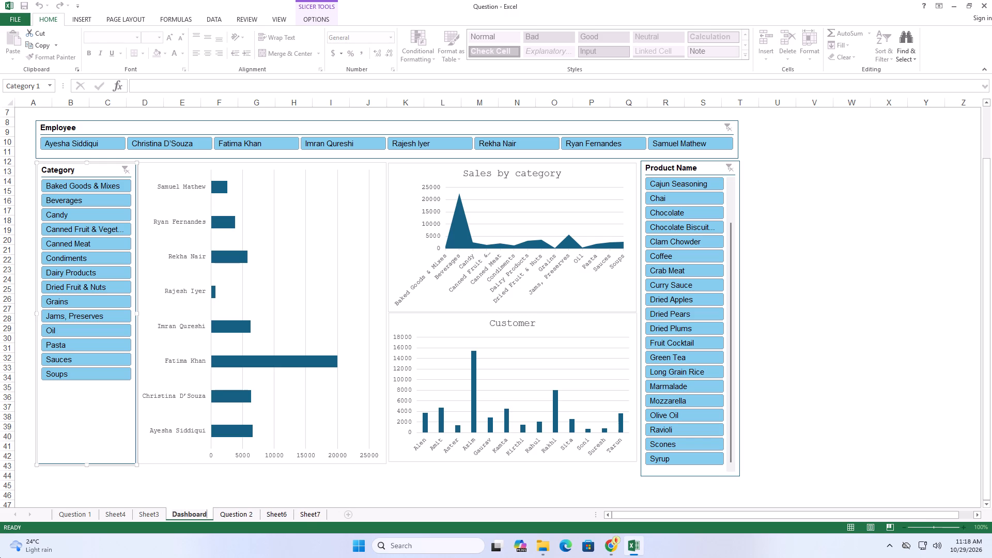
pyautogui.press('space')
pyautogui.write('1')
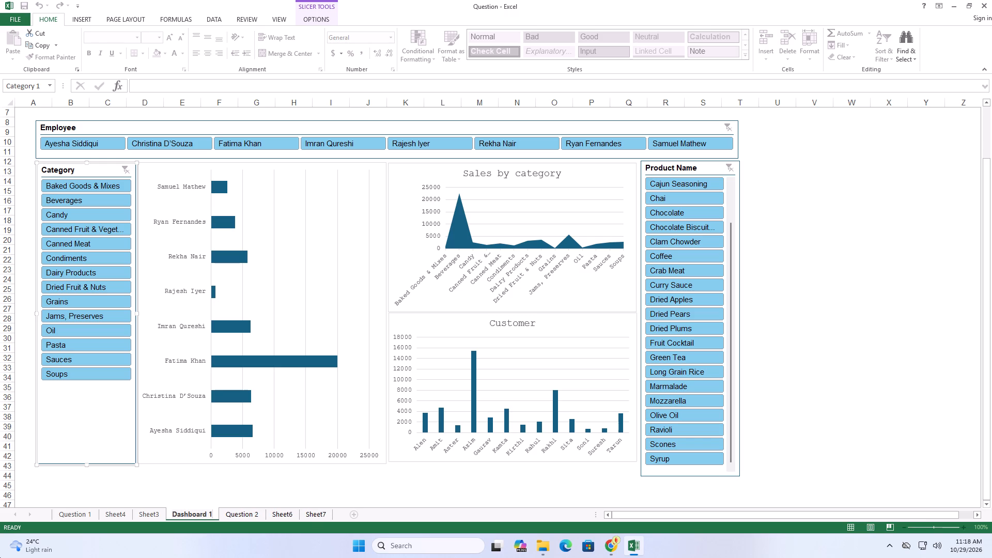
pyautogui.press('Return')
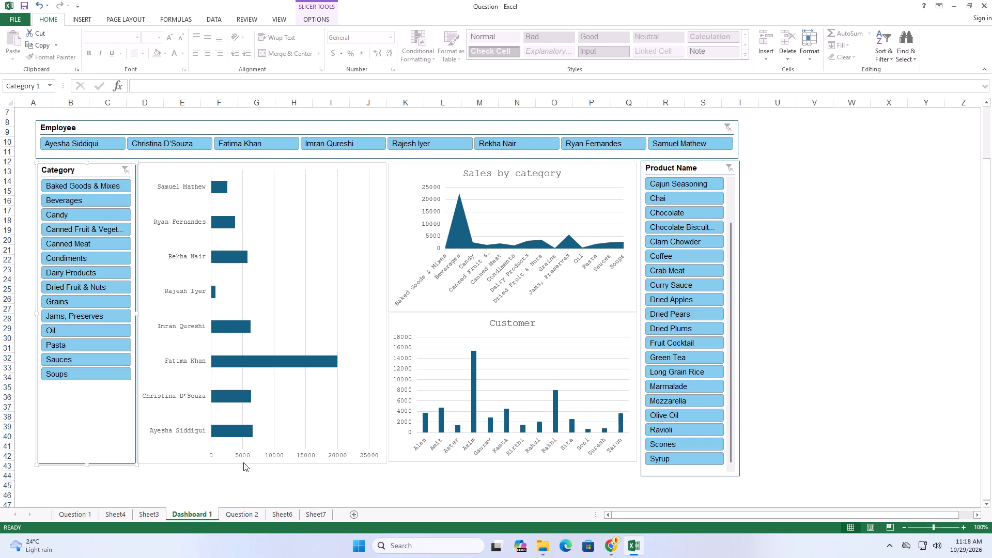
# Add a new blank sheet after Sheet7 and name it dashboard 2.
pyautogui.click(309, 518)
pyautogui.click(291, 513)
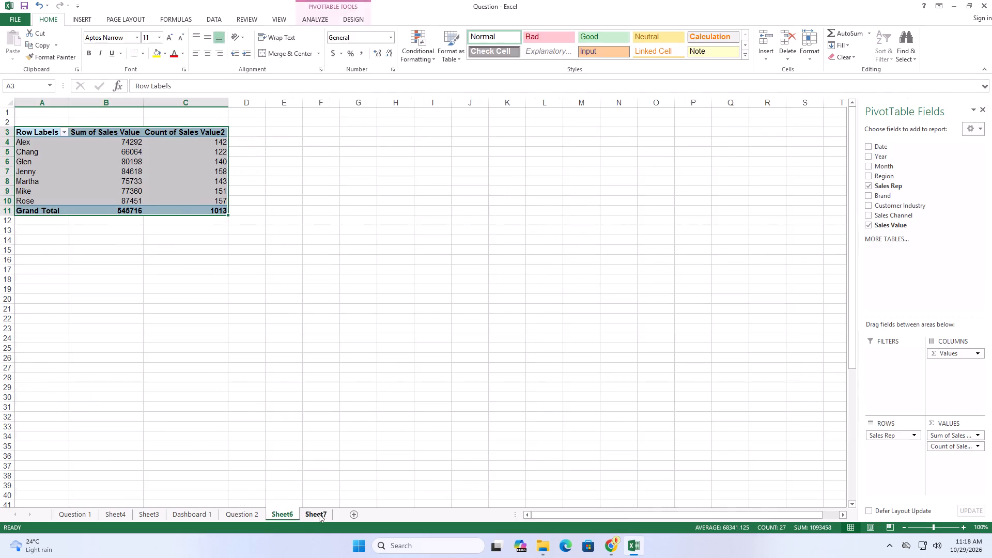
pyautogui.click(323, 513)
pyautogui.click(354, 516)
pyautogui.rightClick(349, 515)
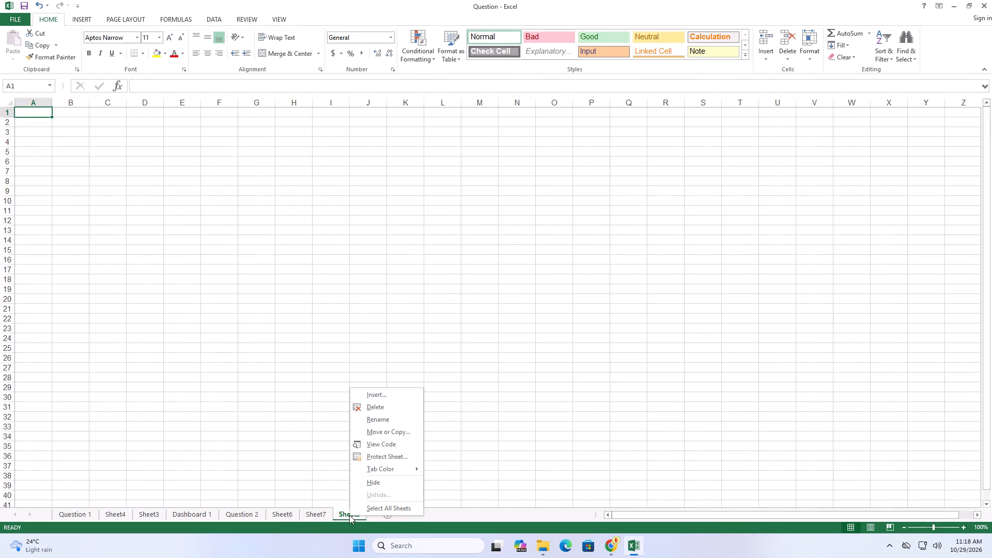
pyautogui.click(391, 421)
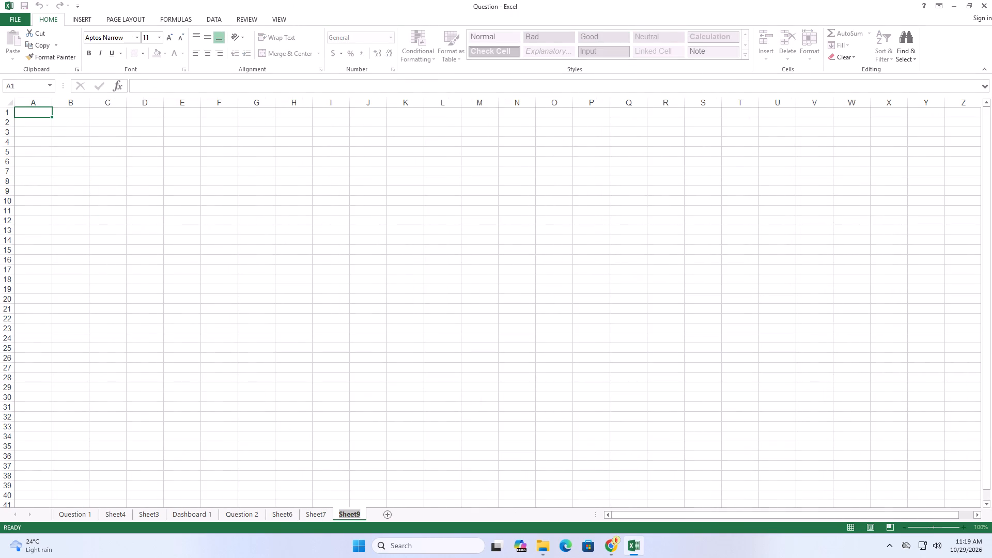
pyautogui.write('das')
pyautogui.write('hboard 2')
pyautogui.press('Return')
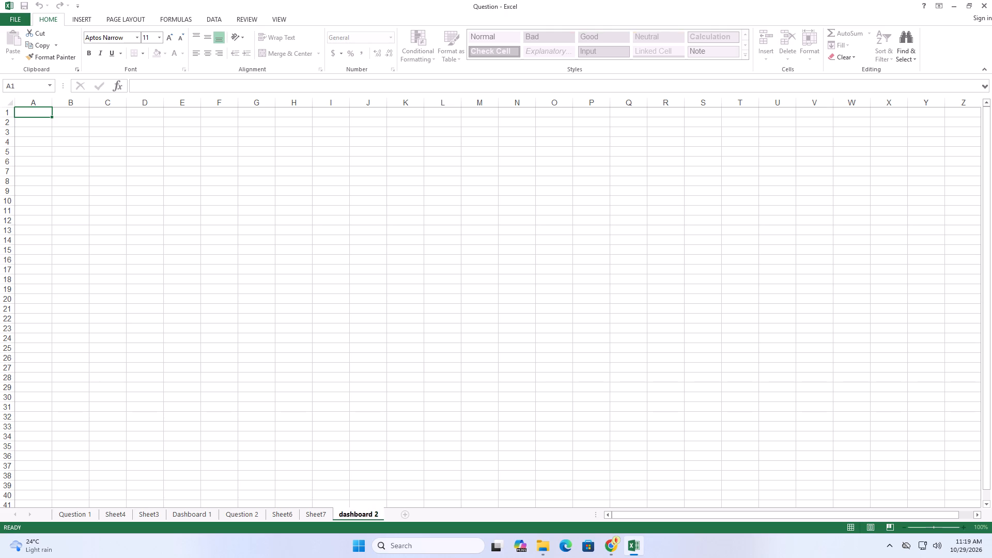
# Compare the title of Sheet7's brand chart with the chart titles in Question 2's sample dashboard picture.
pyautogui.click(314, 517)
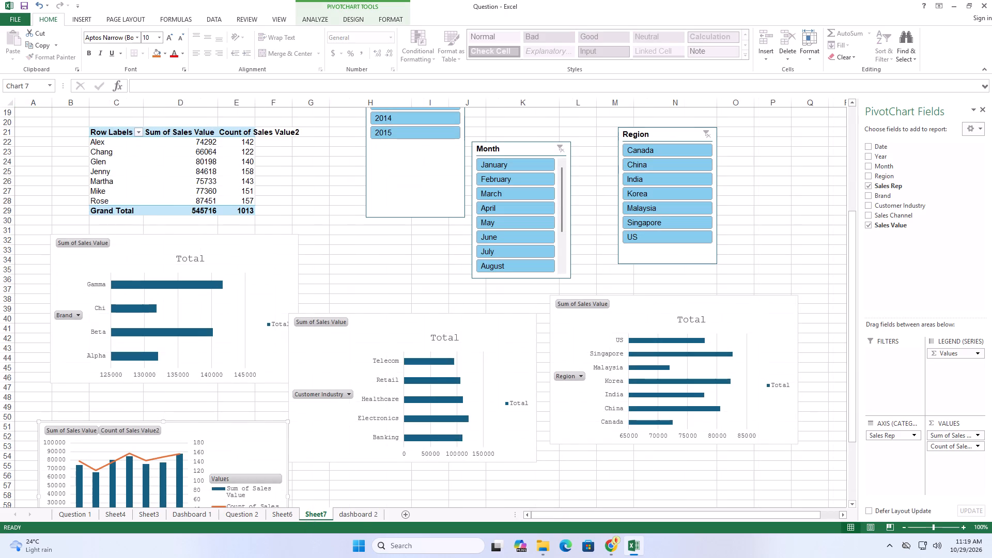
pyautogui.click(225, 243)
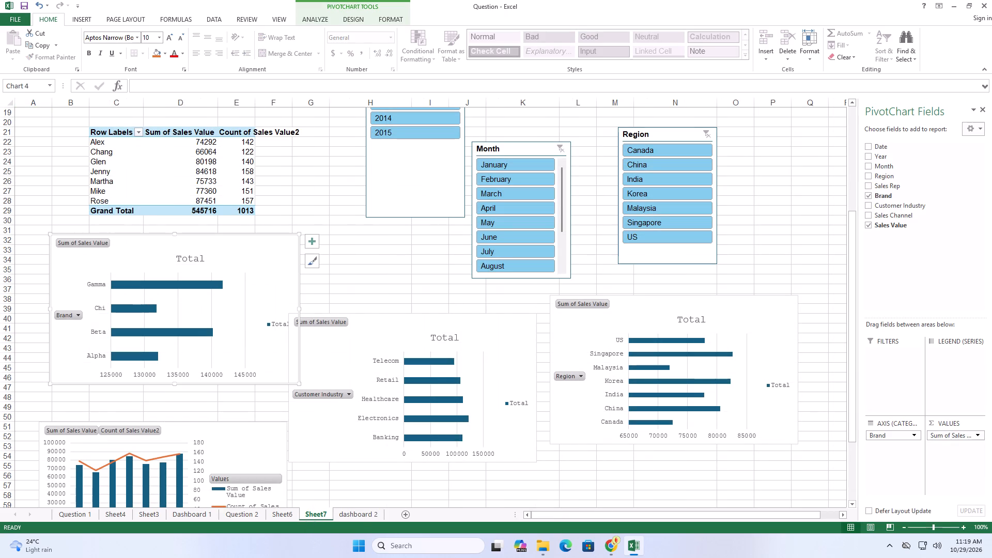
pyautogui.click(251, 518)
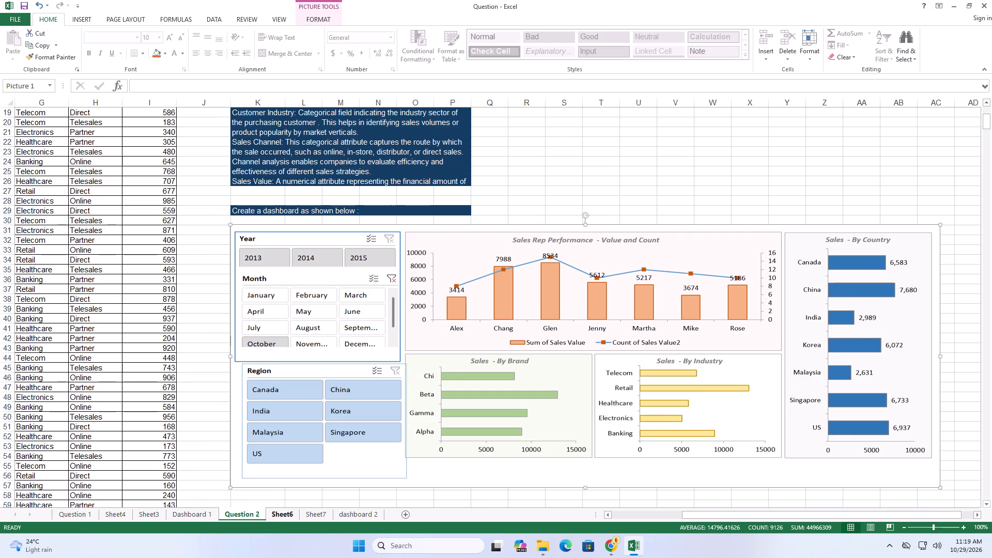
pyautogui.click(290, 513)
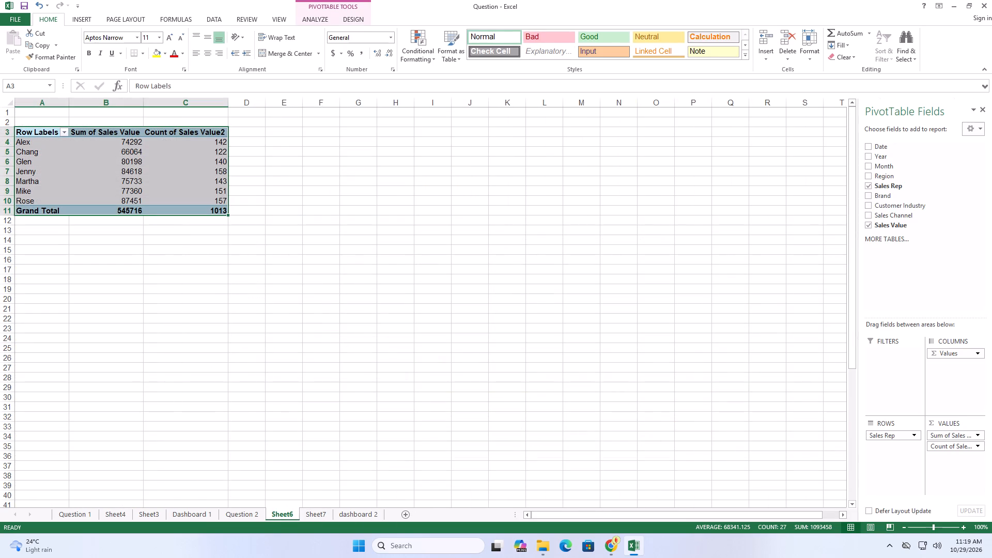
pyautogui.click(317, 518)
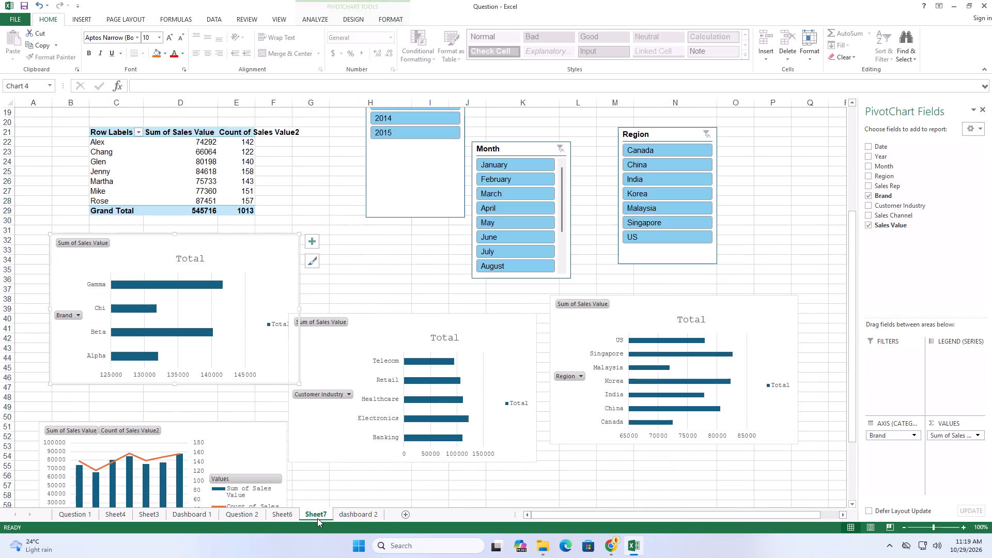
pyautogui.click(199, 259)
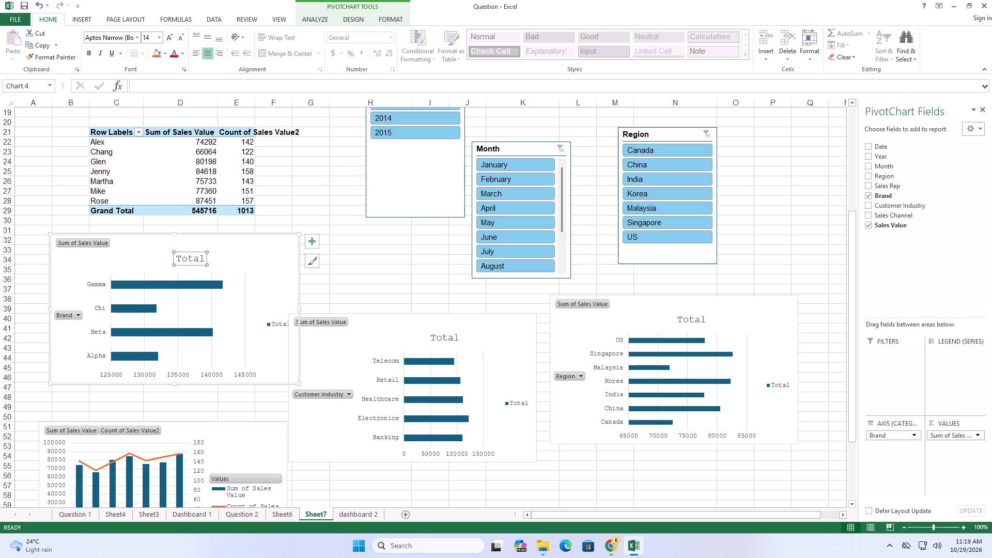
pyautogui.scroll(-2, 273, 439)
pyautogui.scroll(2, 273, 442)
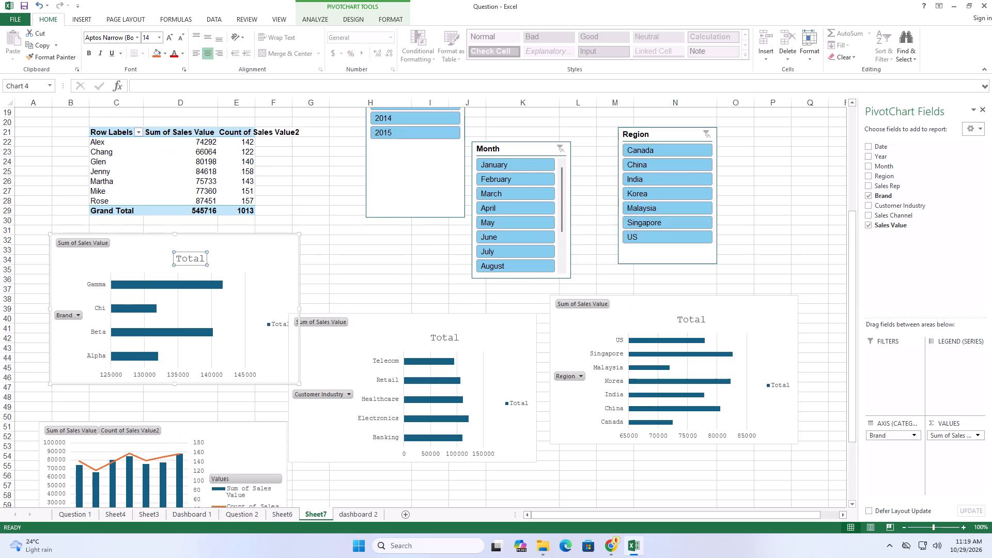
pyautogui.scroll(-2, 273, 442)
pyautogui.scroll(2, 275, 438)
pyautogui.click(245, 508)
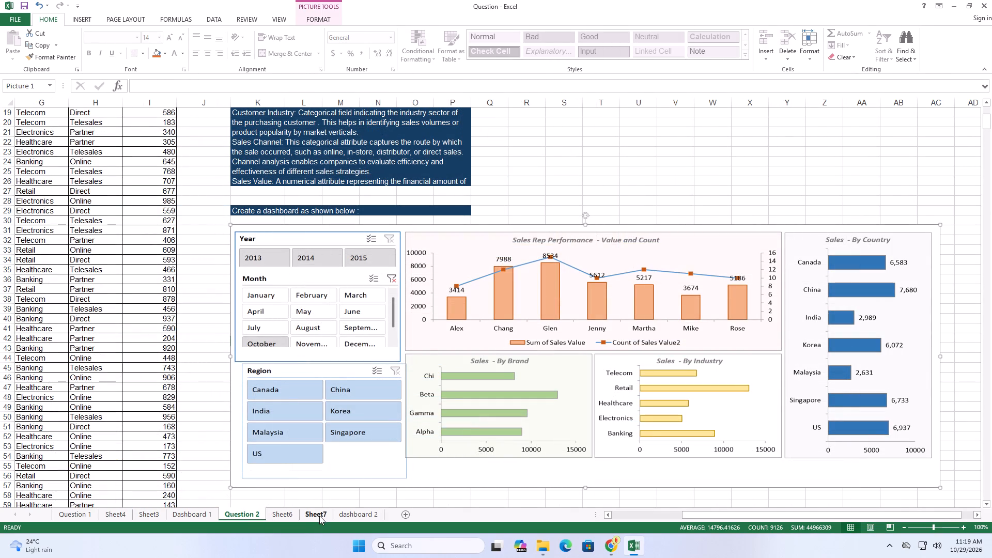
pyautogui.click(319, 516)
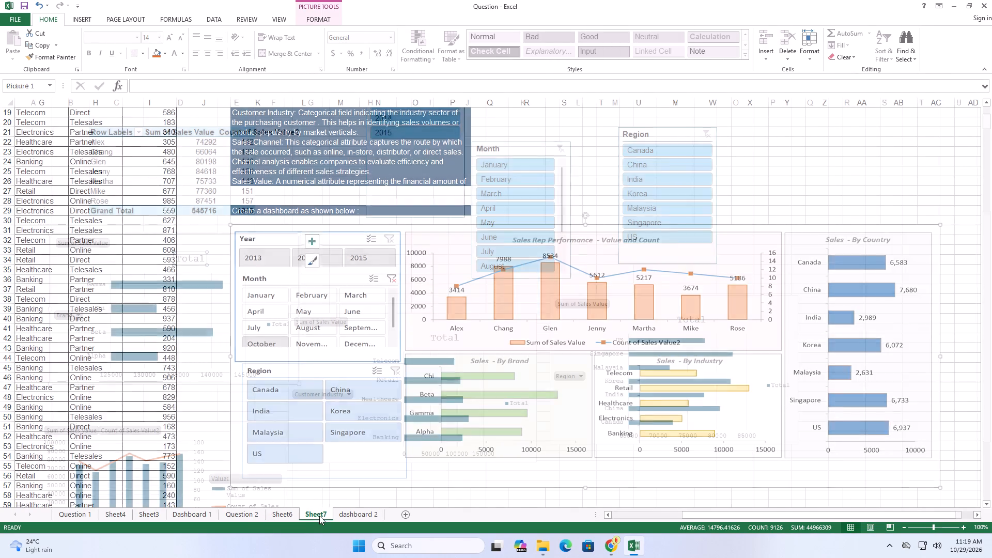
# Replace the brand bar chart's title with Sales - By Brand, matching the wording and capitalisation of the sample.
pyautogui.click(204, 259)
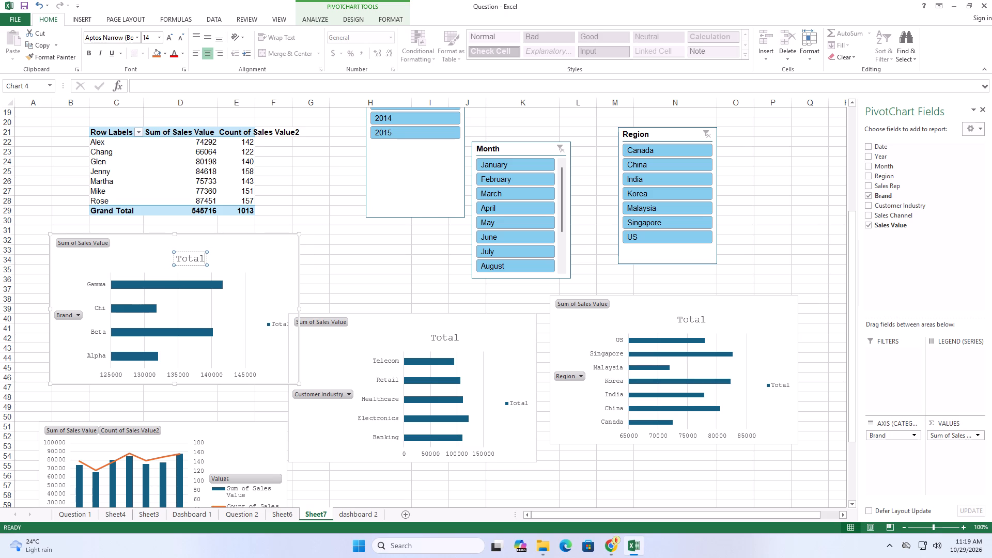
pyautogui.write('SA')
pyautogui.press('BackSpace')
pyautogui.press('BackSpace')
pyautogui.press('BackSpace')
pyautogui.press('BackSpace')
pyautogui.press('BackSpace')
pyautogui.press('BackSpace')
pyautogui.press('BackSpace')
pyautogui.write('ales')
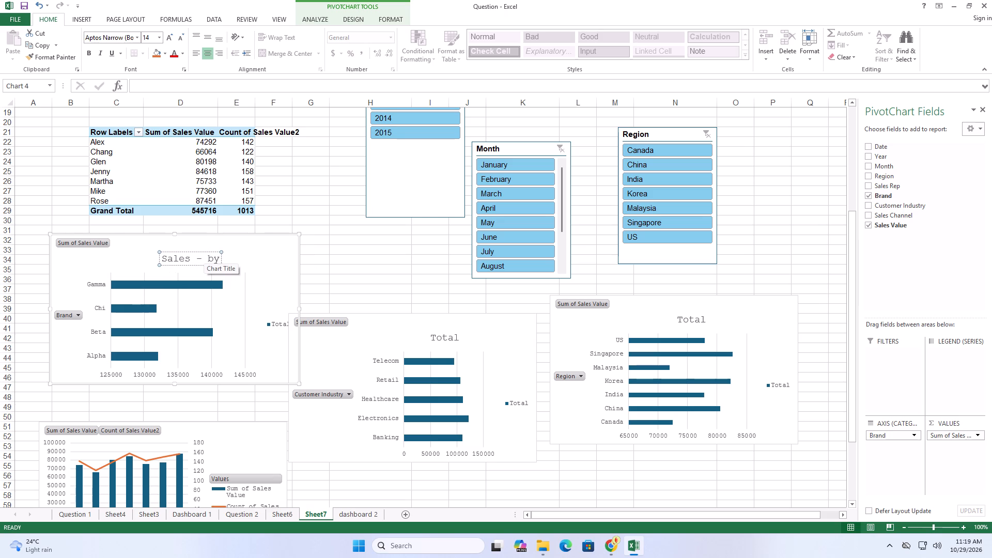
pyautogui.write('rand')
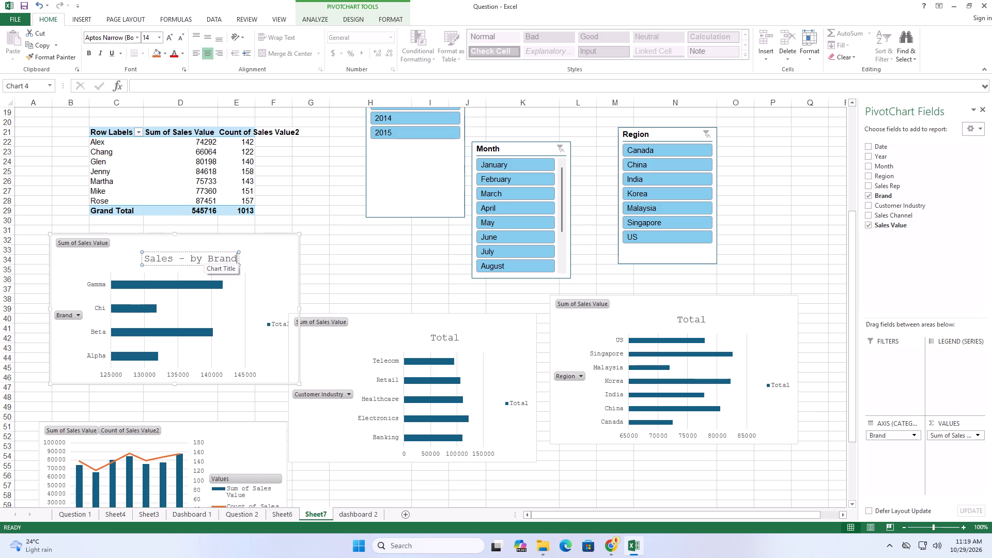
pyautogui.hotkey('alt', 'Tab')
pyautogui.hotkey('alt', 'Tab')
pyautogui.click(244, 514)
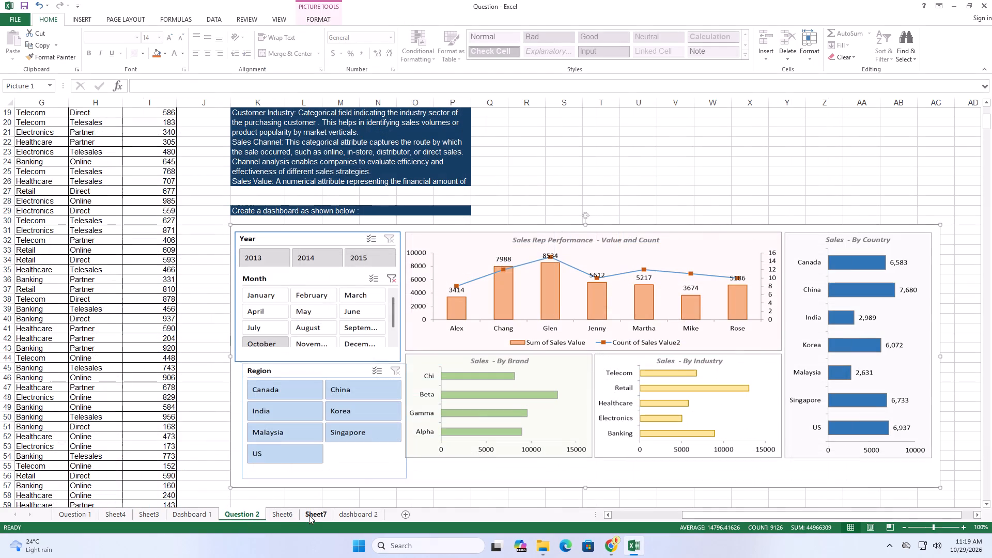
pyautogui.click(321, 513)
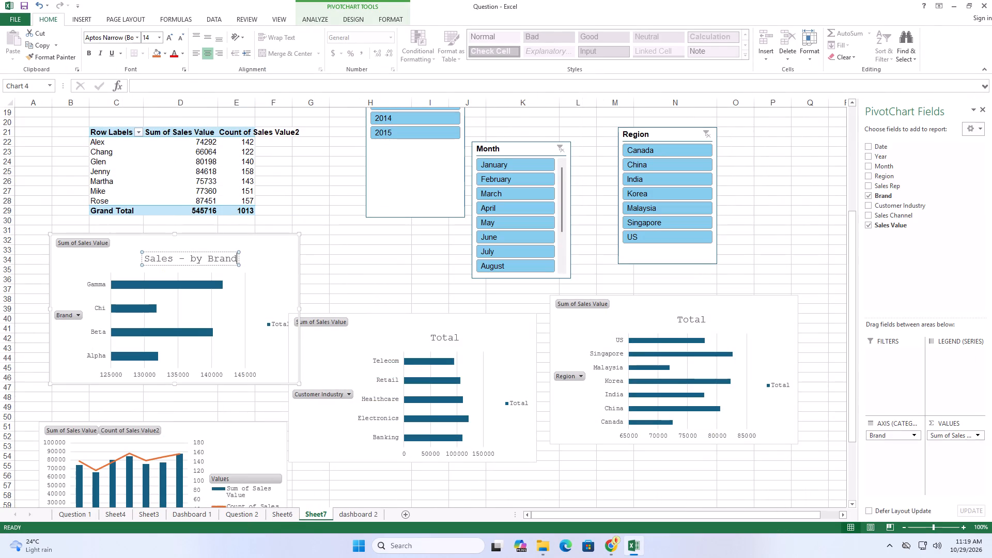
pyautogui.click(196, 261)
# Replace the customer industry bar chart's title with Sales - By Industry.
pyautogui.scroll(-1, 308, 374)
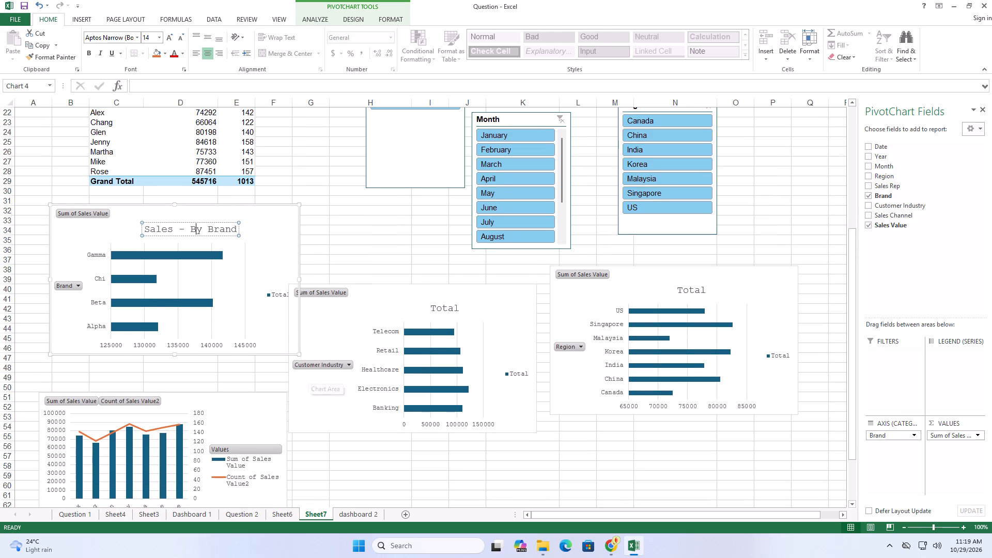
pyautogui.click(458, 306)
pyautogui.click(454, 308)
pyautogui.click(456, 308)
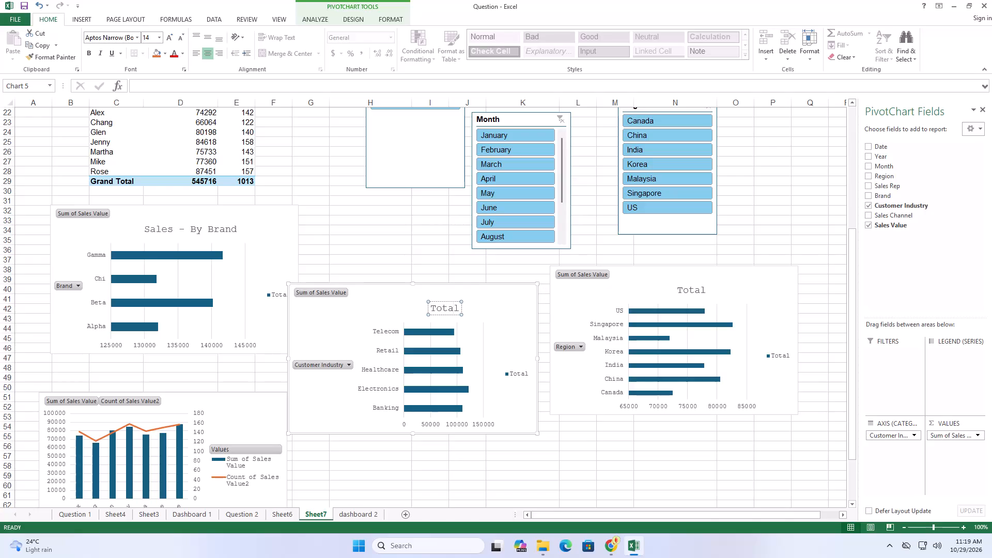
pyautogui.click(457, 308)
pyautogui.press('BackSpace')
pyautogui.press('BackSpace')
pyautogui.press('BackSpace')
pyautogui.press('BackSpace')
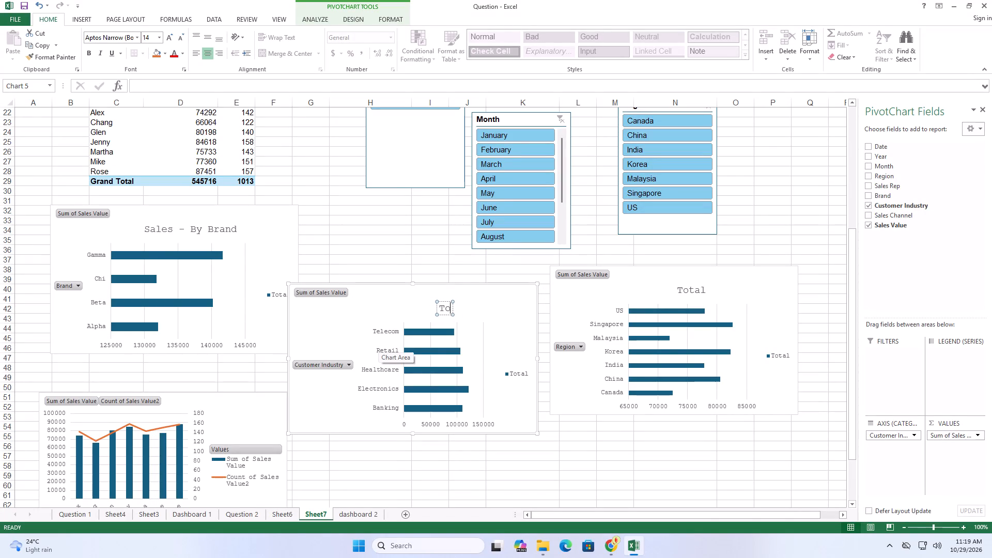
pyautogui.press('BackSpace')
pyautogui.write('ales =')
pyautogui.press('BackSpace')
pyautogui.write('-')
pyautogui.press('space')
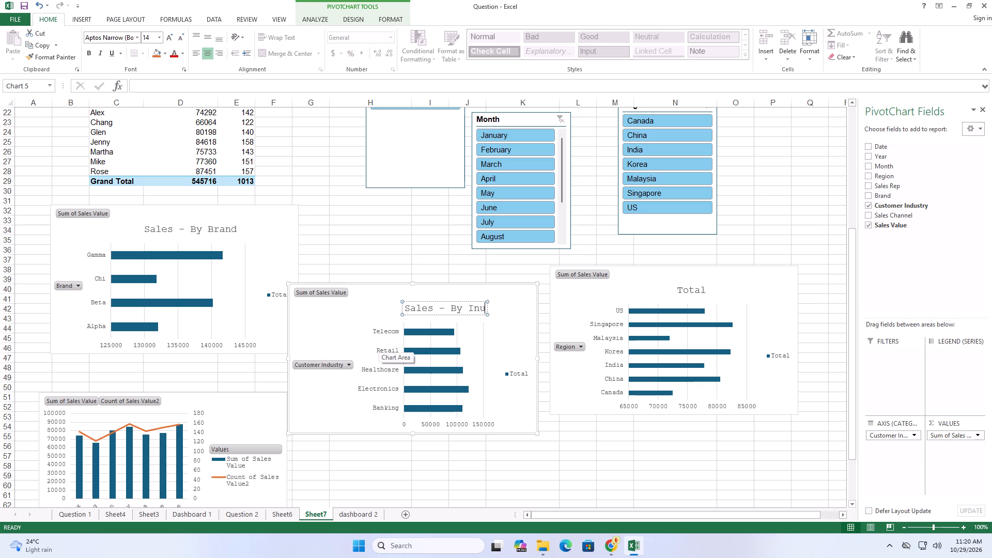
pyautogui.press('BackSpace')
pyautogui.write('dustry')
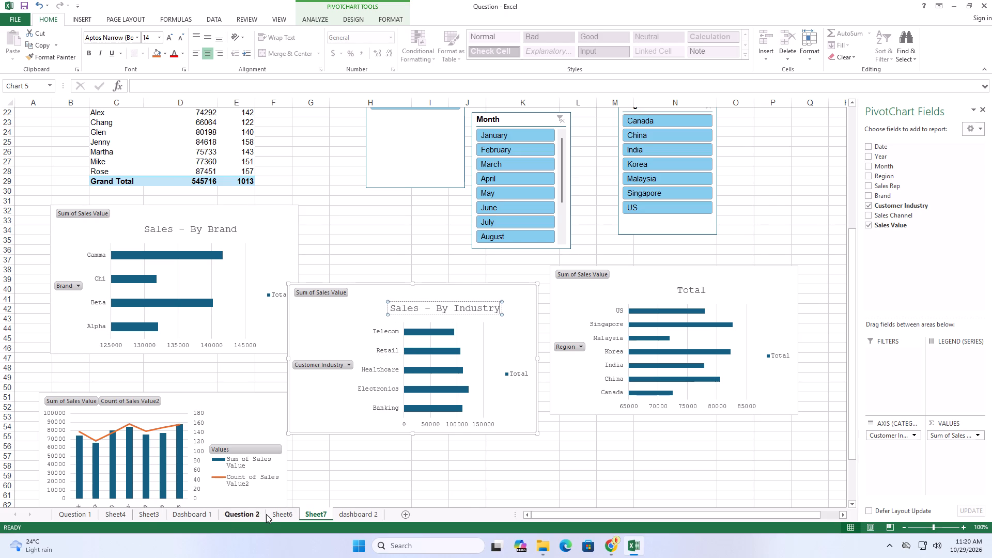
# Check the sales rep chart in Question 2's sample picture, and look for an editable title on Sheet7's sales rep combo chart.
pyautogui.click(233, 514)
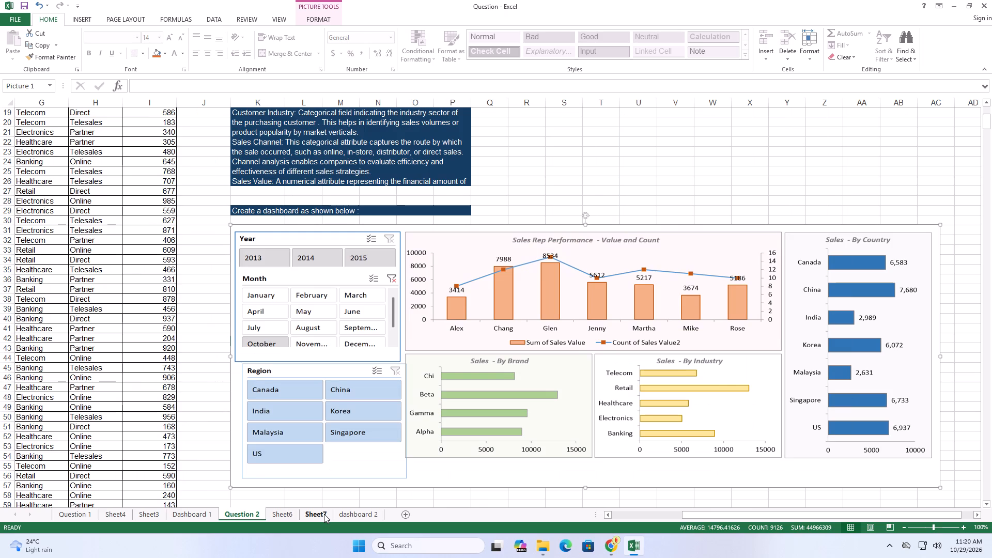
pyautogui.click(324, 514)
pyautogui.scroll(-2, 562, 364)
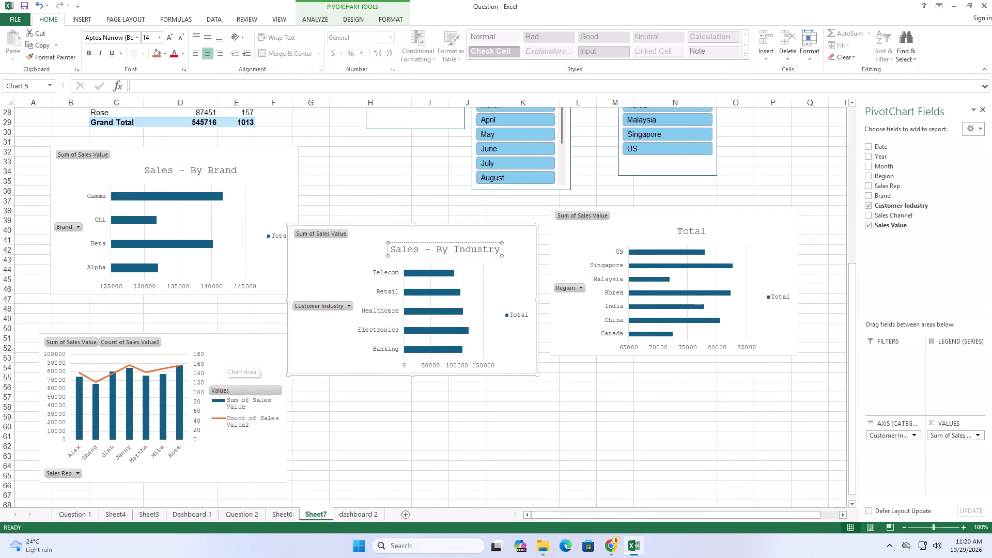
pyautogui.scroll(2, 224, 368)
pyautogui.scroll(-3, 216, 439)
pyautogui.click(238, 402)
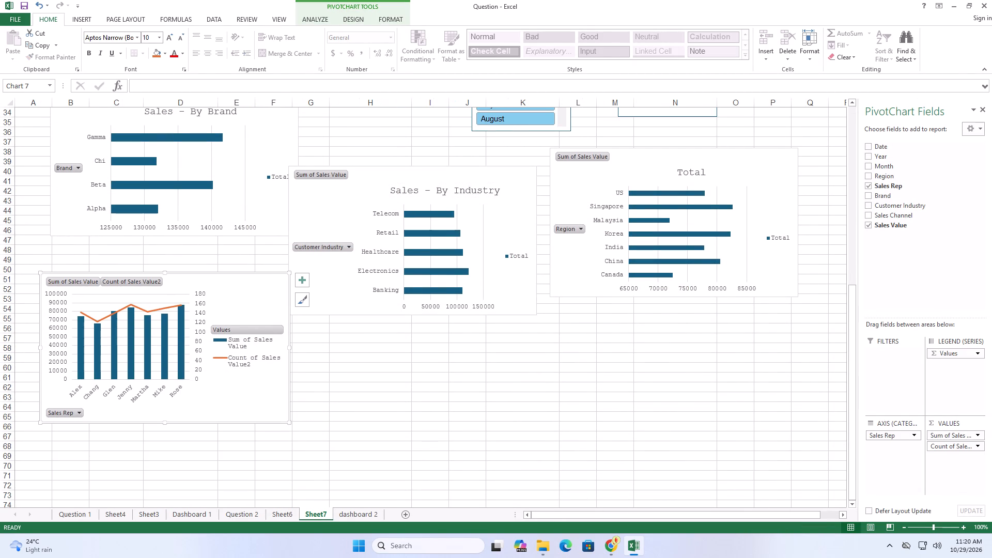
pyautogui.doubleClick(240, 331)
pyautogui.tripleClick(231, 329)
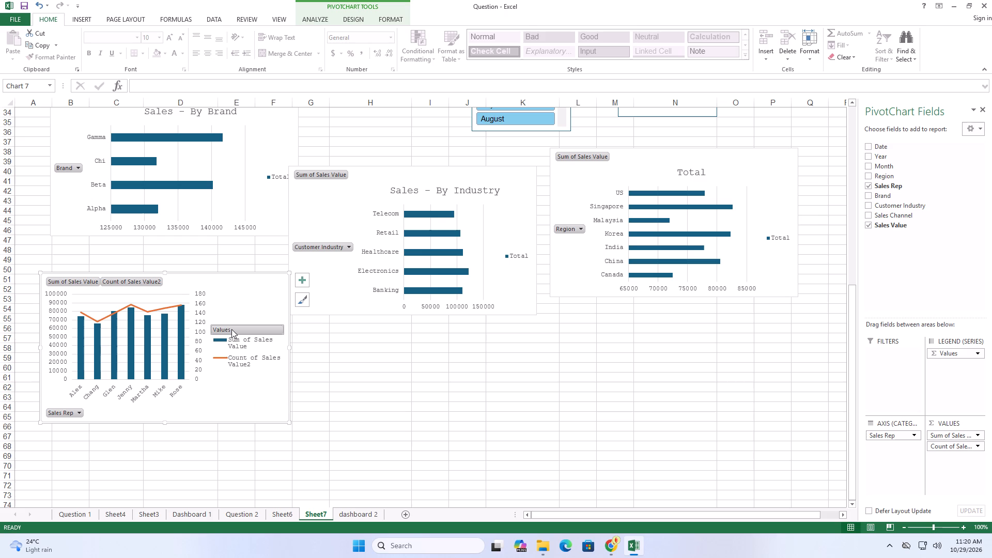
pyautogui.click(231, 329)
pyautogui.click(231, 329)
pyautogui.doubleClick(231, 344)
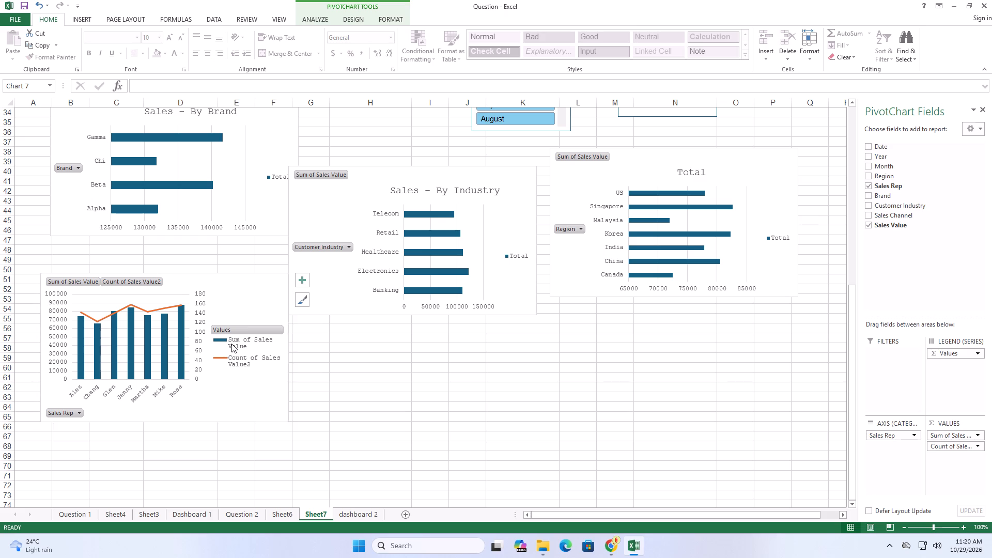
pyautogui.doubleClick(251, 344)
pyautogui.click(245, 392)
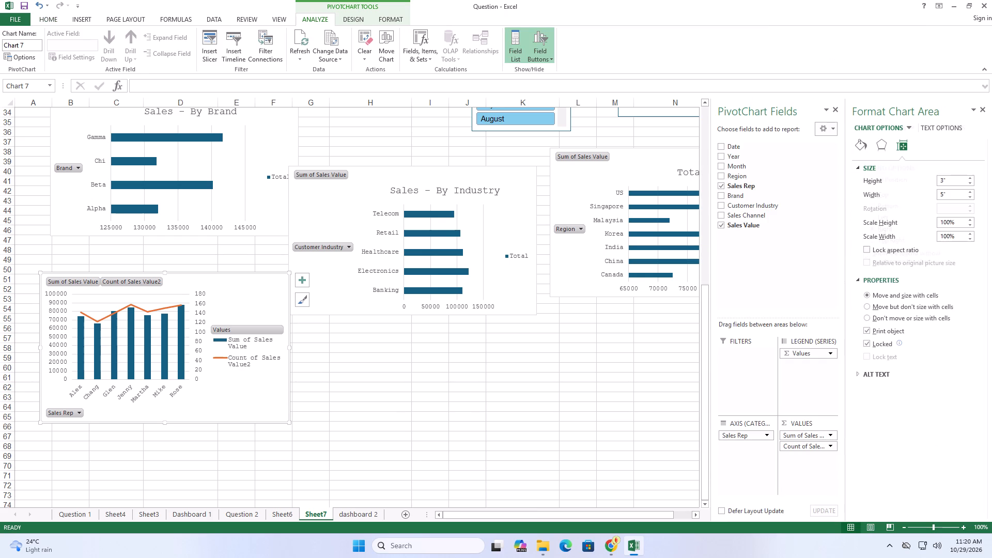
pyautogui.scroll(2, 249, 367)
pyautogui.scroll(1, 368, 350)
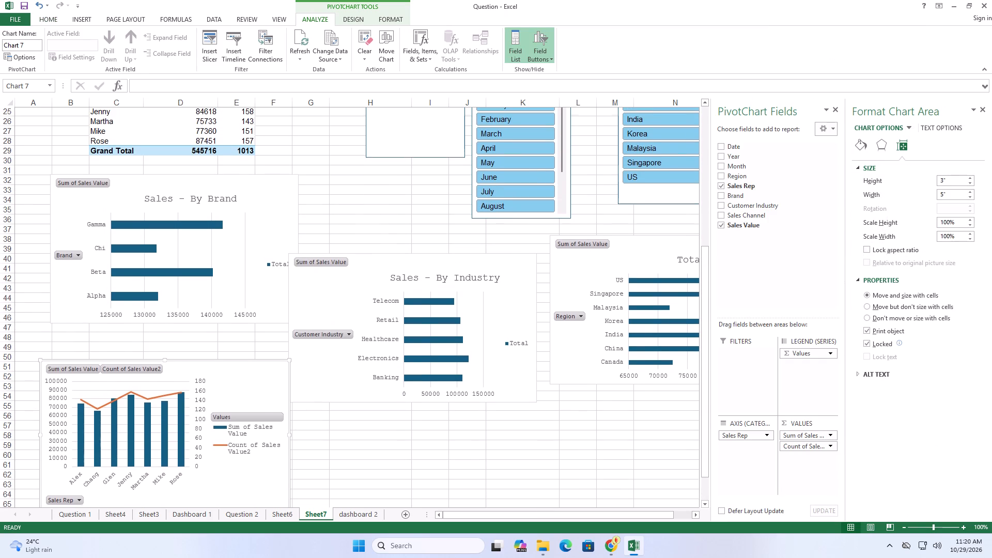
pyautogui.click(331, 310)
pyautogui.scroll(-1, 203, 410)
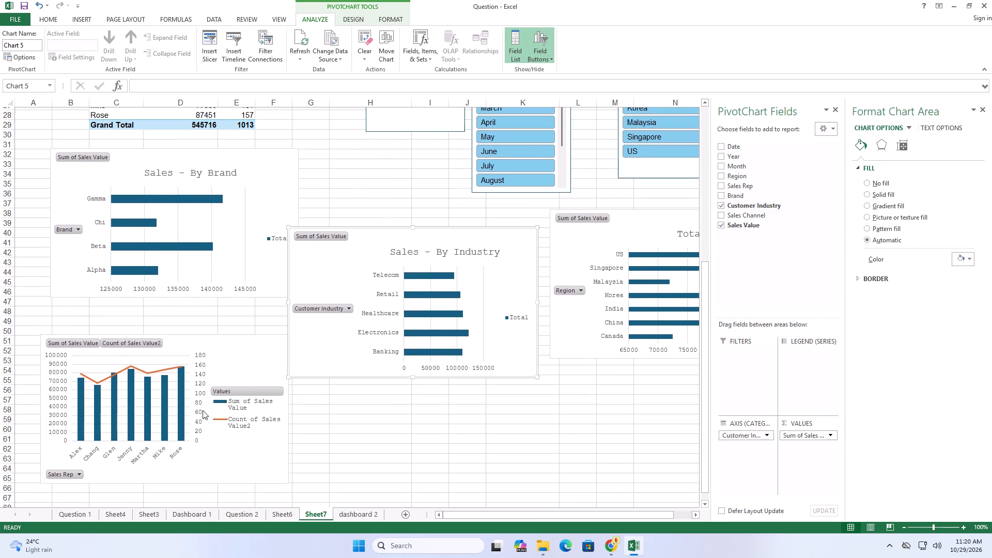
pyautogui.click(225, 347)
pyautogui.click(252, 381)
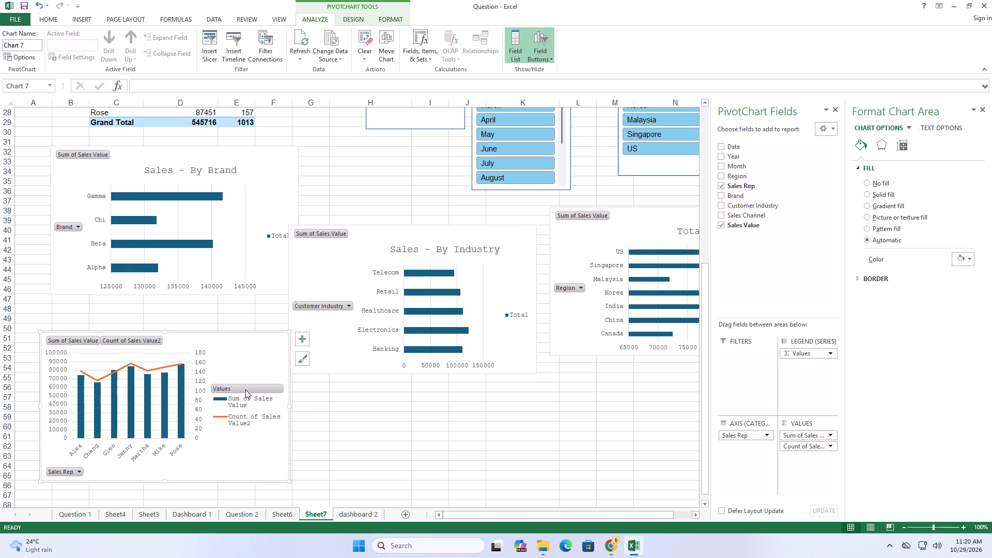
pyautogui.click(245, 390)
pyautogui.rightClick(235, 370)
pyautogui.rightClick(235, 370)
# Enlarge Sheet7's sales rep combo chart and move it into the free cells below the Sales - By Industry chart, starting around row 56.
pyautogui.moveTo(291, 331); pyautogui.dragTo(306, 288)
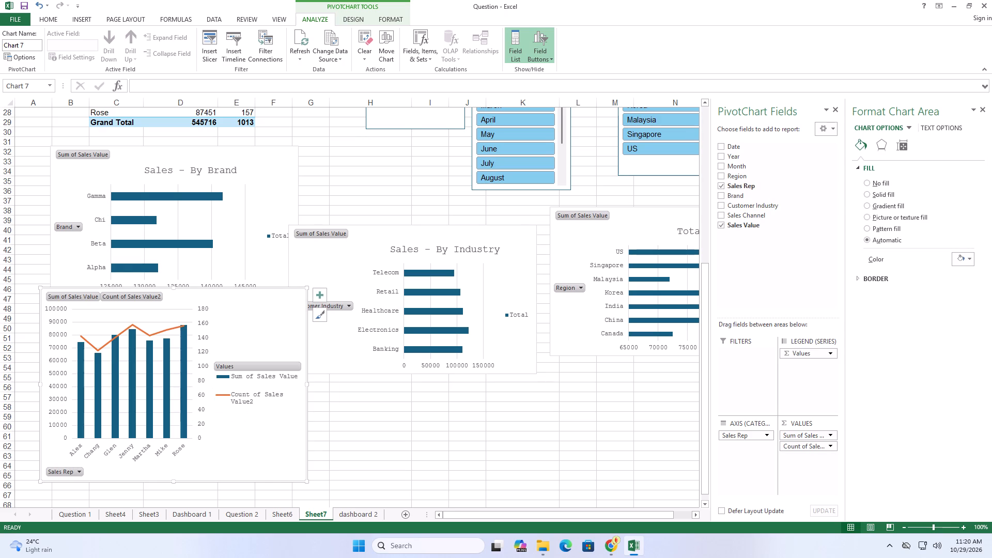
pyautogui.scroll(4, 259, 334)
pyautogui.scroll(-3, 259, 334)
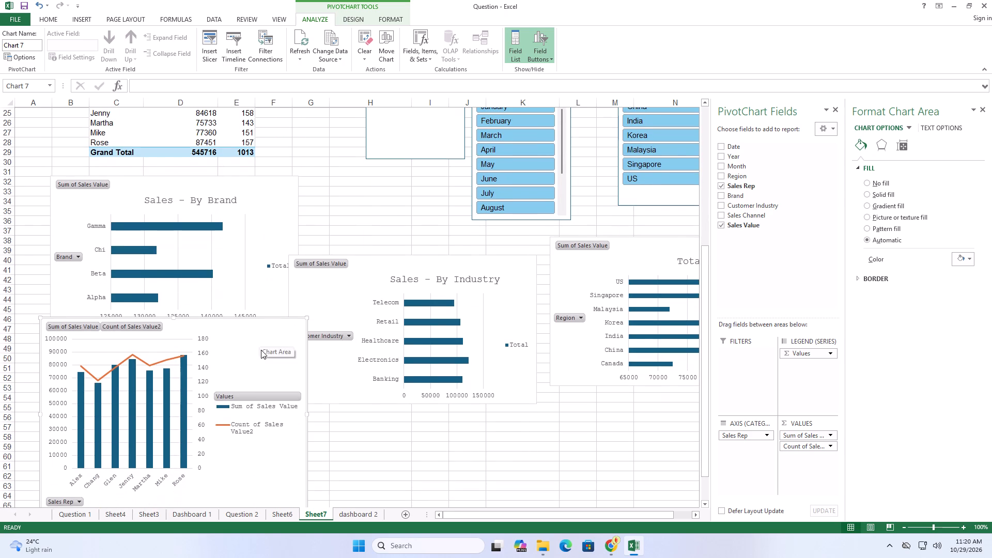
pyautogui.click(261, 350)
pyautogui.moveTo(261, 344); pyautogui.dragTo(262, 372)
pyautogui.scroll(-2, 272, 374)
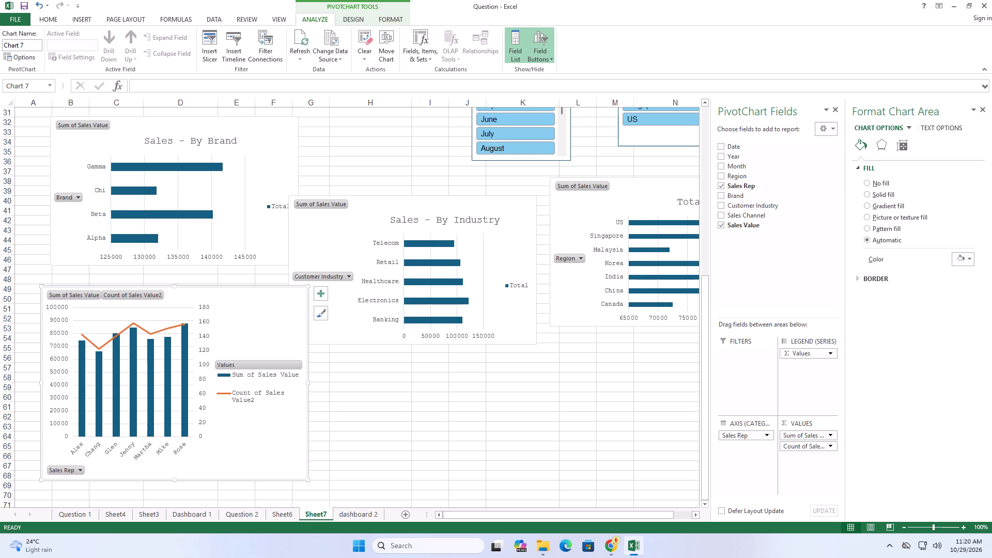
pyautogui.moveTo(266, 319); pyautogui.dragTo(391, 389)
pyautogui.scroll(-1, 531, 343)
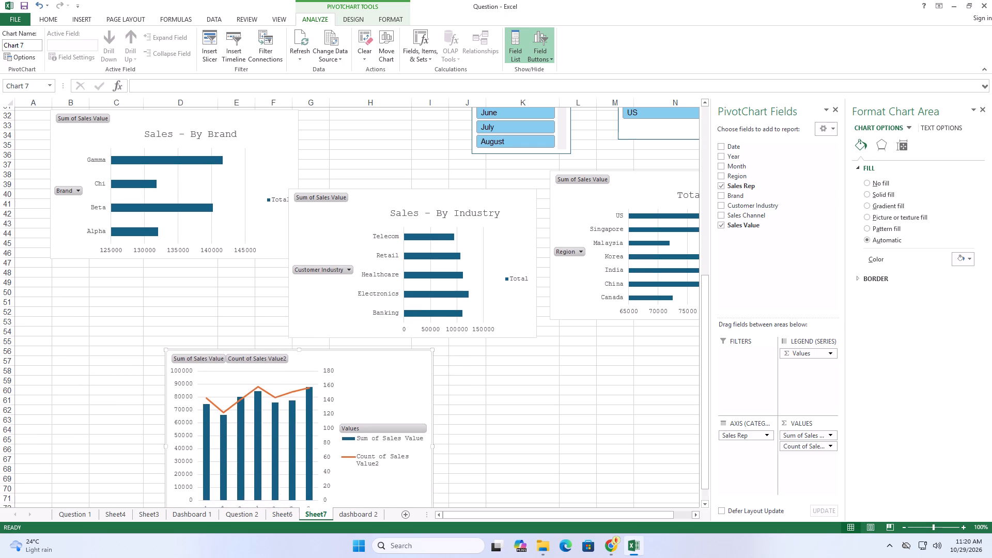
pyautogui.scroll(-1, 404, 450)
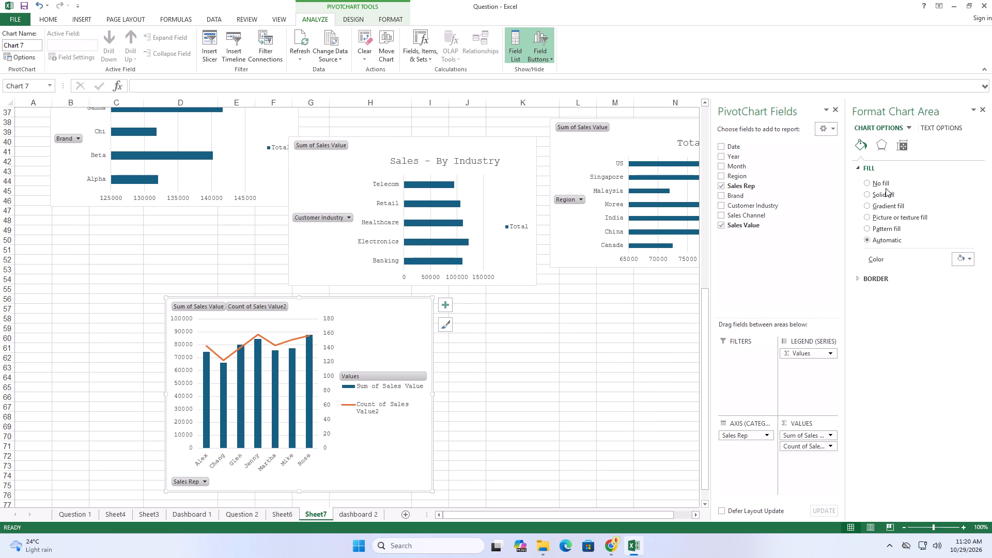
# Add the chart title element to the sales rep combo chart.
pyautogui.click(256, 307)
pyautogui.click(213, 306)
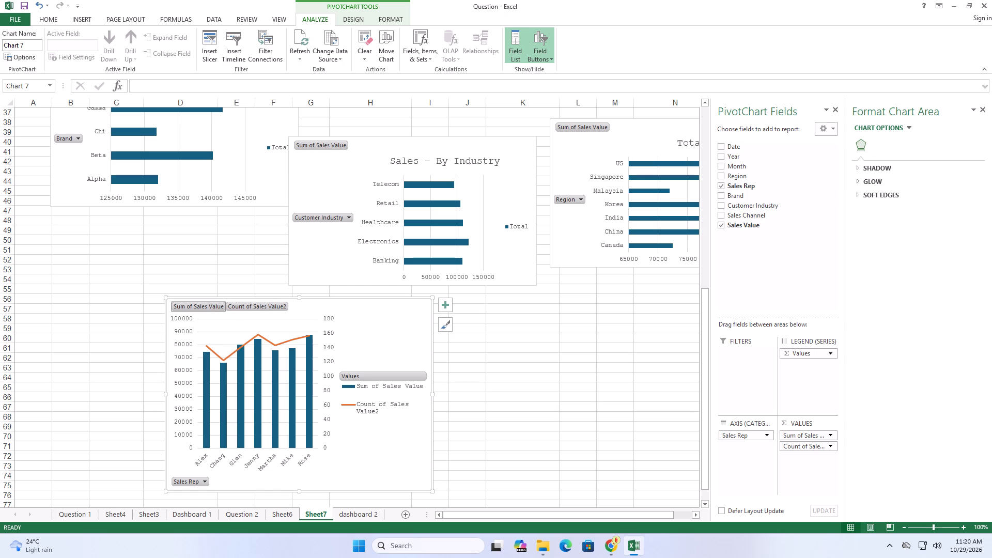
pyautogui.rightClick(381, 349)
pyautogui.click(350, 342)
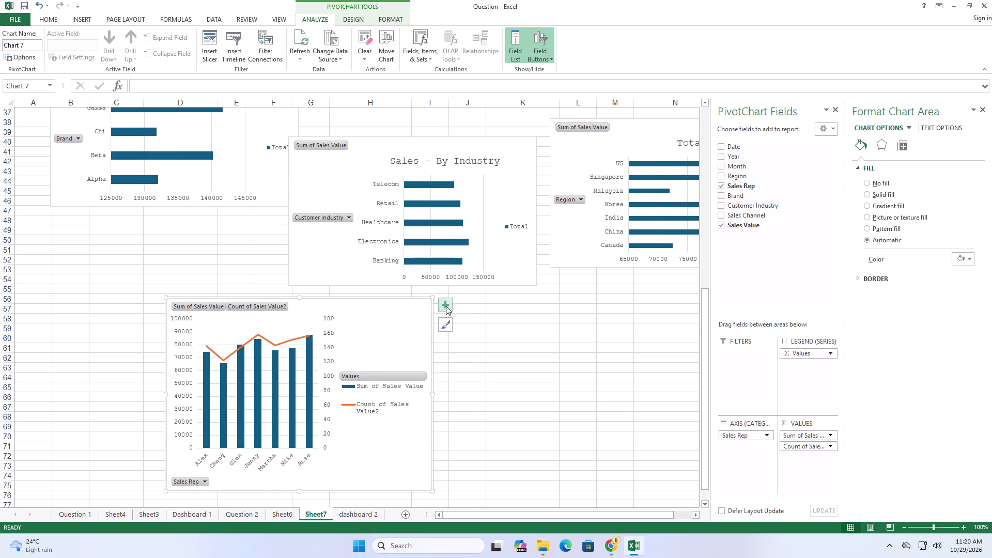
pyautogui.click(443, 320)
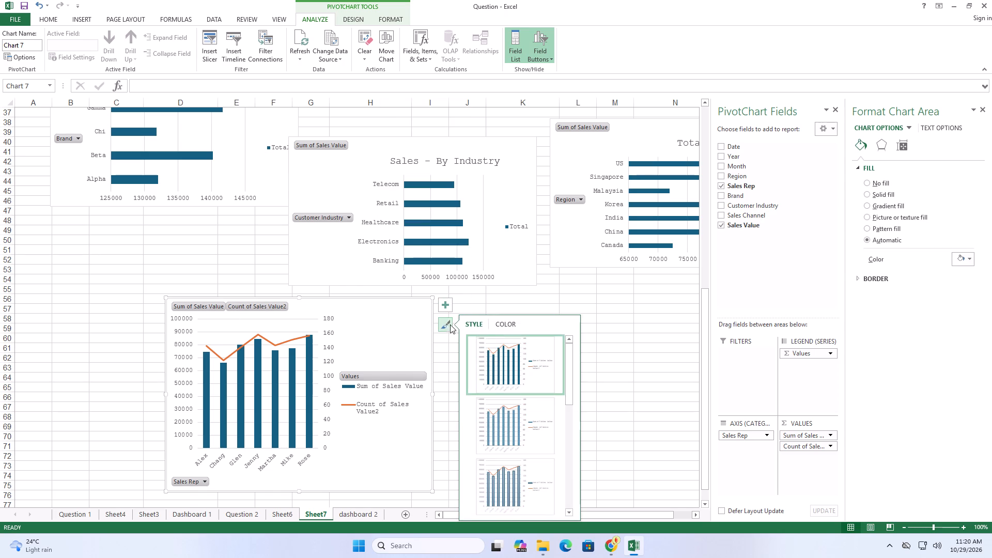
pyautogui.click(498, 327)
pyautogui.click(476, 324)
pyautogui.click(448, 306)
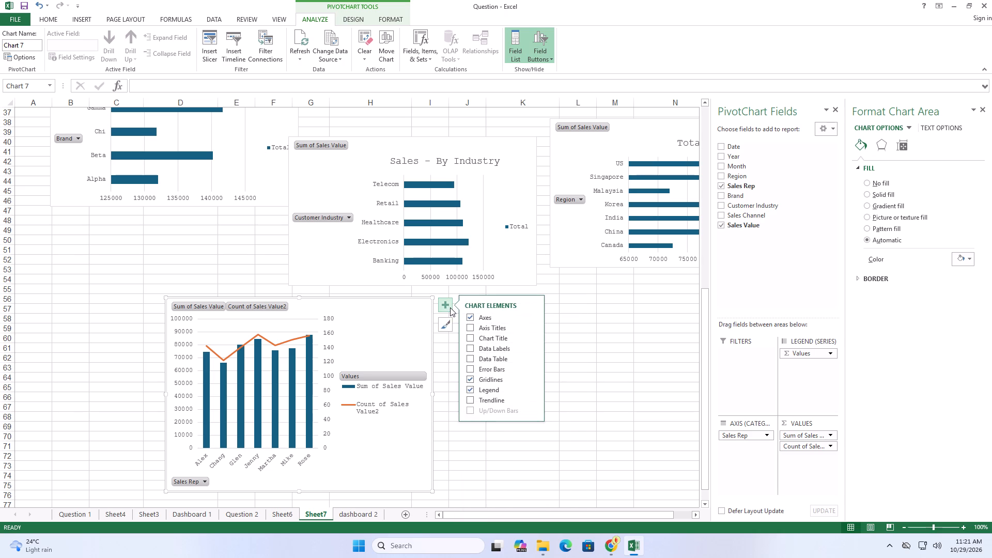
pyautogui.click(470, 336)
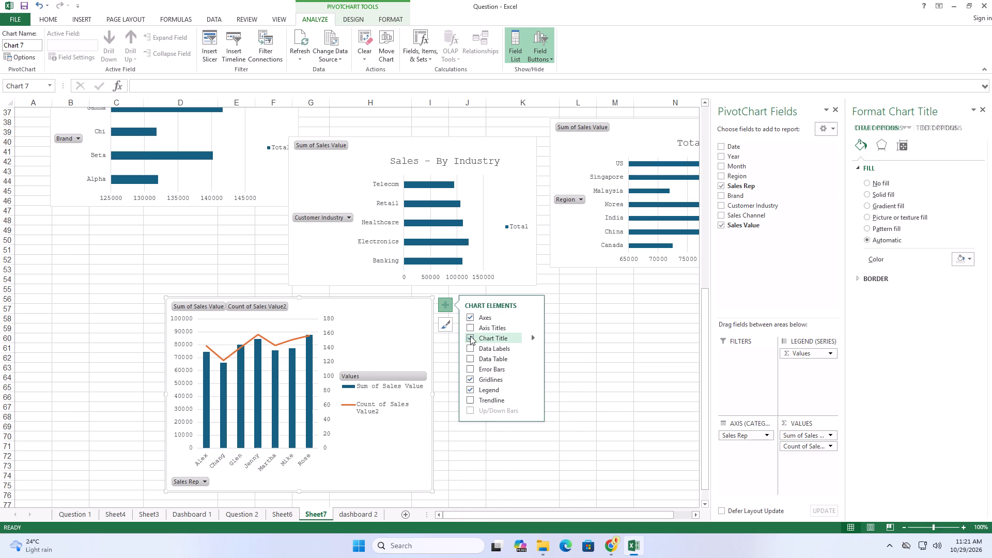
# Replace the sales rep combo chart's placeholder title with Sales Rep Performance.
pyautogui.click(330, 321)
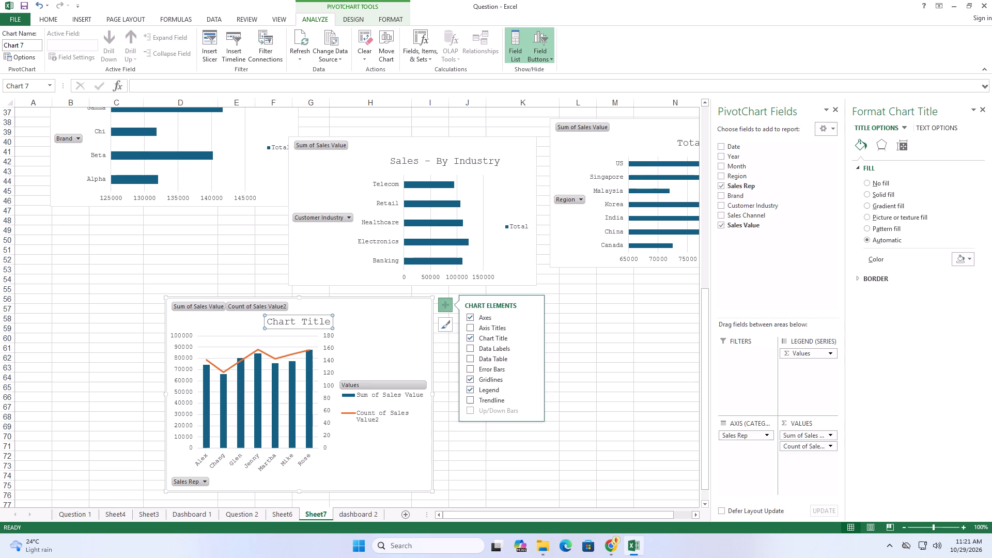
pyautogui.press('BackSpace')
pyautogui.press('BackSpace')
pyautogui.press('BackSpace')
pyautogui.press('BackSpace')
pyautogui.press('BackSpace')
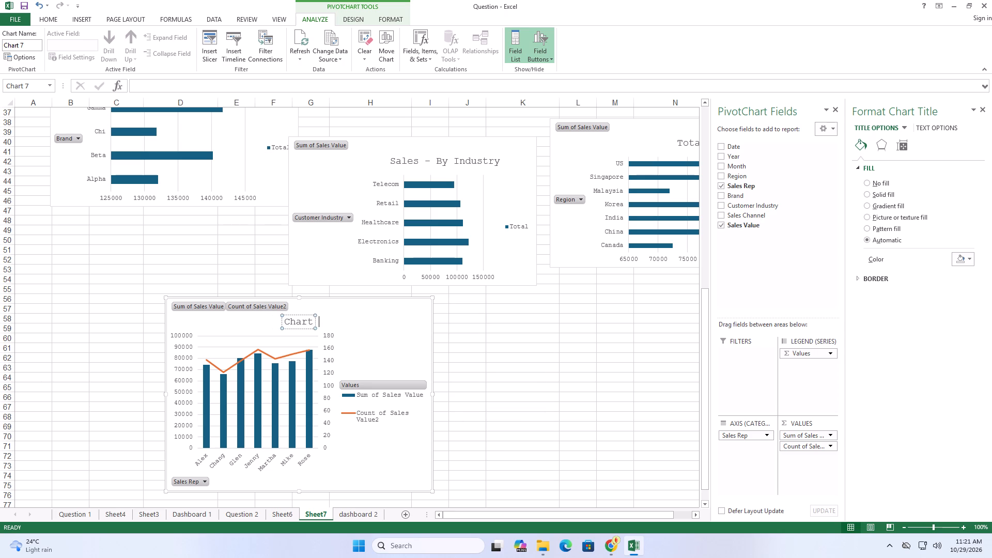
pyautogui.press('BackSpace')
pyautogui.press('BackSpace')
pyautogui.press('BackSpace')
pyautogui.press('BackSpace')
pyautogui.press('BackSpace')
pyautogui.write('ales')
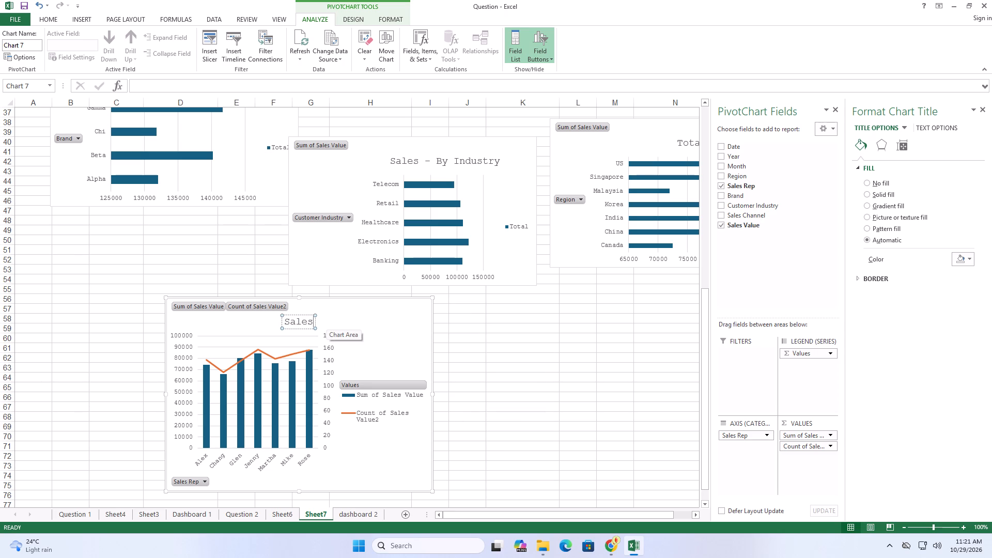
pyautogui.press('space')
pyautogui.press('r')
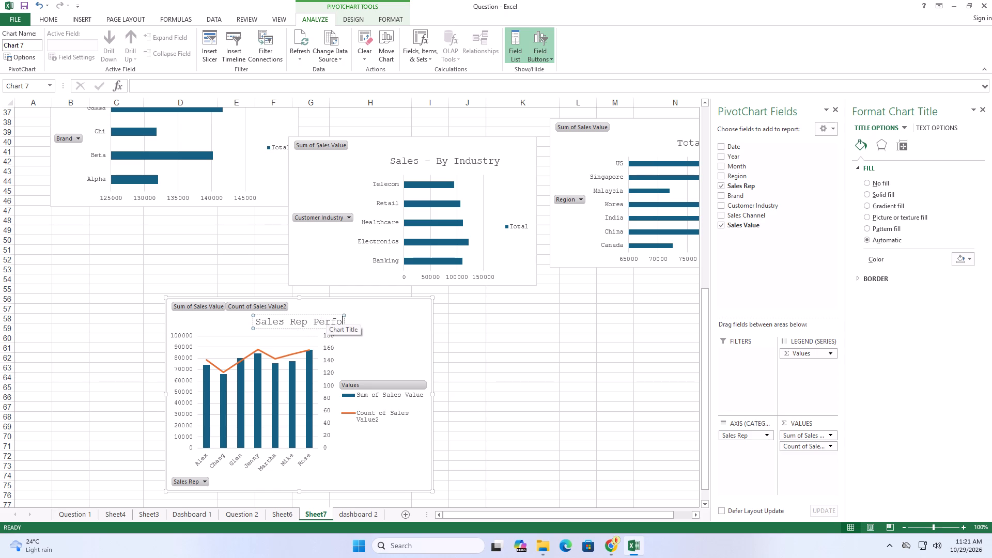
pyautogui.press('r')
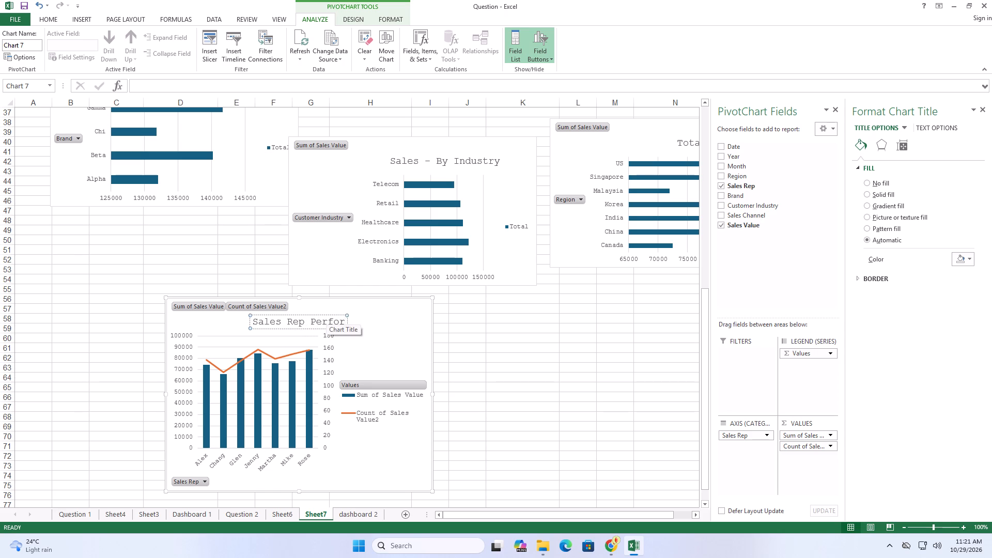
pyautogui.press('=')
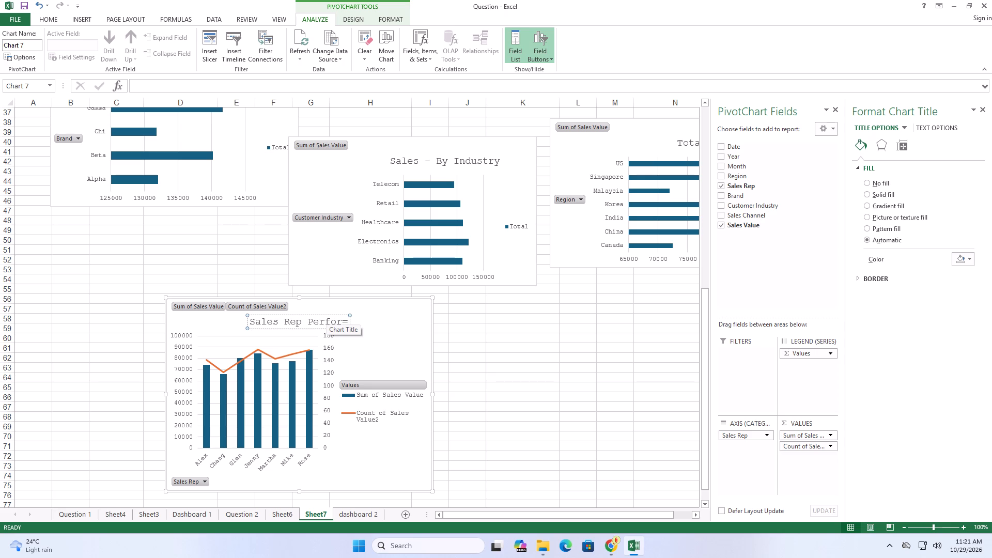
pyautogui.press('BackSpace')
pyautogui.write('mance')
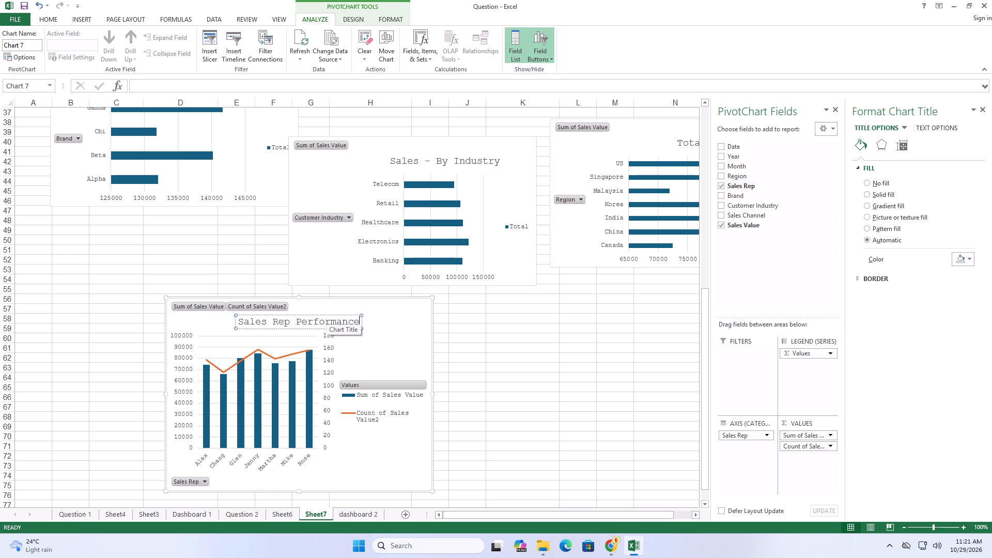
# Compare the sales rep chart's title with the wording used in Question 2's sample dashboard picture.
pyautogui.click(251, 515)
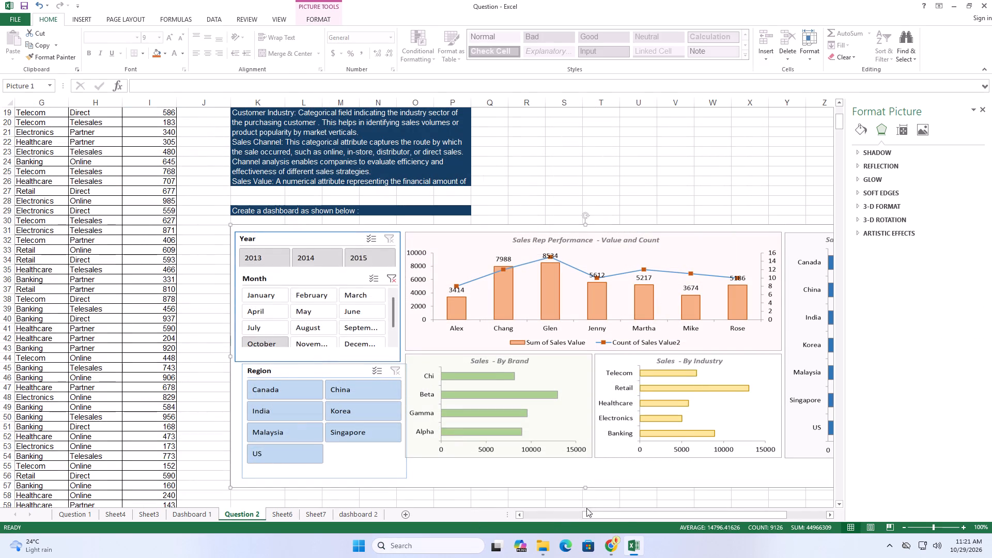
pyautogui.moveTo(623, 517); pyautogui.dragTo(627, 514)
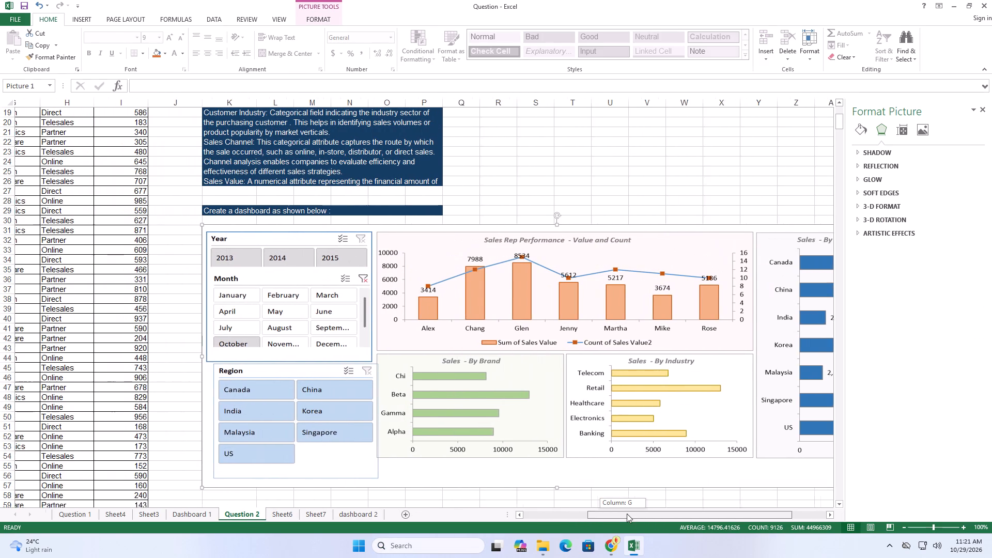
pyautogui.moveTo(627, 514); pyautogui.dragTo(624, 512)
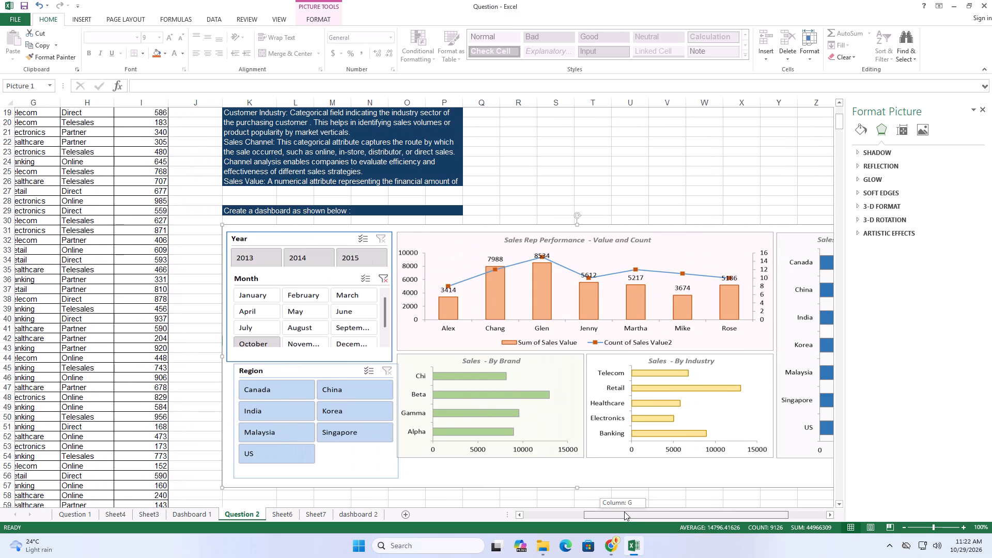
pyautogui.moveTo(624, 512); pyautogui.dragTo(590, 508)
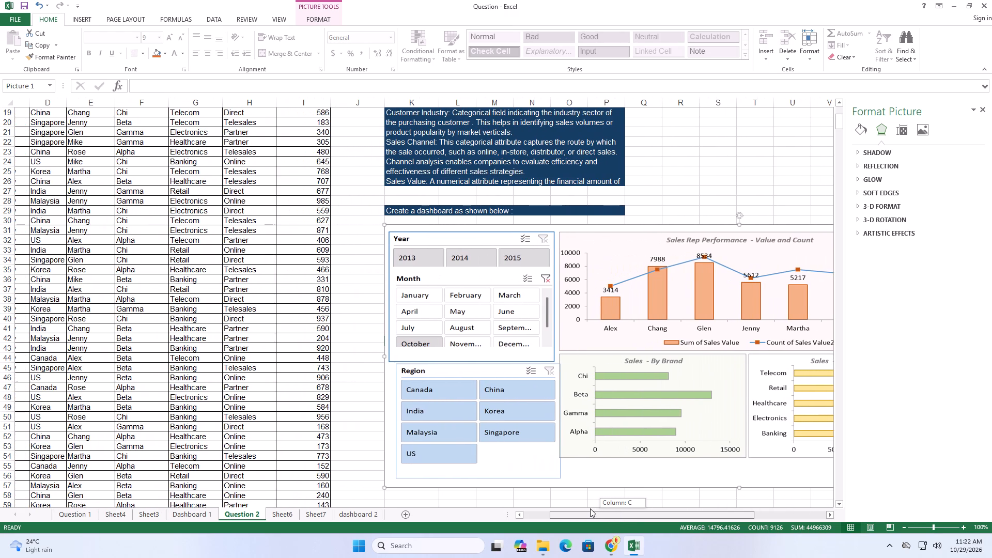
pyautogui.moveTo(590, 508); pyautogui.dragTo(588, 508)
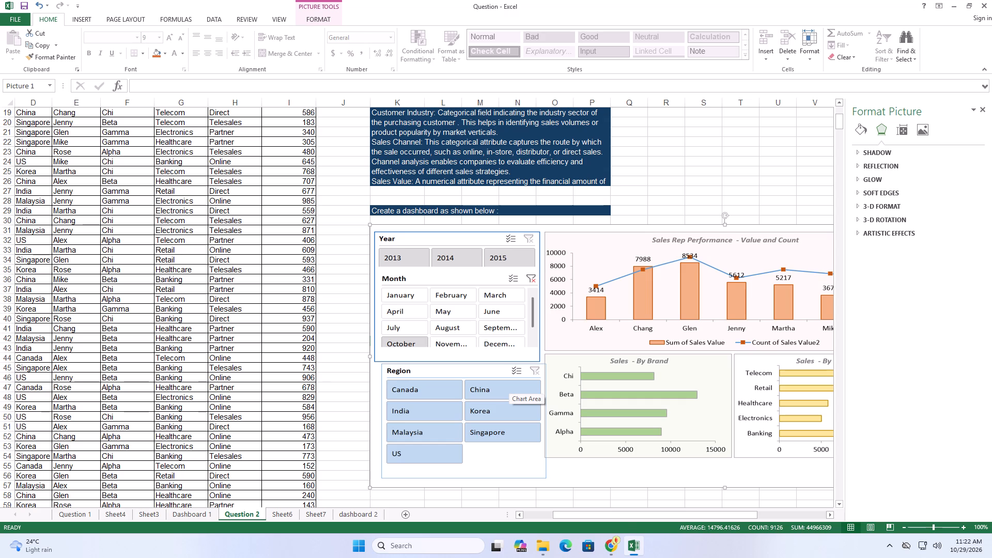
# Examine the chart titles, legends and layout in Question 2's sample dashboard picture.
pyautogui.moveTo(624, 516); pyautogui.dragTo(699, 532)
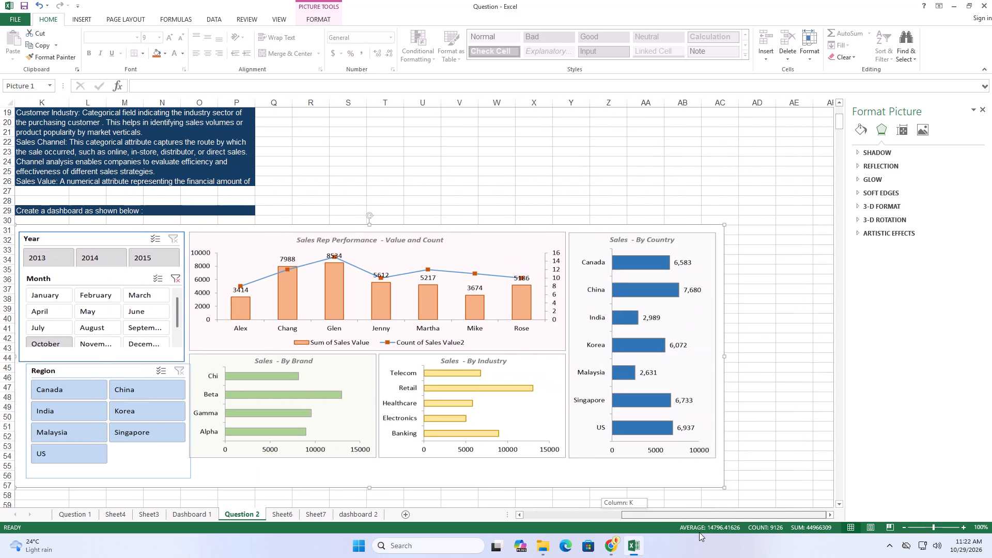
pyautogui.moveTo(699, 532); pyautogui.dragTo(655, 524)
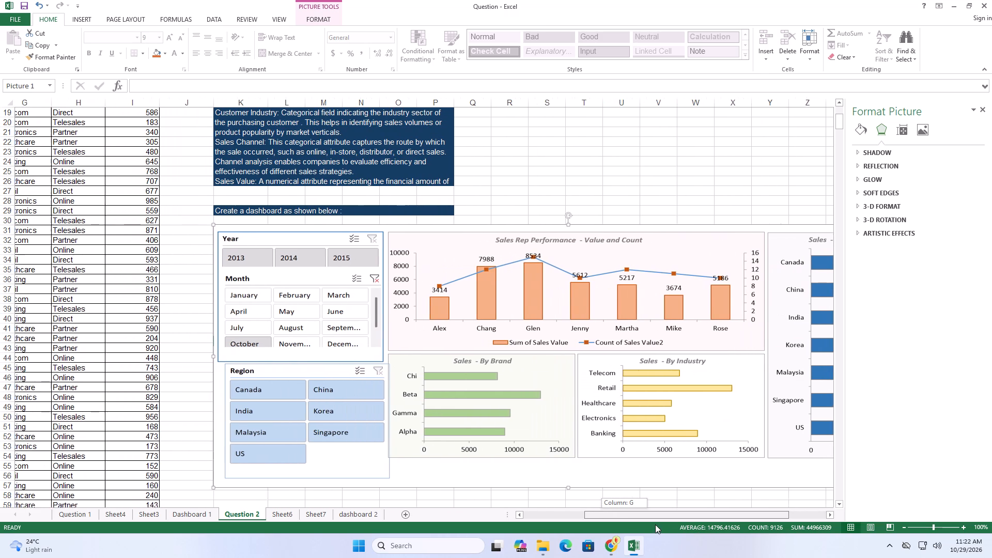
pyautogui.moveTo(655, 524); pyautogui.dragTo(654, 523)
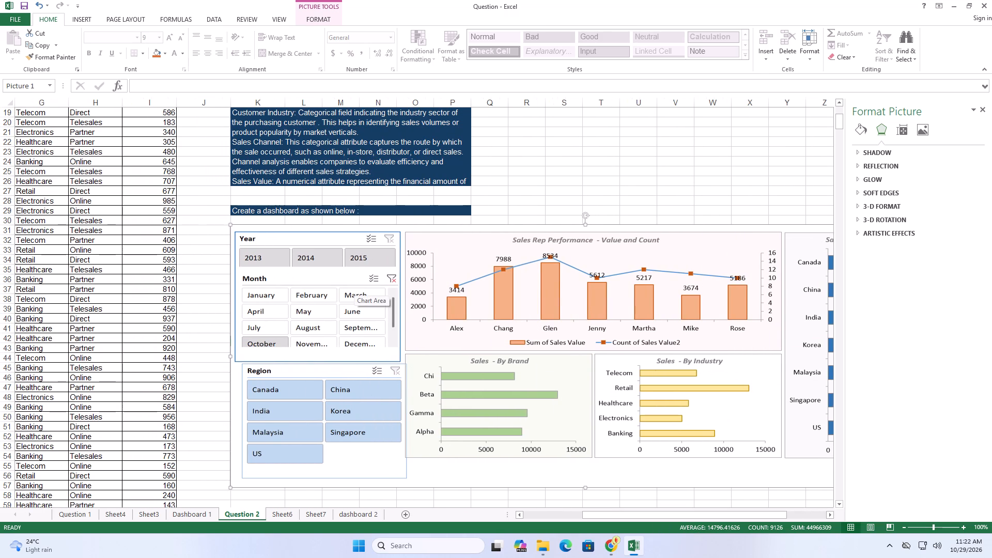
pyautogui.click(346, 513)
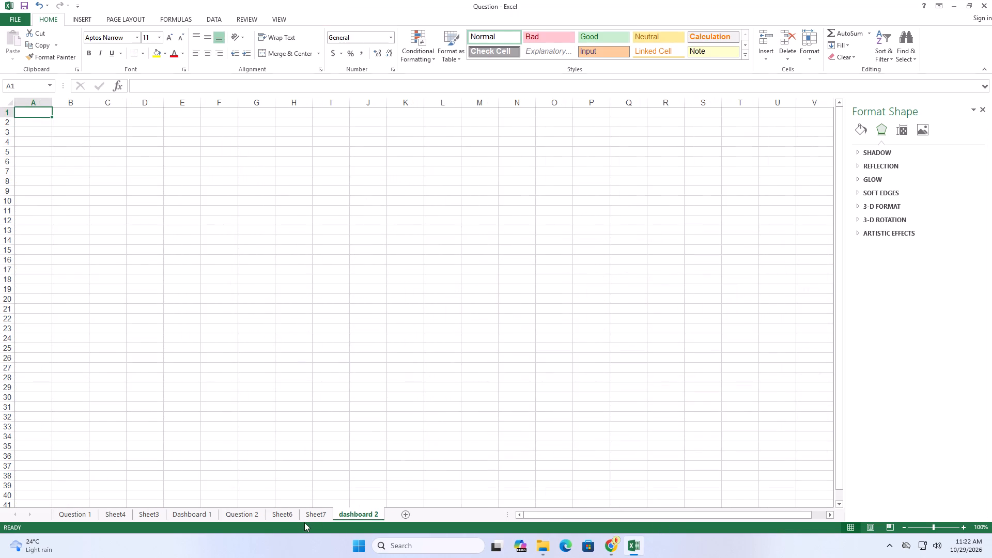
pyautogui.click(304, 522)
pyautogui.click(311, 519)
pyautogui.click(291, 516)
pyautogui.click(328, 513)
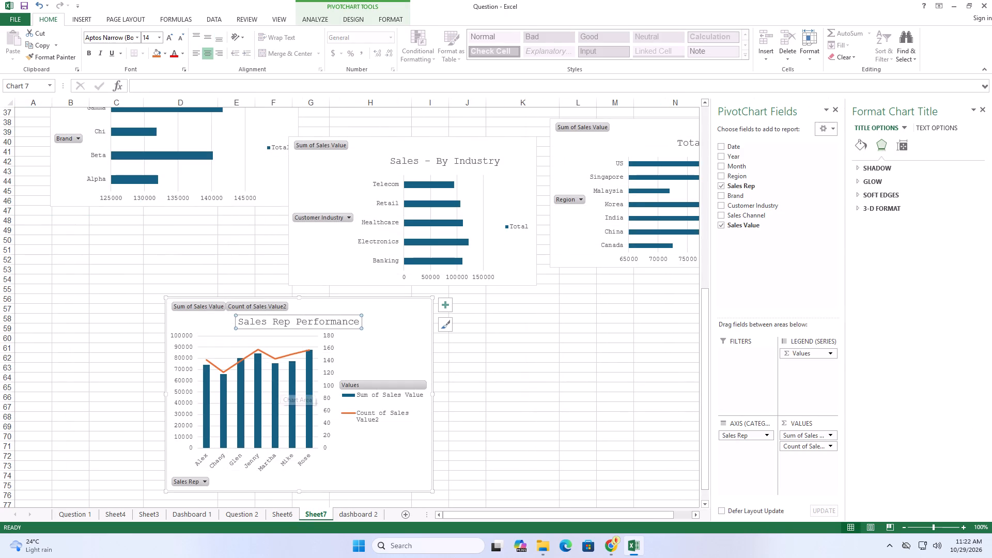
pyautogui.click(280, 514)
pyautogui.click(227, 512)
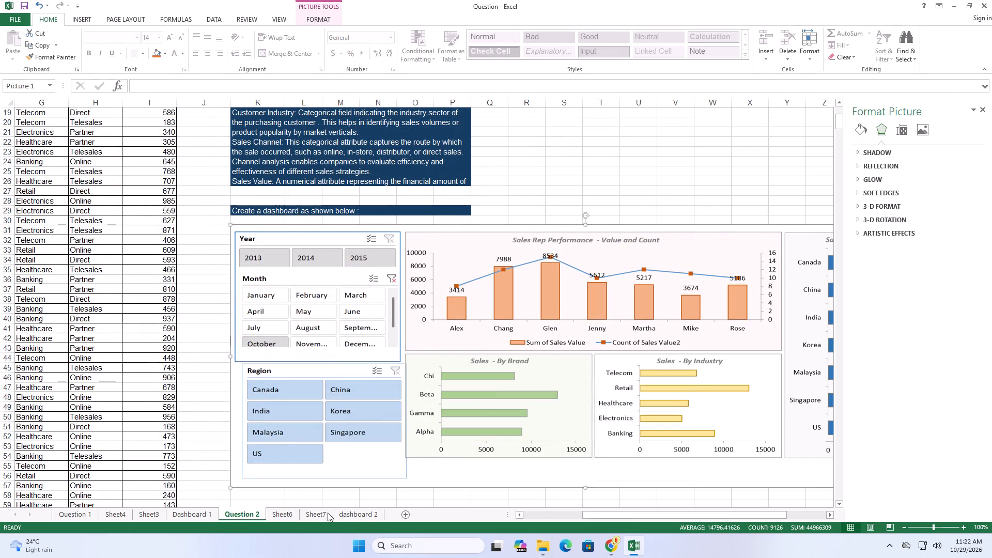
# On Sheet7, extend the sales rep combo chart's title to read Sales Rep Performance - Value and Count.
pyautogui.click(327, 513)
pyautogui.click(359, 323)
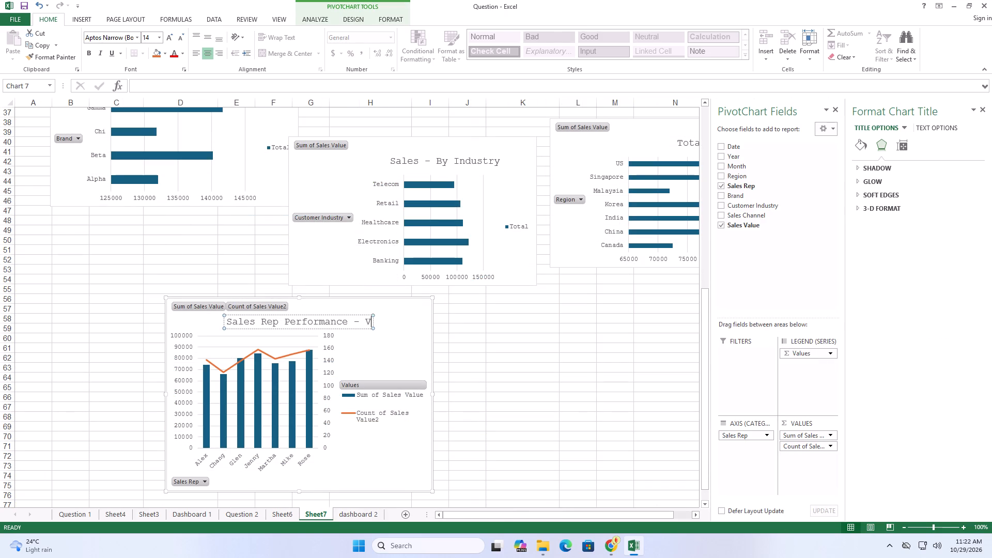
pyautogui.write('alue and')
pyautogui.press('space')
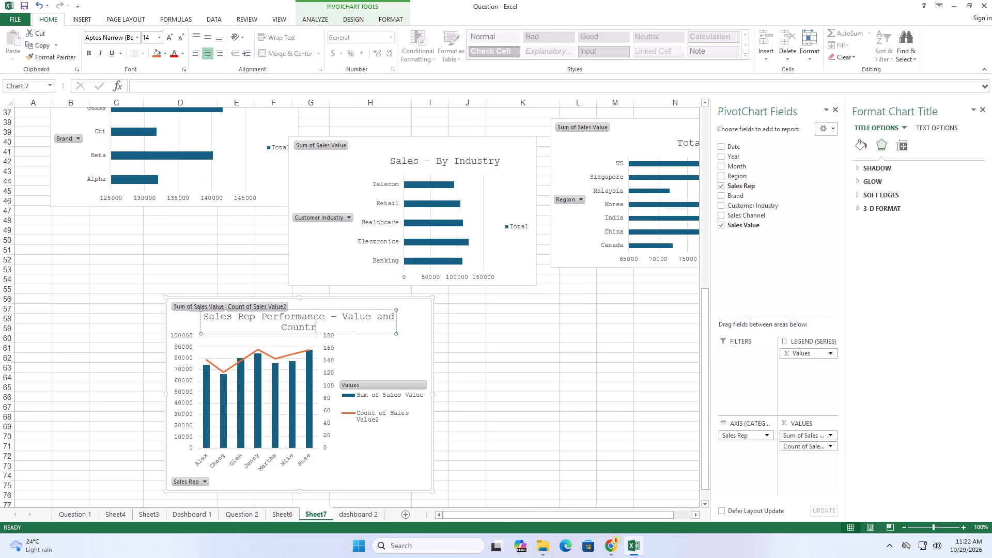
pyautogui.press('BackSpace')
pyautogui.press('\\')
pyautogui.press('BackSpace')
# Widen the sales rep combo chart to about the start of column K.
pyautogui.click(406, 448)
pyautogui.moveTo(433, 393); pyautogui.dragTo(492, 392)
# Apply chart Style 8 to the sales rep combo chart.
pyautogui.click(424, 325)
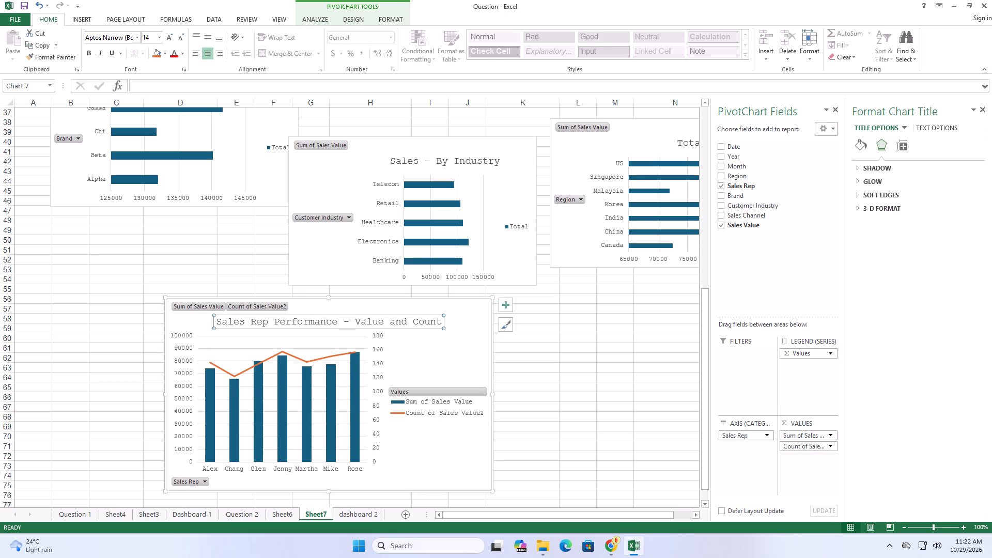
pyautogui.click(503, 317)
pyautogui.scroll(-3, 543, 351)
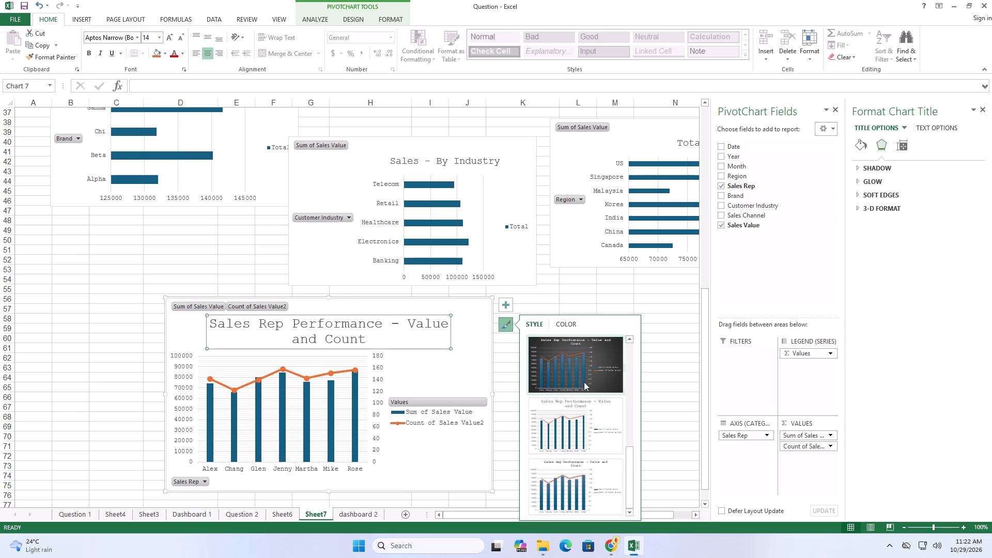
pyautogui.scroll(-2, 590, 366)
pyautogui.scroll(-2, 591, 451)
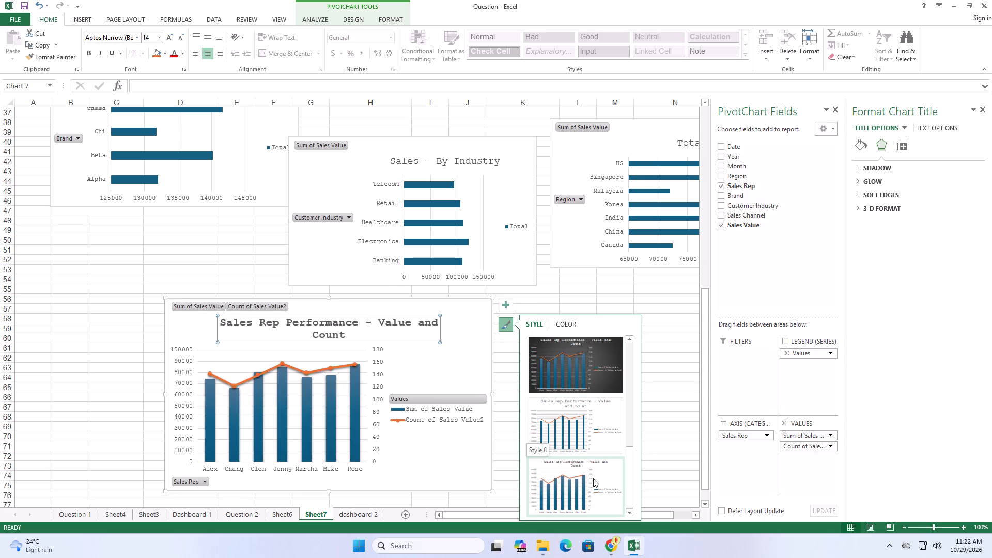
pyautogui.click(593, 478)
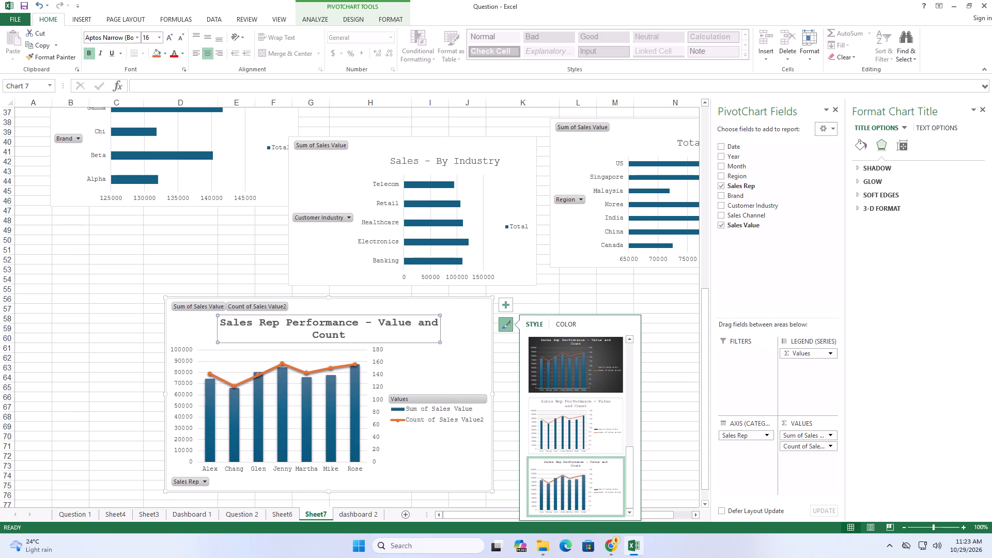
pyautogui.click(671, 346)
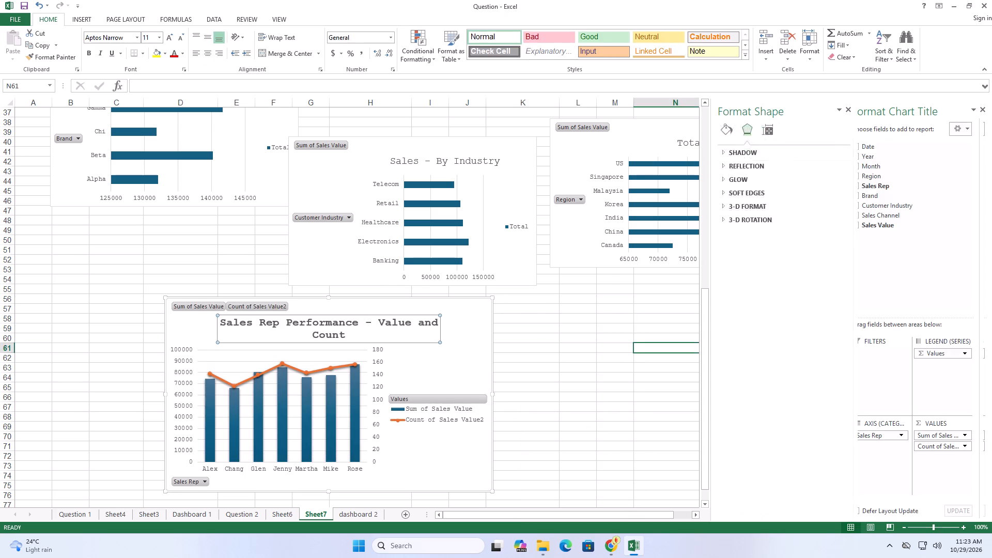
# Hide all field buttons on the Sales - By Brand chart.
pyautogui.scroll(3, 674, 361)
pyautogui.scroll(2, 595, 347)
pyautogui.scroll(-2, 581, 348)
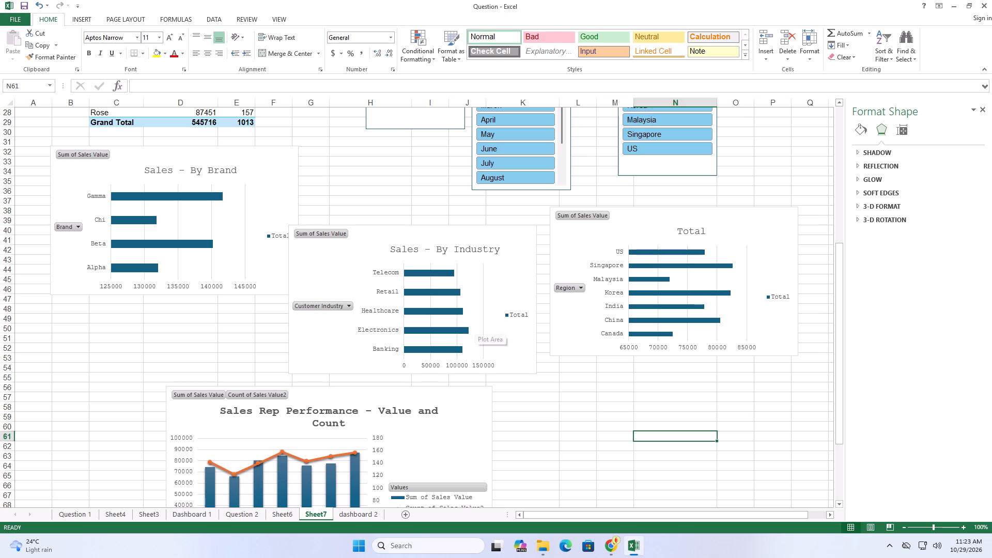
pyautogui.scroll(-2, 468, 321)
pyautogui.scroll(1, 468, 321)
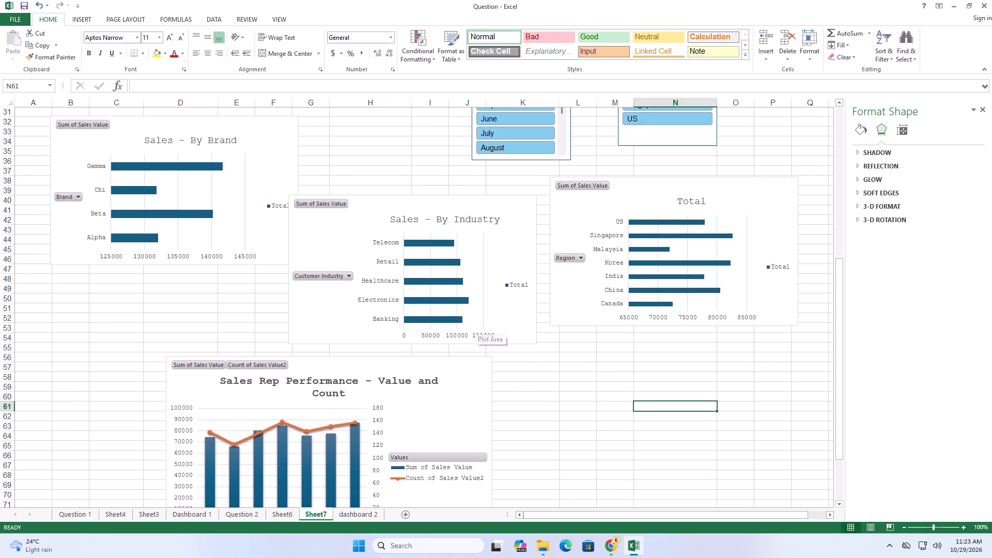
pyautogui.scroll(3, 306, 255)
pyautogui.click(275, 229)
pyautogui.rightClick(275, 229)
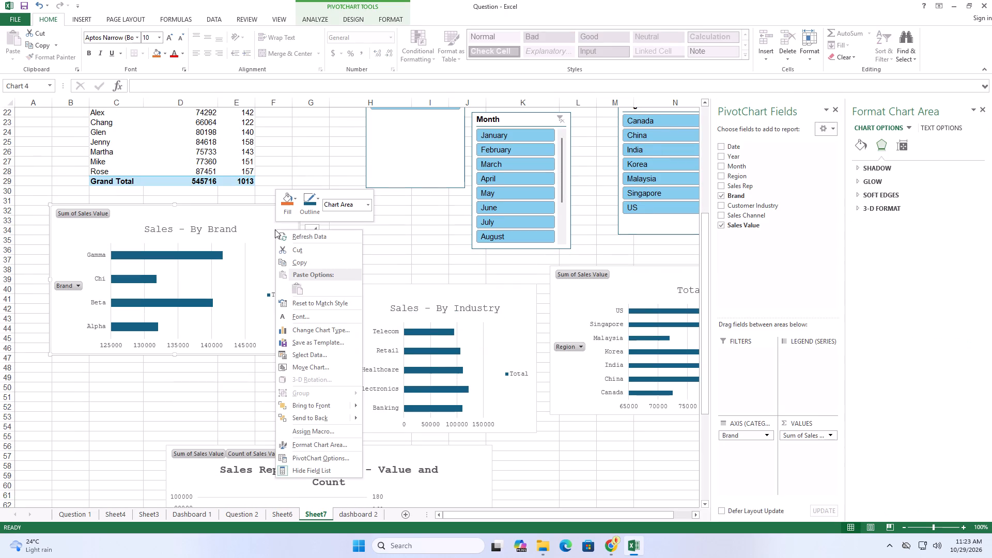
pyautogui.click(267, 218)
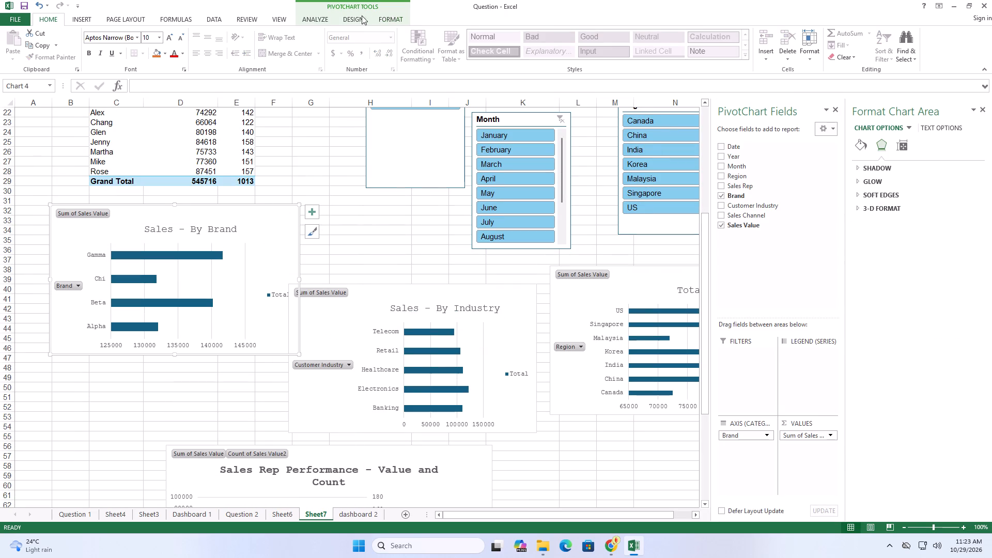
pyautogui.click(391, 22)
pyautogui.click(367, 21)
pyautogui.click(327, 16)
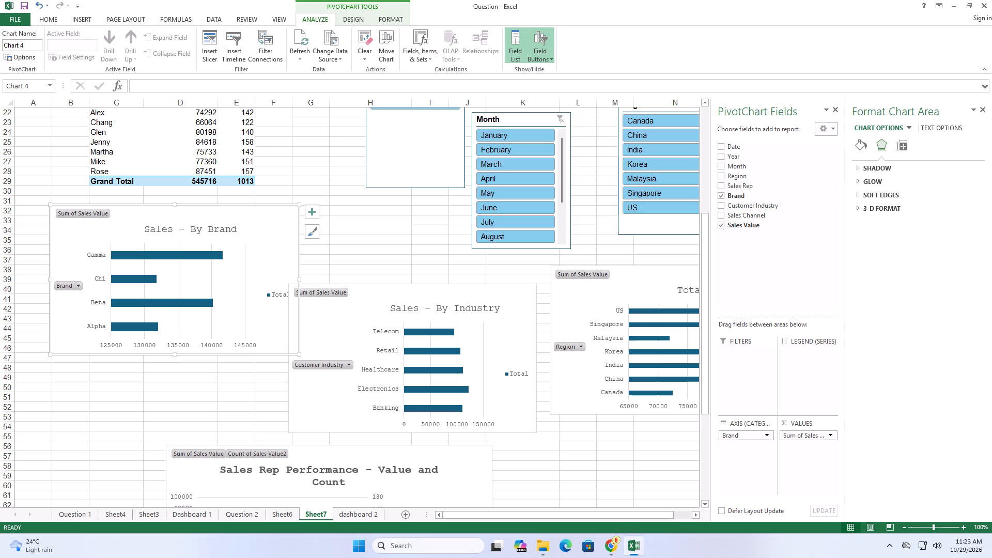
pyautogui.click(551, 57)
pyautogui.click(564, 115)
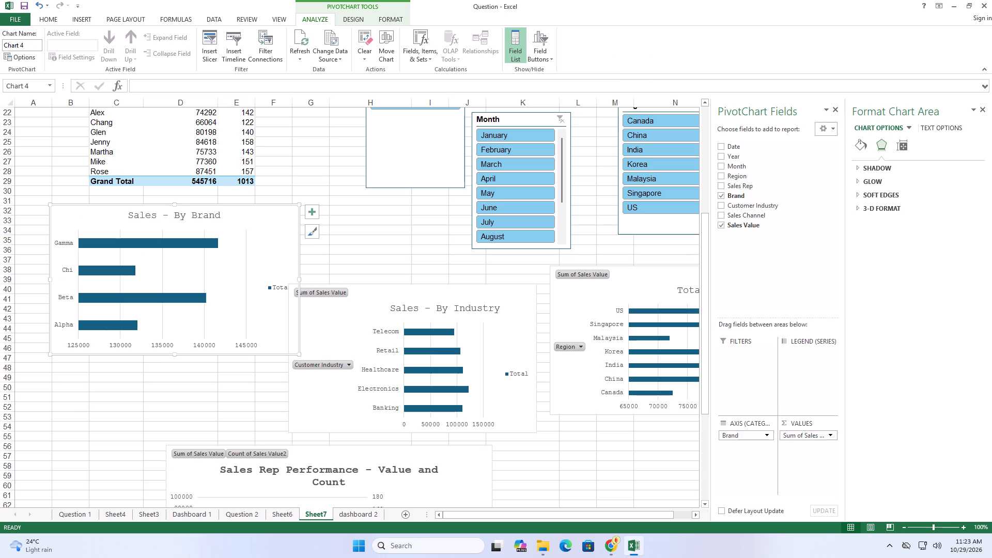
# Hide all field buttons on the Sales - By Industry chart and on the region chart.
pyautogui.click(376, 301)
pyautogui.click(550, 59)
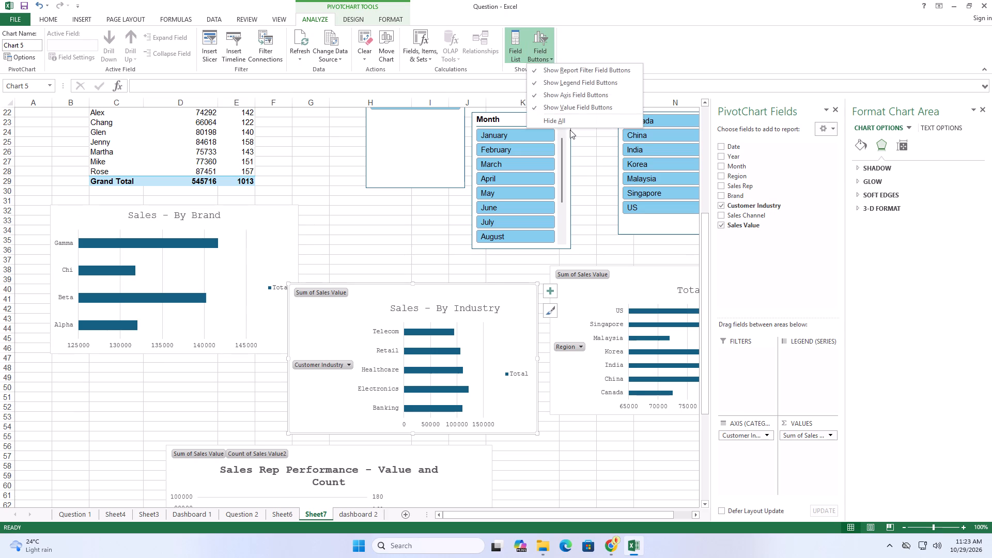
pyautogui.click(570, 125)
pyautogui.click(632, 291)
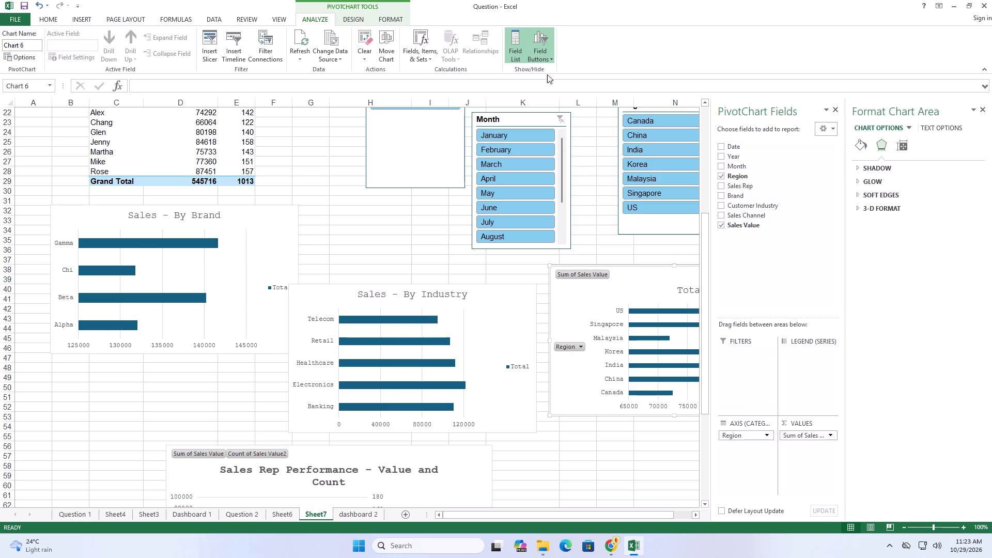
pyautogui.click(546, 58)
pyautogui.click(571, 123)
# Hide all field buttons on the Sales Rep Performance - Value and Count chart.
pyautogui.scroll(-2, 534, 247)
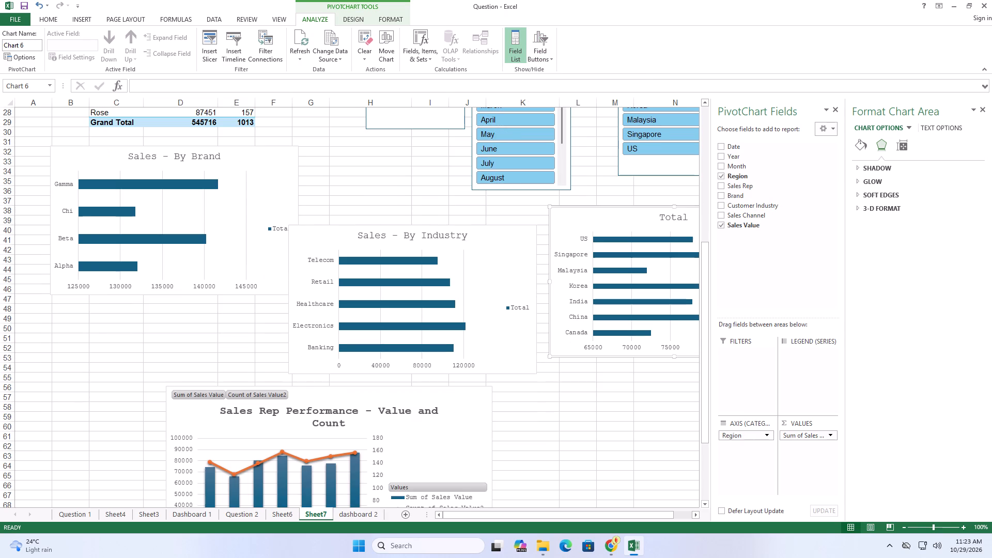
pyautogui.click(471, 409)
pyautogui.click(550, 60)
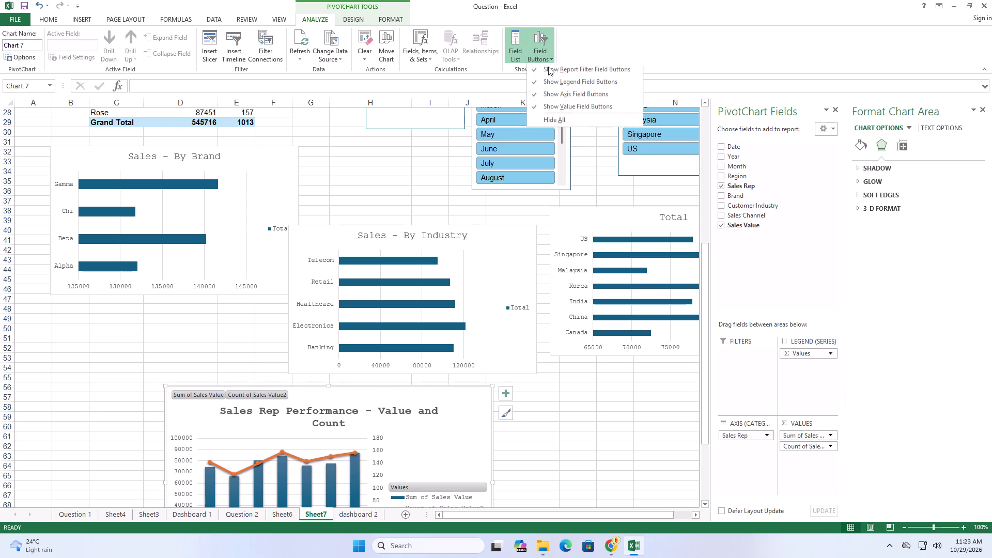
pyautogui.click(557, 123)
# Look through the chart style and colour choices available for the sales rep combo chart.
pyautogui.scroll(-3, 537, 302)
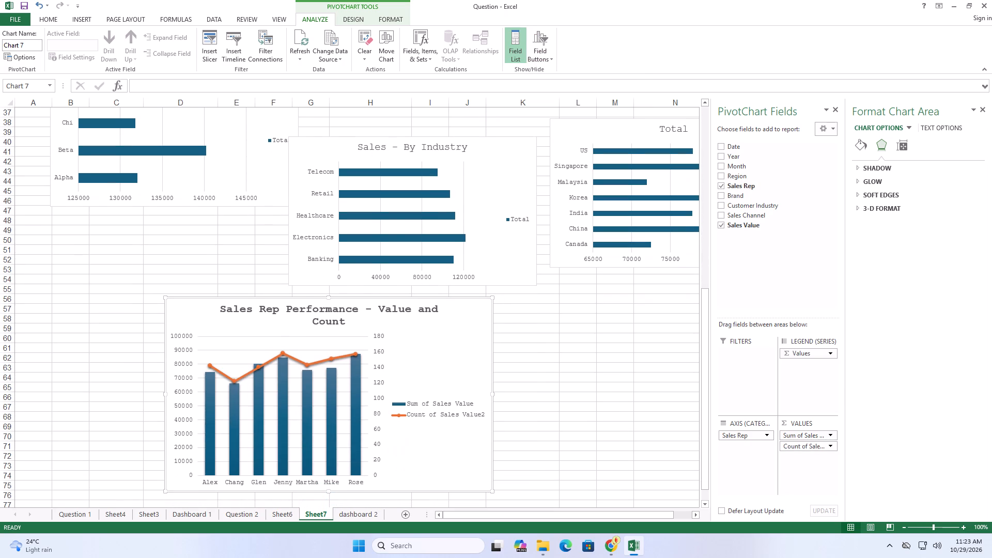
pyautogui.click(466, 331)
pyautogui.click(507, 321)
pyautogui.scroll(-3, 546, 355)
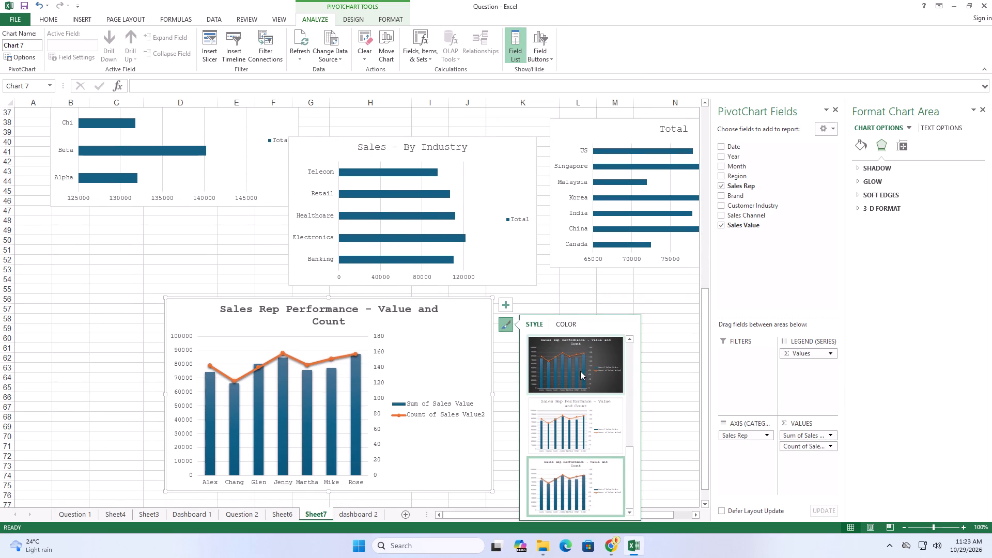
pyautogui.scroll(-2, 580, 371)
pyautogui.scroll(-4, 601, 428)
pyautogui.click(566, 325)
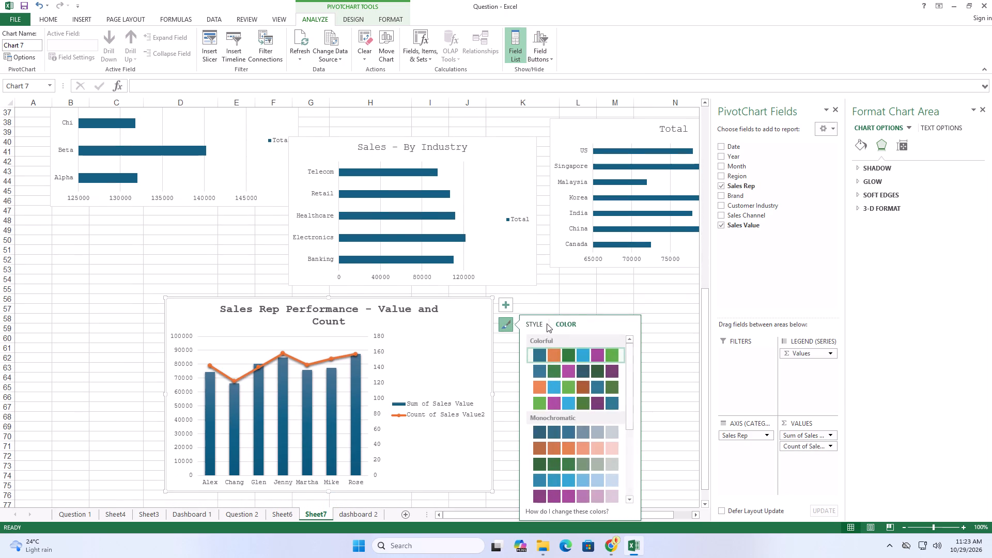
pyautogui.click(535, 323)
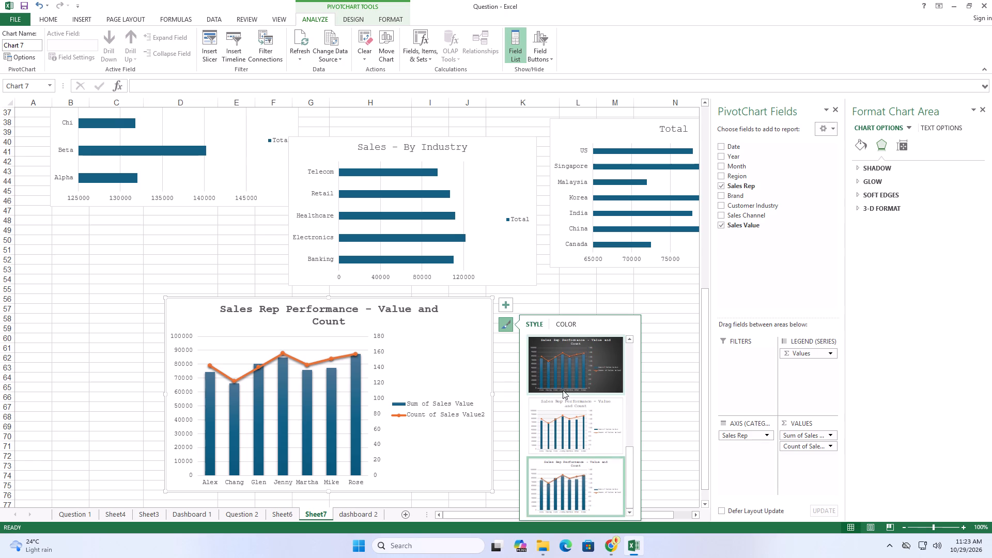
pyautogui.scroll(3, 574, 424)
pyautogui.scroll(-8, 574, 424)
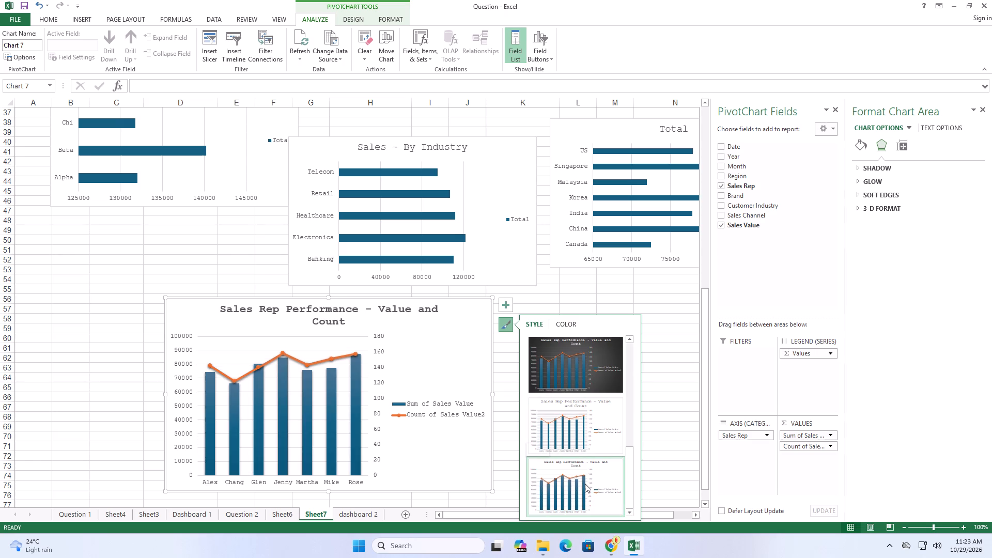
# Delete the legend from the sales rep combo chart, keeping the chart itself.
pyautogui.click(475, 443)
pyautogui.click(452, 406)
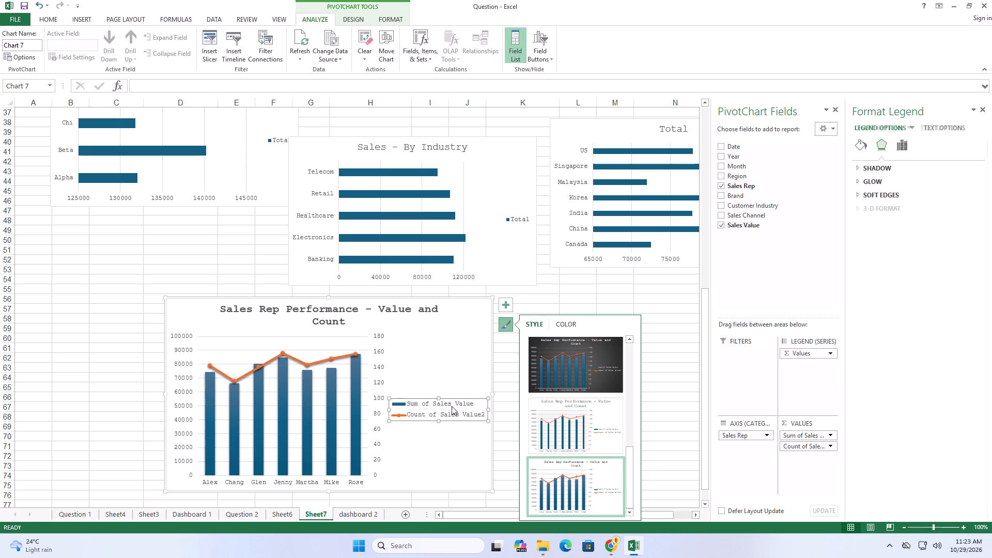
pyautogui.press('BackSpace')
pyautogui.press('BackSpace')
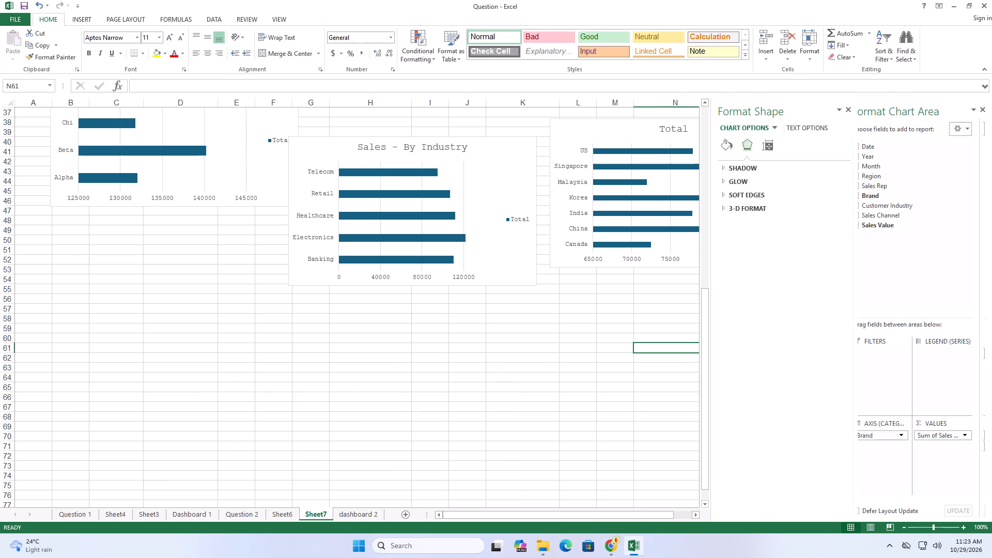
pyautogui.hotkey('ctrl', 'z')
pyautogui.scroll(-1, 497, 393)
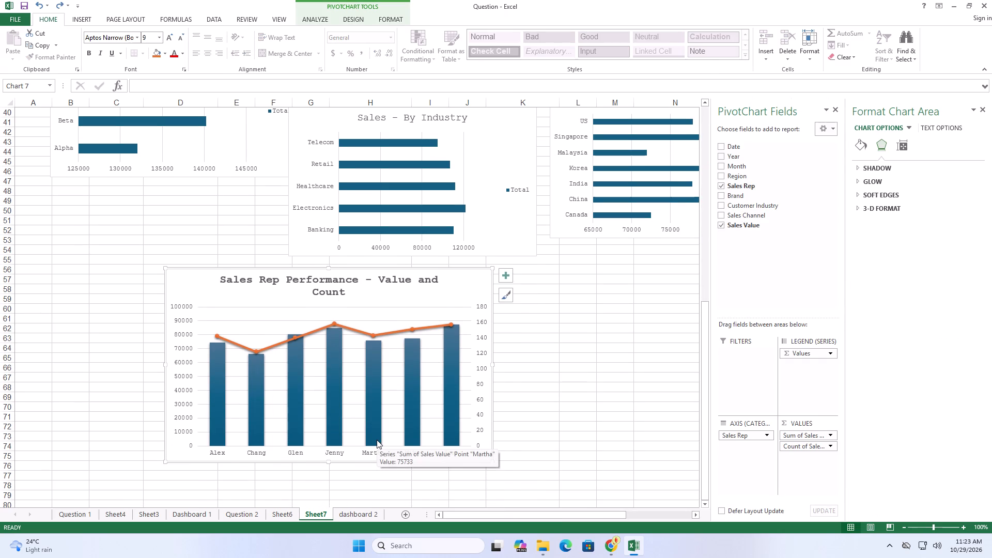
pyautogui.scroll(-2, 377, 440)
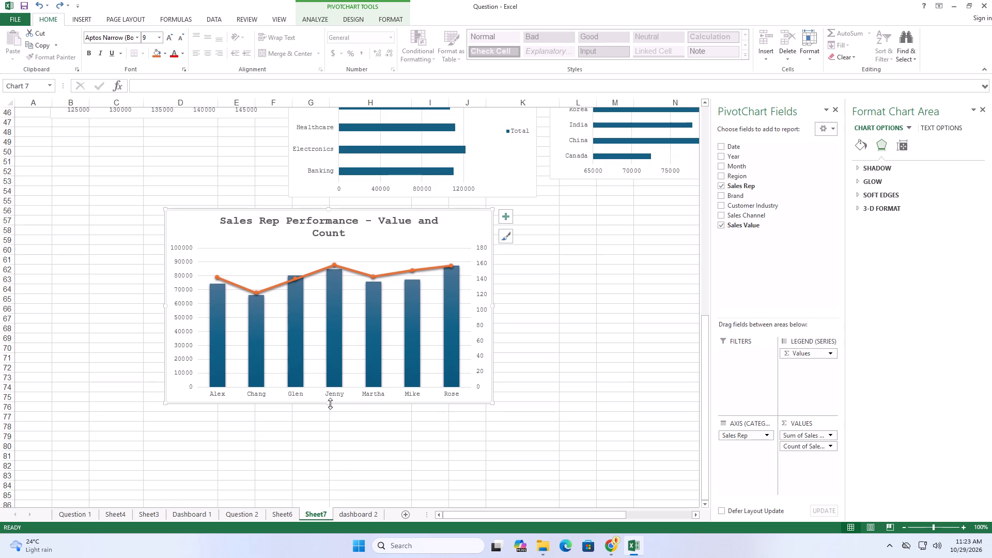
# Resize the Sales Rep Performance - Value and Count chart wider and shorter, spanning about columns D to M and rows 65 to 78.
pyautogui.moveTo(330, 404); pyautogui.dragTo(330, 428)
pyautogui.moveTo(494, 318); pyautogui.dragTo(626, 323)
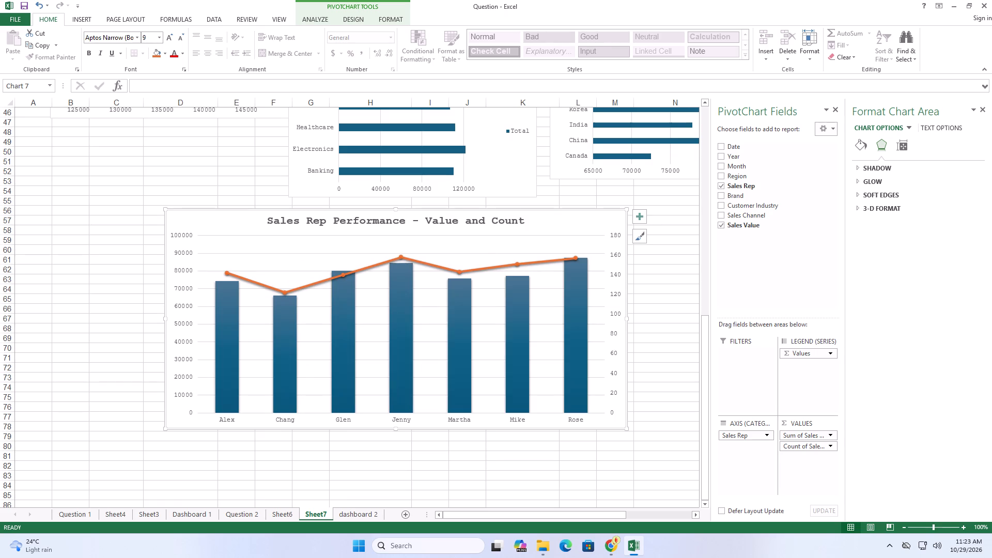
pyautogui.moveTo(395, 210); pyautogui.dragTo(401, 264)
pyautogui.moveTo(397, 264); pyautogui.dragTo(401, 295)
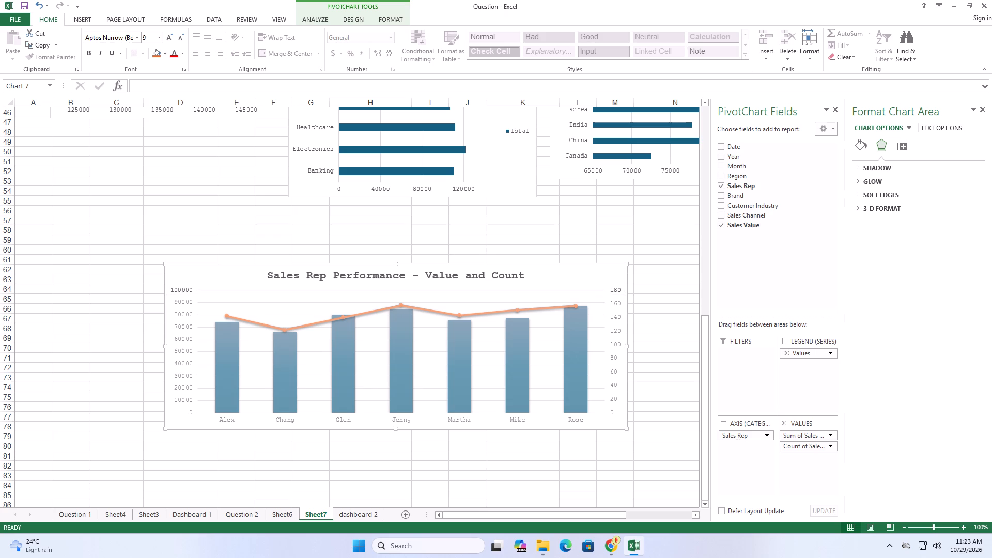
pyautogui.moveTo(401, 295); pyautogui.dragTo(403, 299)
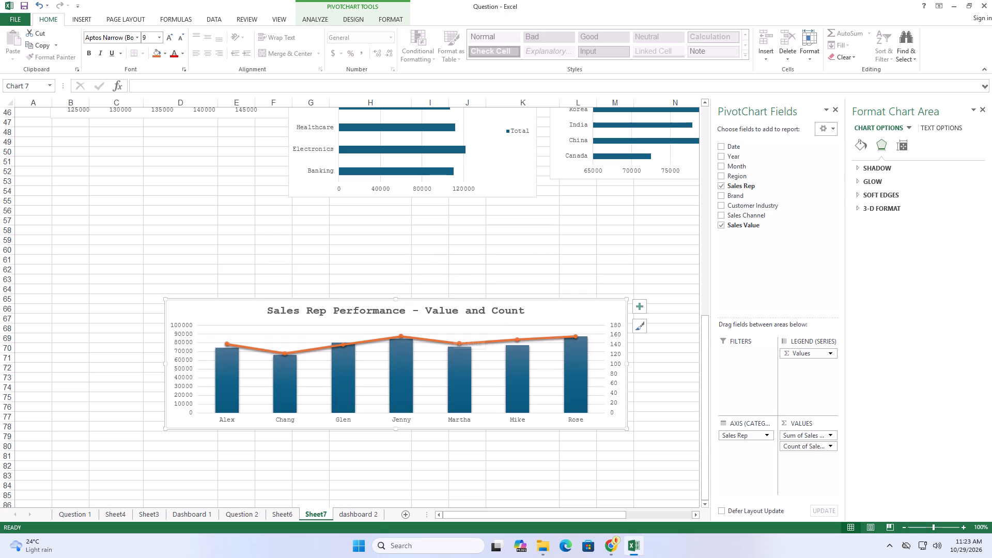
# Turn off the gridlines on the dashboard 2 sheet.
pyautogui.scroll(8, 462, 296)
pyautogui.scroll(-1, 466, 288)
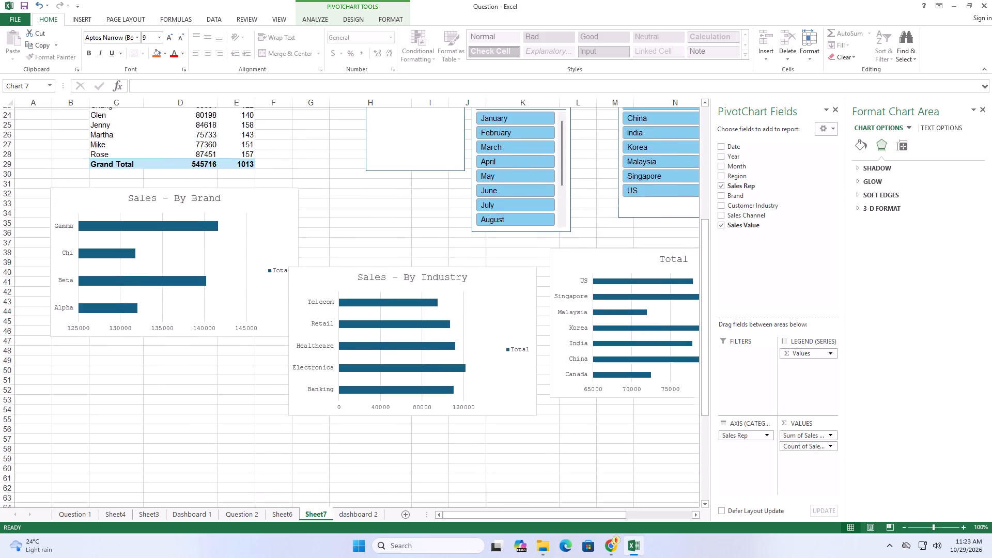
pyautogui.scroll(-3, 466, 288)
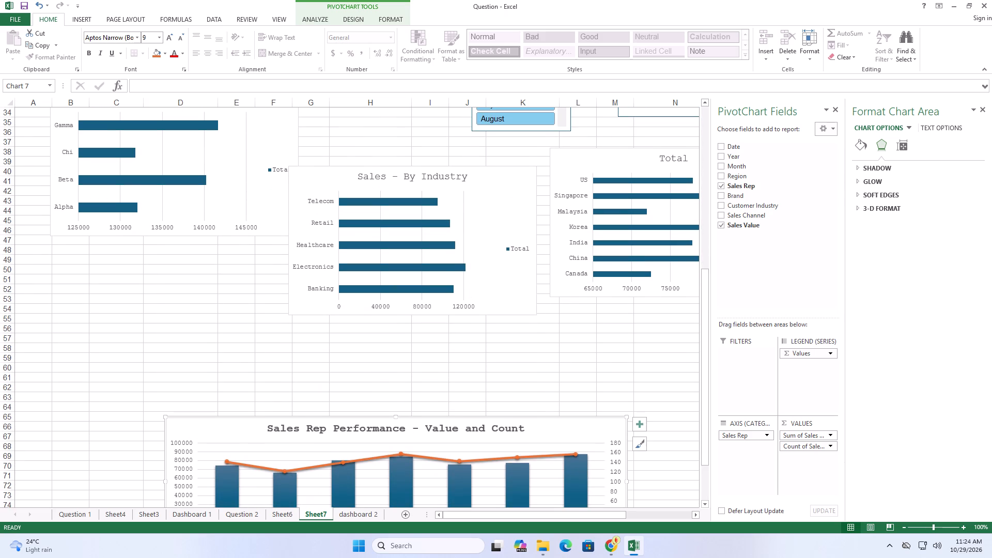
pyautogui.click(365, 512)
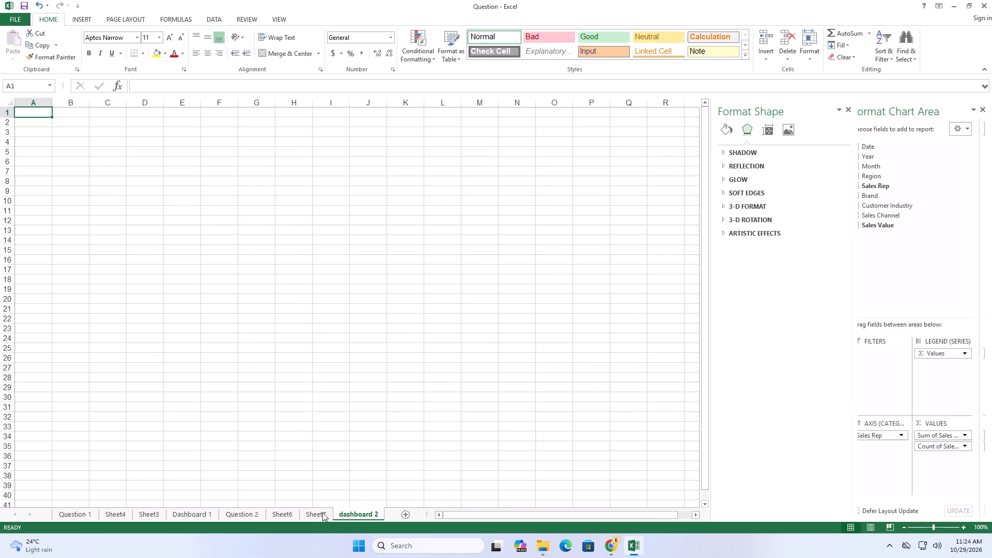
pyautogui.click(205, 19)
pyautogui.click(127, 19)
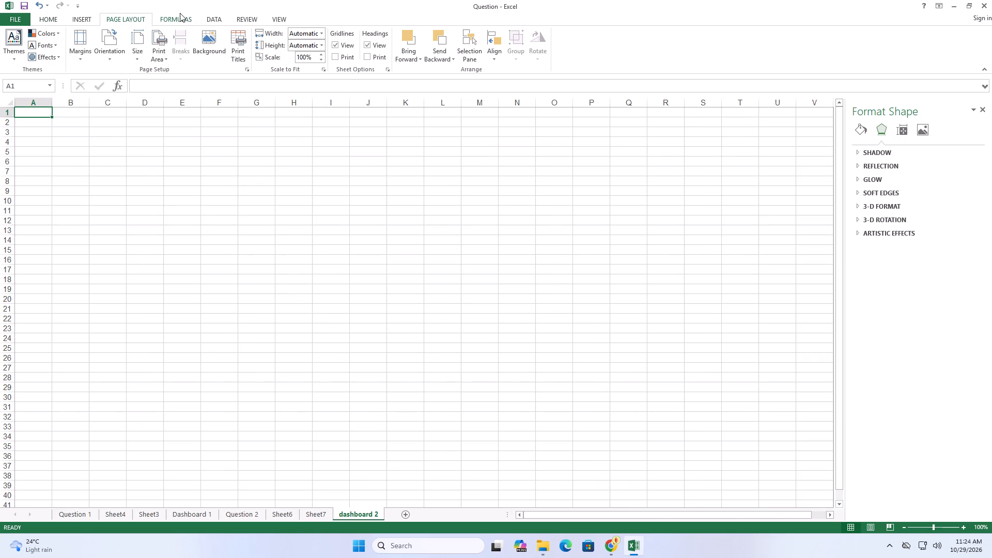
pyautogui.click(182, 17)
pyautogui.click(83, 18)
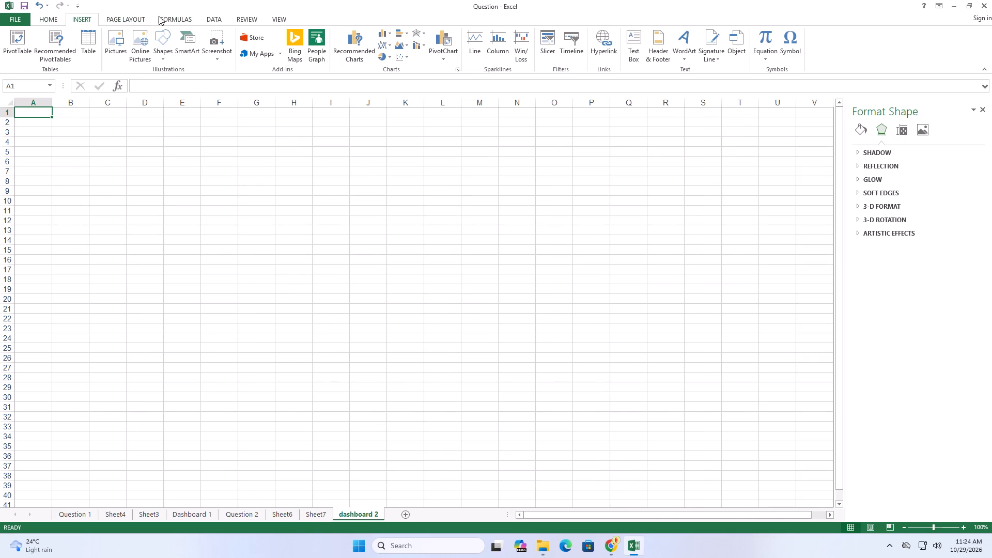
pyautogui.click(161, 14)
pyautogui.click(287, 18)
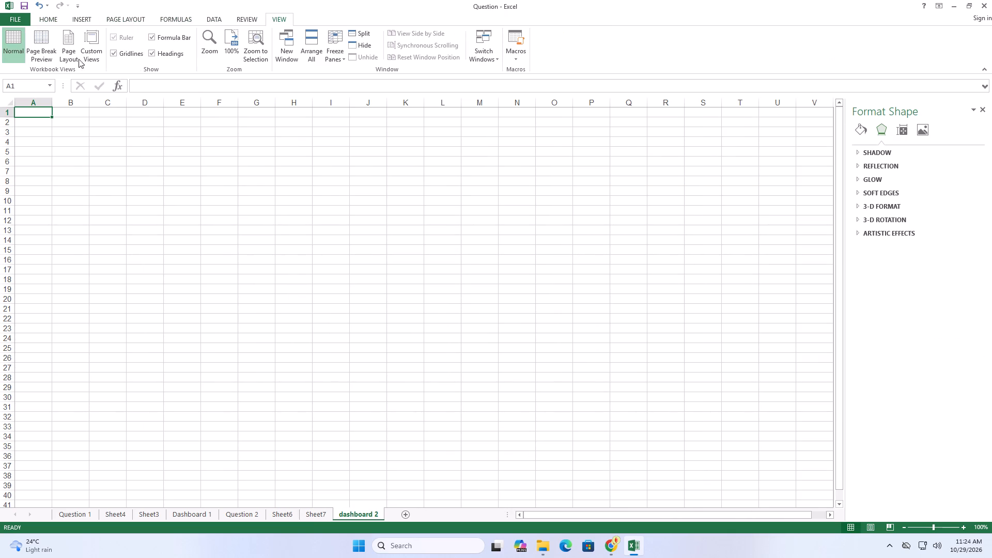
pyautogui.click(117, 51)
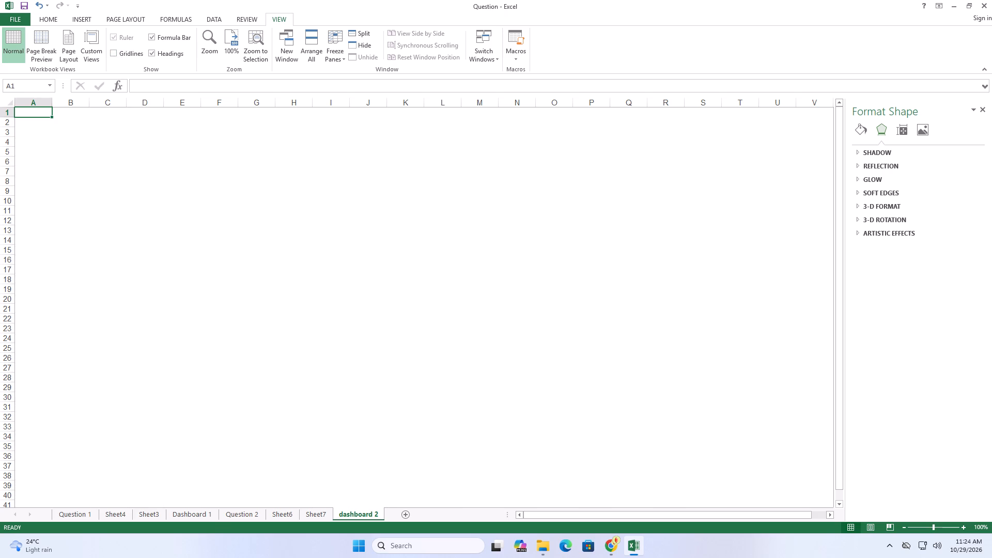
# Examine the sample dashboard layout on the Question 2 sheet, comparing it with Sheet7's charts and the Dashboard 1 sheet.
pyautogui.click(191, 512)
pyautogui.click(224, 516)
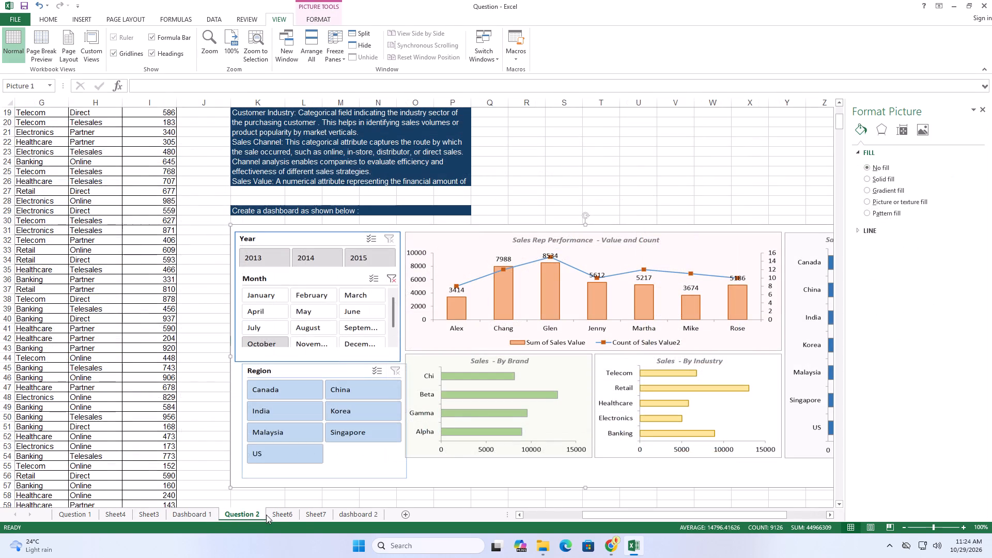
pyautogui.click(295, 512)
pyautogui.click(322, 512)
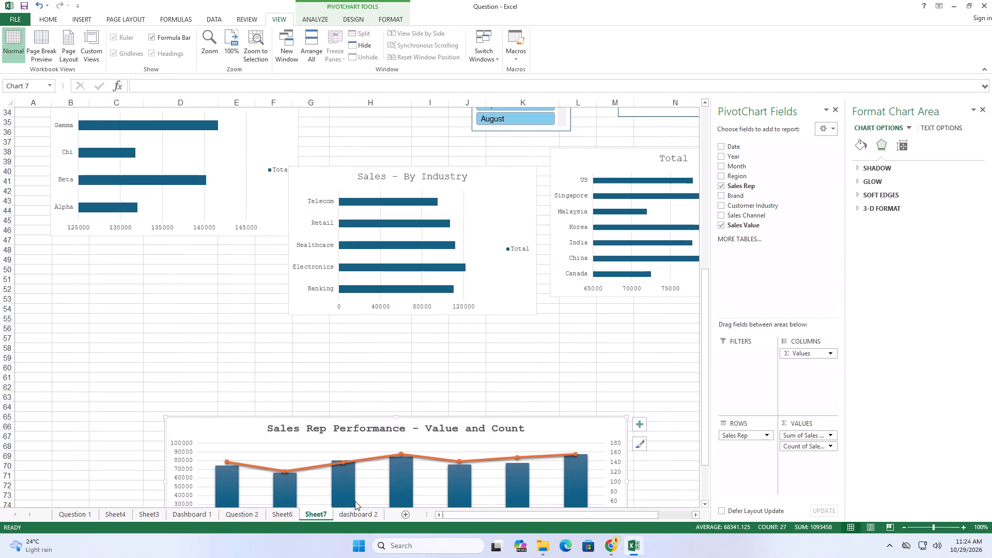
pyautogui.scroll(4, 322, 382)
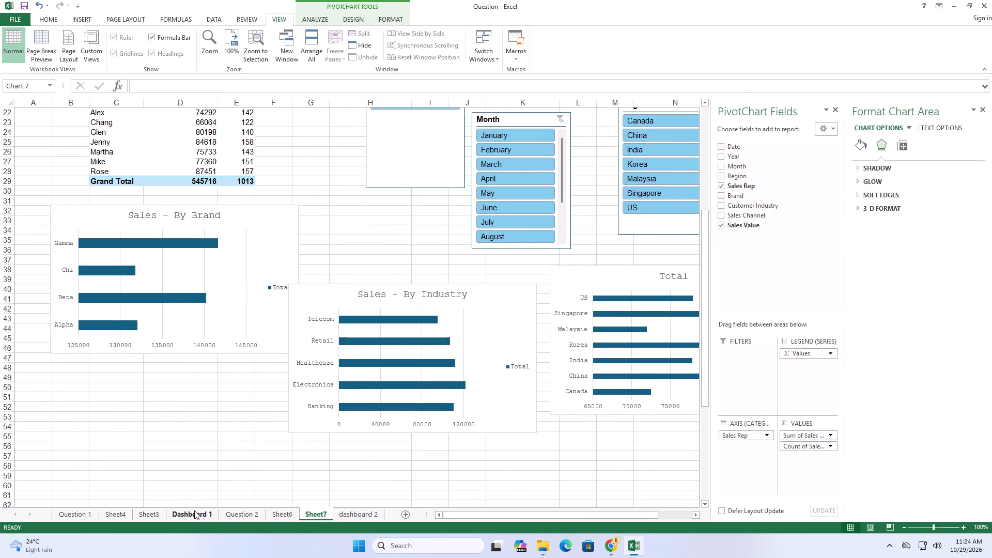
pyautogui.click(194, 510)
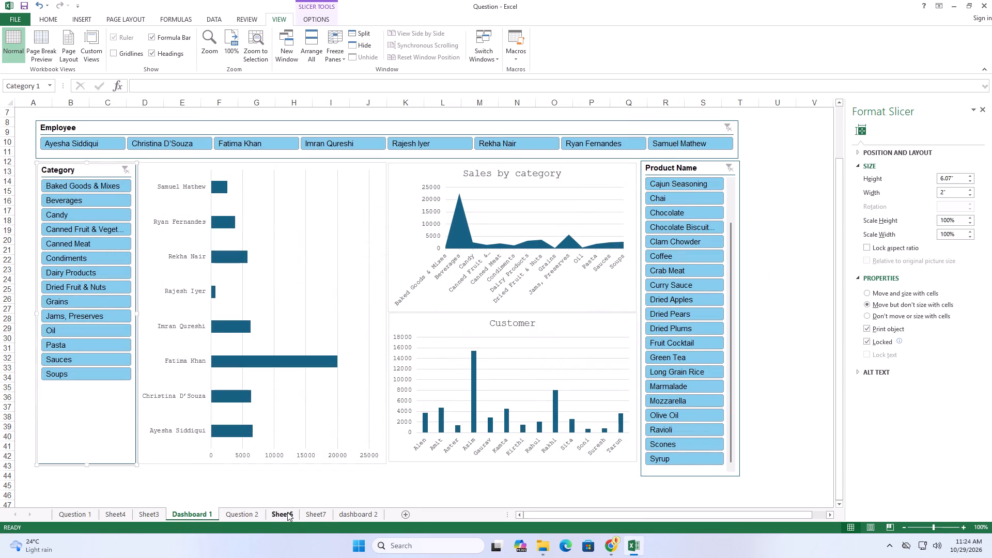
pyautogui.click(236, 516)
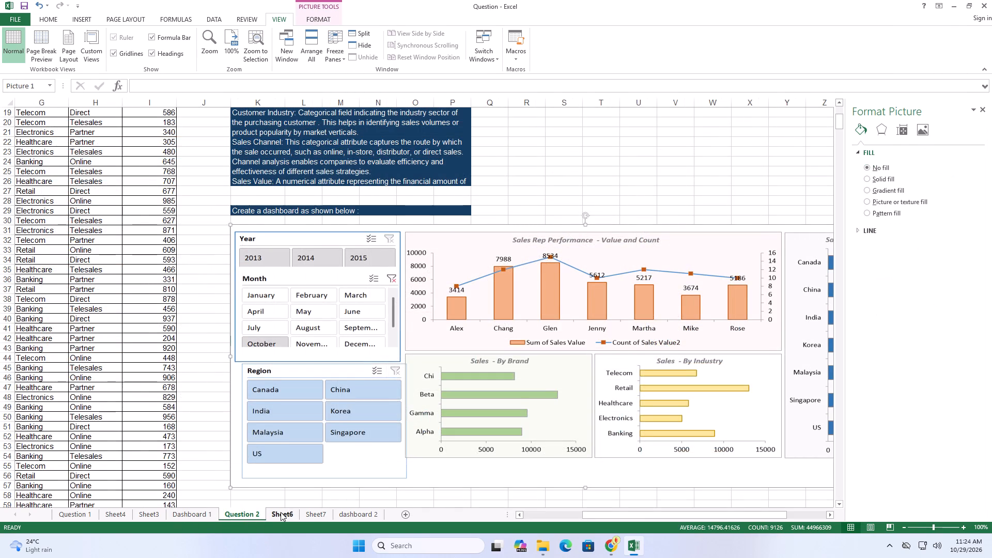
pyautogui.scroll(-2, 294, 464)
pyautogui.scroll(1, 299, 414)
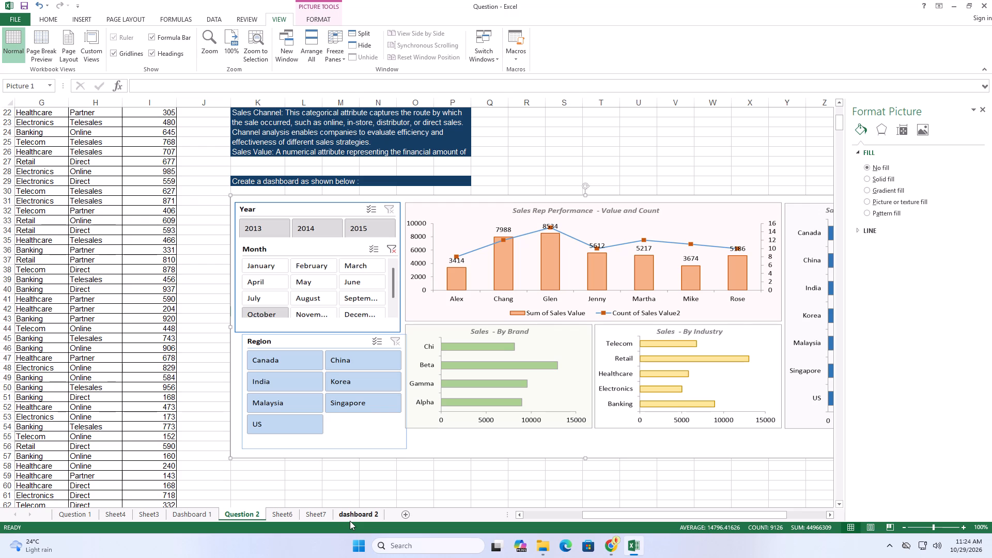
pyautogui.click(350, 521)
# Copy the Year slicer from Sheet7 and paste it at cell B10 of the dashboard 2 sheet.
pyautogui.click(320, 516)
pyautogui.scroll(6, 194, 256)
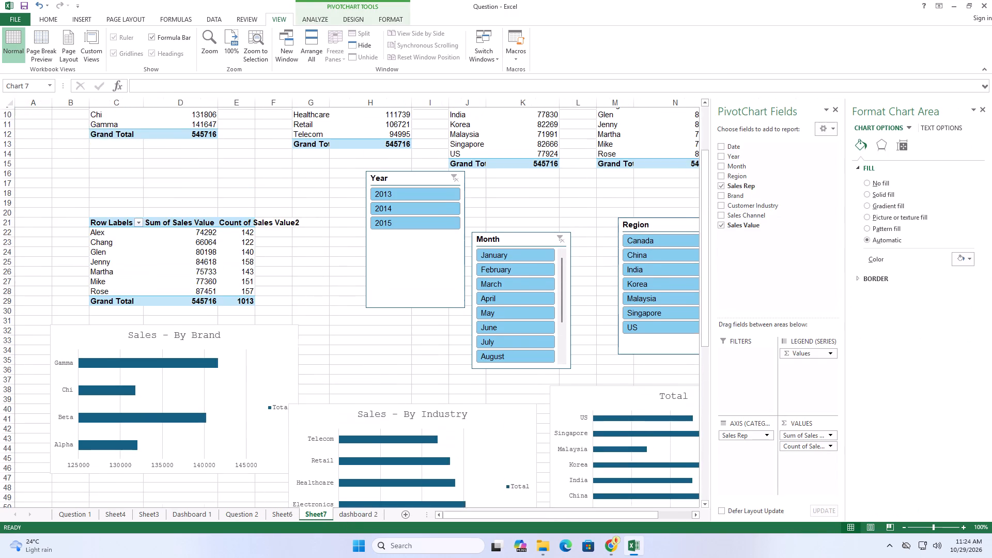
pyautogui.scroll(-1, 296, 288)
pyautogui.rightClick(405, 202)
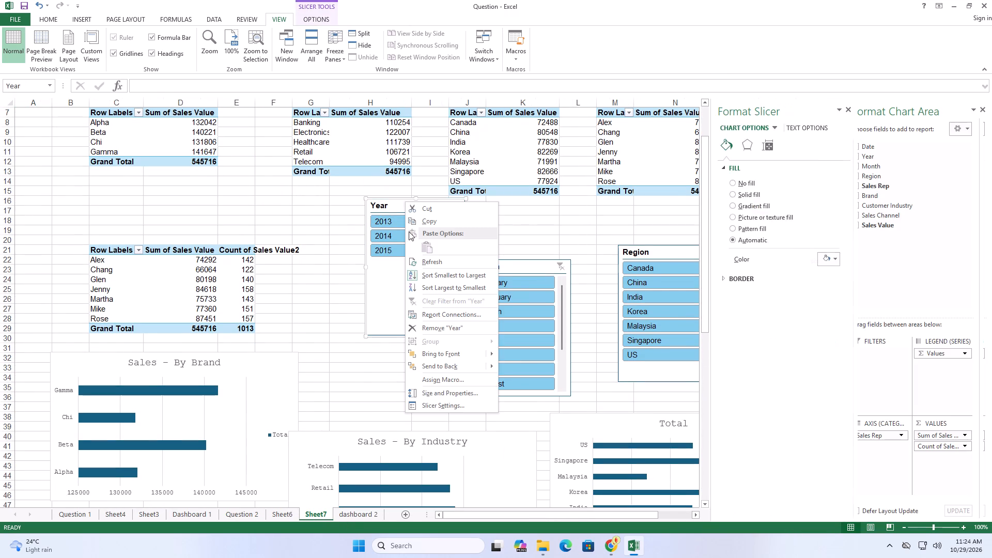
pyautogui.click(434, 225)
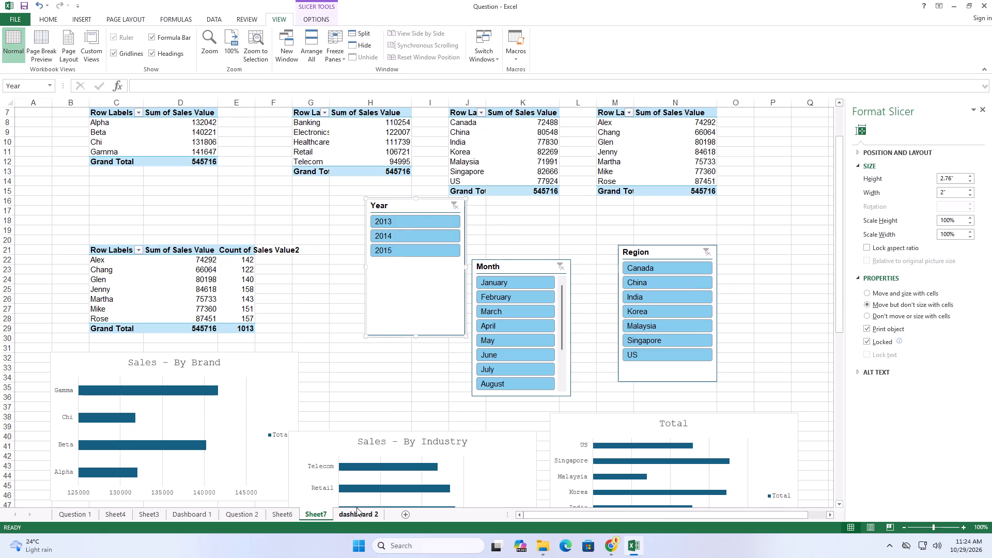
pyautogui.click(357, 507)
pyautogui.click(98, 212)
pyautogui.click(84, 203)
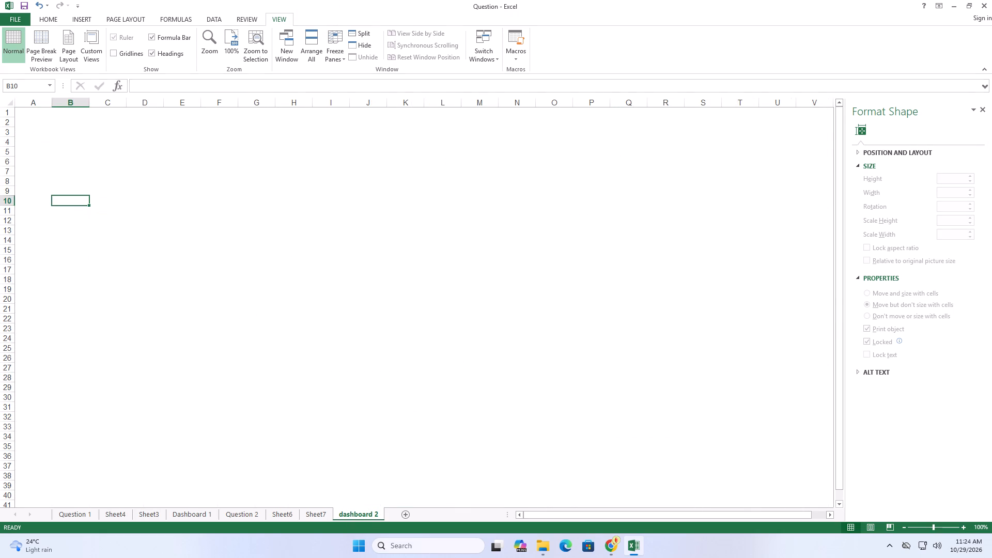
pyautogui.hotkey('ctrl', 'v')
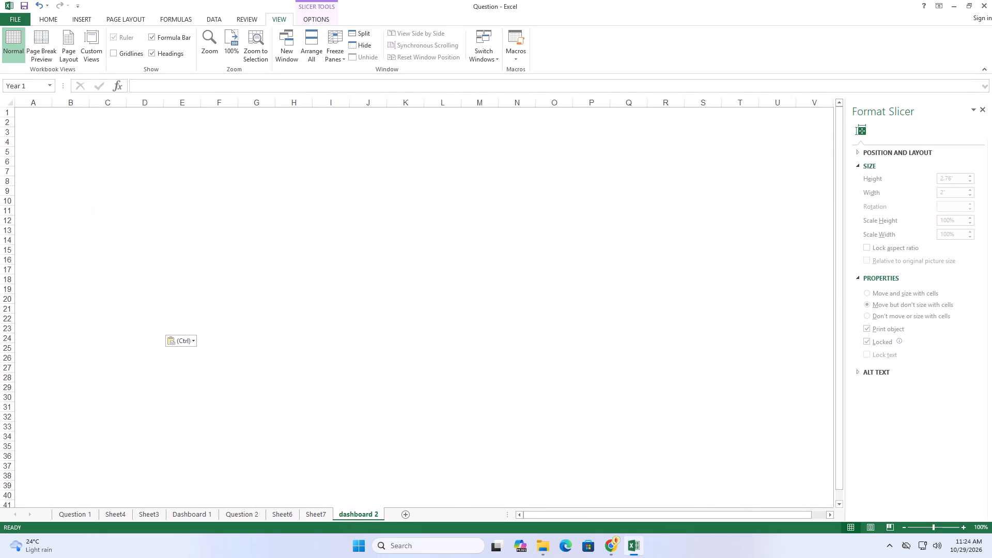
# Copy the Month slicer from Sheet7 and paste it at cell B25 of dashboard 2, below the Year slicer.
pyautogui.click(282, 511)
pyautogui.click(297, 511)
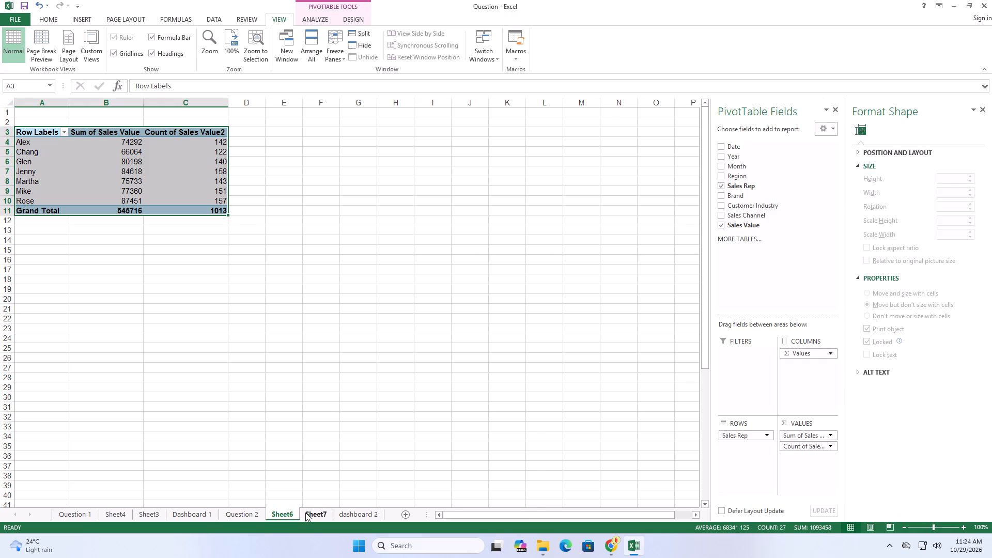
pyautogui.click(305, 513)
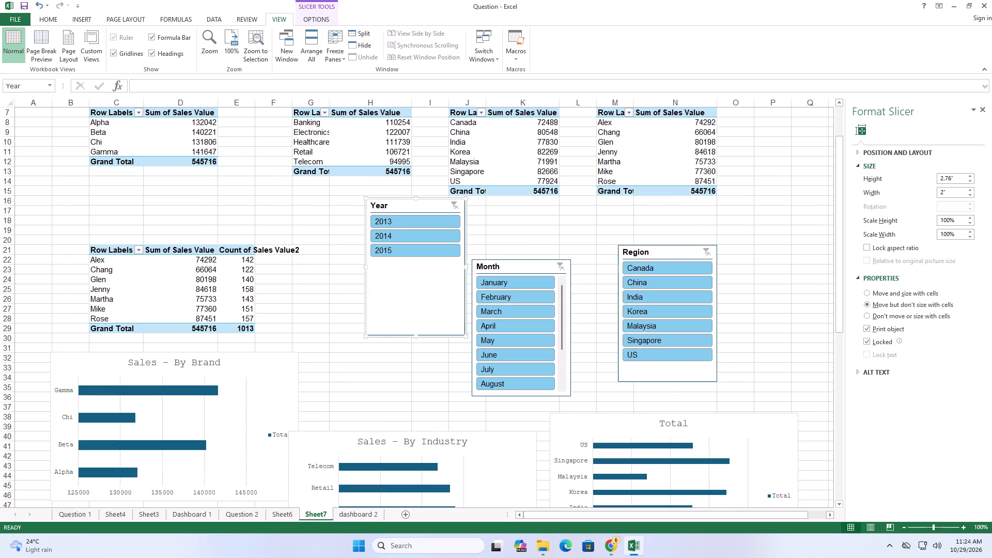
pyautogui.scroll(1, 362, 404)
pyautogui.click(518, 270)
pyautogui.rightClick(518, 270)
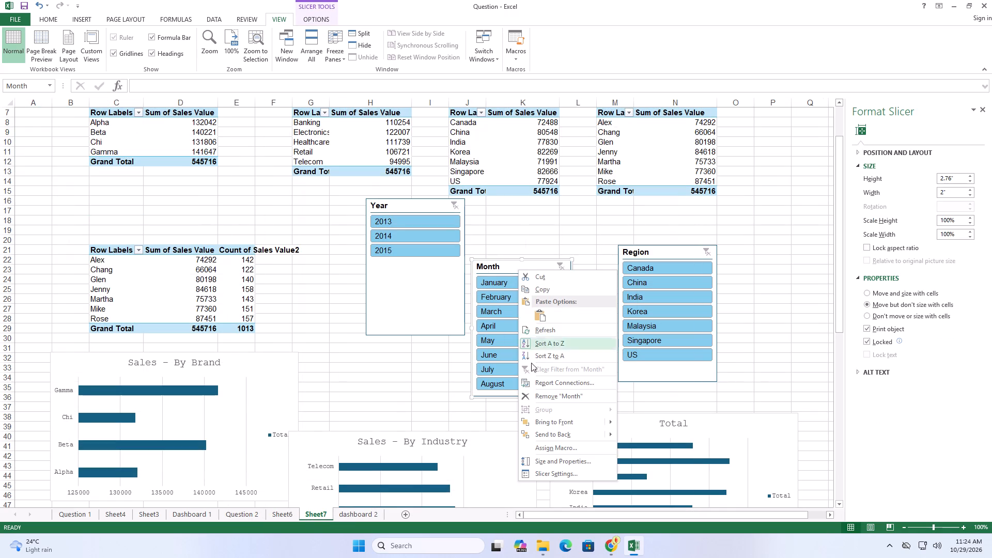
pyautogui.click(505, 425)
pyautogui.click(539, 264)
pyautogui.click(534, 267)
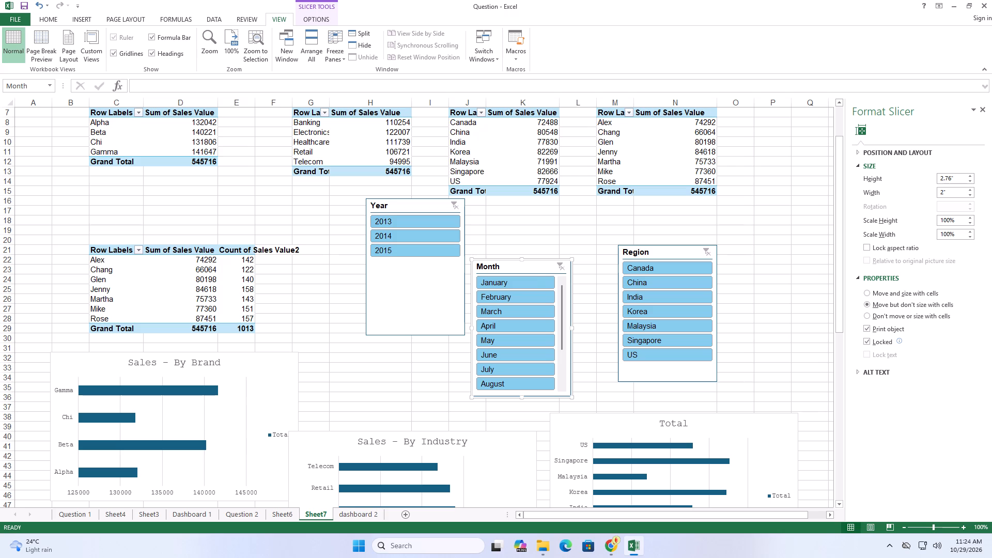
pyautogui.rightClick(534, 267)
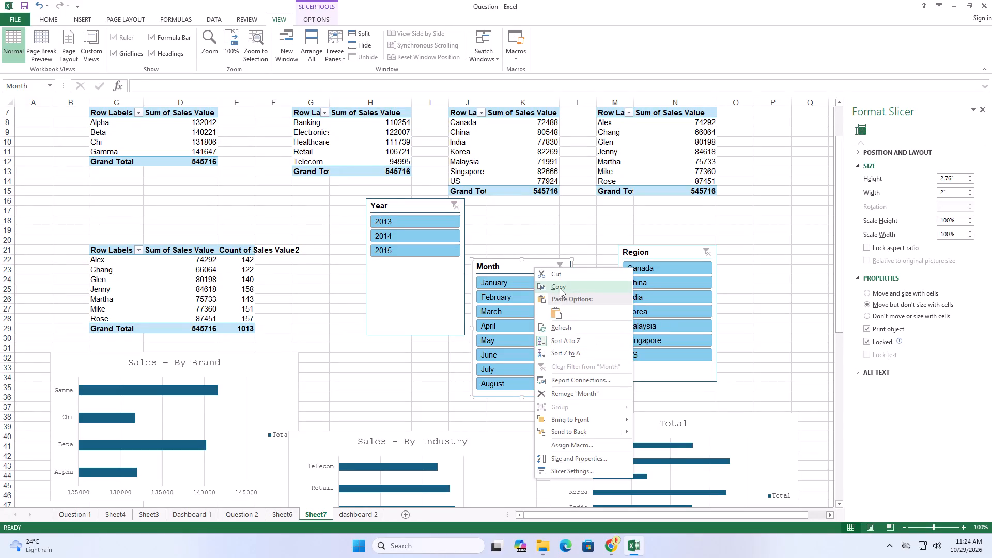
pyautogui.click(560, 288)
pyautogui.click(361, 510)
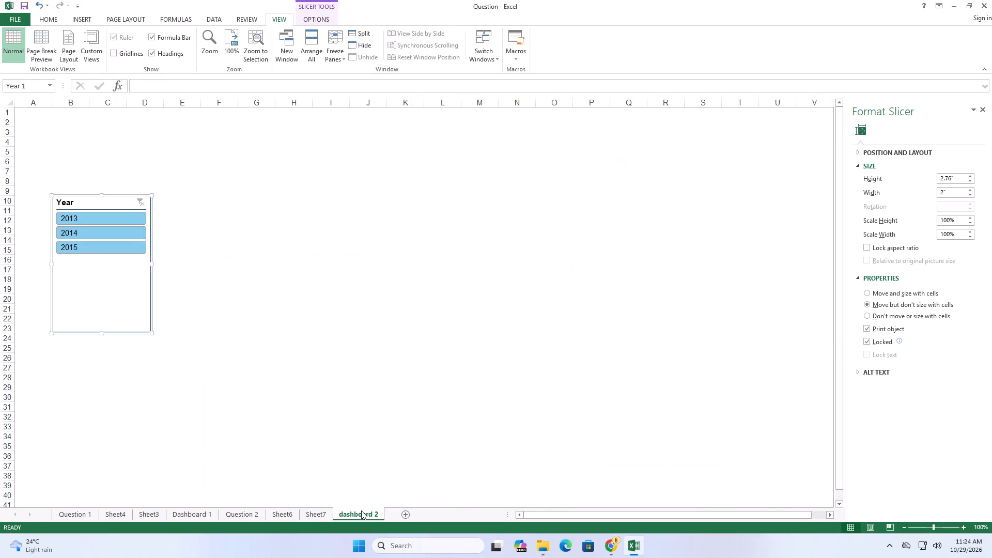
pyautogui.click(68, 350)
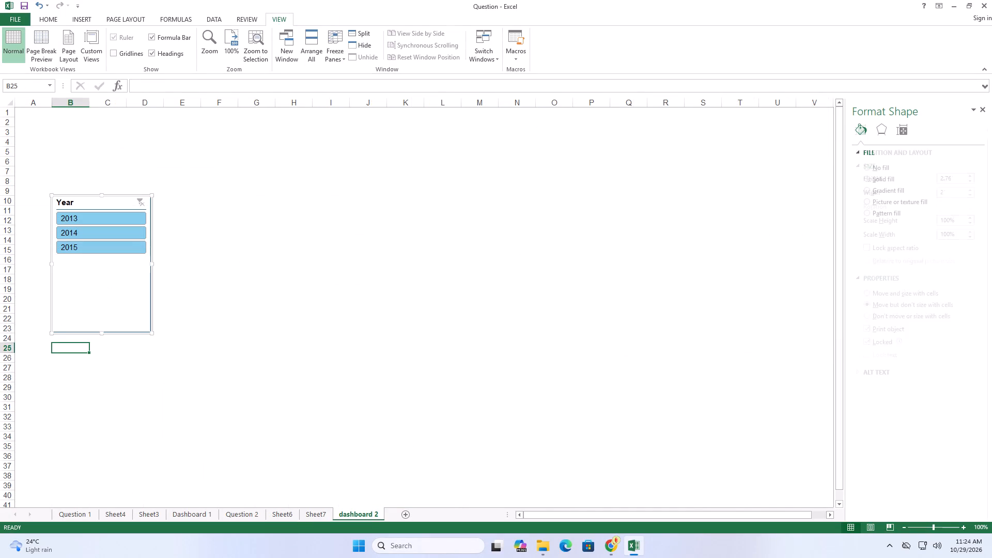
pyautogui.hotkey('ctrl', 'v')
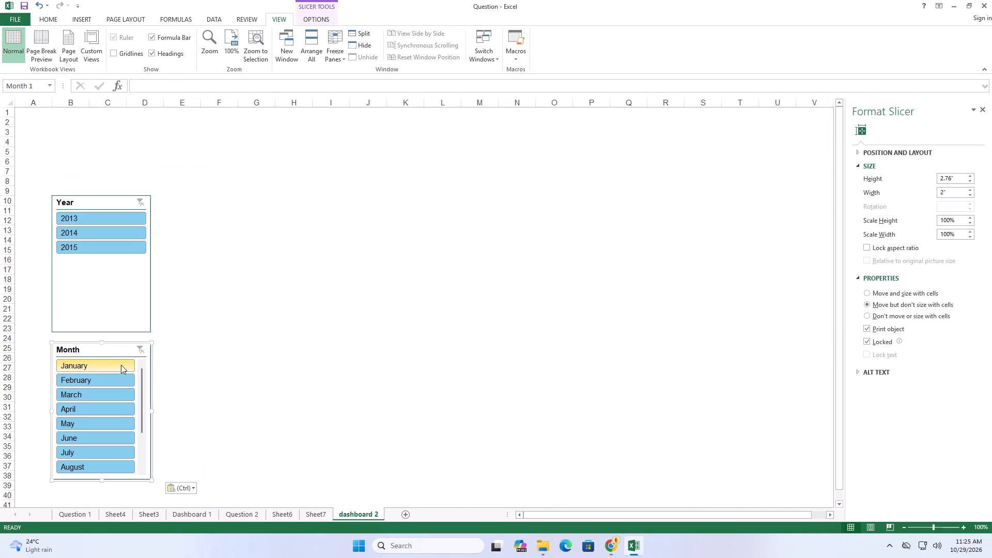
# Copy the Region slicer from Sheet7 and paste it at cell B40 of dashboard 2, below the Month slicer.
pyautogui.click(288, 511)
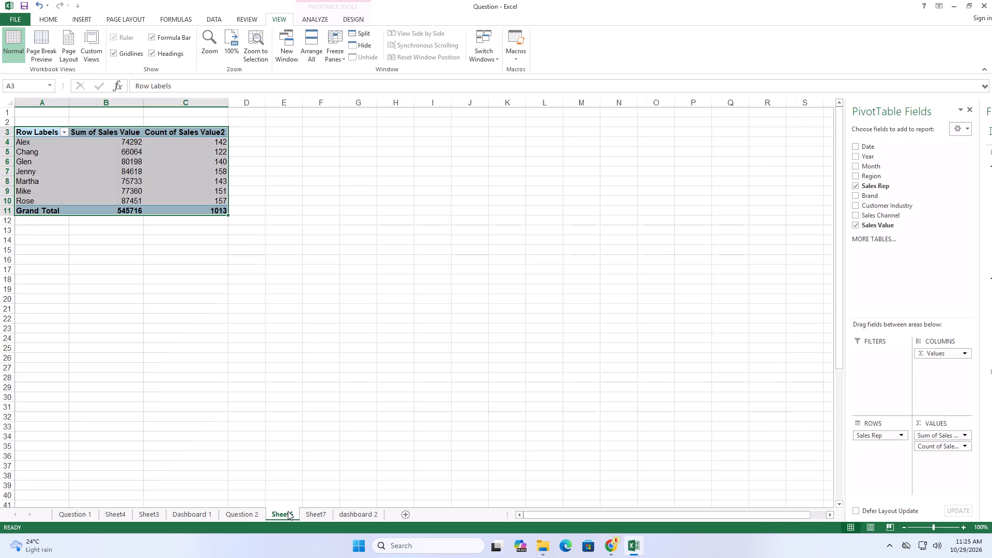
pyautogui.click(322, 517)
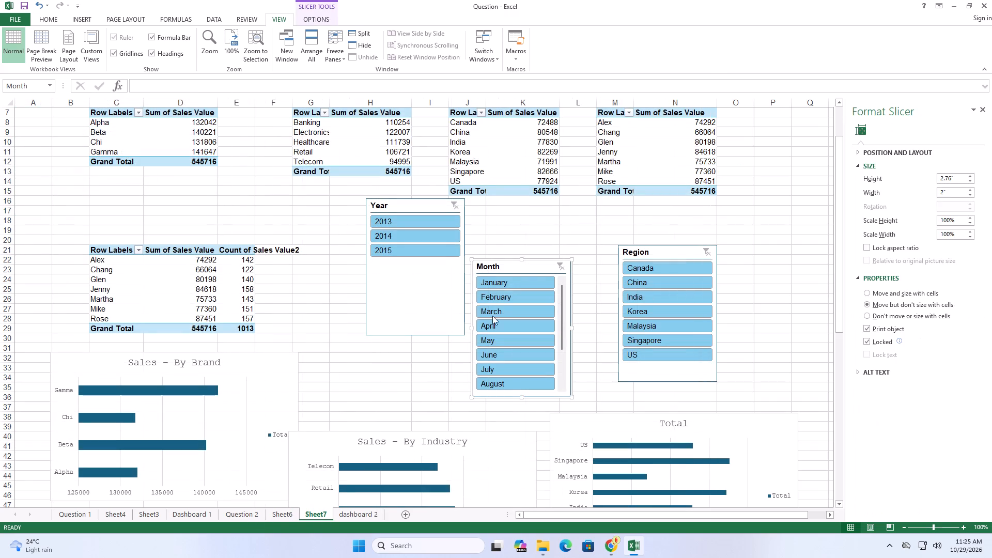
pyautogui.click(661, 255)
pyautogui.rightClick(661, 255)
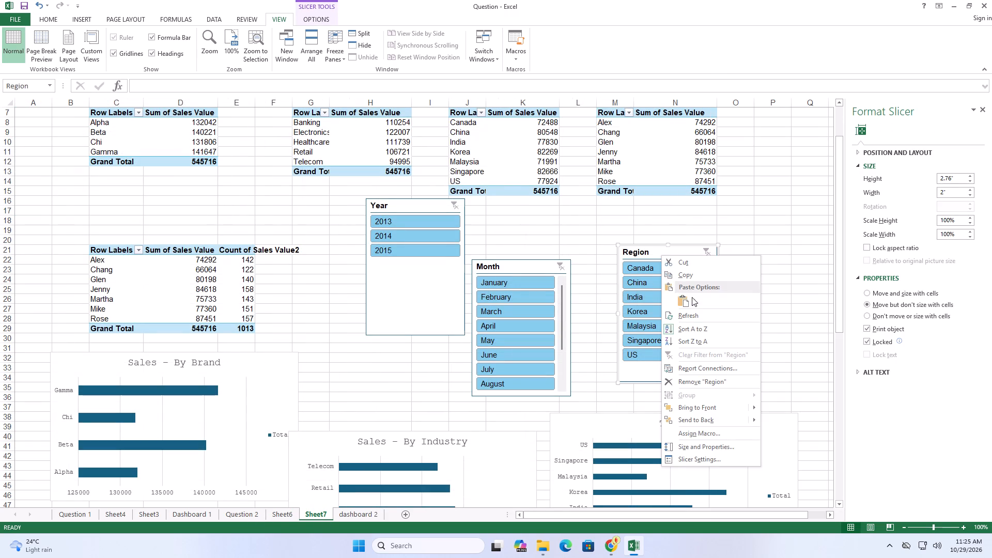
pyautogui.click(693, 281)
pyautogui.click(361, 512)
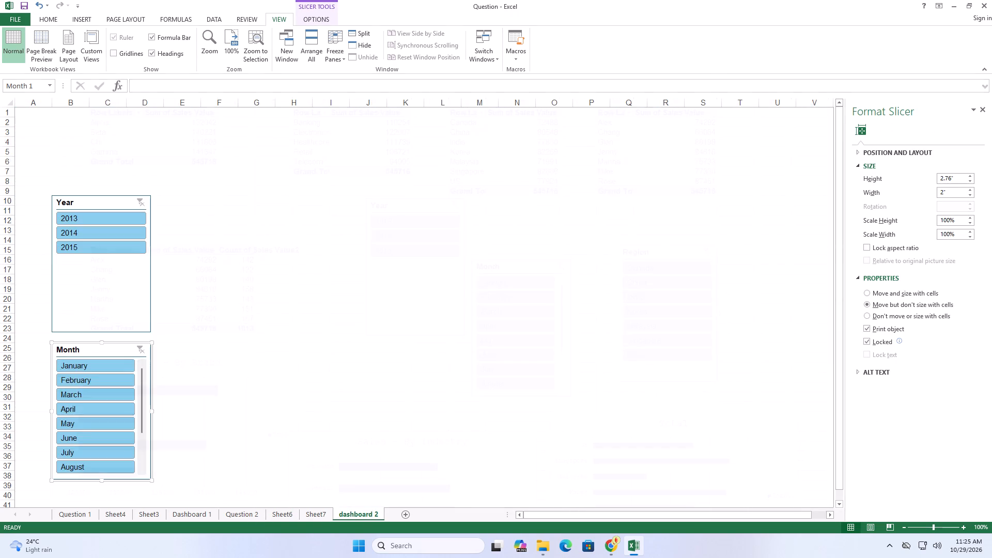
pyautogui.scroll(-4, 301, 425)
pyautogui.scroll(-4, 181, 472)
pyautogui.scroll(-3, 457, 442)
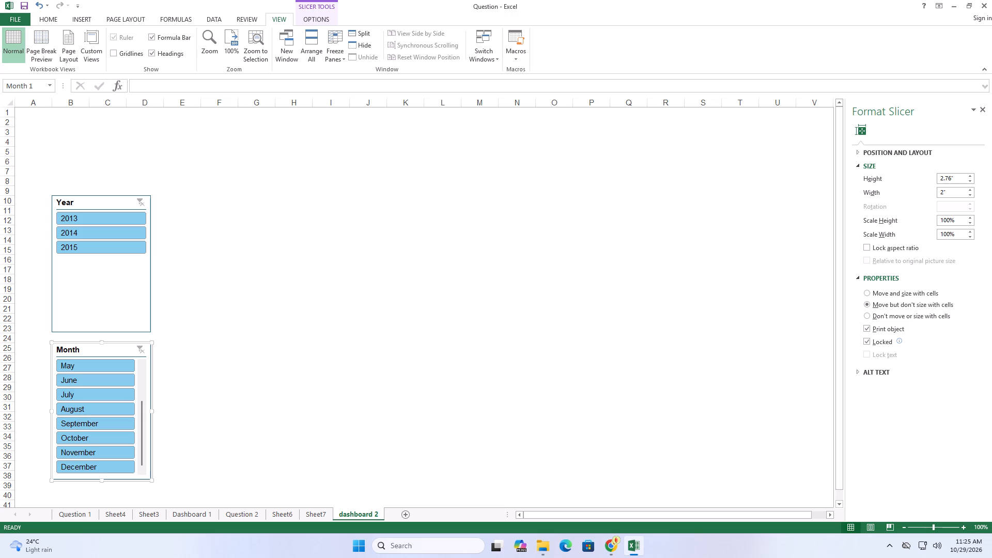
pyautogui.click(103, 493)
pyautogui.click(63, 496)
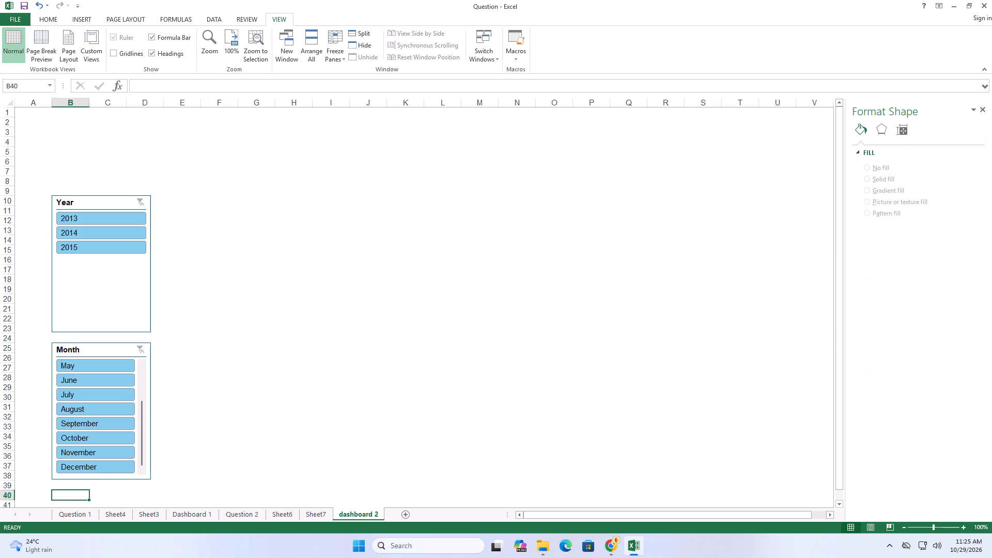
pyautogui.hotkey('ctrl', 'v')
pyautogui.scroll(-5, 193, 447)
pyautogui.scroll(2, 207, 448)
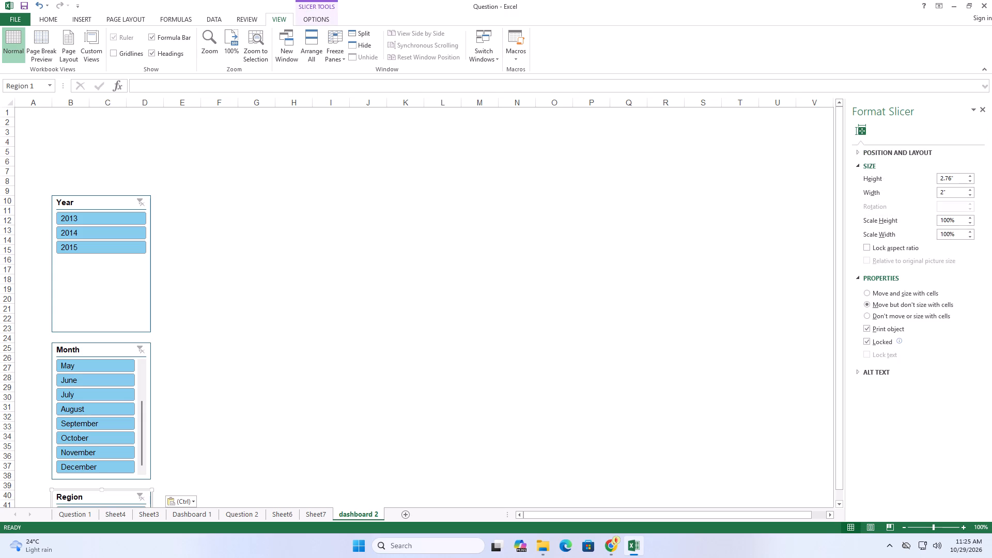
pyautogui.scroll(3, 207, 448)
pyautogui.scroll(-3, 289, 414)
# Move the Year, Month and Region slicers up on dashboard 2 so they stack closely, starting around row 6.
pyautogui.moveTo(119, 204); pyautogui.dragTo(120, 201)
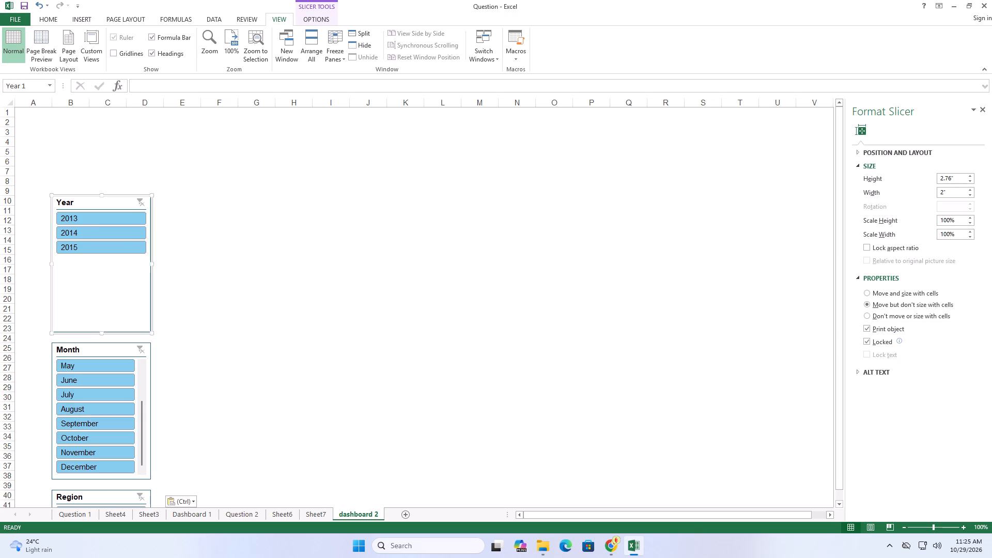
pyautogui.moveTo(120, 201); pyautogui.dragTo(128, 171)
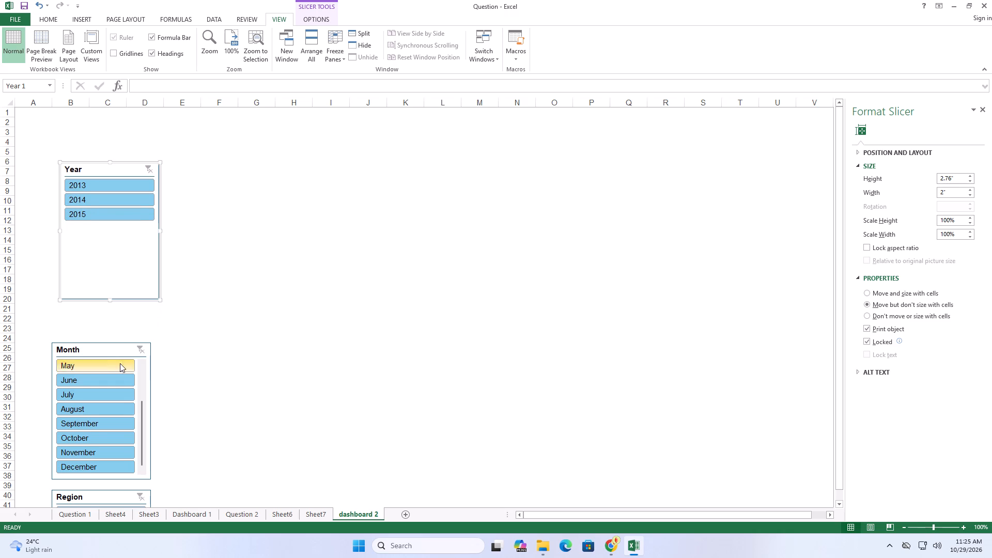
pyautogui.moveTo(97, 347); pyautogui.dragTo(106, 305)
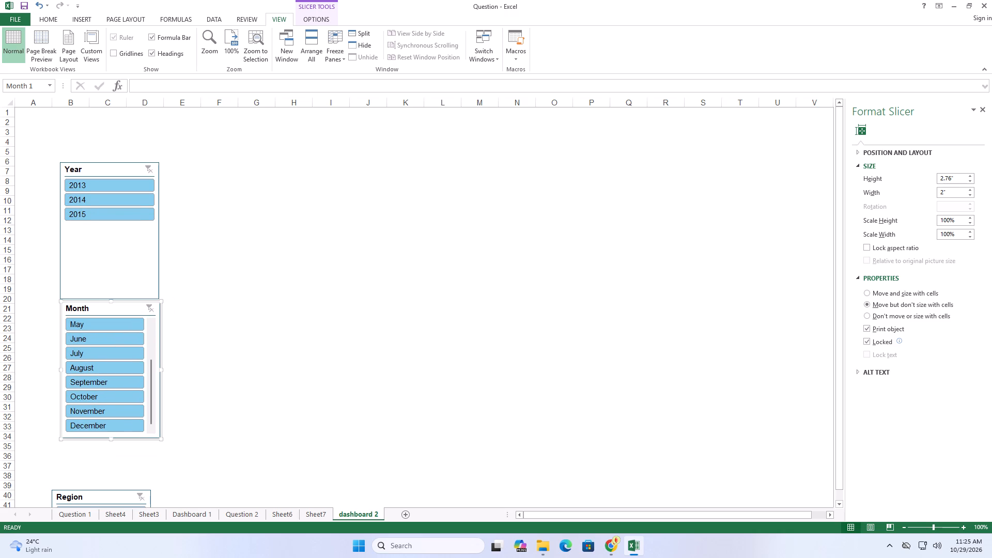
pyautogui.scroll(-3, 201, 340)
pyautogui.moveTo(119, 497); pyautogui.dragTo(126, 445)
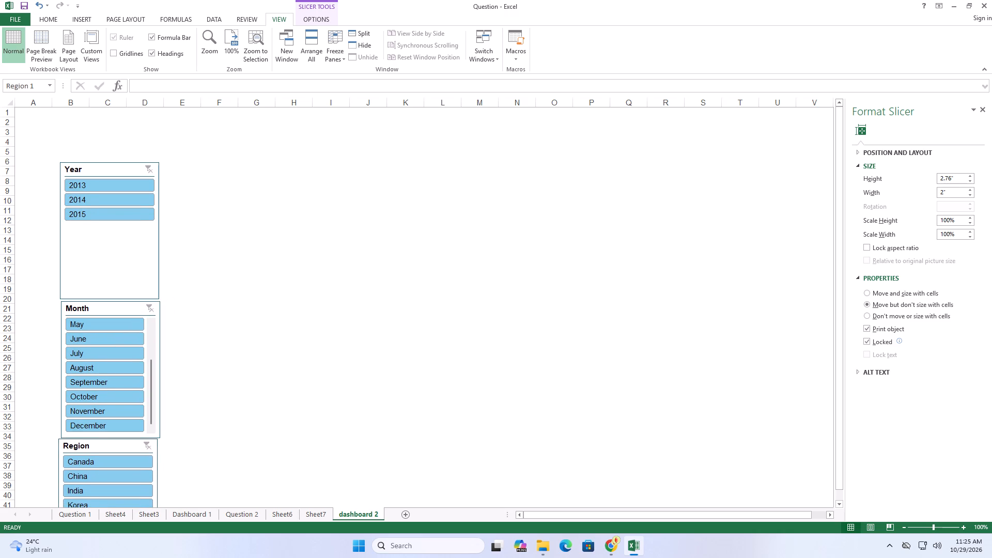
pyautogui.moveTo(126, 445); pyautogui.dragTo(128, 448)
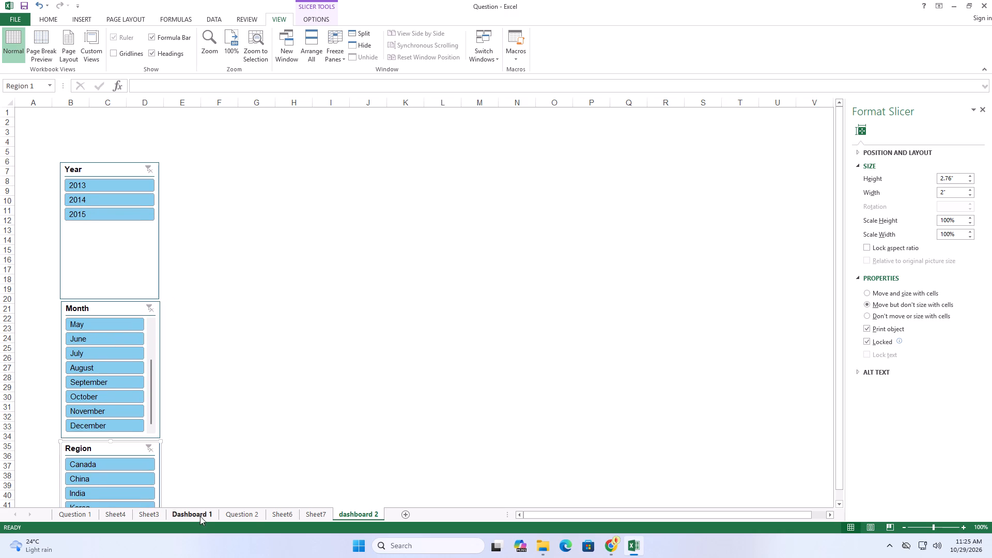
# Check the sample layout on Question 2 and set the dashboard 2 Year slicer to 3 columns.
pyautogui.click(207, 510)
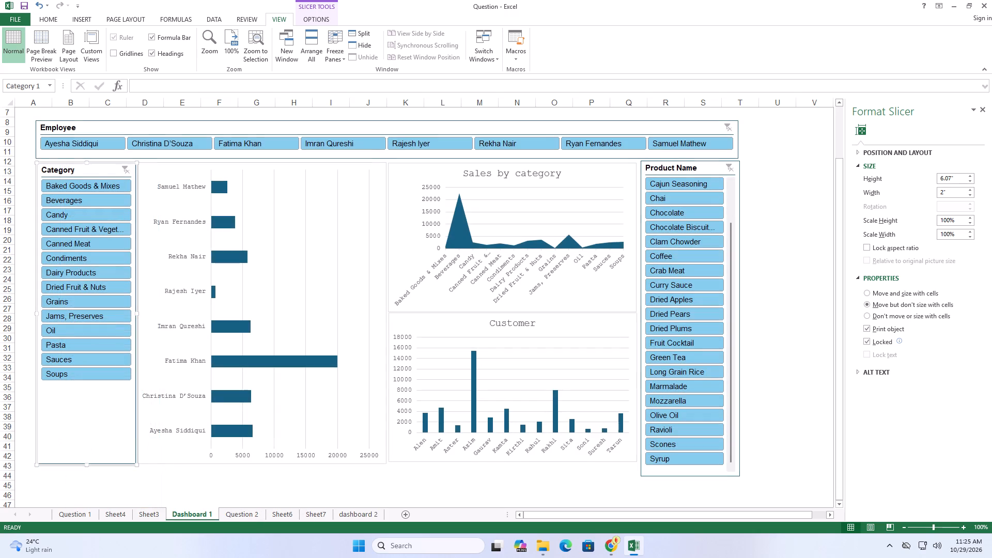
pyautogui.click(246, 517)
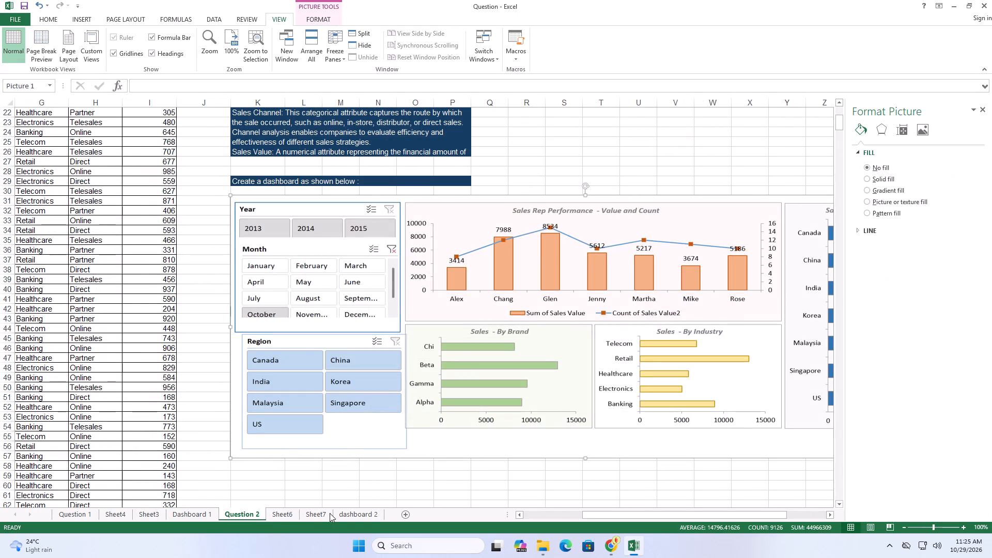
pyautogui.click(355, 515)
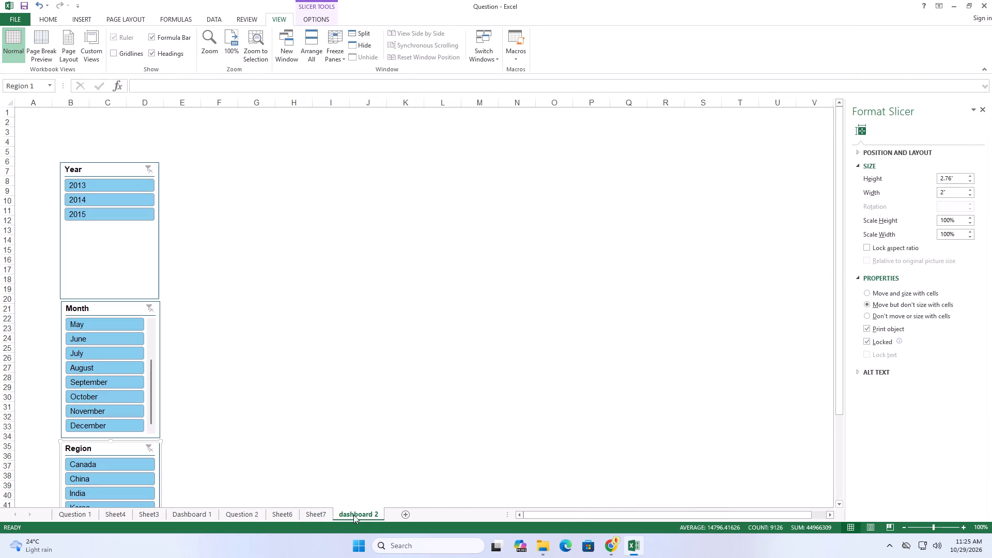
pyautogui.click(116, 237)
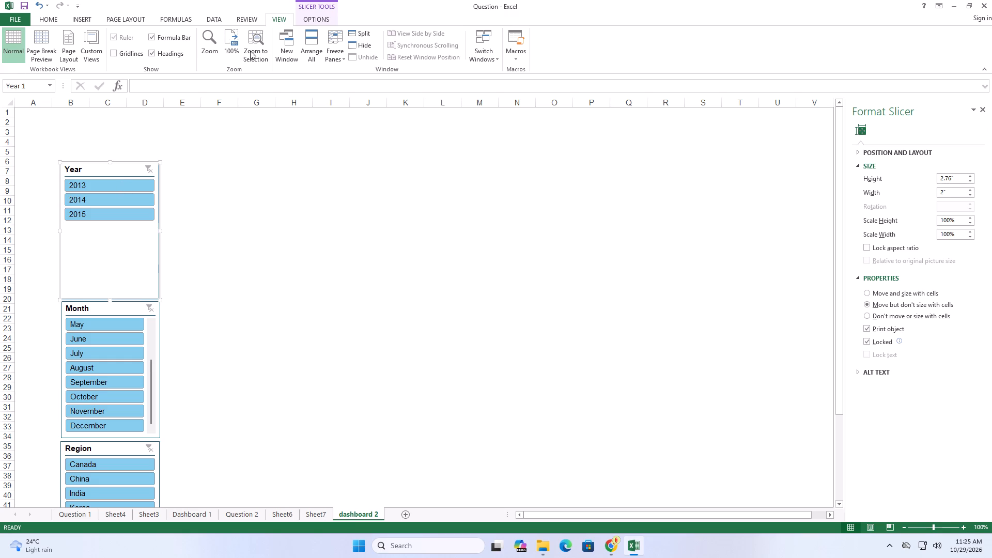
pyautogui.click(322, 21)
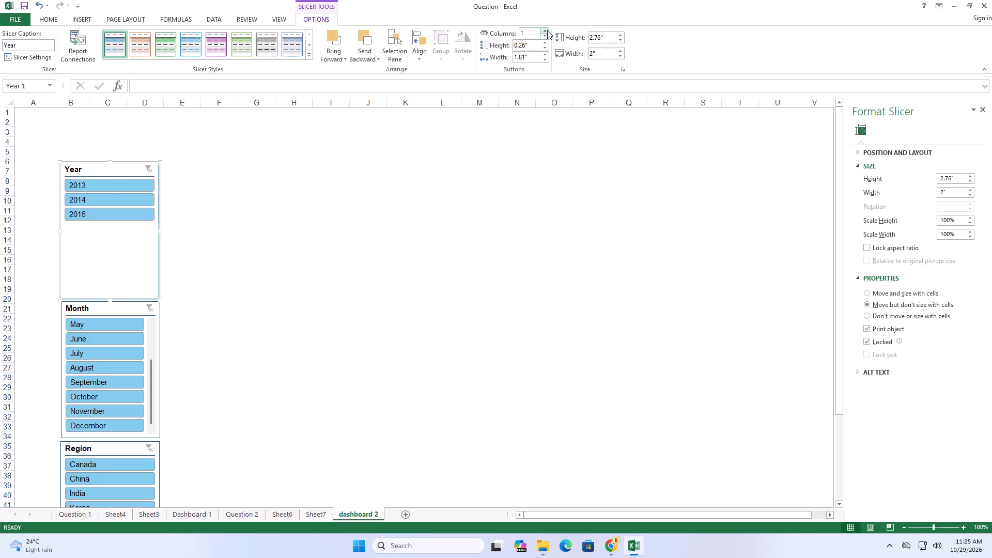
pyautogui.click(547, 30)
pyautogui.click(547, 30)
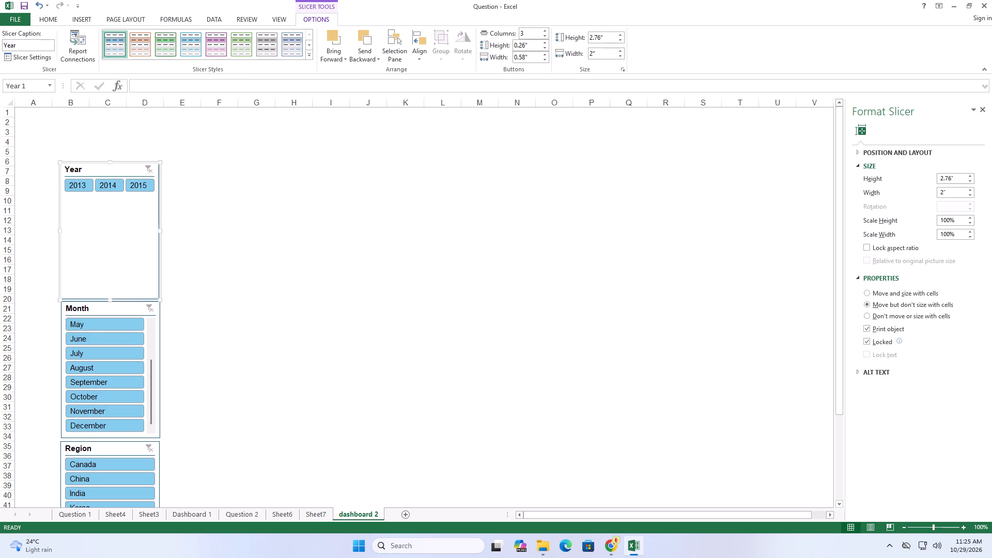
# Shrink the Year slicer to about 0.69" high and place it in column B around rows 7 to 10.
pyautogui.moveTo(113, 288); pyautogui.dragTo(120, 270)
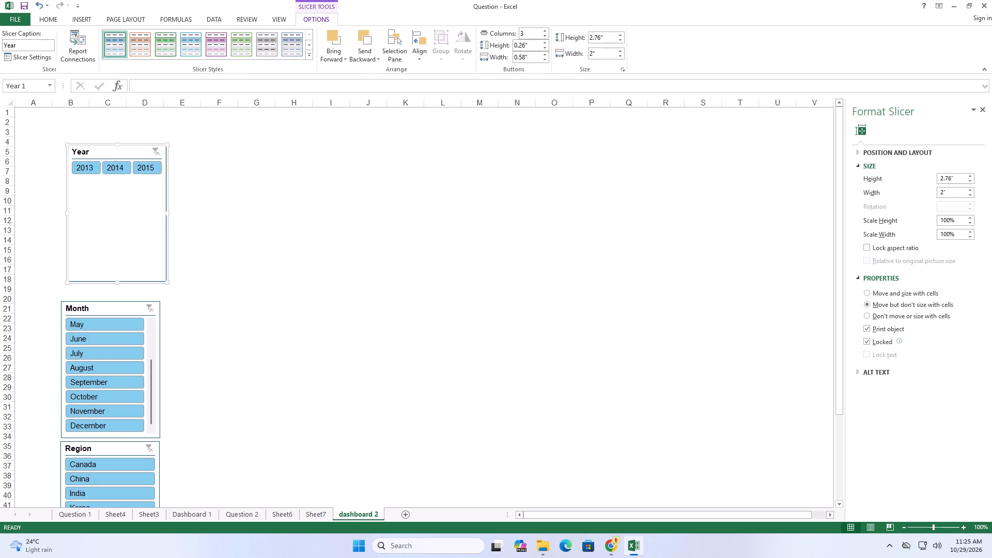
pyautogui.moveTo(116, 282); pyautogui.dragTo(132, 176)
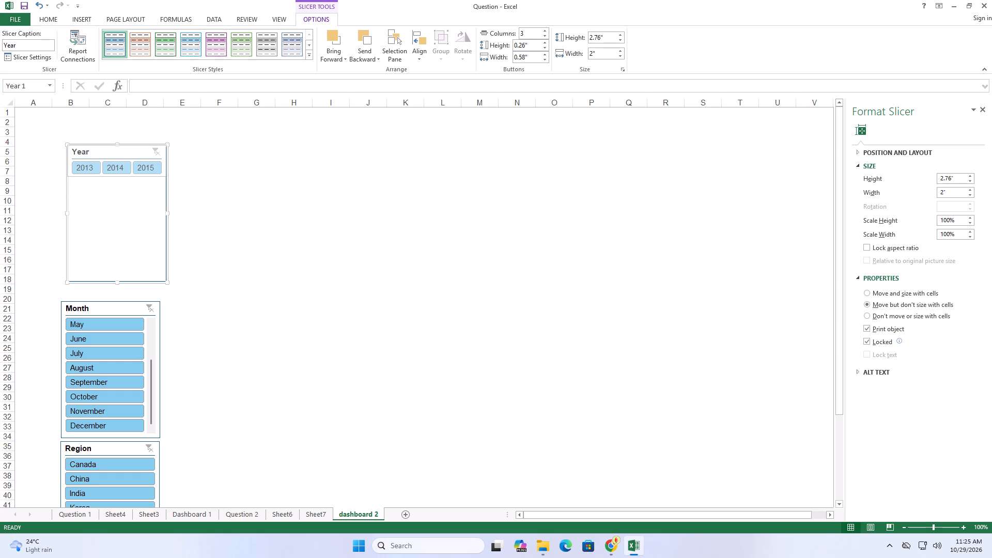
pyautogui.moveTo(132, 176); pyautogui.dragTo(133, 179)
pyautogui.moveTo(123, 155); pyautogui.dragTo(113, 169)
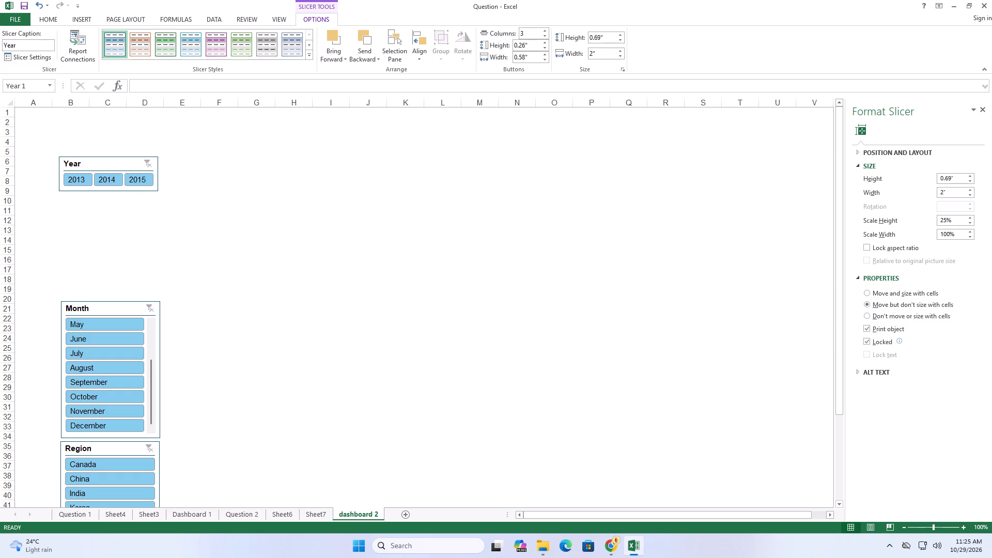
pyautogui.moveTo(113, 169); pyautogui.dragTo(118, 183)
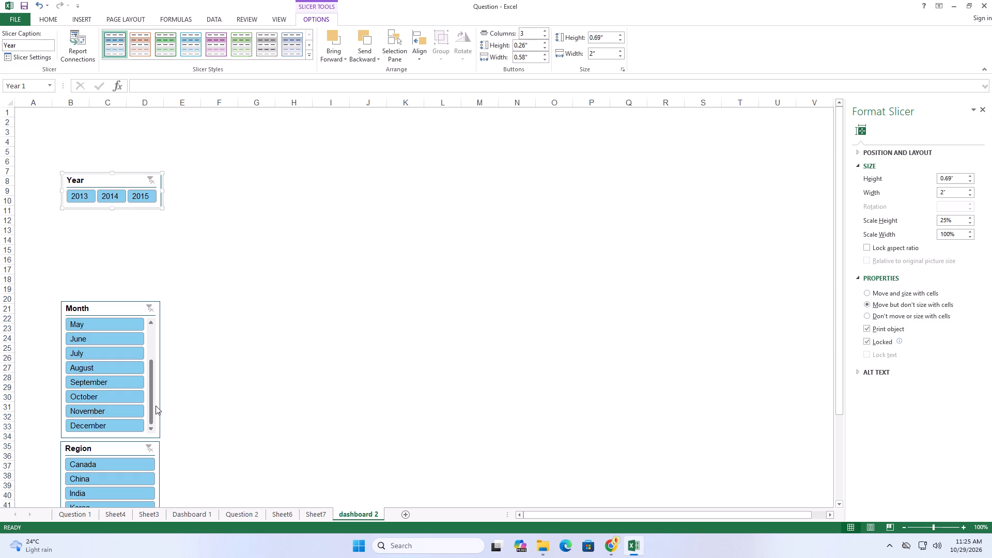
# Check the Question 2 sample and move the Month slicer up directly beneath the Year slicer, around row 12.
pyautogui.click(192, 519)
pyautogui.click(246, 512)
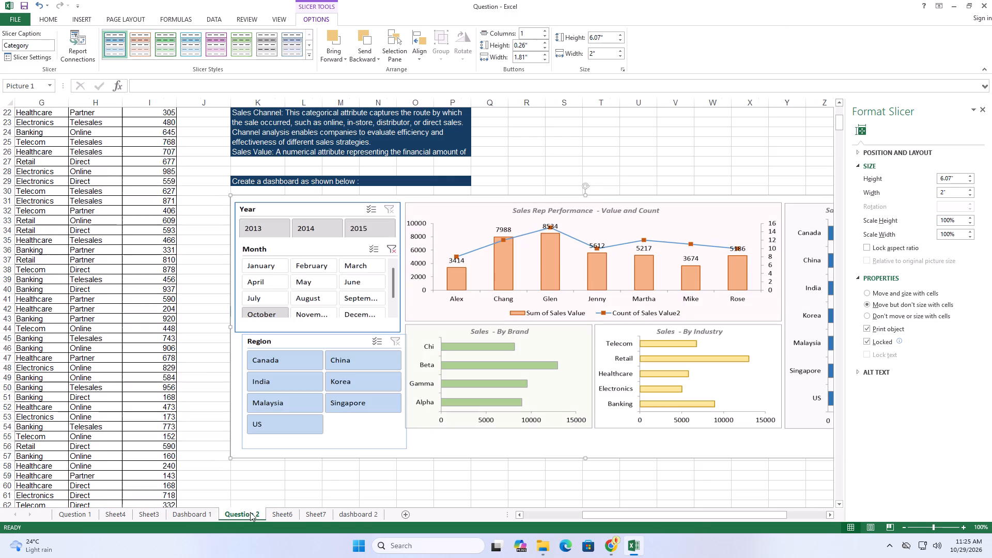
pyautogui.click(363, 518)
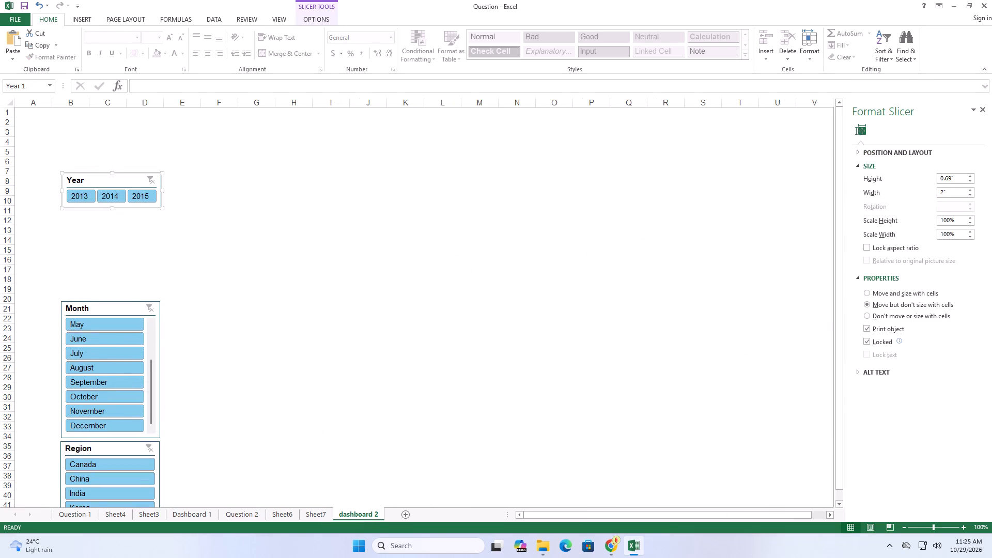
pyautogui.moveTo(103, 309); pyautogui.dragTo(103, 224)
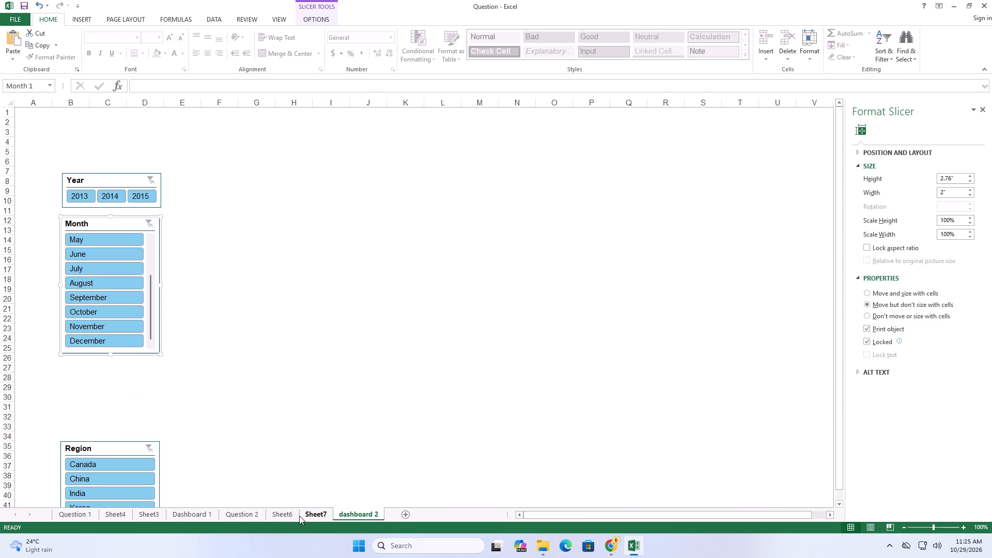
# Recheck the sample's Month slicer on Question 2 and set the dashboard 2 Month slicer to 4 columns.
pyautogui.click(241, 512)
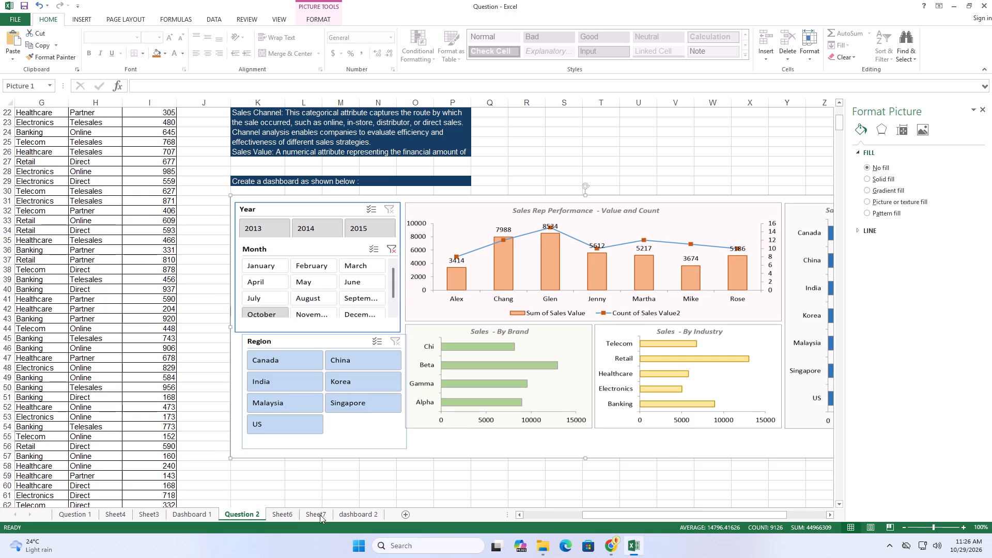
pyautogui.click(349, 518)
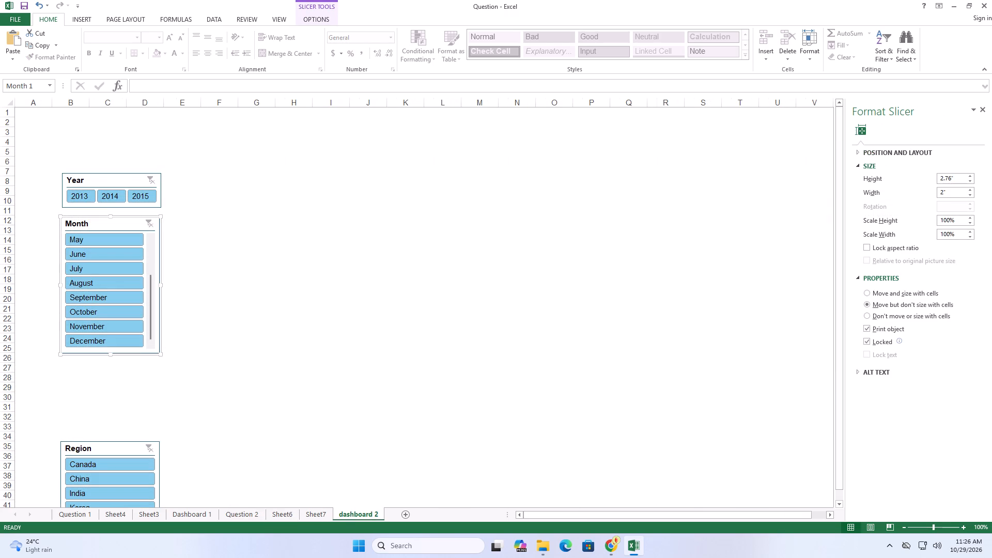
pyautogui.click(131, 227)
pyautogui.click(130, 226)
pyautogui.click(303, 22)
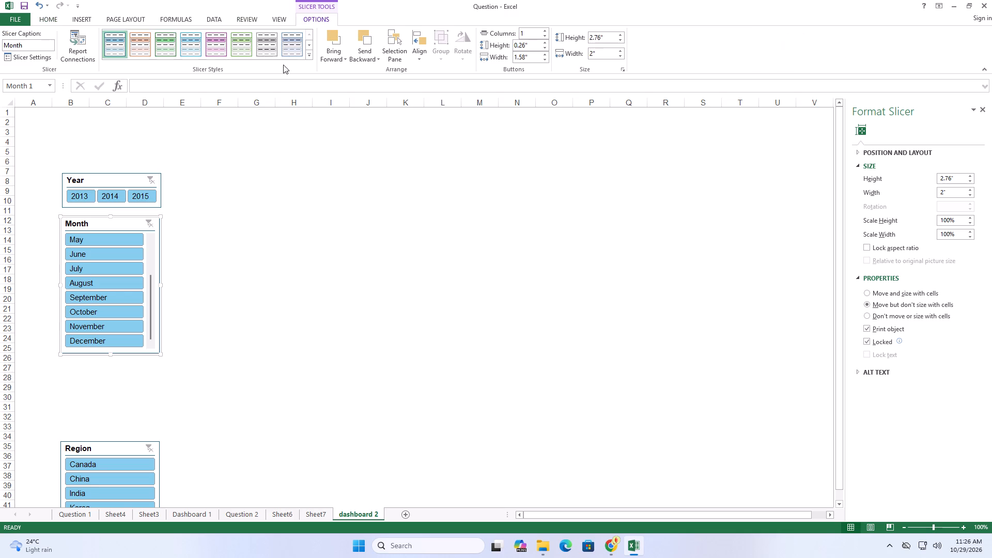
pyautogui.click(545, 29)
pyautogui.doubleClick(545, 29)
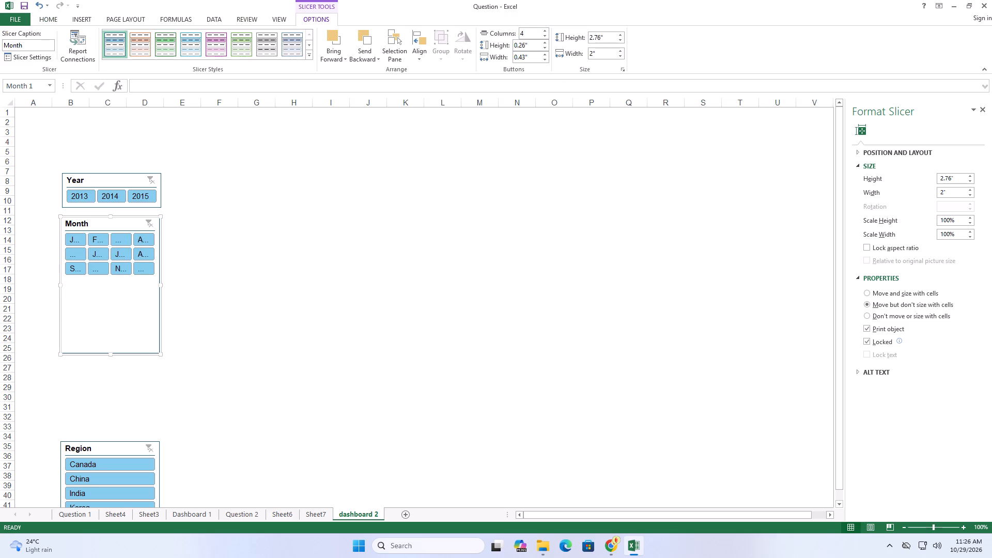
# Resize the Month slicer to about 3.17" wide and 1.44" high.
pyautogui.moveTo(159, 285); pyautogui.dragTo(204, 288)
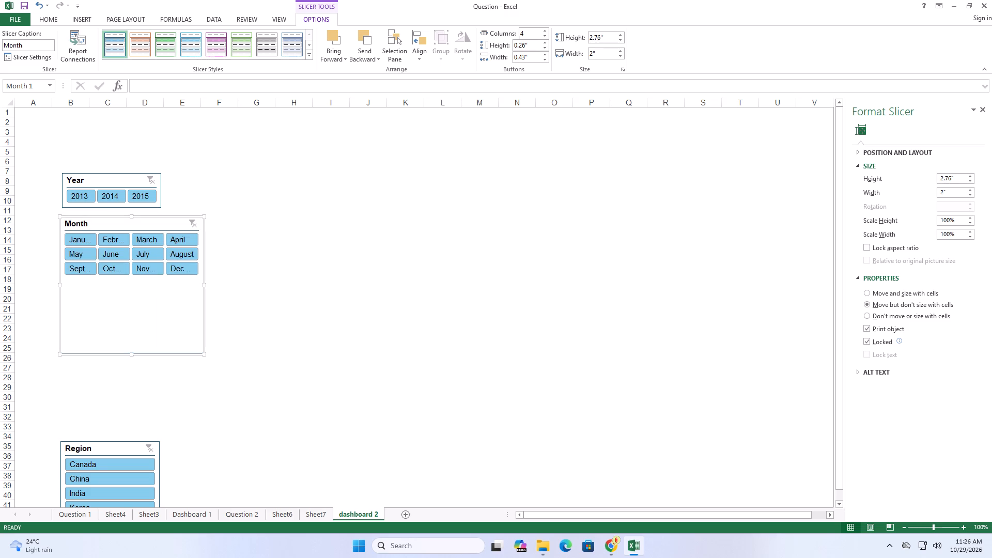
pyautogui.moveTo(204, 286); pyautogui.dragTo(218, 286)
pyautogui.click(140, 351)
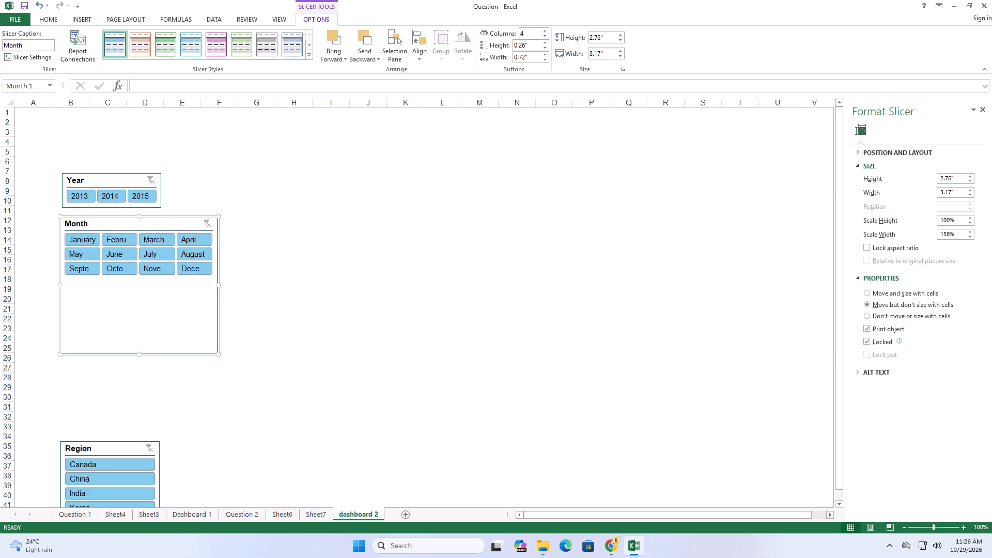
pyautogui.moveTo(140, 355); pyautogui.dragTo(153, 288)
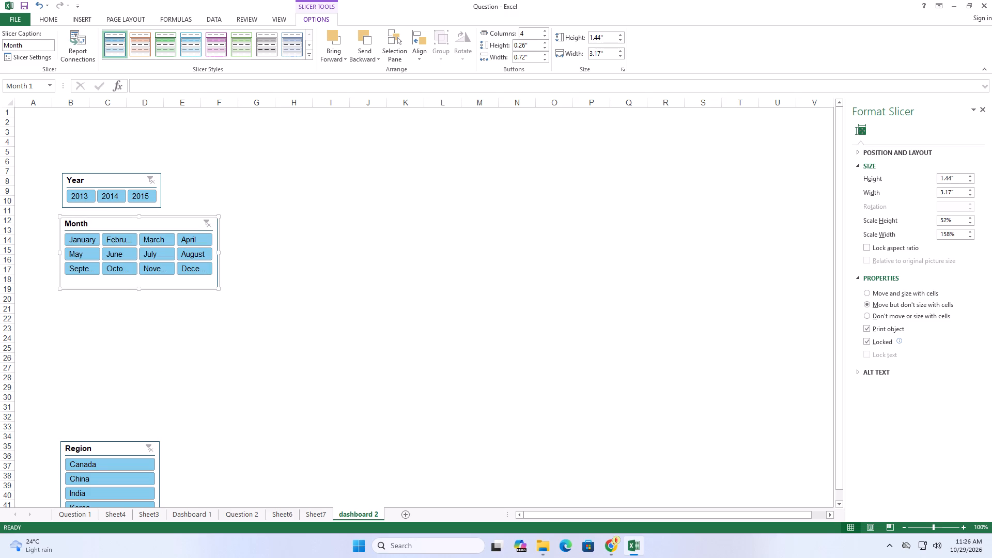
# Widen the Year slicer to roughly match the Month slicer's width.
pyautogui.click(126, 180)
pyautogui.moveTo(163, 189); pyautogui.dragTo(220, 205)
pyautogui.click(272, 251)
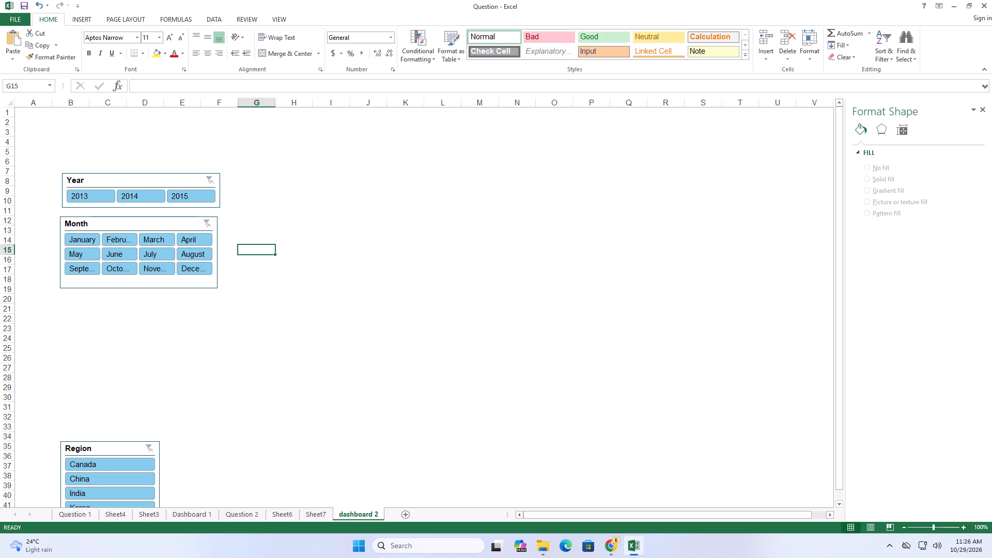
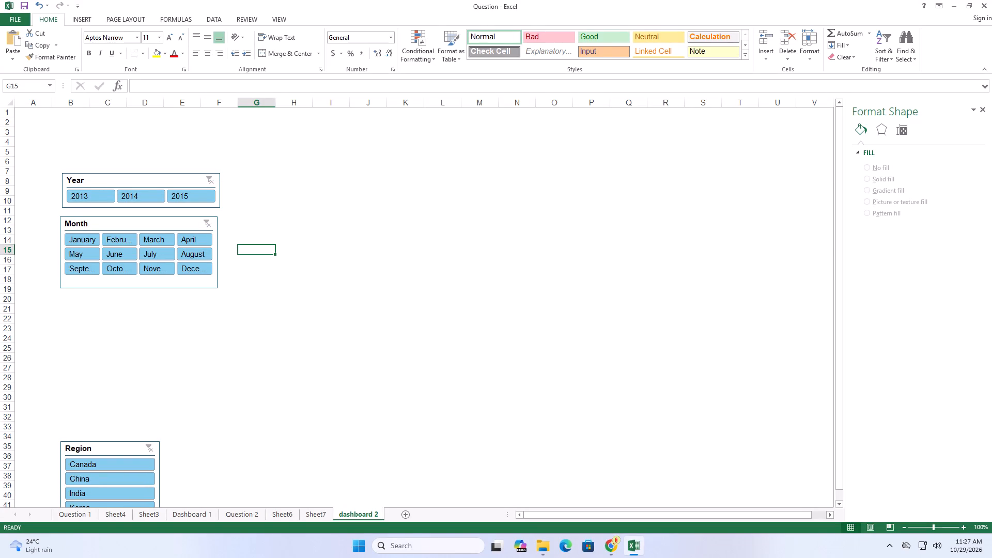
# Move the Region slicer up so it sits directly beneath the Month slicer on dashboard 2.
pyautogui.moveTo(98, 449); pyautogui.dragTo(98, 307)
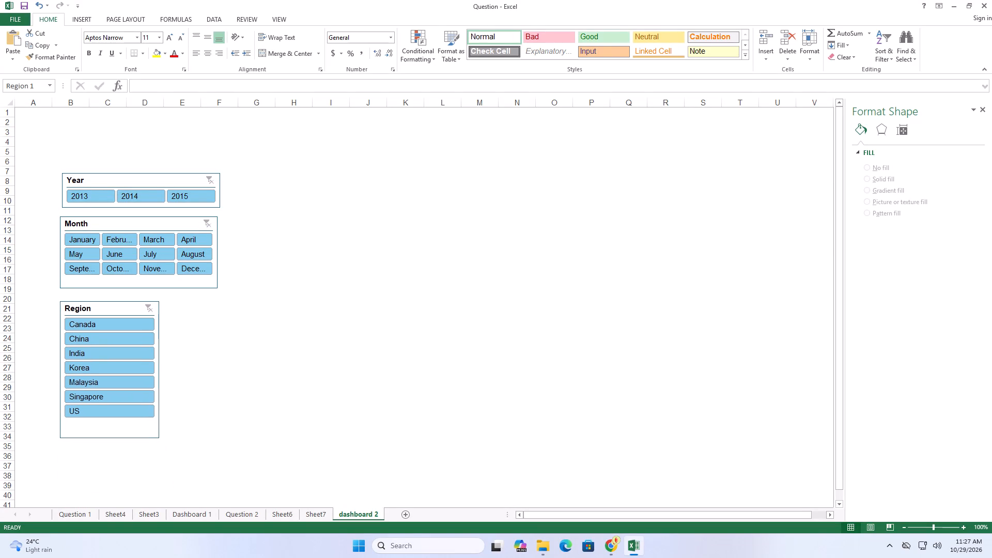
pyautogui.moveTo(98, 307); pyautogui.dragTo(98, 299)
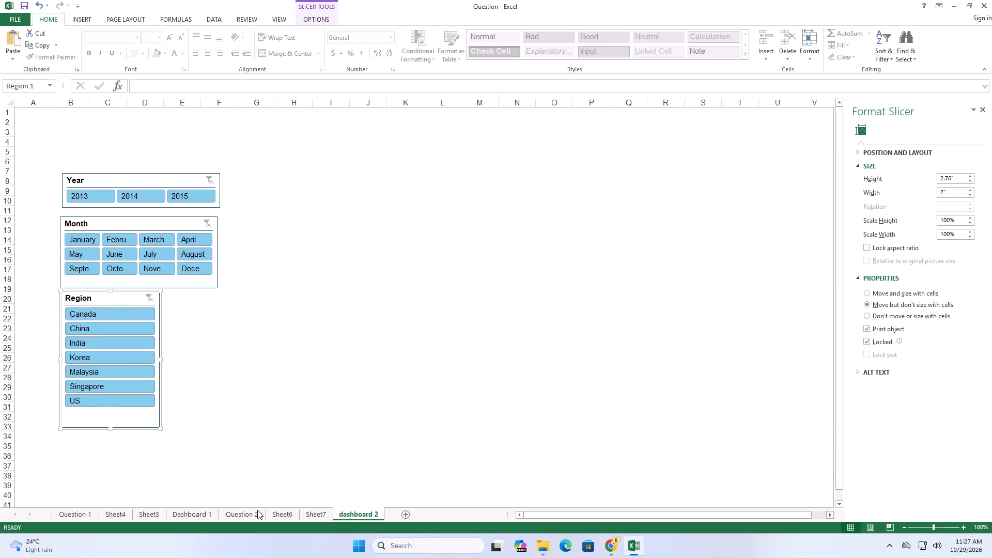
# Arrange the Region slicer in 2 columns and resize it to about 3.18" wide and 1.68" high, matching the Month slicer's width.
pyautogui.click(249, 511)
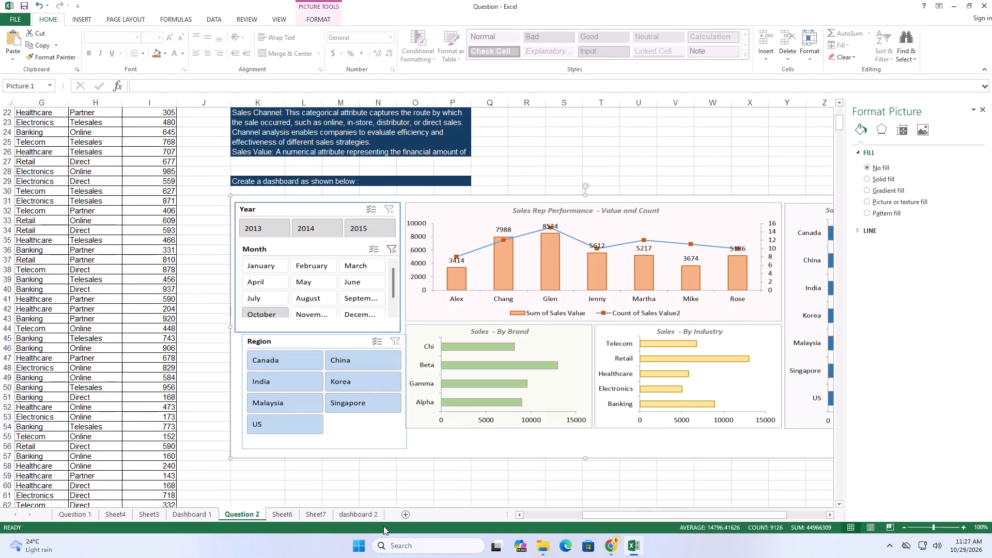
pyautogui.click(367, 514)
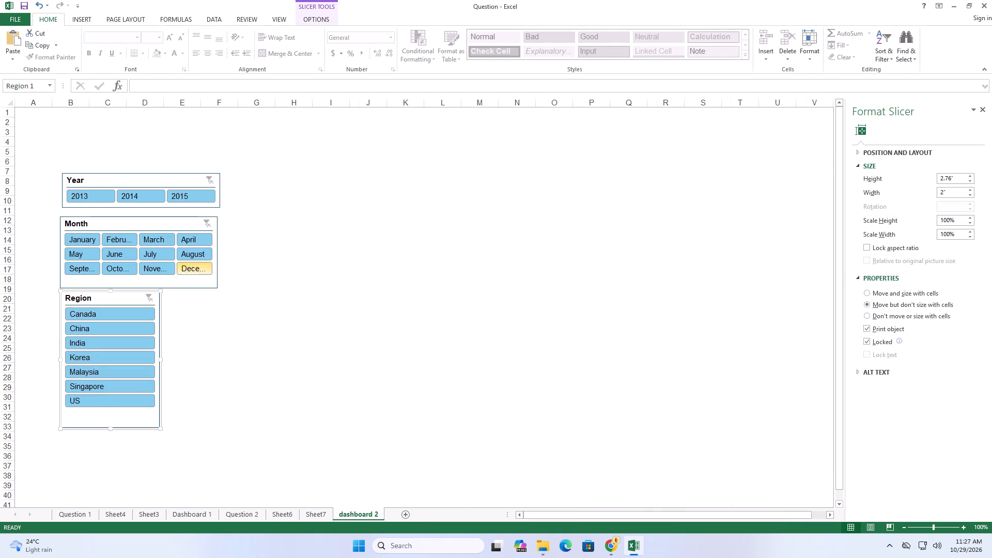
pyautogui.click(114, 301)
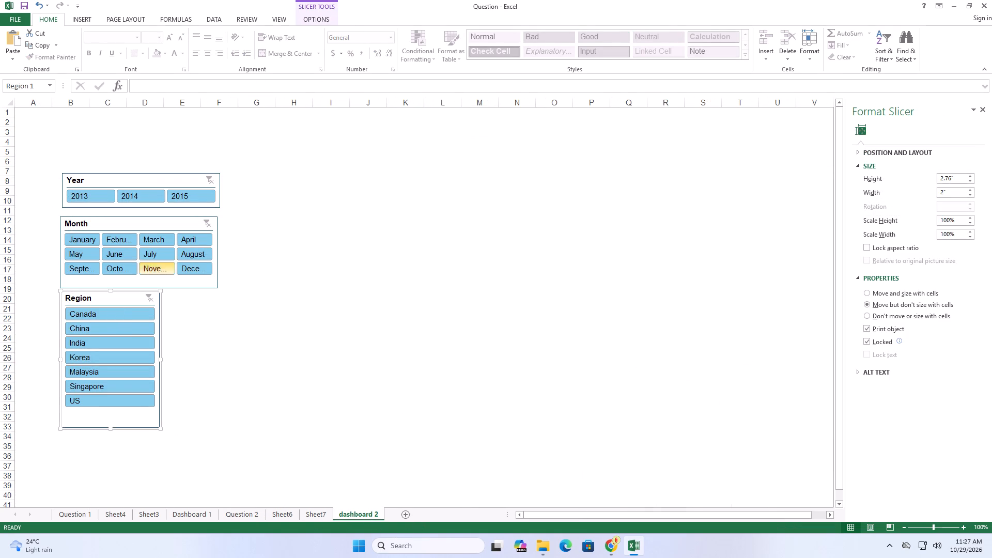
pyautogui.click(322, 18)
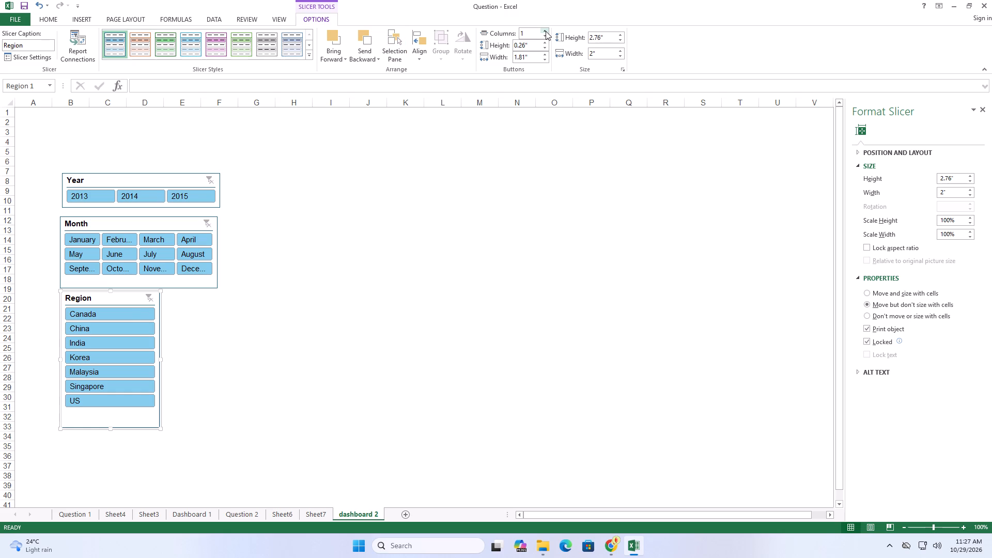
pyautogui.click(546, 31)
pyautogui.moveTo(161, 358); pyautogui.dragTo(218, 365)
pyautogui.click(273, 359)
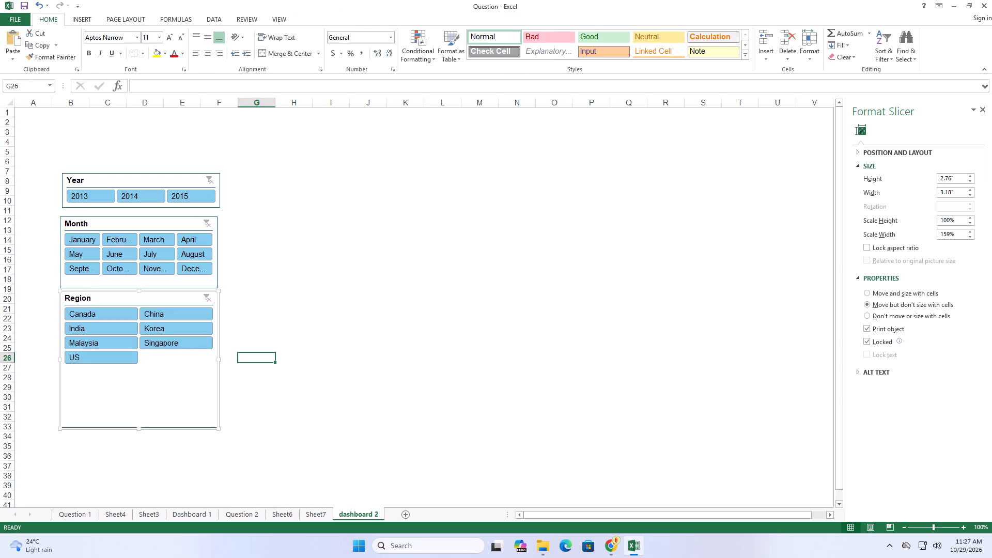
pyautogui.click(187, 386)
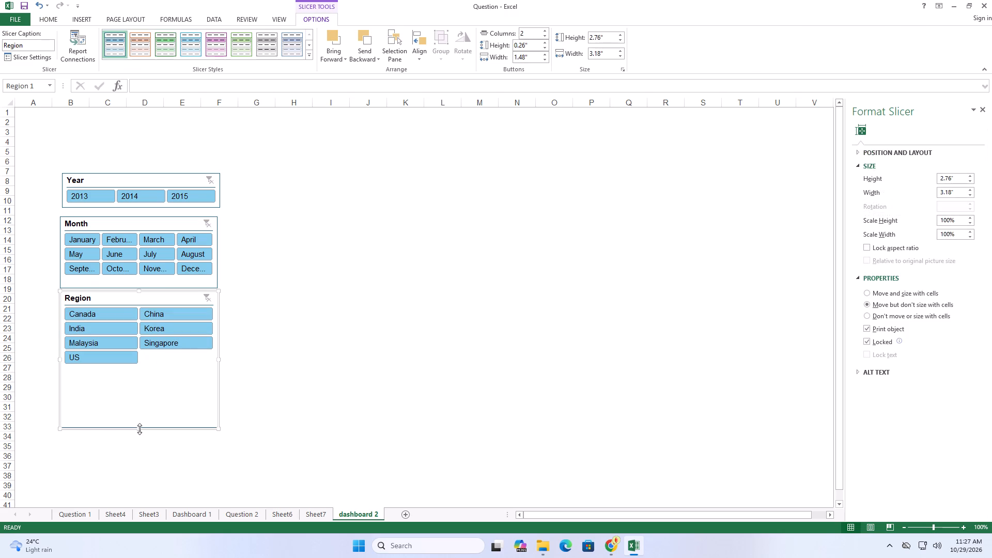
pyautogui.moveTo(139, 429); pyautogui.dragTo(151, 374)
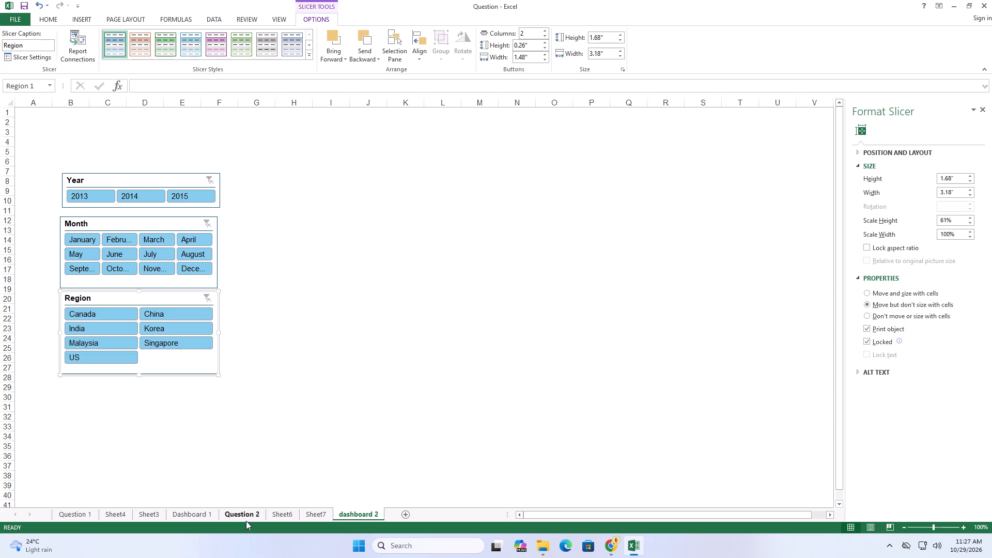
pyautogui.click(226, 472)
# Move the Year slicer down so it sits directly above the Month slicer, aligned with its left edge.
pyautogui.moveTo(188, 182); pyautogui.dragTo(186, 184)
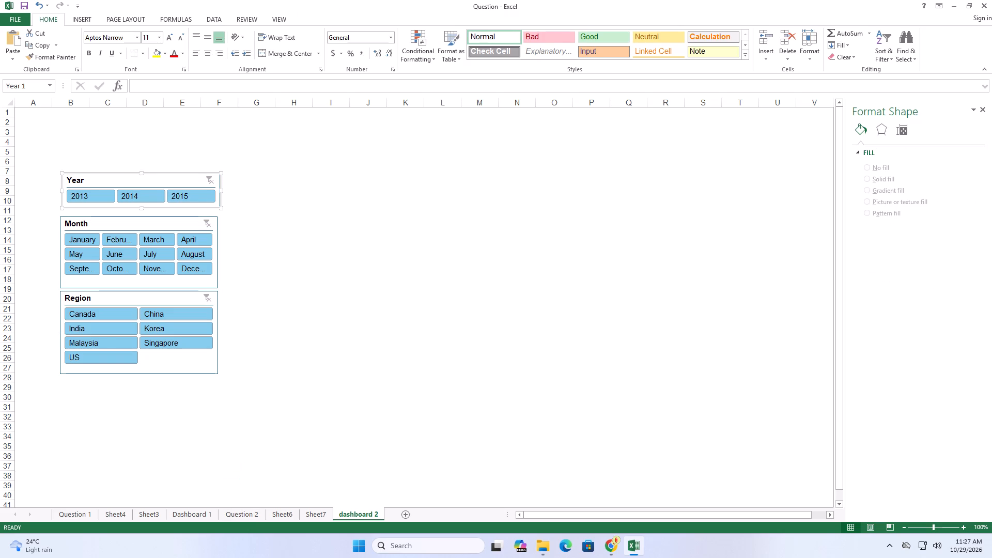
pyautogui.moveTo(186, 184); pyautogui.dragTo(185, 189)
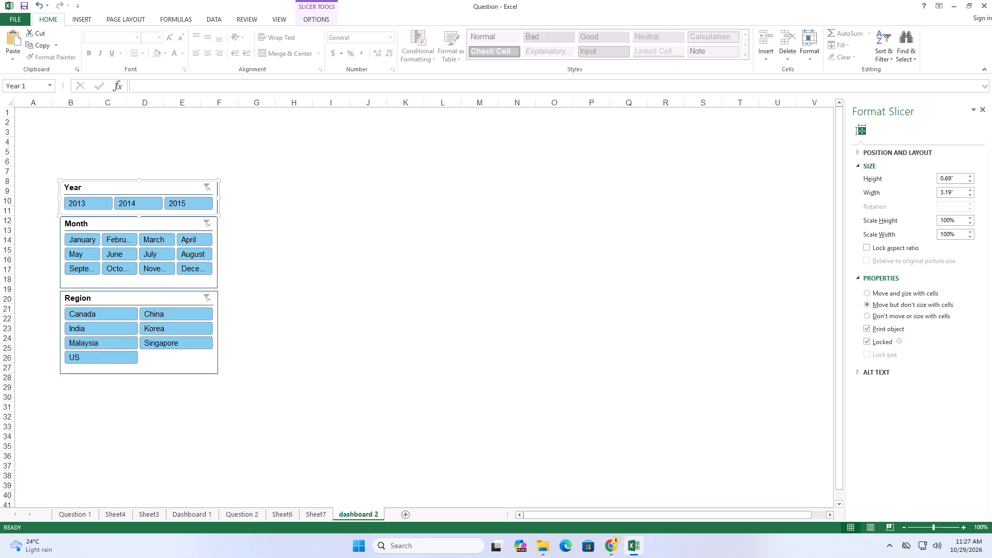
# Check the Question 2 reference dashboard and copy the Sales Rep Performance chart from Sheet7 to cell G9 of dashboard 2.
pyautogui.click(243, 515)
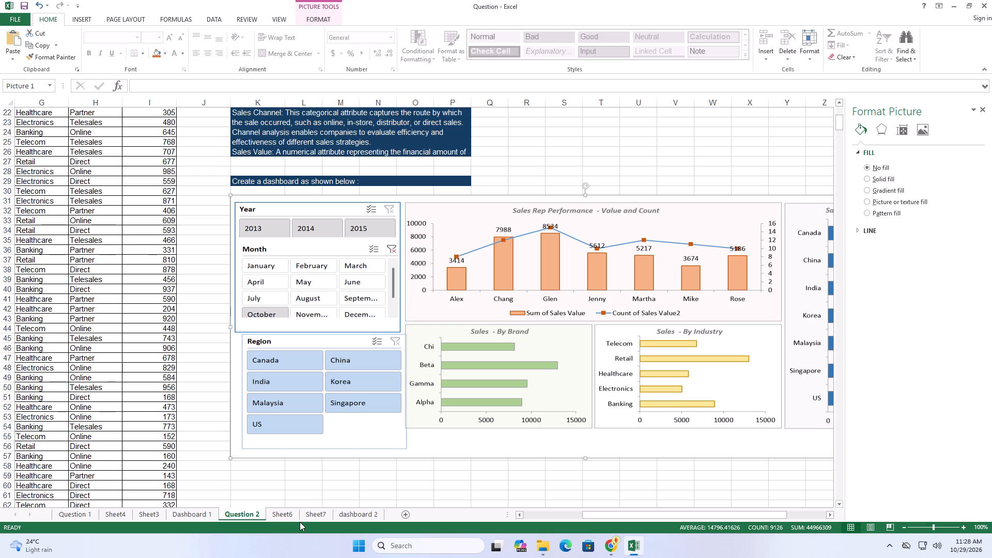
pyautogui.moveTo(614, 517); pyautogui.dragTo(637, 519)
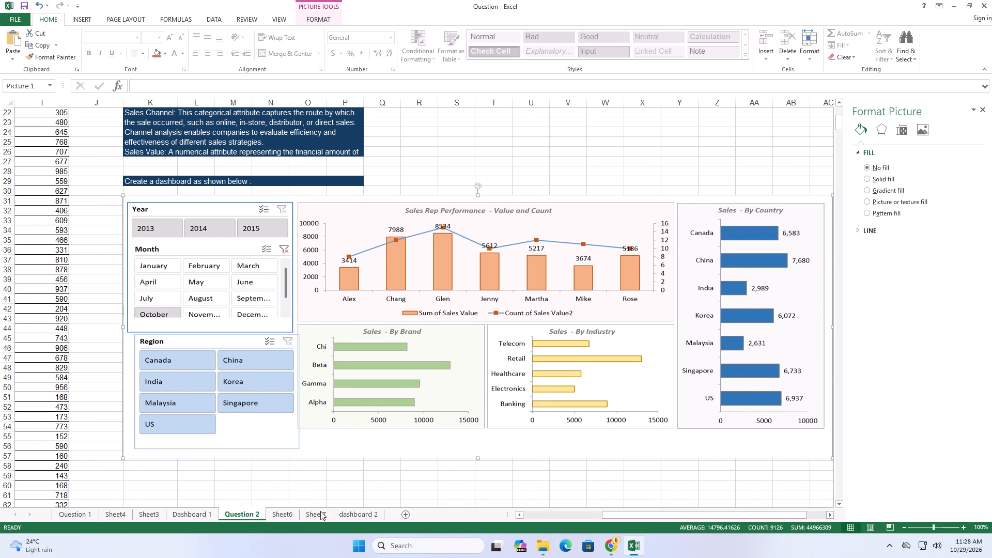
pyautogui.click(320, 511)
pyautogui.scroll(-7, 463, 414)
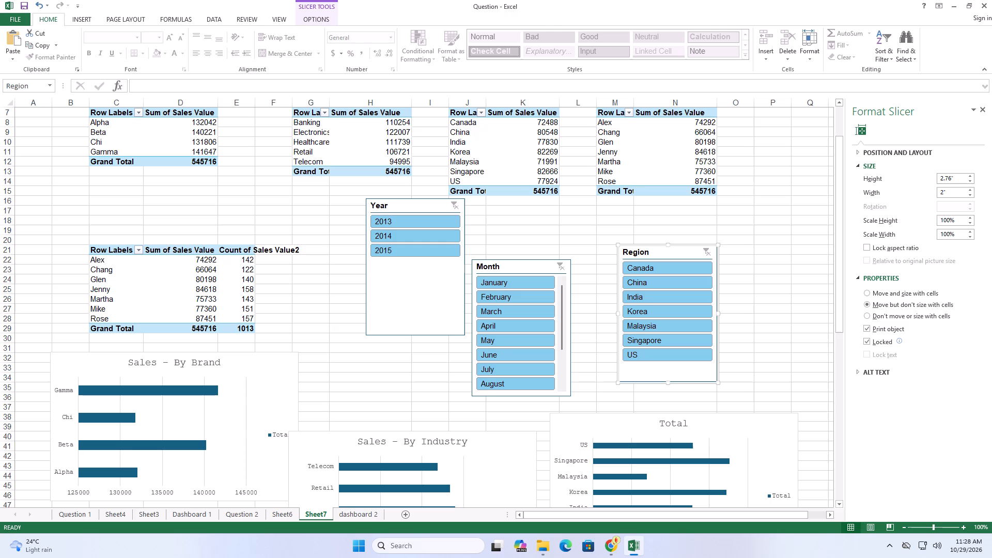
pyautogui.moveTo(838, 317); pyautogui.dragTo(848, 455)
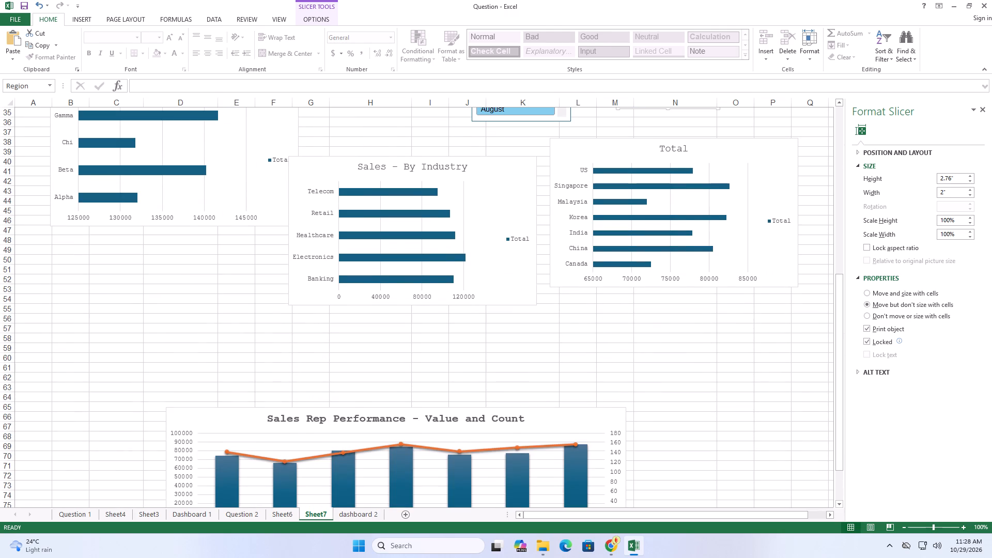
pyautogui.click(559, 422)
pyautogui.rightClick(559, 422)
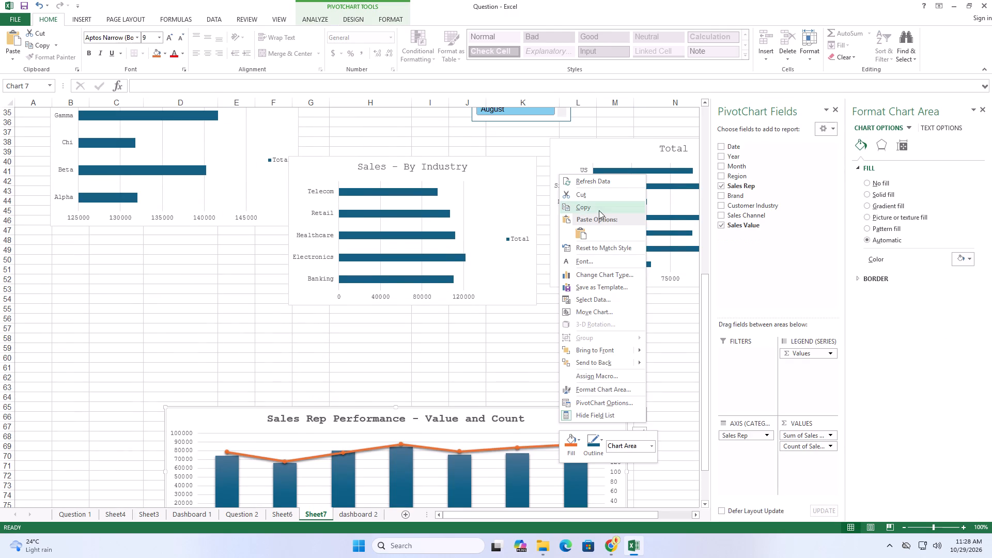
pyautogui.click(597, 210)
pyautogui.click(352, 514)
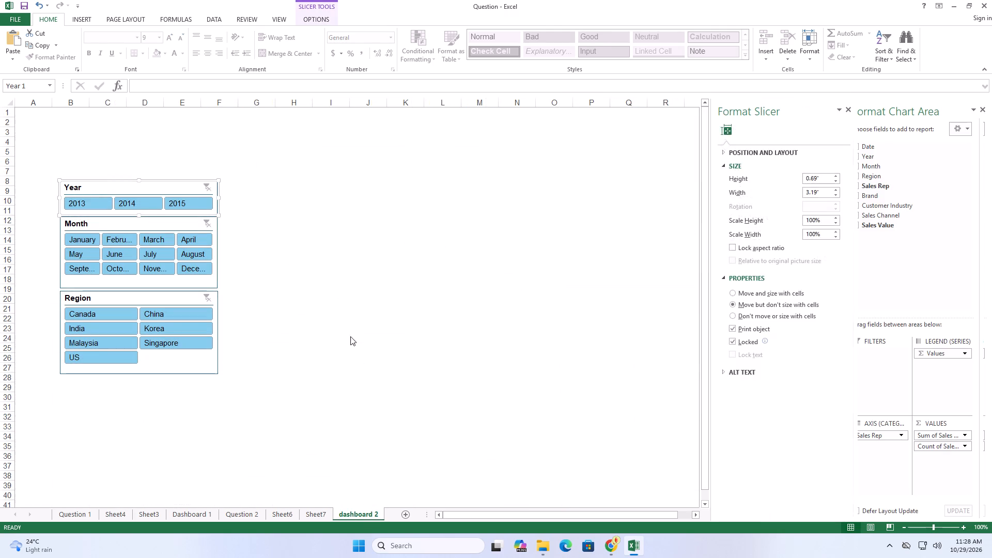
pyautogui.click(311, 224)
pyautogui.click(249, 179)
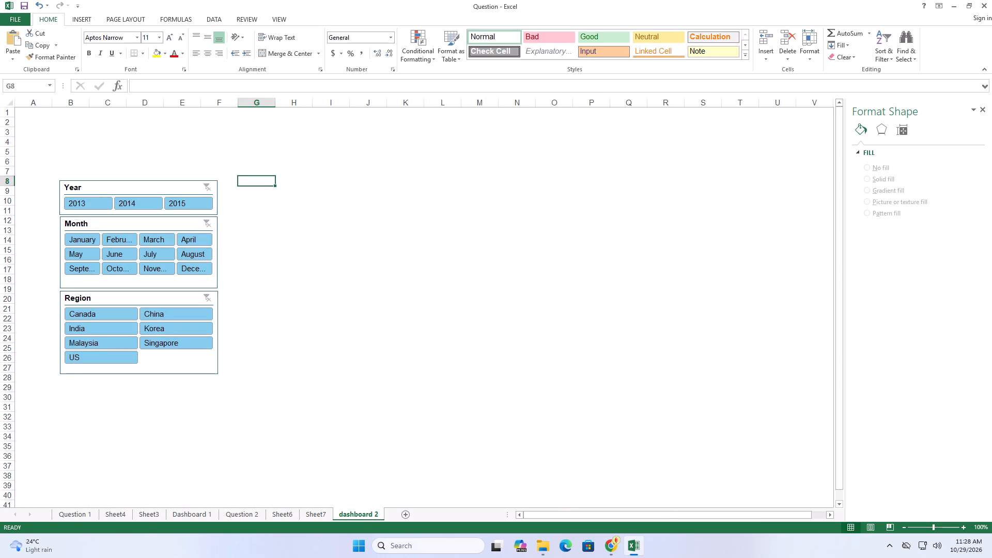
pyautogui.click(241, 184)
pyautogui.click(241, 190)
pyautogui.click(245, 183)
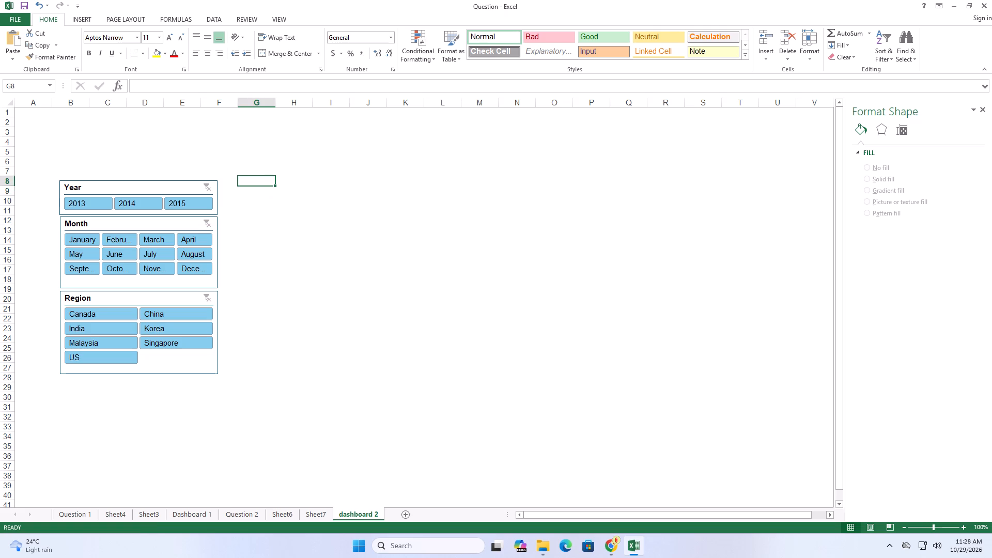
pyautogui.click(245, 192)
pyautogui.hotkey('ctrl', 'v')
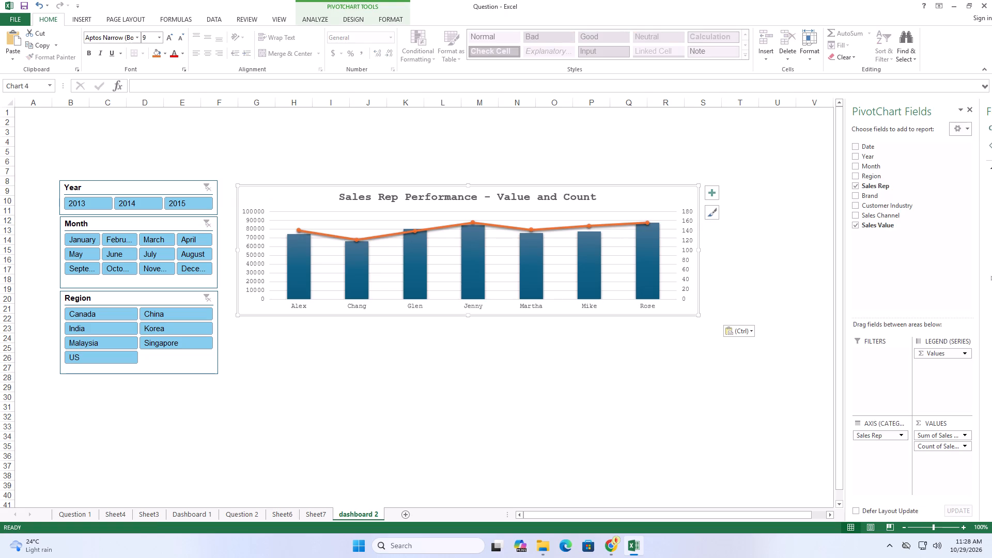
# Place the Sales Rep Performance chart right beside the Year and Month slicers and shorten it to end level with the Month slicer.
pyautogui.moveTo(331, 199); pyautogui.dragTo(314, 193)
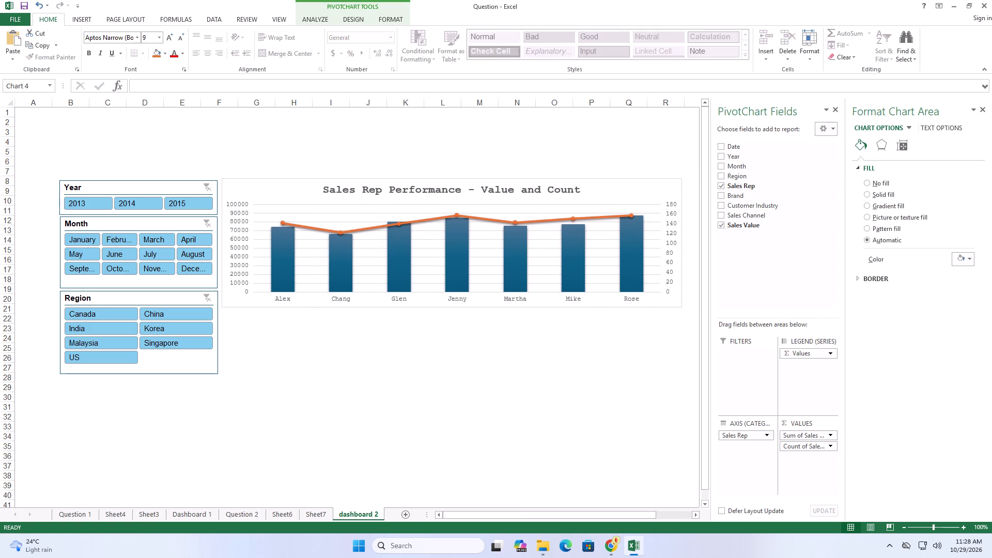
pyautogui.moveTo(314, 193); pyautogui.dragTo(314, 193)
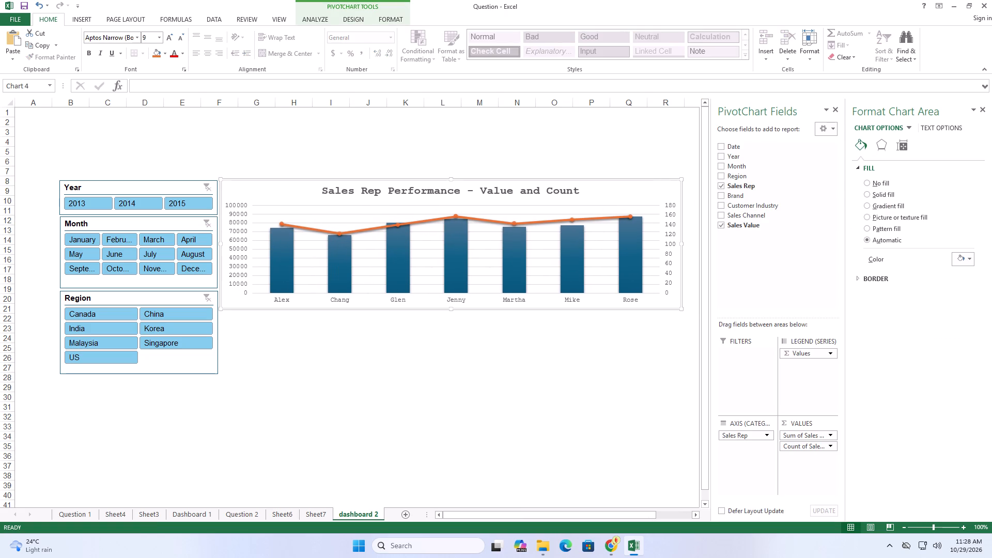
pyautogui.moveTo(452, 308); pyautogui.dragTo(451, 294)
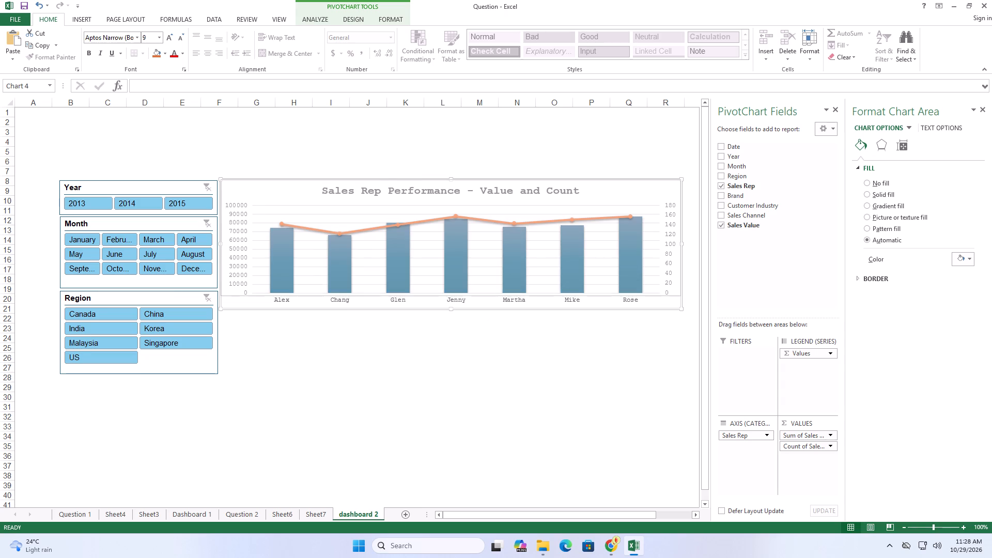
pyautogui.moveTo(451, 294); pyautogui.dragTo(451, 289)
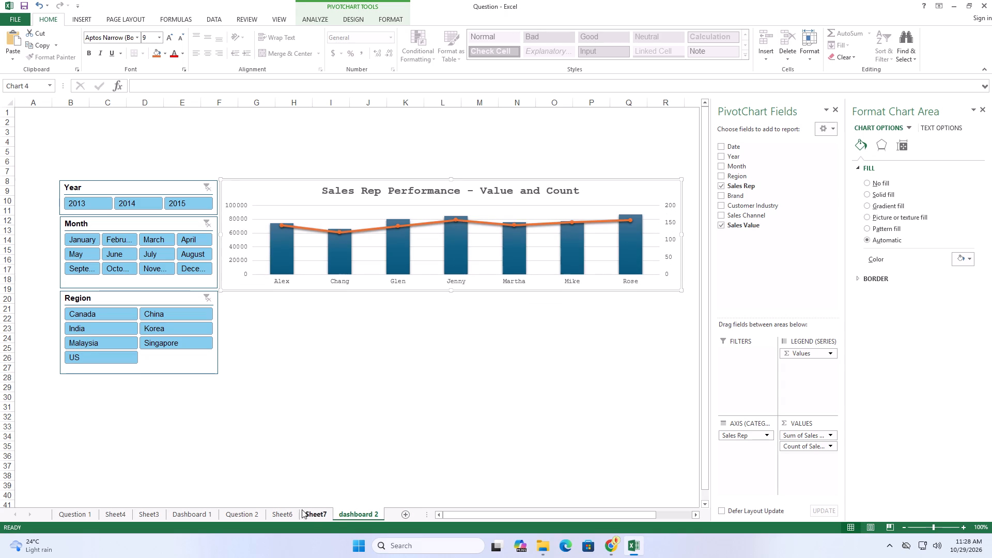
# Check the reference dashboard and copy the Sales - By Brand chart from Sheet7 to cell H22 of dashboard 2.
pyautogui.click(237, 512)
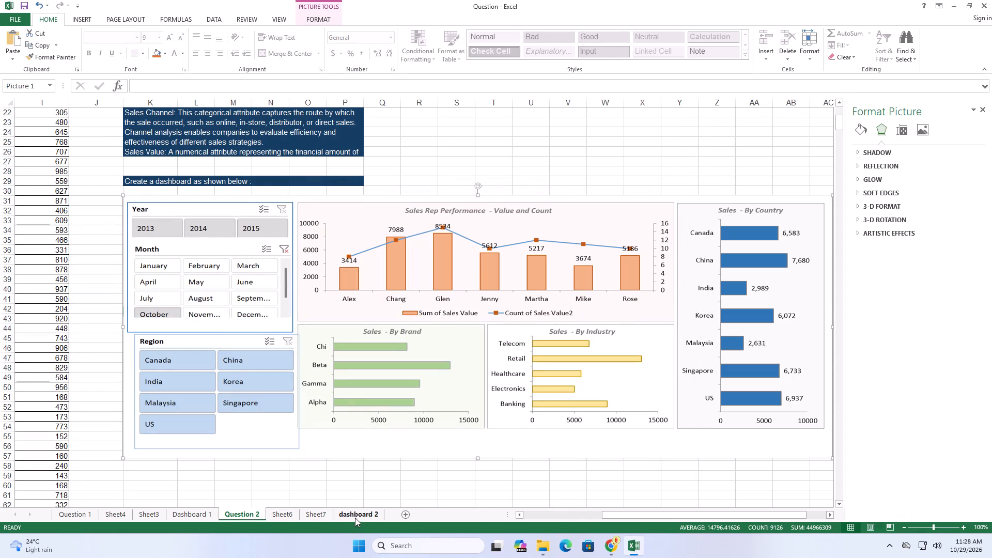
pyautogui.click(316, 514)
pyautogui.scroll(-3, 429, 386)
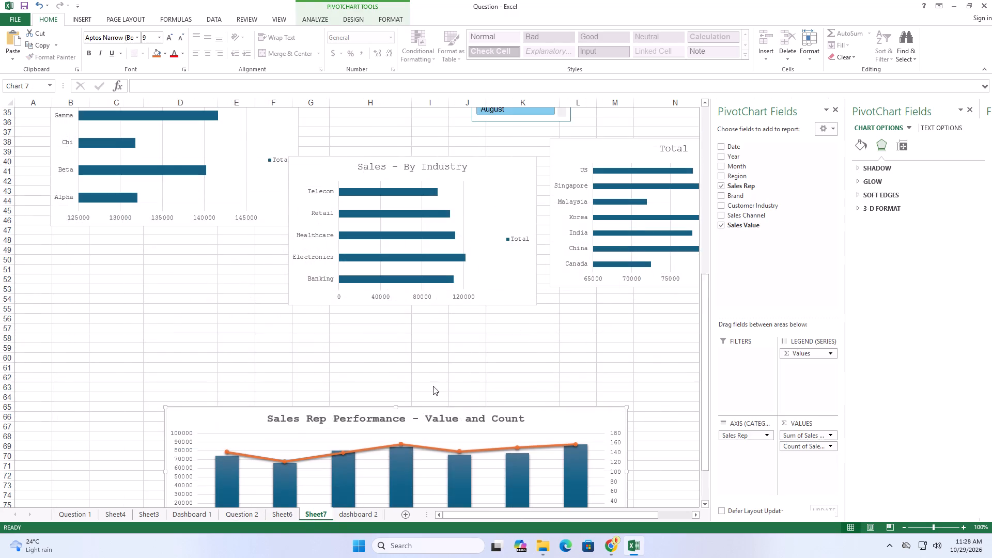
pyautogui.scroll(-2, 433, 386)
pyautogui.scroll(9, 436, 385)
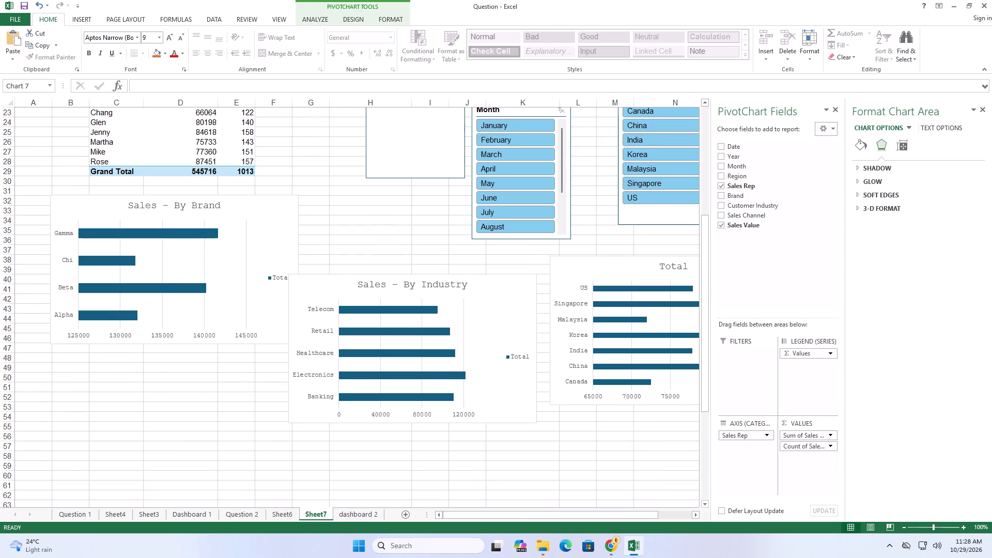
pyautogui.click(251, 206)
pyautogui.rightClick(251, 206)
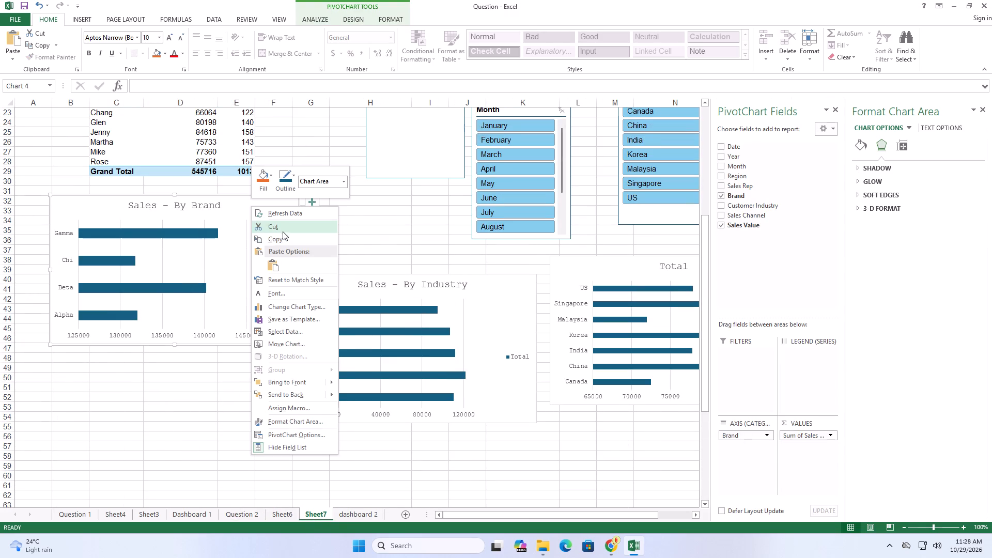
pyautogui.click(281, 238)
pyautogui.click(358, 514)
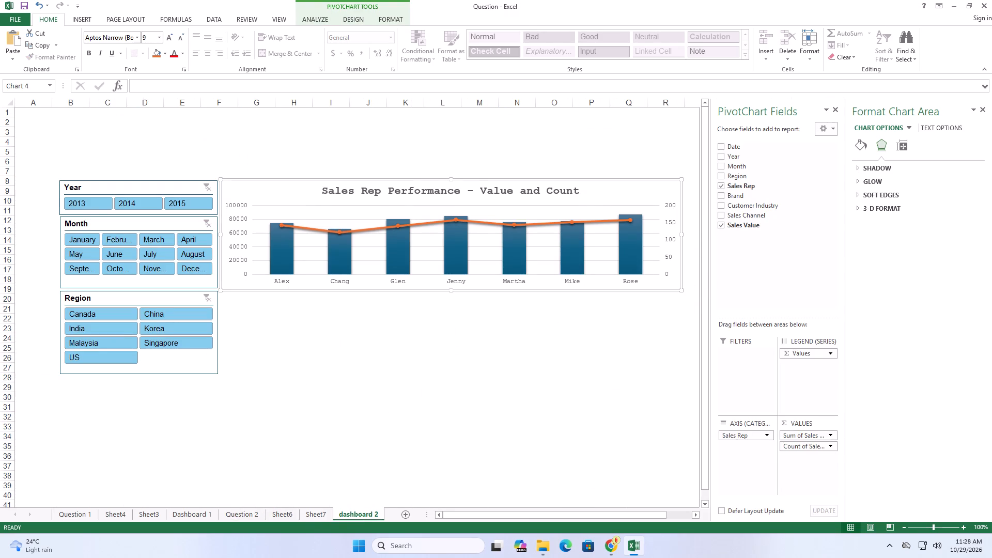
pyautogui.click(277, 317)
pyautogui.hotkey('ctrl', 'v')
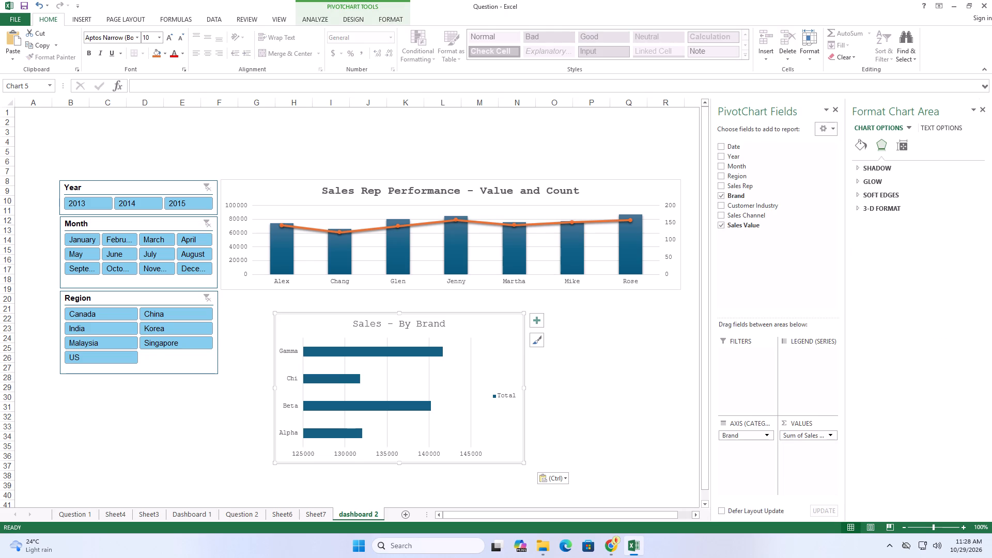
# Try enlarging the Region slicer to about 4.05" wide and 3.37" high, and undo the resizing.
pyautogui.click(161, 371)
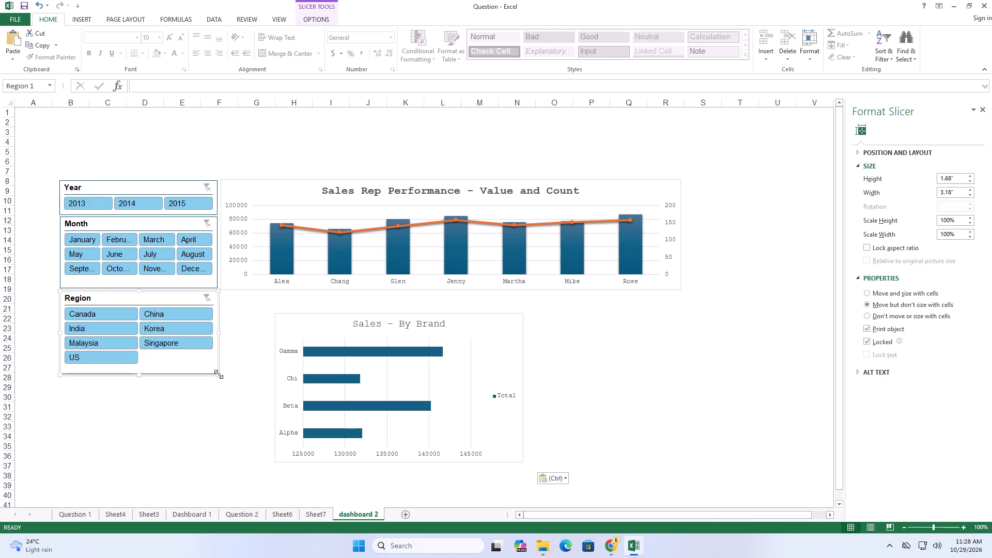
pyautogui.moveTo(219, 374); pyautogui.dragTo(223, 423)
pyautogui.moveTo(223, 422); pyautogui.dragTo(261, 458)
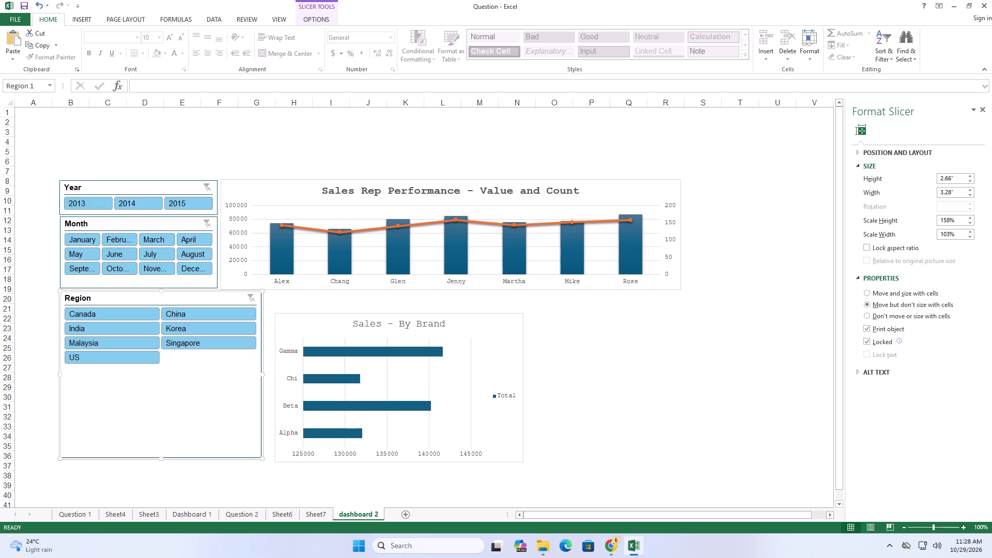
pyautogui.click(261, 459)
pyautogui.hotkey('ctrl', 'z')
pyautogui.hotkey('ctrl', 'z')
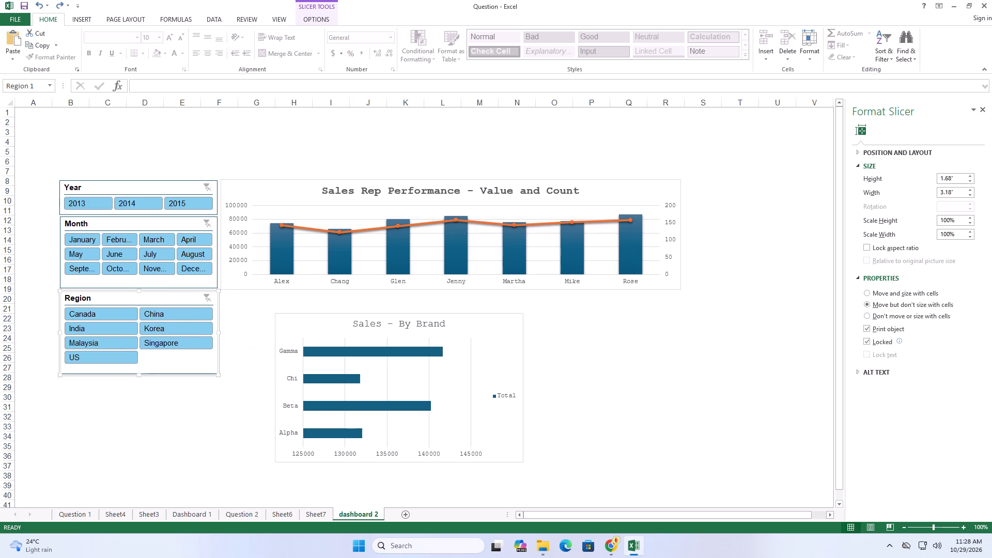
# Move the Sales - By Brand chart directly beneath the Sales Rep Performance chart, right beside the Region slicer.
pyautogui.moveTo(332, 322); pyautogui.dragTo(282, 304)
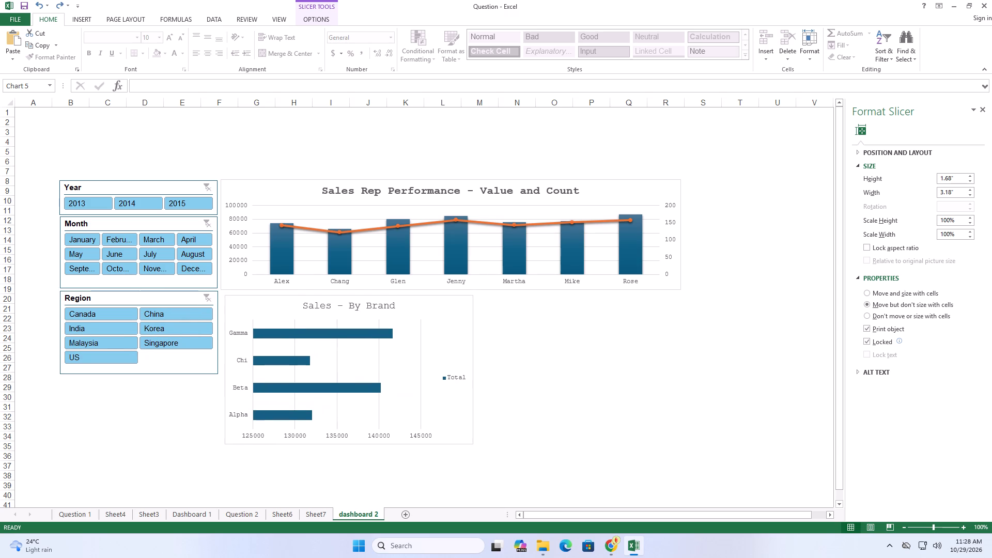
pyautogui.moveTo(282, 304); pyautogui.dragTo(278, 305)
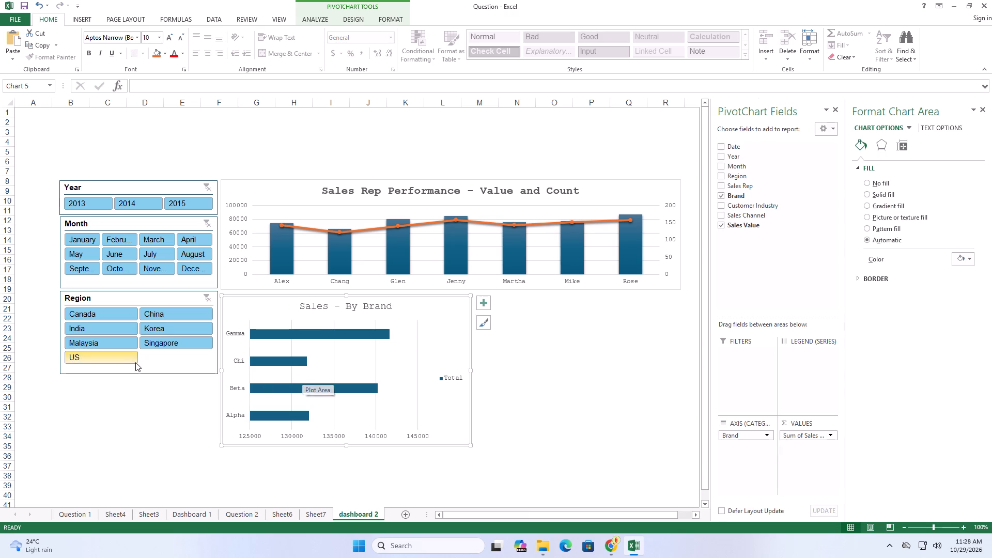
# Check the Question 2 reference dashboard and shorten the Sales - By Brand chart on dashboard 2 to end at about row 32.
pyautogui.click(192, 510)
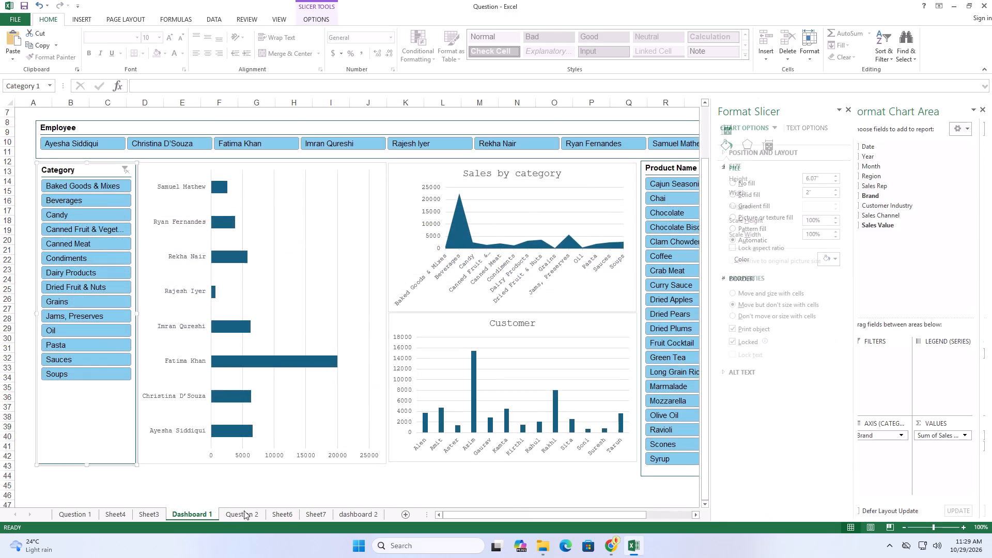
pyautogui.click(285, 512)
pyautogui.click(241, 514)
pyautogui.scroll(-1, 308, 420)
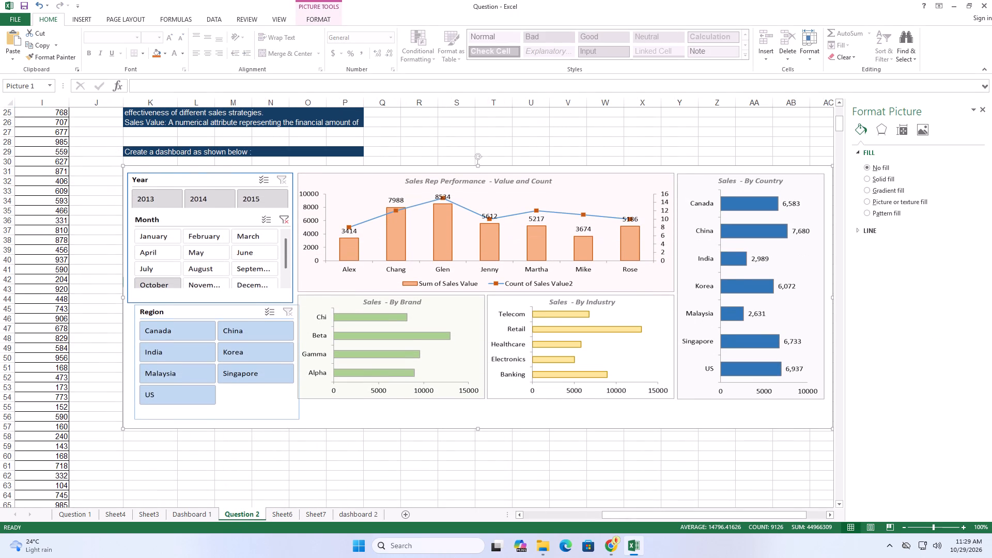
pyautogui.click(359, 515)
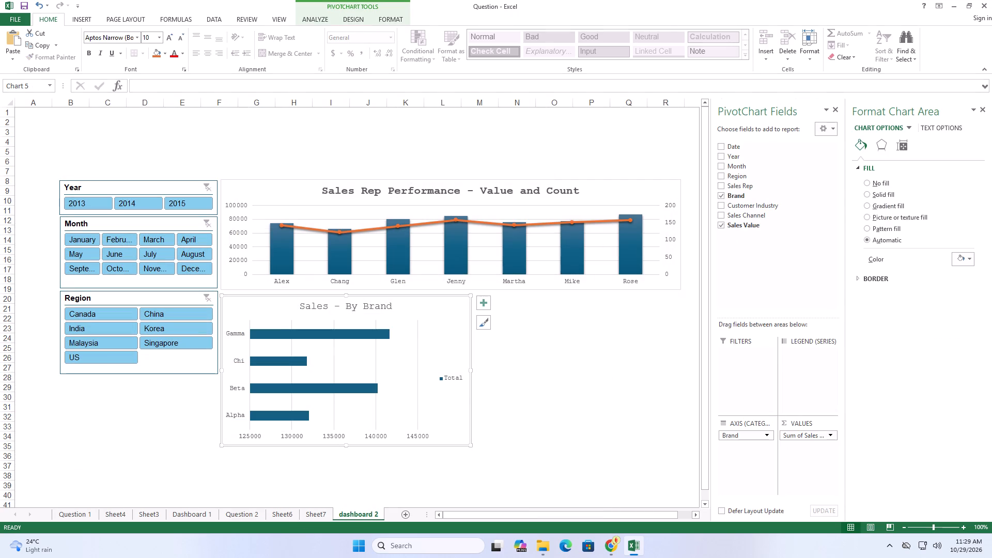
pyautogui.click(174, 363)
pyautogui.moveTo(347, 446); pyautogui.dragTo(361, 373)
pyautogui.click(346, 370)
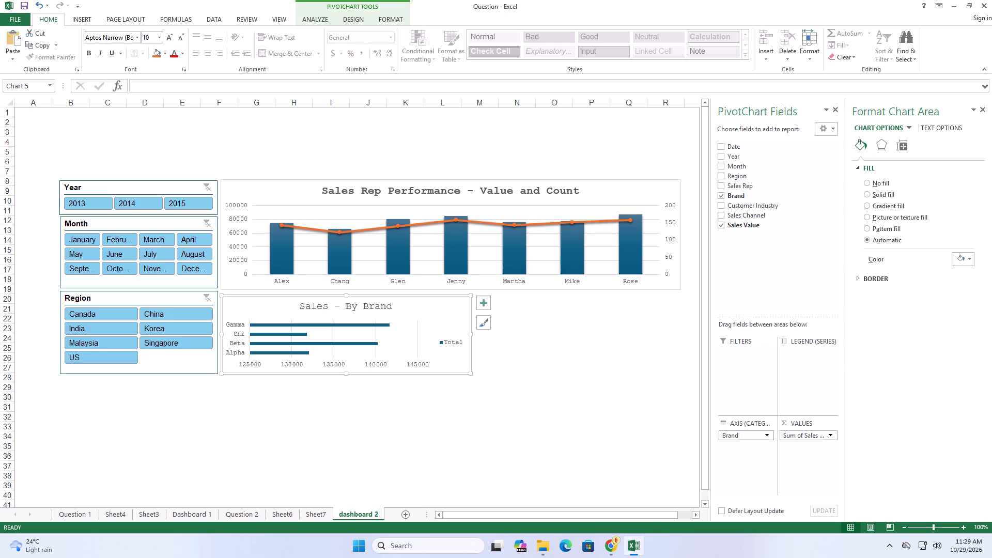
pyautogui.moveTo(346, 373); pyautogui.dragTo(352, 418)
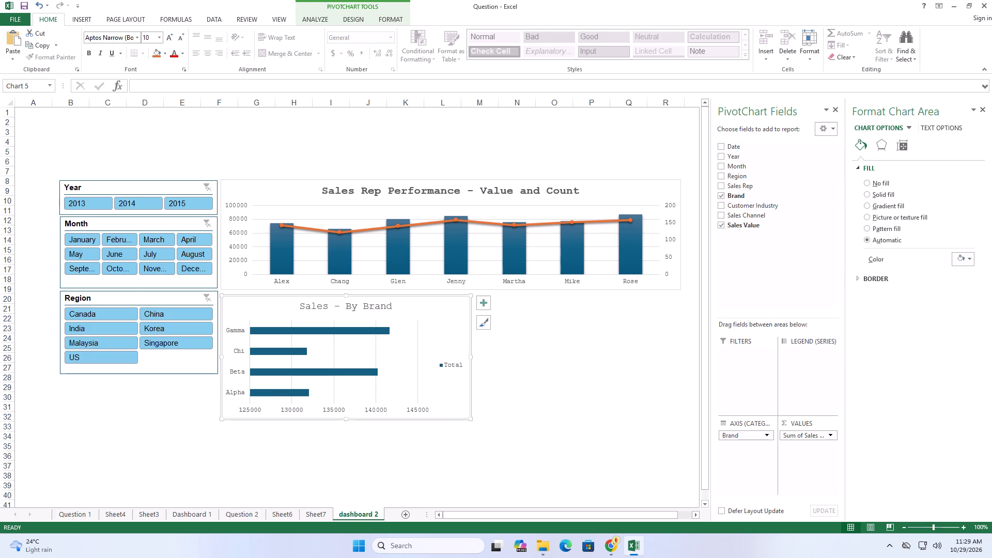
# Set the Region slicer's buttons to 3 columns.
pyautogui.click(180, 366)
pyautogui.click(316, 17)
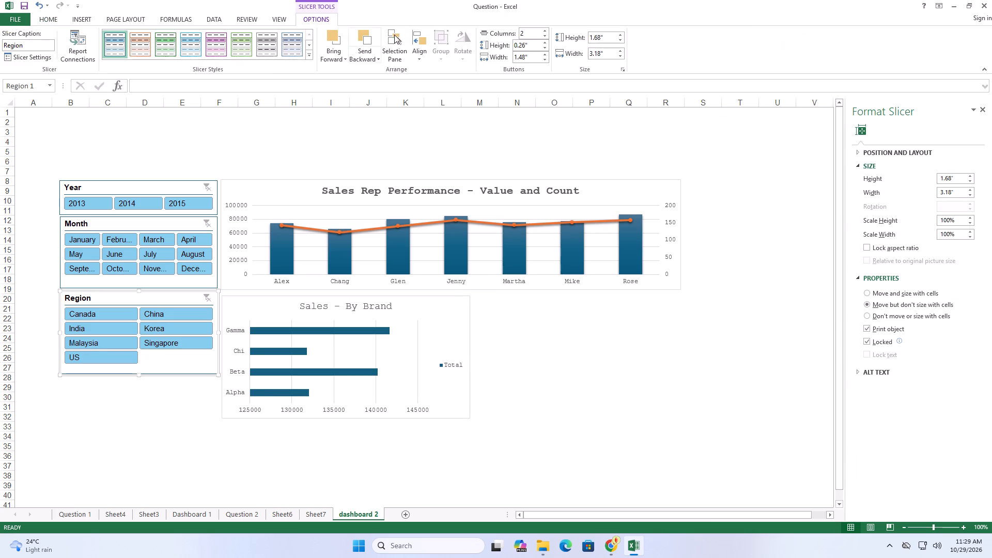
pyautogui.click(545, 31)
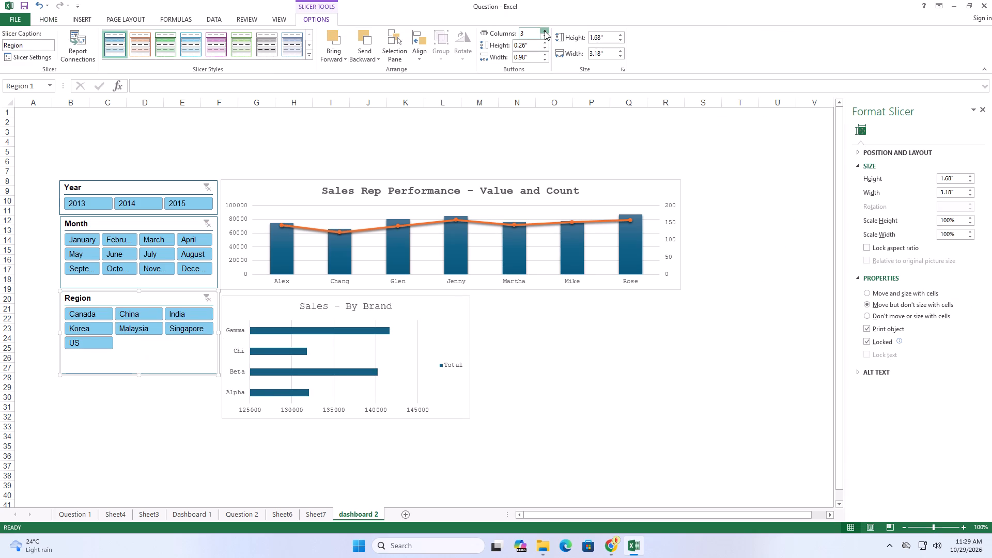
pyautogui.doubleClick(544, 37)
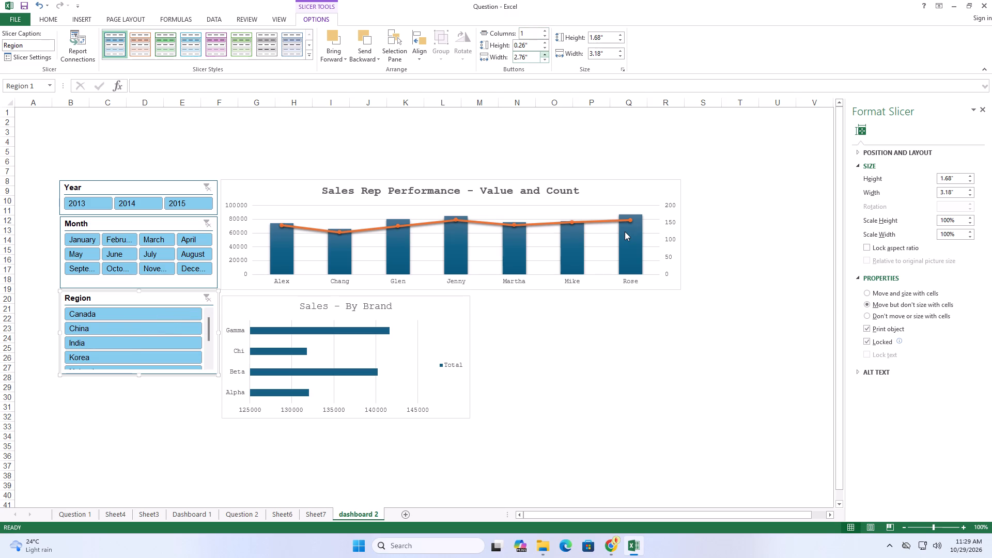
pyautogui.click(545, 29)
pyautogui.click(545, 29)
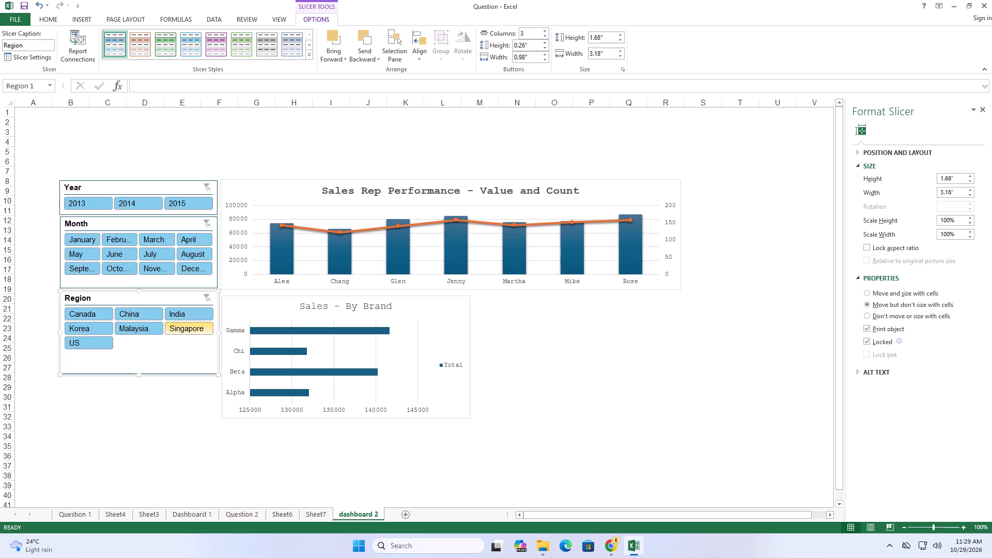
# Lengthen the Region slicer to about 2.89" high and move it down to start at about row 22.
pyautogui.moveTo(138, 377); pyautogui.dragTo(144, 419)
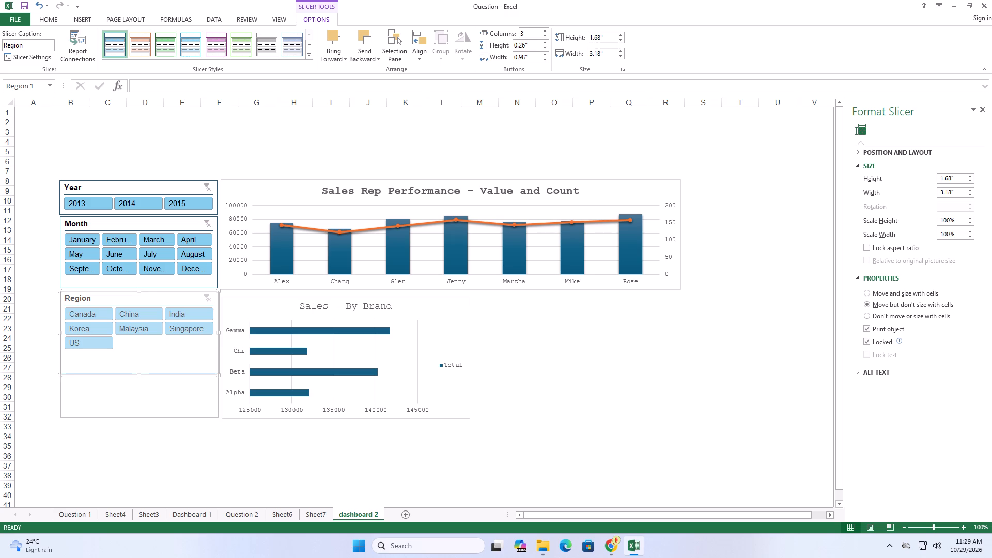
pyautogui.moveTo(144, 419); pyautogui.dragTo(143, 431)
pyautogui.moveTo(143, 431); pyautogui.dragTo(143, 434)
pyautogui.moveTo(162, 394); pyautogui.dragTo(163, 418)
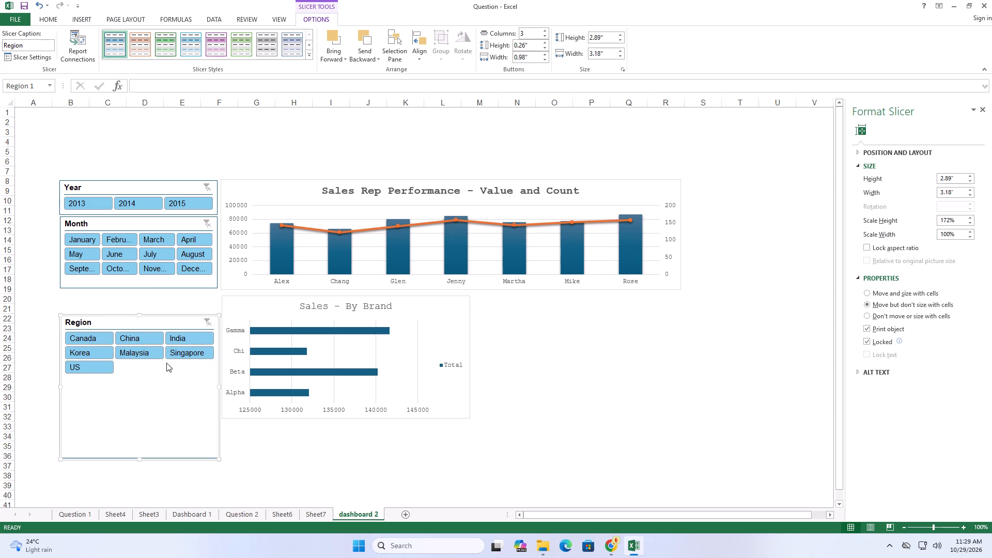
# Lengthen the Month slicer downward to meet the top of the Region slicer.
pyautogui.click(163, 280)
pyautogui.moveTo(138, 288); pyautogui.dragTo(144, 314)
# Move the Sales - By Brand chart down and lengthen the Sales Rep Performance chart to end level with the Month slicer.
pyautogui.moveTo(280, 312); pyautogui.dragTo(284, 344)
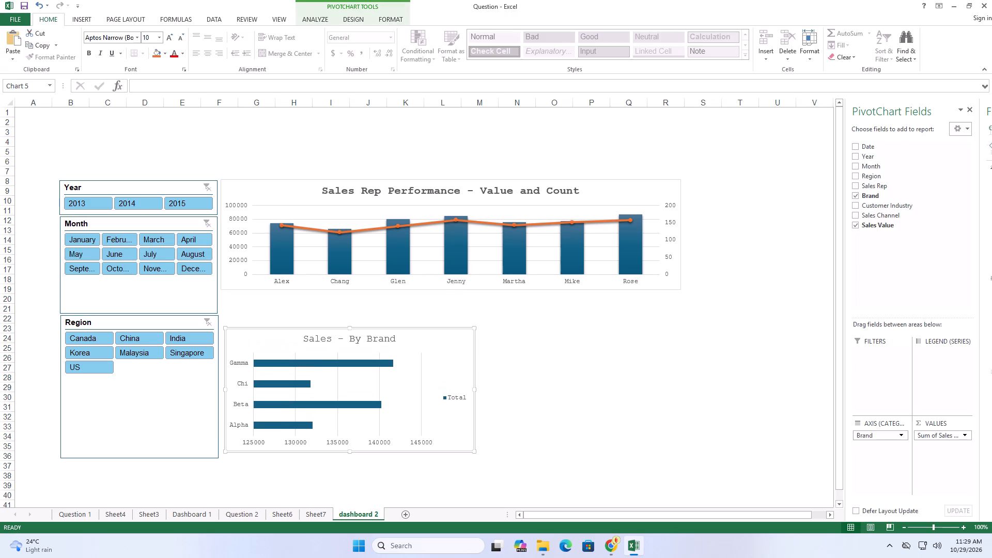
pyautogui.click(313, 281)
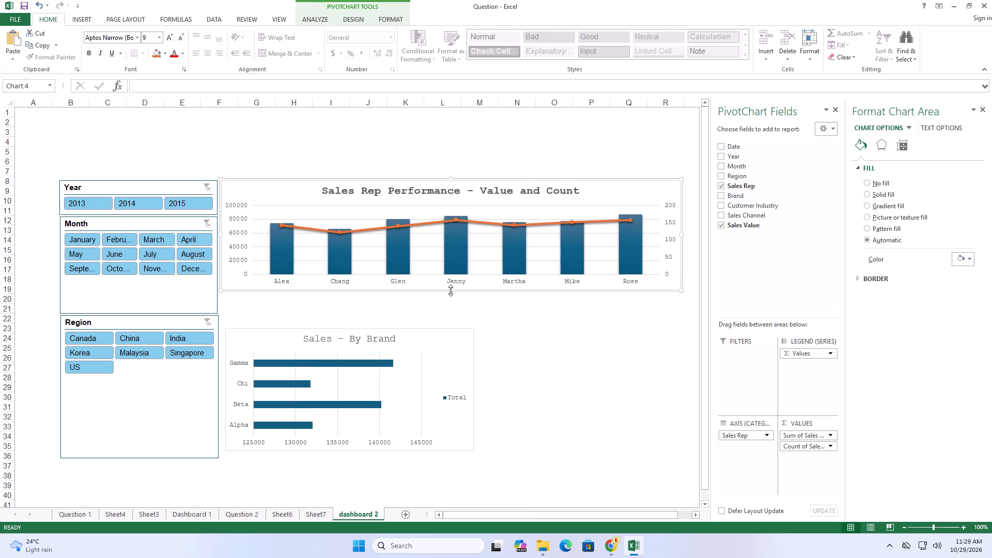
pyautogui.moveTo(451, 290); pyautogui.dragTo(452, 314)
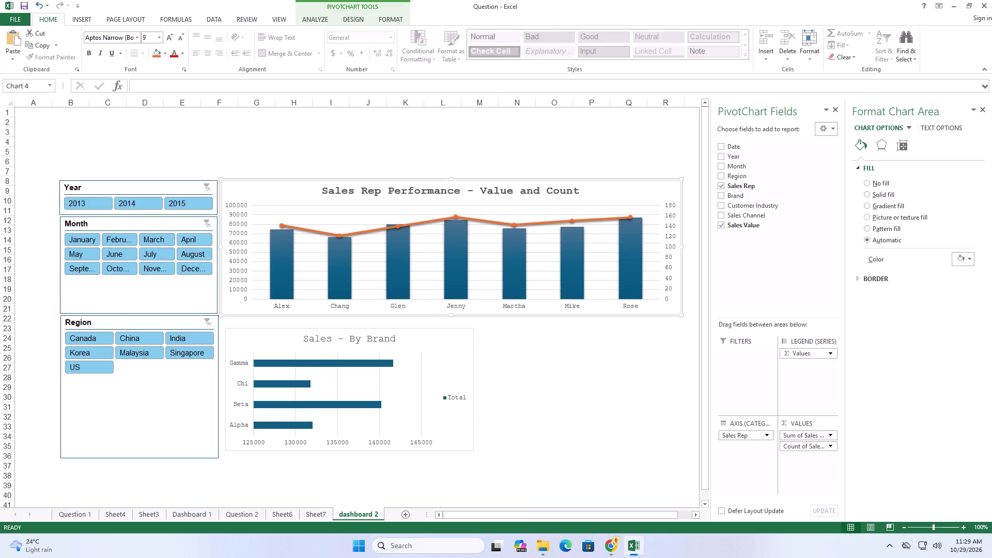
# Place the Sales - By Brand chart directly beneath the Sales Rep Performance chart and lengthen it to end level with the Region slicer.
pyautogui.moveTo(405, 337); pyautogui.dragTo(398, 329)
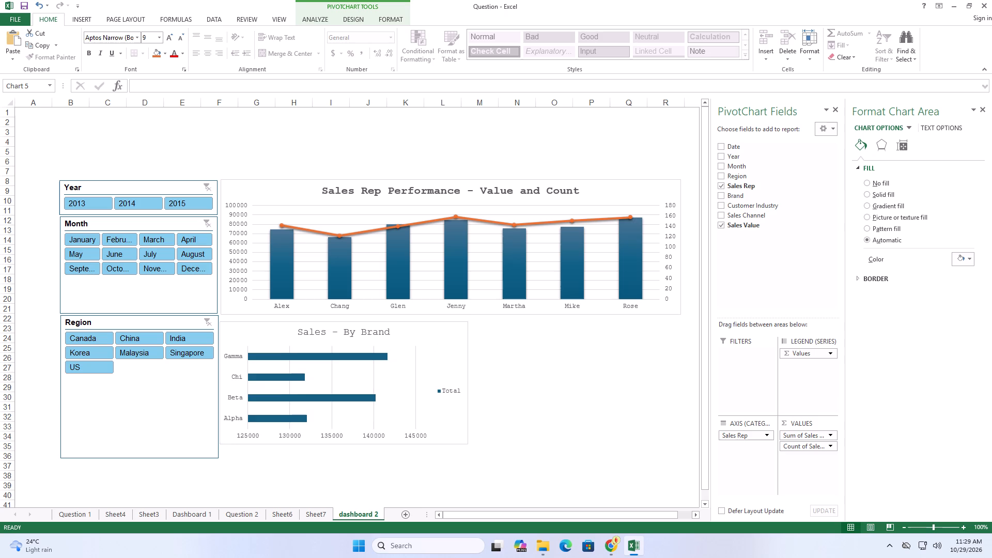
pyautogui.moveTo(398, 329); pyautogui.dragTo(400, 327)
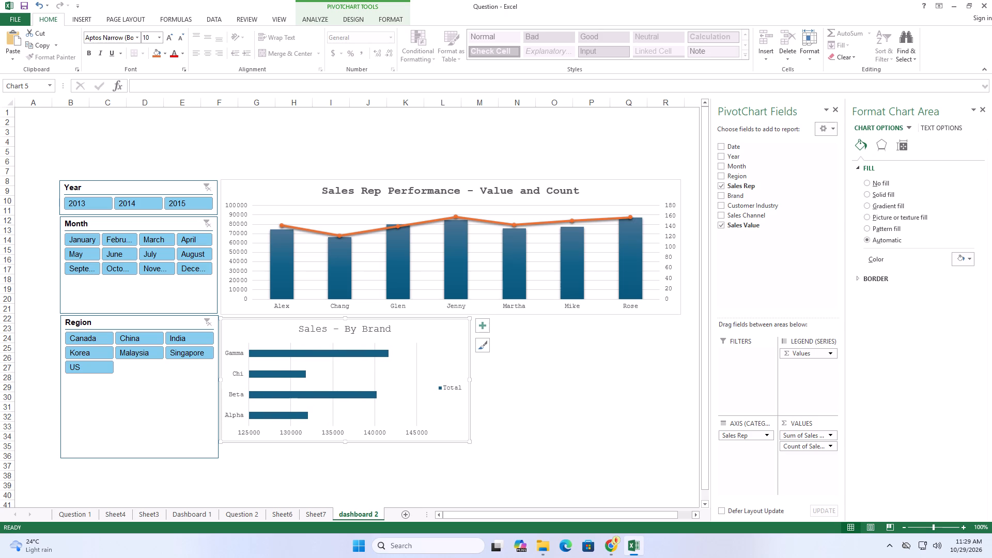
pyautogui.click(169, 326)
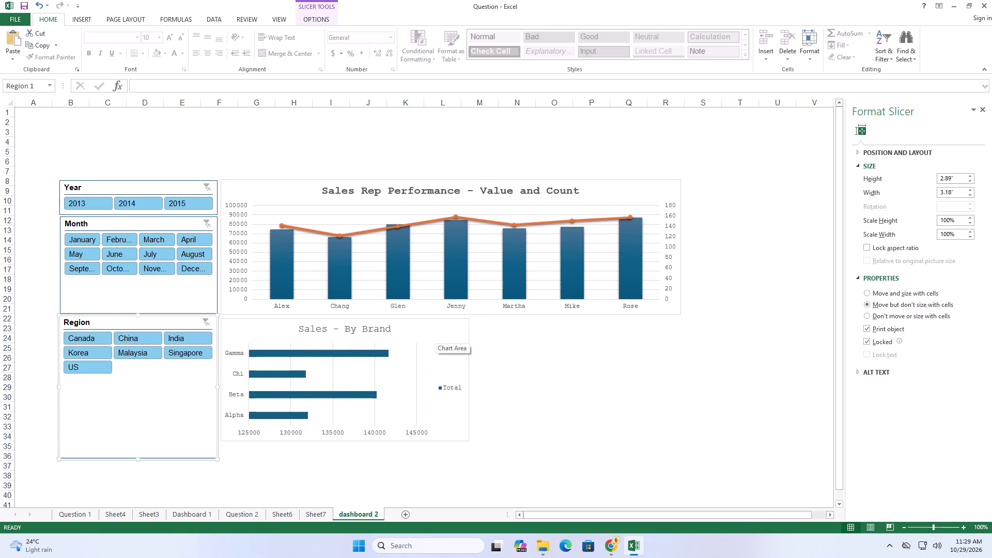
pyautogui.click(415, 330)
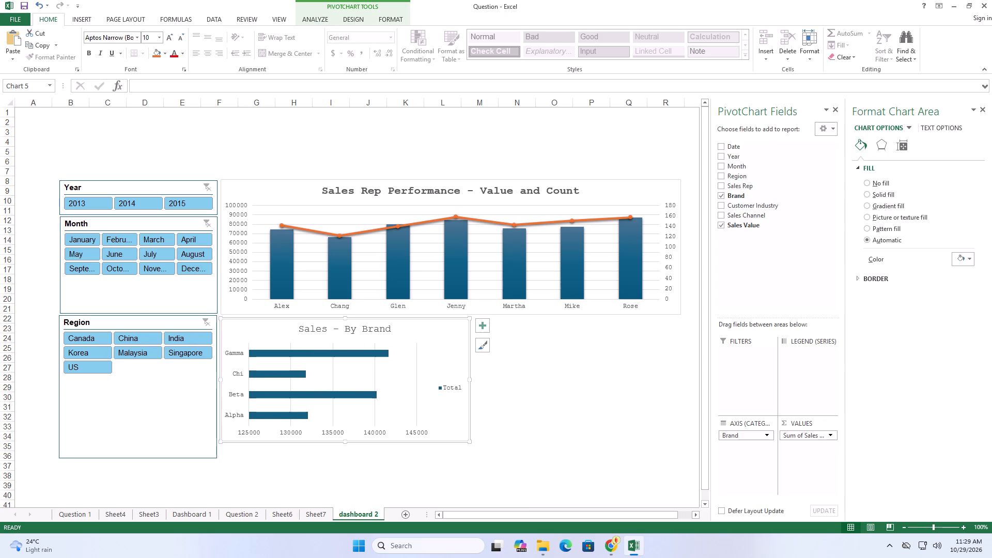
pyautogui.moveTo(346, 441); pyautogui.dragTo(345, 457)
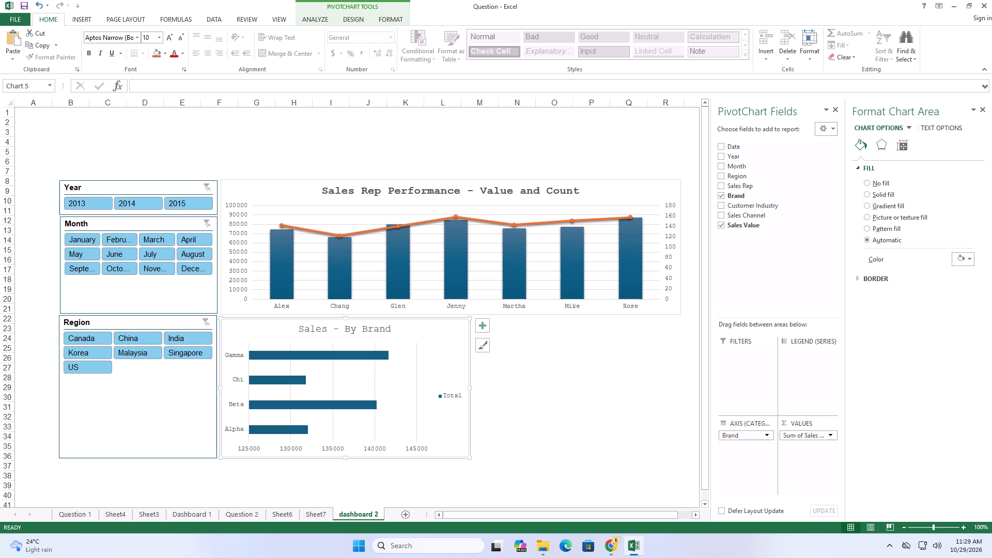
# Check the Question 2 reference dashboard and delete the Total title from the region sales chart on Sheet7.
pyautogui.click(233, 509)
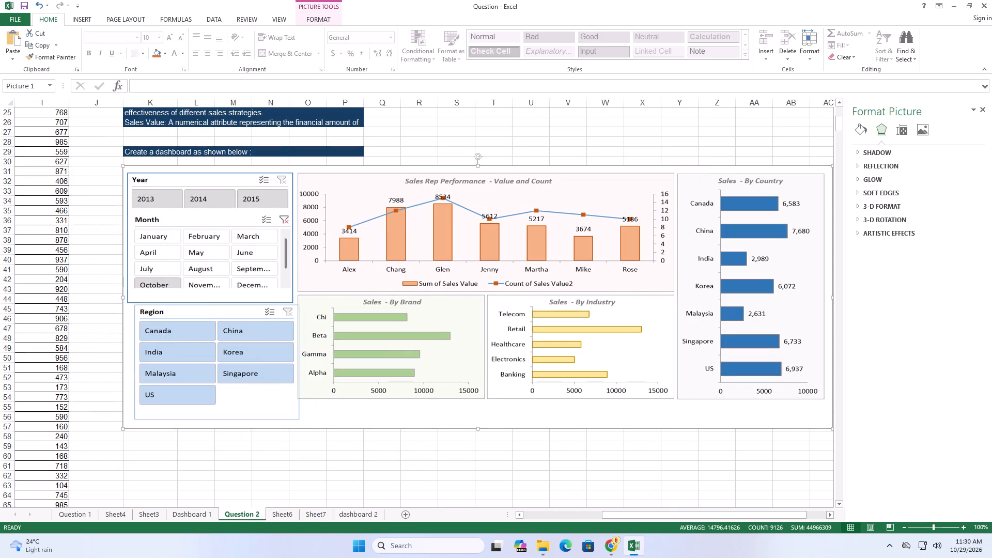
pyautogui.click(354, 517)
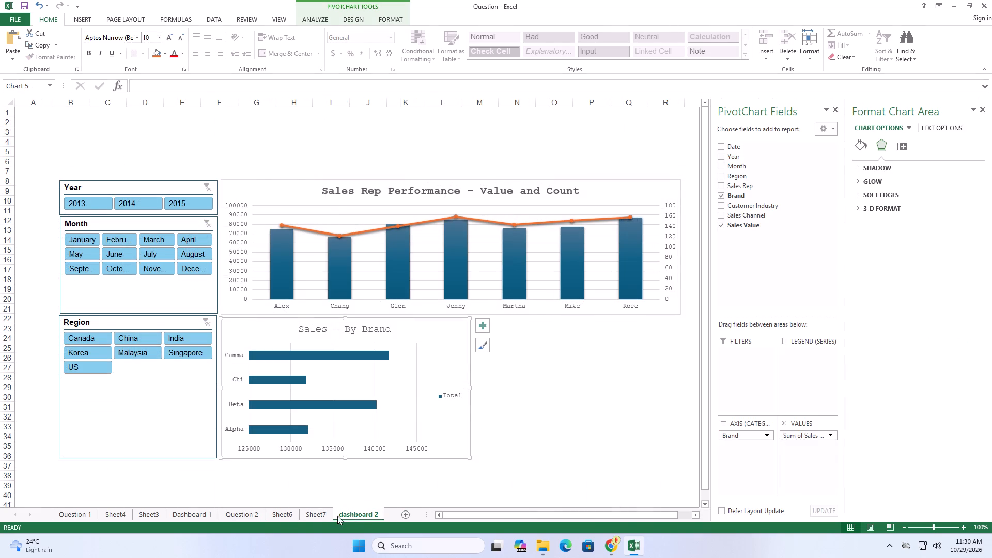
pyautogui.click(323, 515)
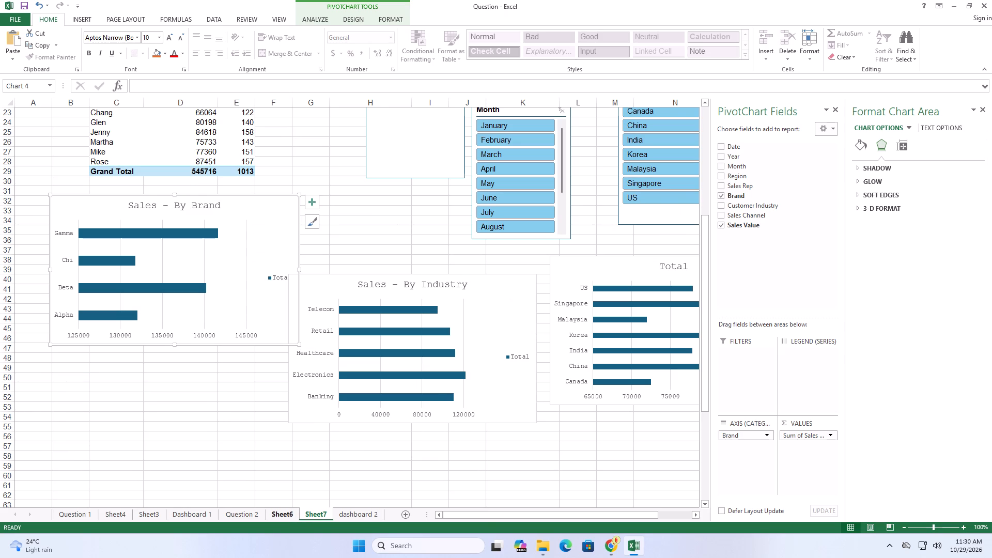
pyautogui.moveTo(484, 518); pyautogui.dragTo(542, 513)
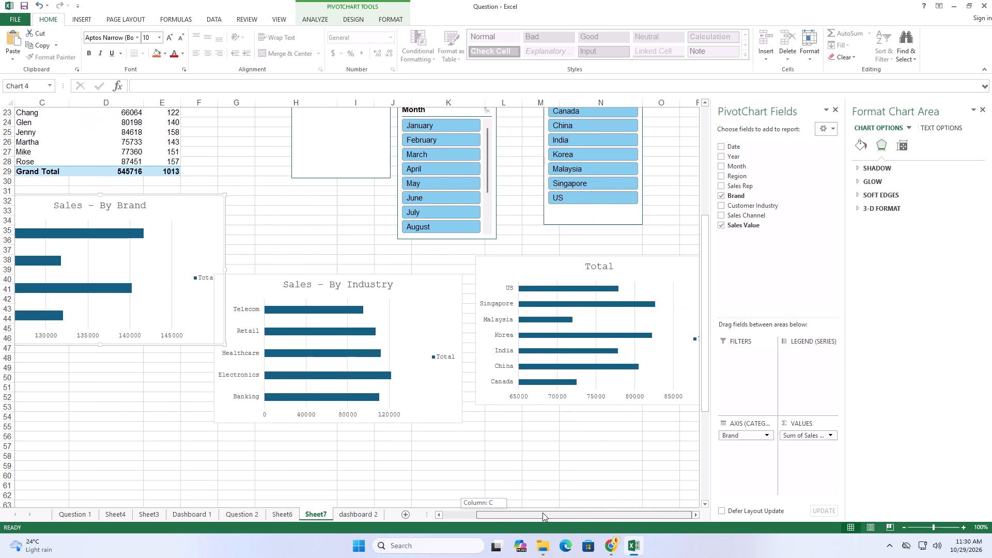
pyautogui.moveTo(542, 513); pyautogui.dragTo(570, 510)
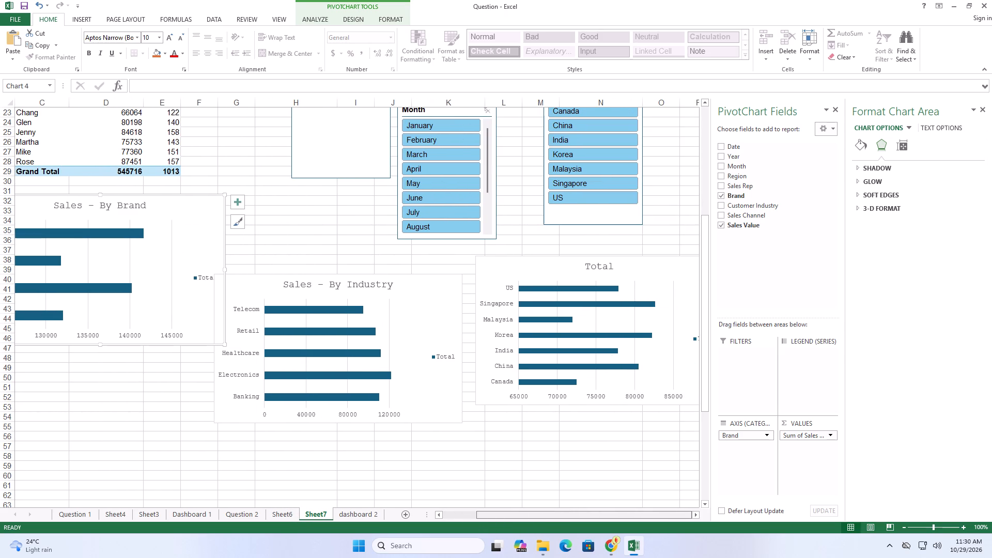
pyautogui.click(607, 269)
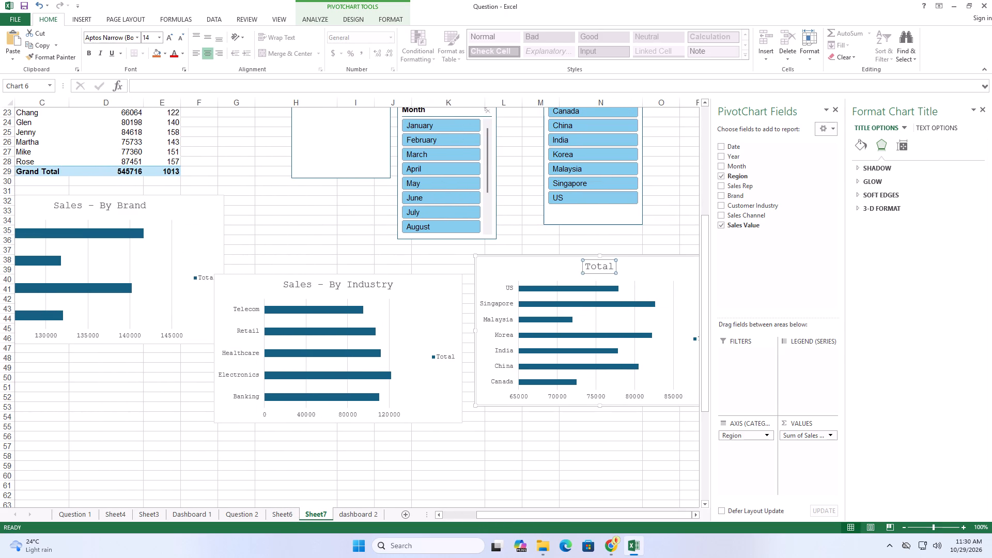
pyautogui.press('BackSpace')
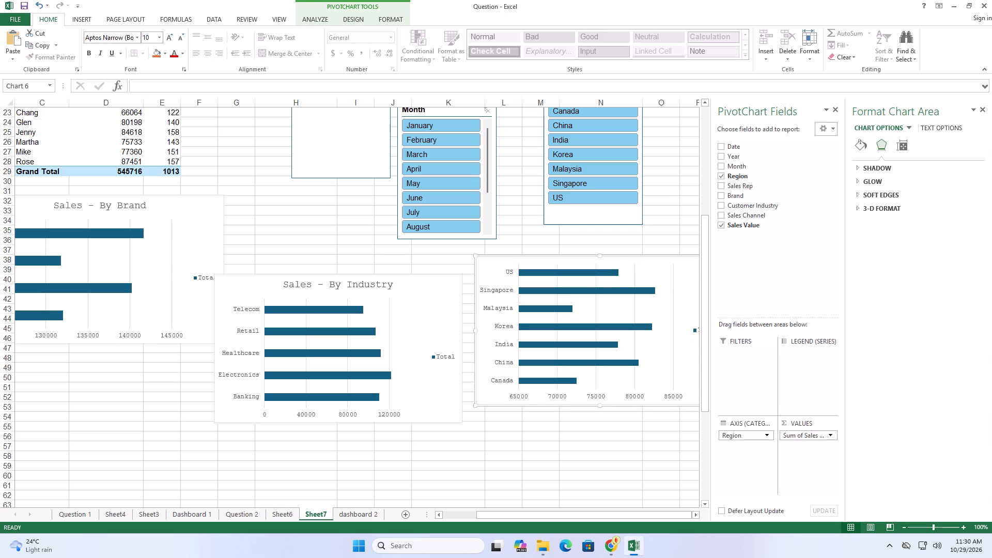
# Copy the region sales chart from Sheet7 and paste it on the dashboard 2 sheet beside the Sales - By Brand chart.
pyautogui.click(626, 263)
pyautogui.rightClick(626, 263)
pyautogui.click(484, 256)
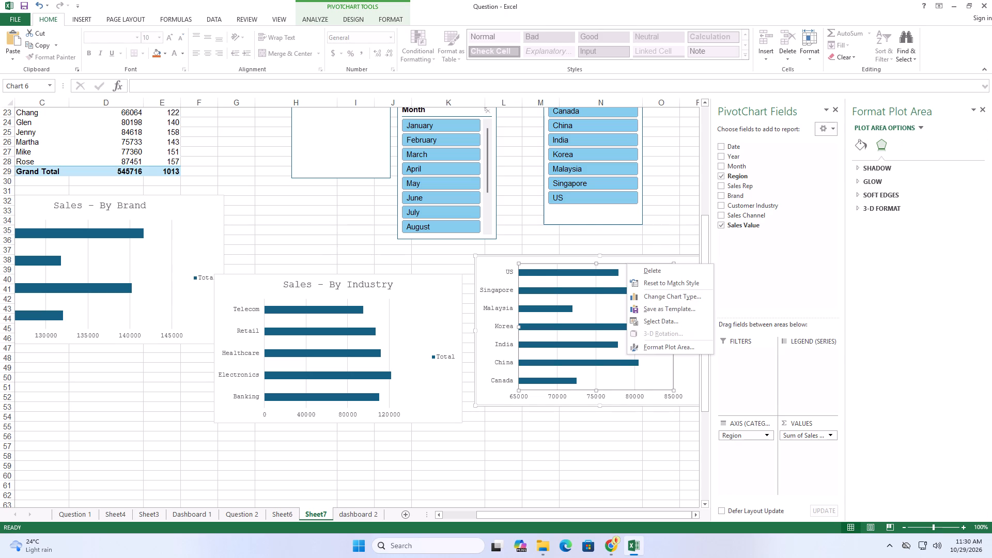
pyautogui.click(487, 263)
pyautogui.rightClick(487, 263)
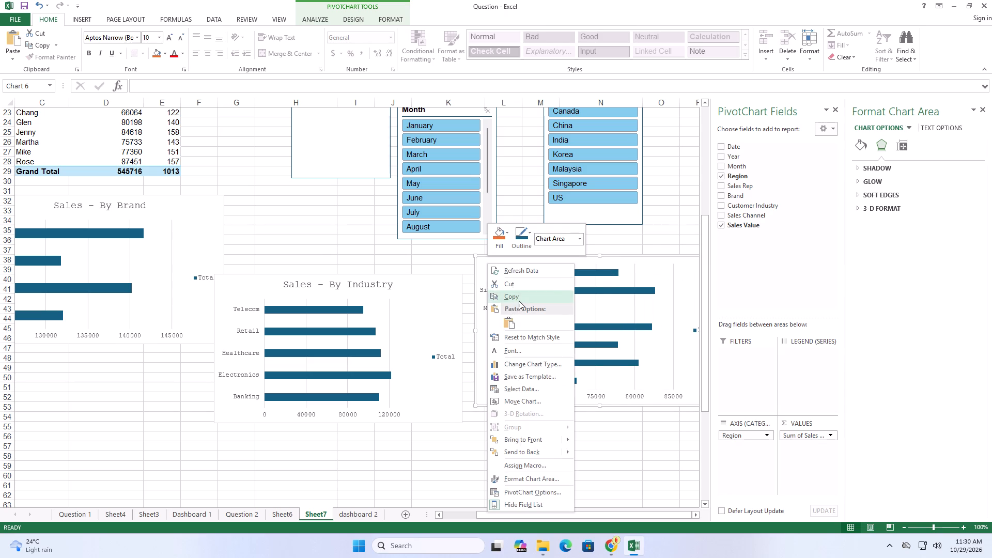
pyautogui.click(519, 301)
pyautogui.click(378, 514)
pyautogui.click(550, 369)
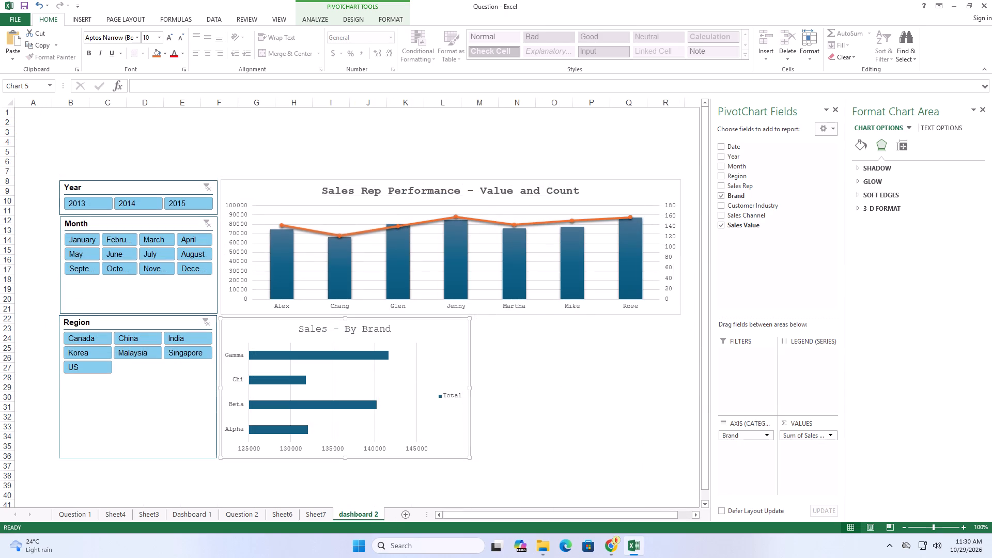
pyautogui.click(521, 339)
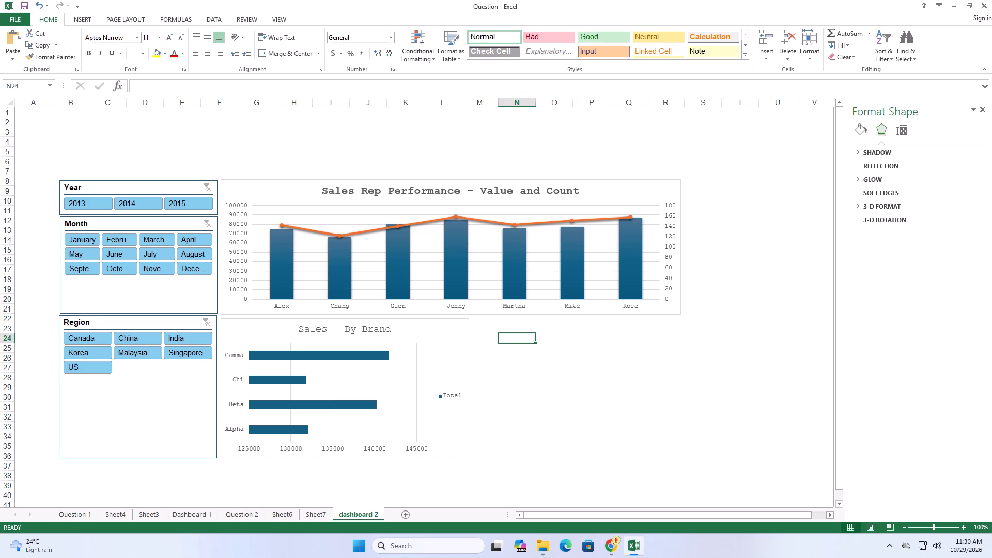
pyautogui.click(489, 322)
pyautogui.click(491, 325)
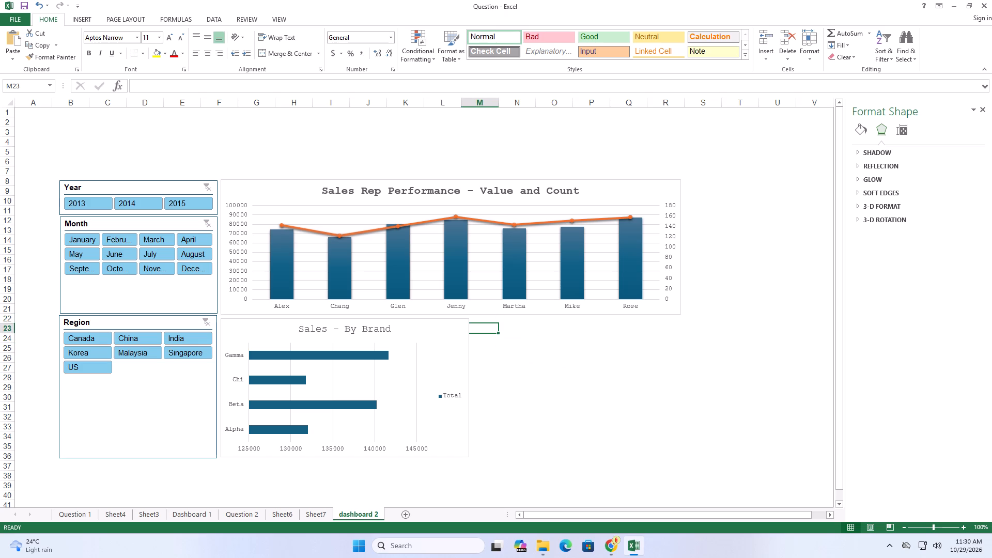
pyautogui.click(505, 327)
pyautogui.hotkey('ctrl', 'v')
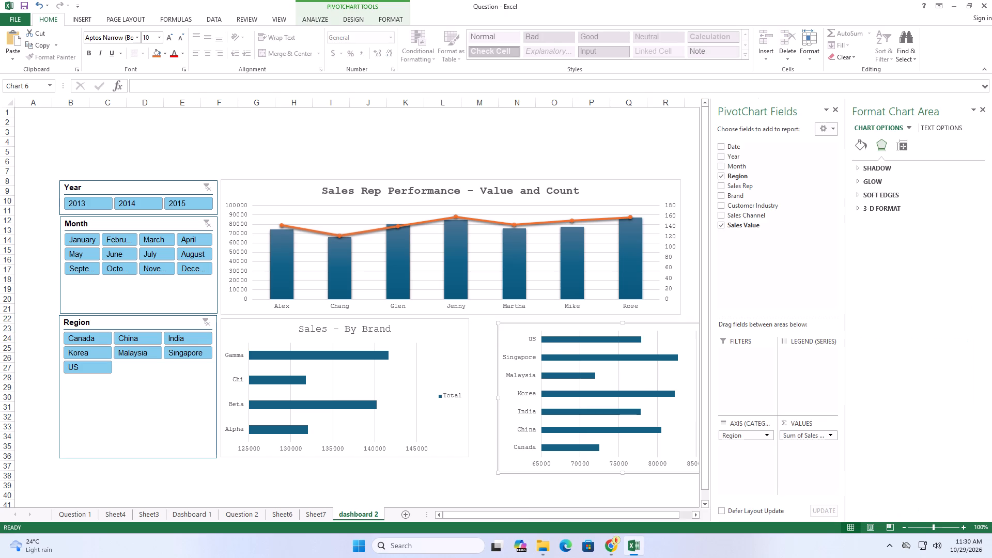
# Close the chart formatting pane and place the region chart directly beside Sales - By Brand, beneath the Sales Rep Performance chart.
pyautogui.click(985, 108)
pyautogui.moveTo(729, 332); pyautogui.dragTo(725, 327)
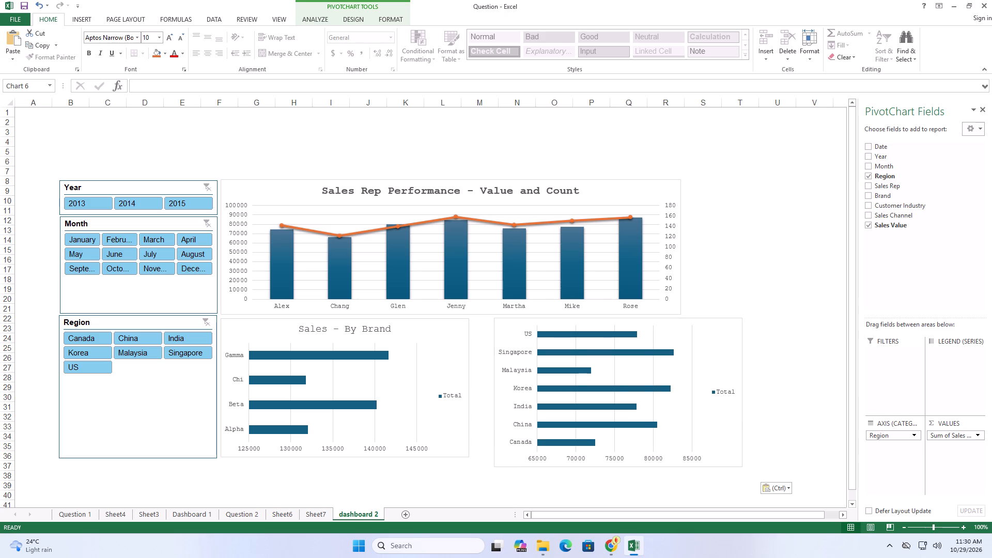
pyautogui.moveTo(725, 327); pyautogui.dragTo(705, 327)
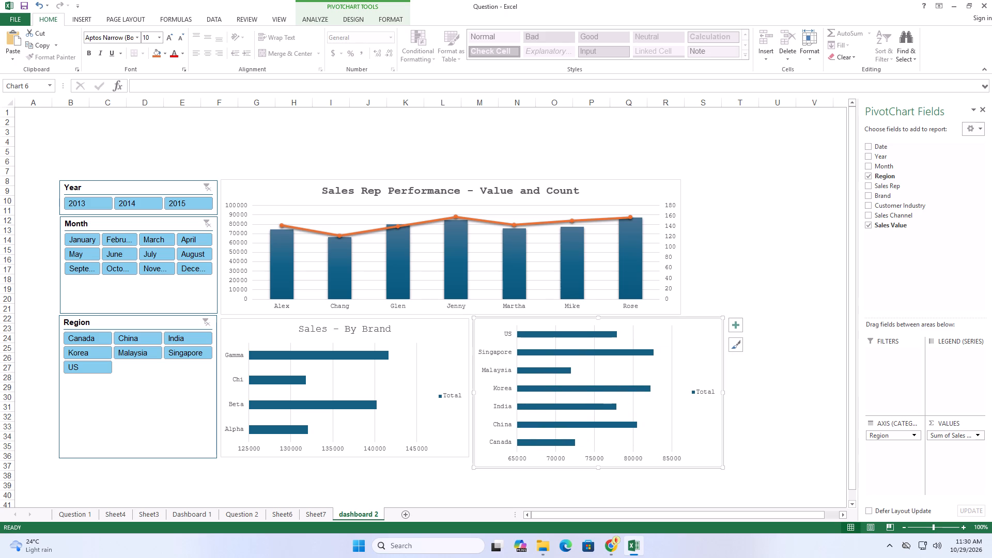
# Delete the Total legend from the region chart.
pyautogui.click(704, 391)
pyautogui.press('BackSpace')
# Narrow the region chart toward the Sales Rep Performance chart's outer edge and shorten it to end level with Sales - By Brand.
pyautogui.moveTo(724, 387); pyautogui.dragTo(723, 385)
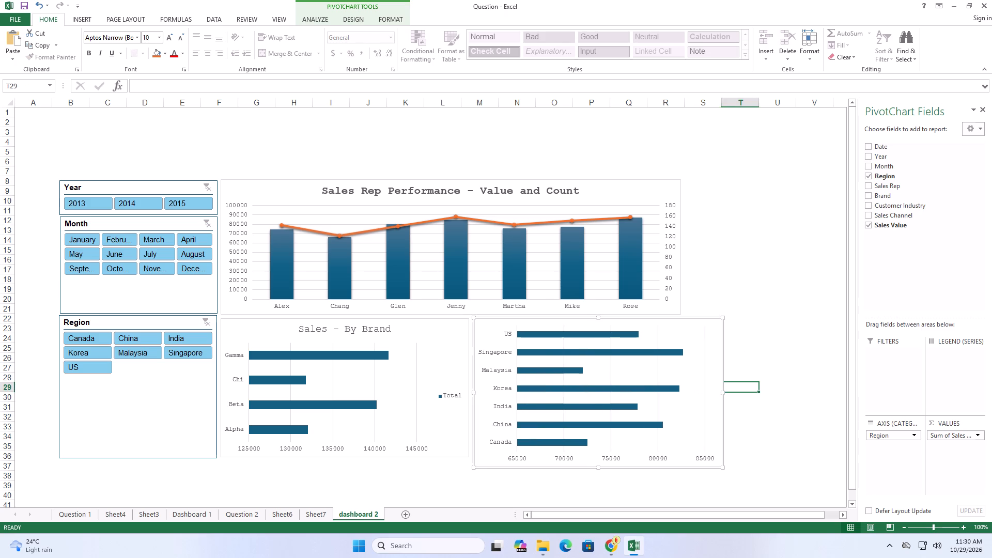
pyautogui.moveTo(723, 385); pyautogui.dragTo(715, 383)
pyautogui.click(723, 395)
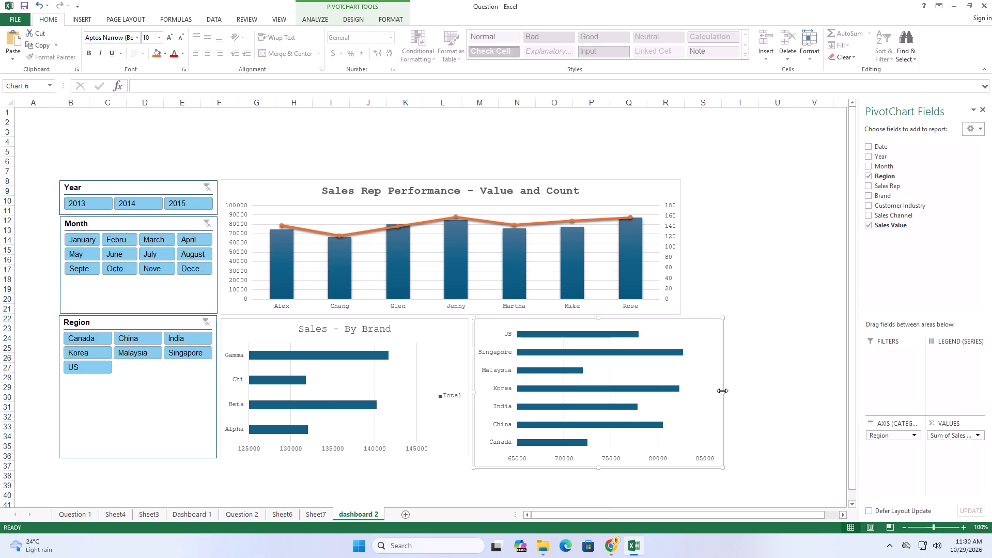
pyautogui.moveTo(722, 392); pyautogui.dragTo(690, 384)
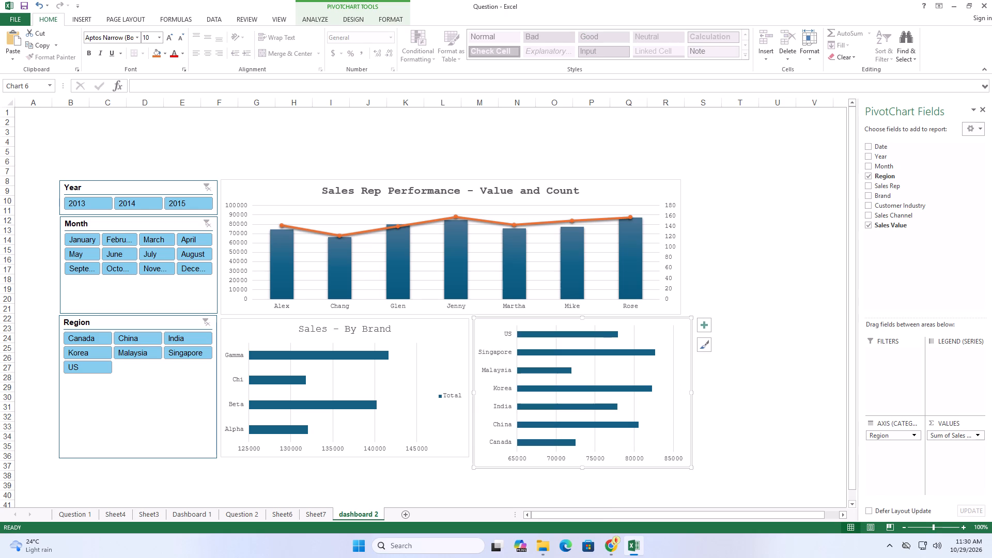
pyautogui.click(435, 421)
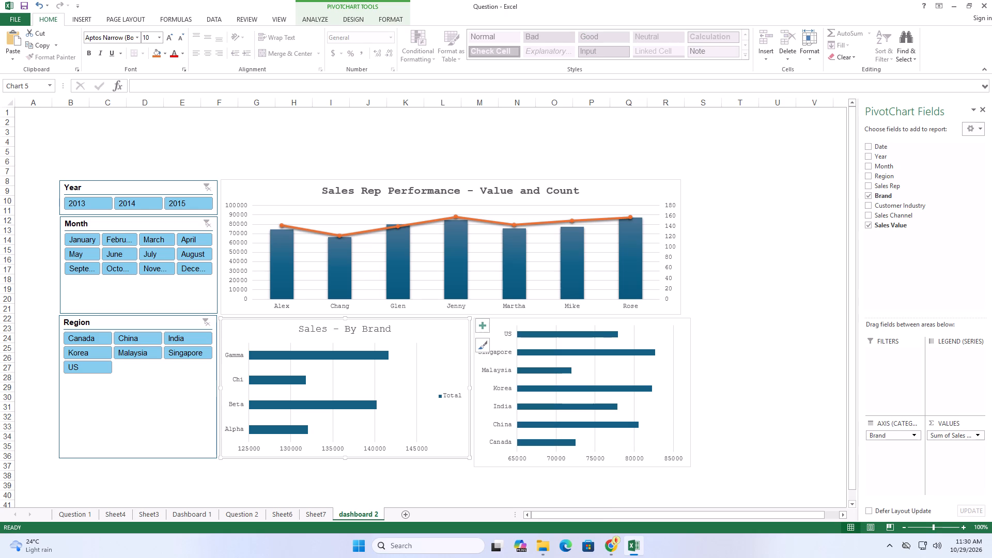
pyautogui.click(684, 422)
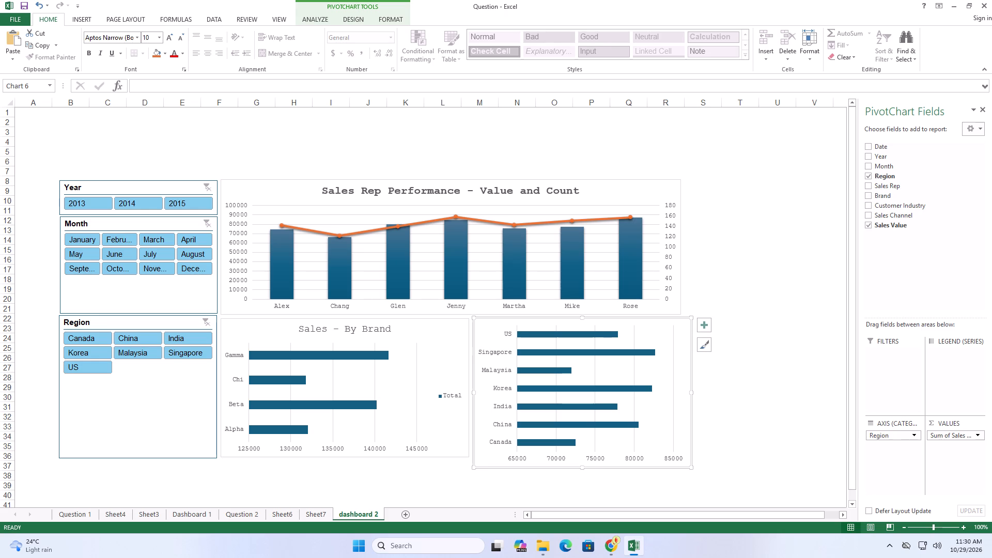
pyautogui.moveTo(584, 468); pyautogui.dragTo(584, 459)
# Check the Question 2 reference dashboard and move the region chart up level with the top of the Sales Rep Performance chart.
pyautogui.click(258, 512)
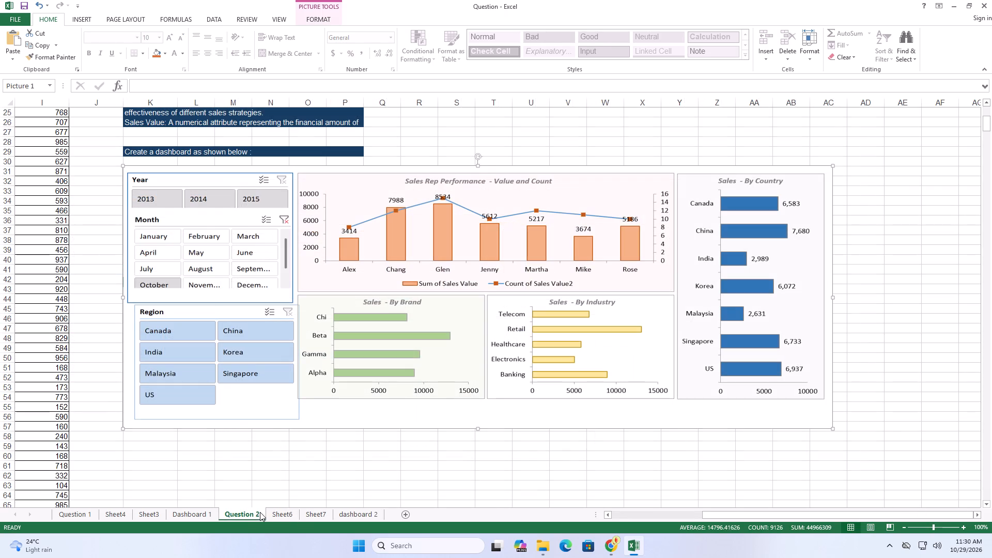
pyautogui.click(351, 512)
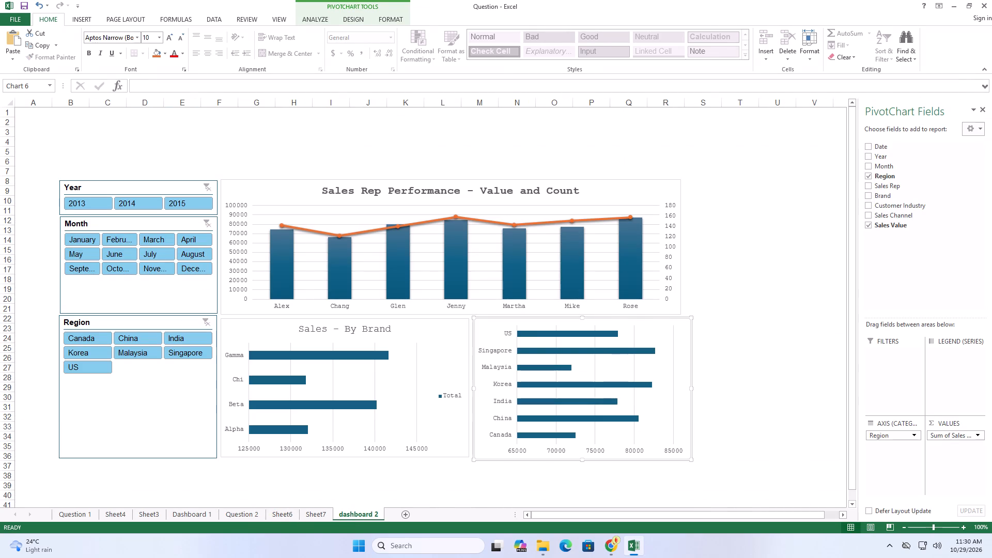
pyautogui.moveTo(657, 327); pyautogui.dragTo(763, 275)
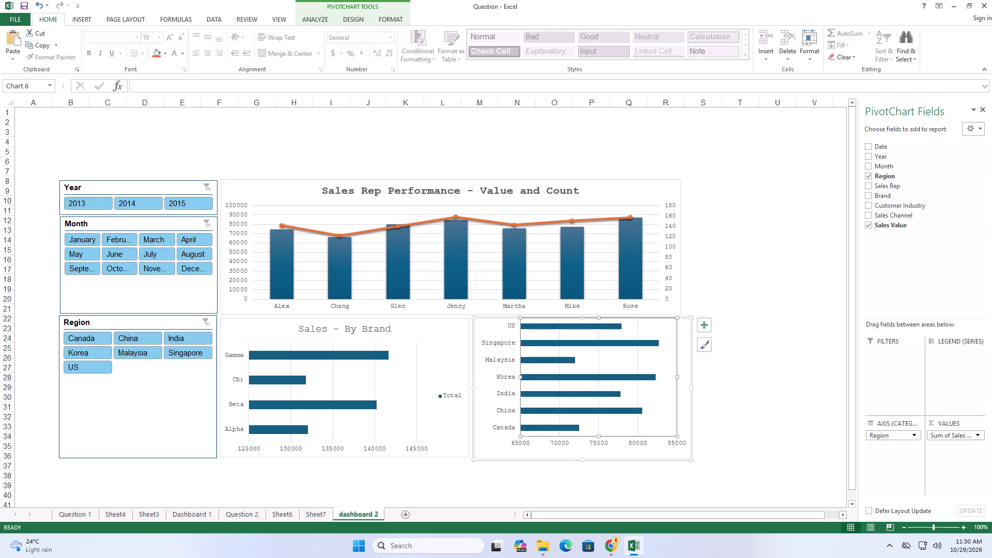
pyautogui.hotkey('ctrl', 'z')
pyautogui.moveTo(685, 414); pyautogui.dragTo(761, 297)
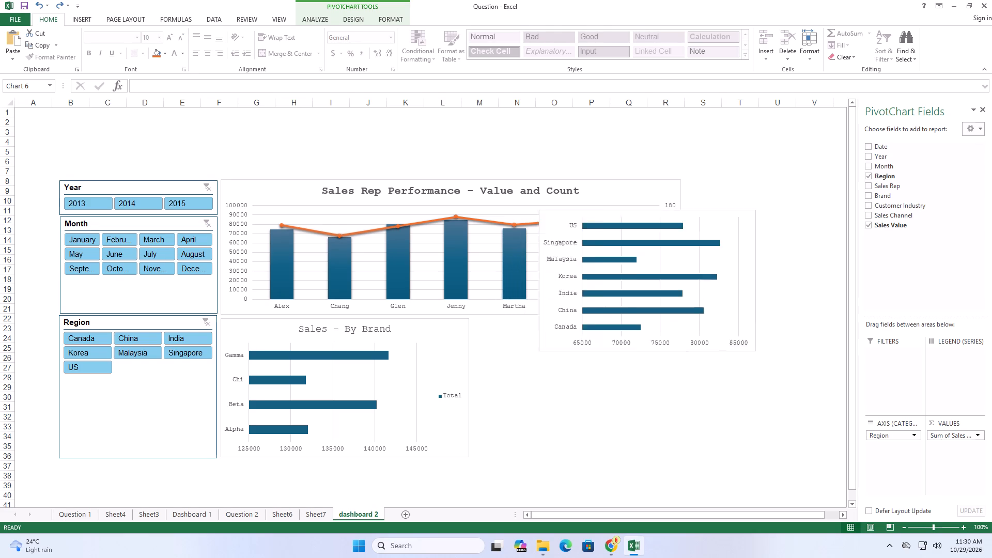
pyautogui.moveTo(761, 297); pyautogui.dragTo(862, 320)
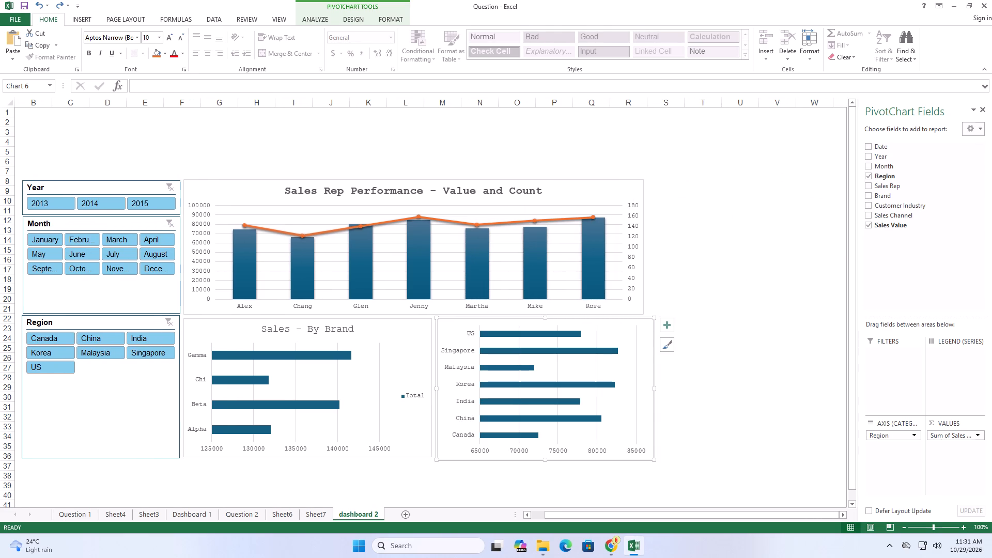
pyautogui.moveTo(626, 322); pyautogui.dragTo(777, 181)
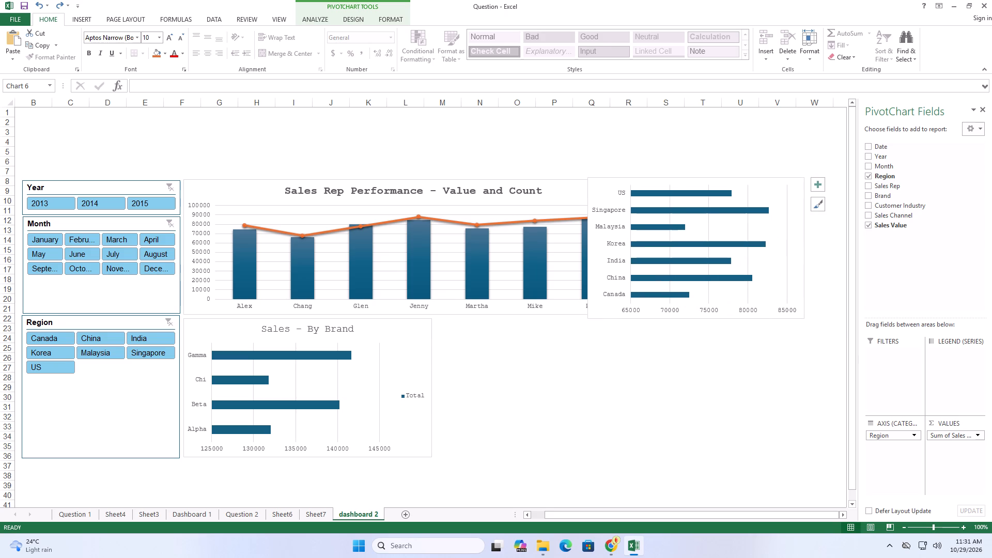
# Narrow the region chart and lengthen it down to about the bottom edge of the Sales - By Brand chart.
pyautogui.moveTo(807, 249); pyautogui.dragTo(763, 249)
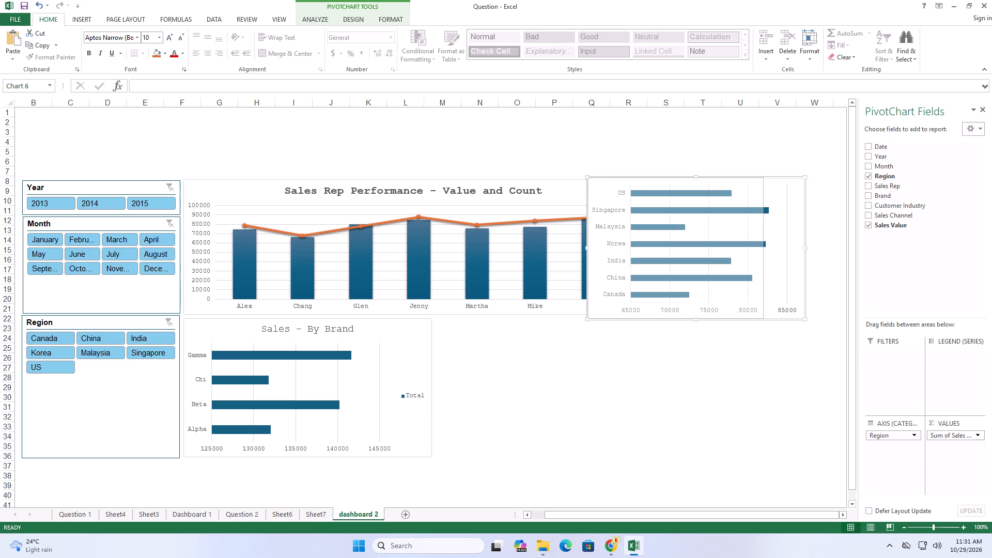
pyautogui.moveTo(763, 249); pyautogui.dragTo(776, 256)
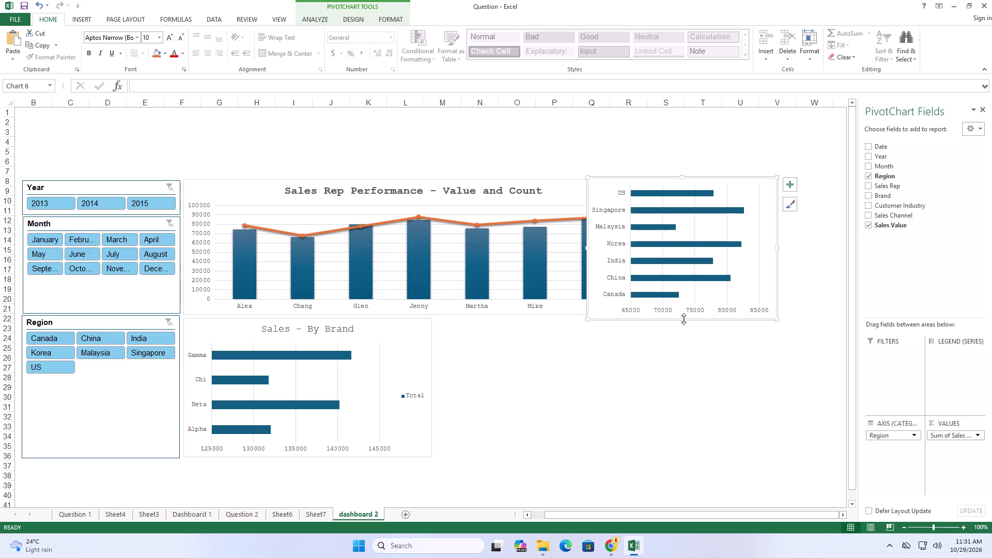
pyautogui.moveTo(684, 319); pyautogui.dragTo(704, 452)
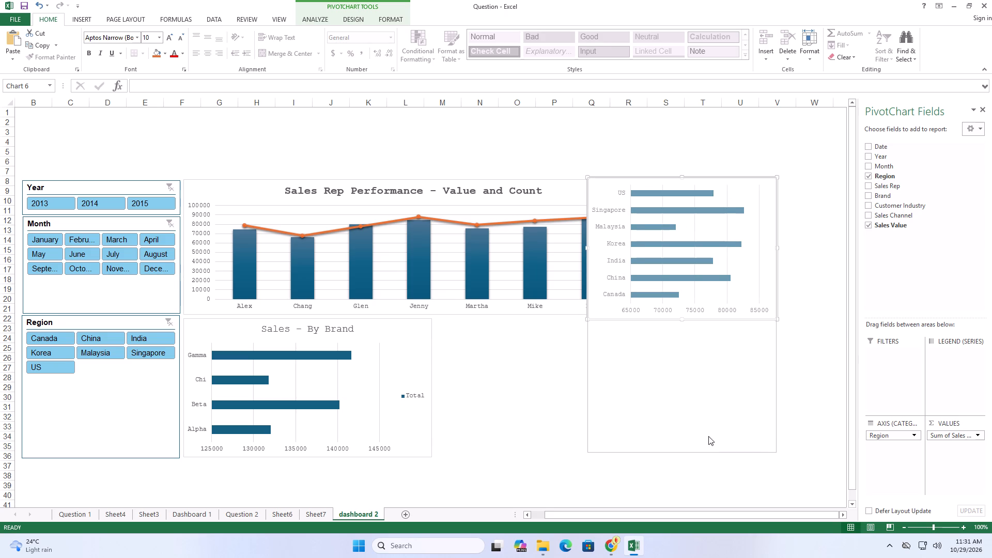
# Place the tall region chart immediately to the right of the Sales Rep Performance chart with their top edges aligned.
pyautogui.moveTo(747, 186); pyautogui.dragTo(801, 187)
pyautogui.hotkey('ctrl', 'z')
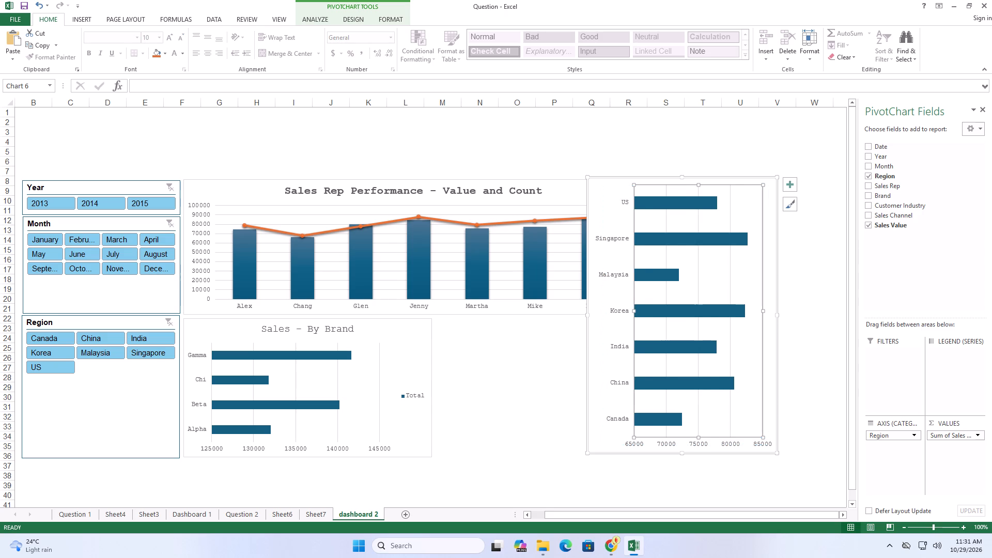
pyautogui.moveTo(767, 183); pyautogui.dragTo(832, 186)
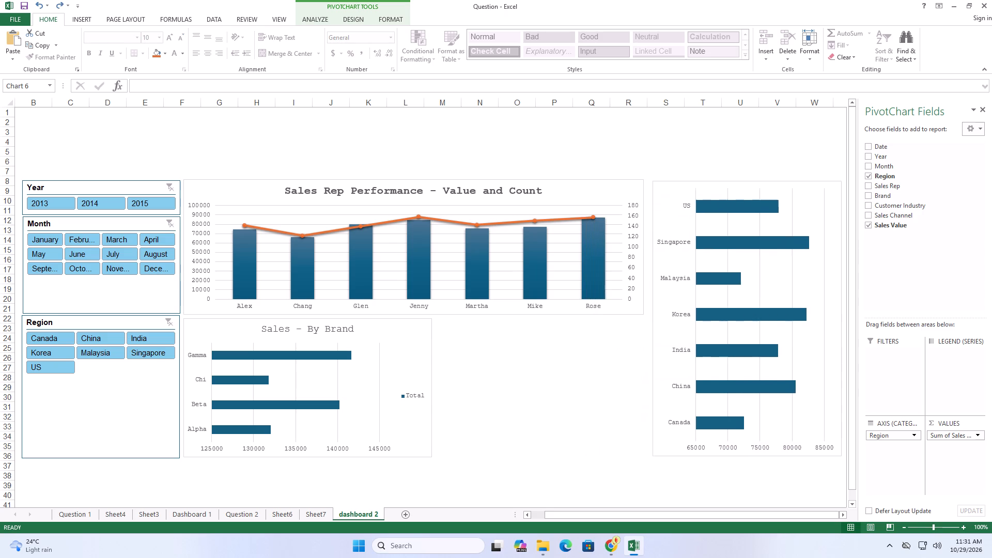
pyautogui.moveTo(832, 186); pyautogui.dragTo(828, 185)
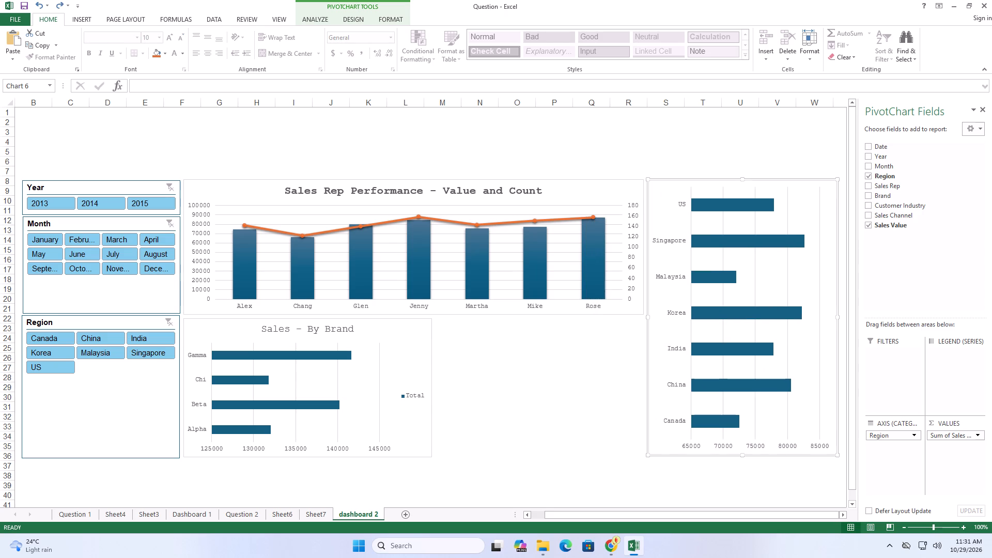
pyautogui.click(555, 437)
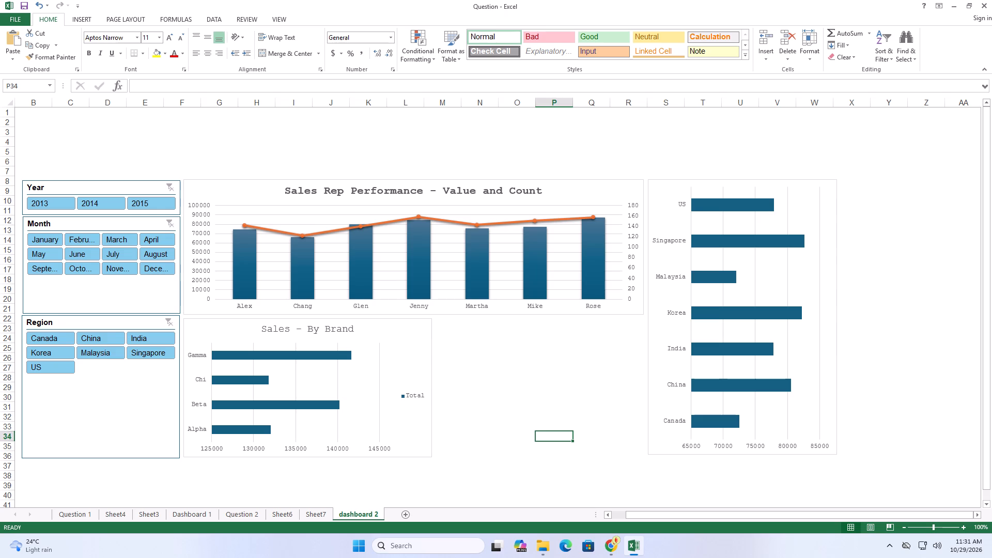
# Filter the Region slicer to US.
pyautogui.click(43, 361)
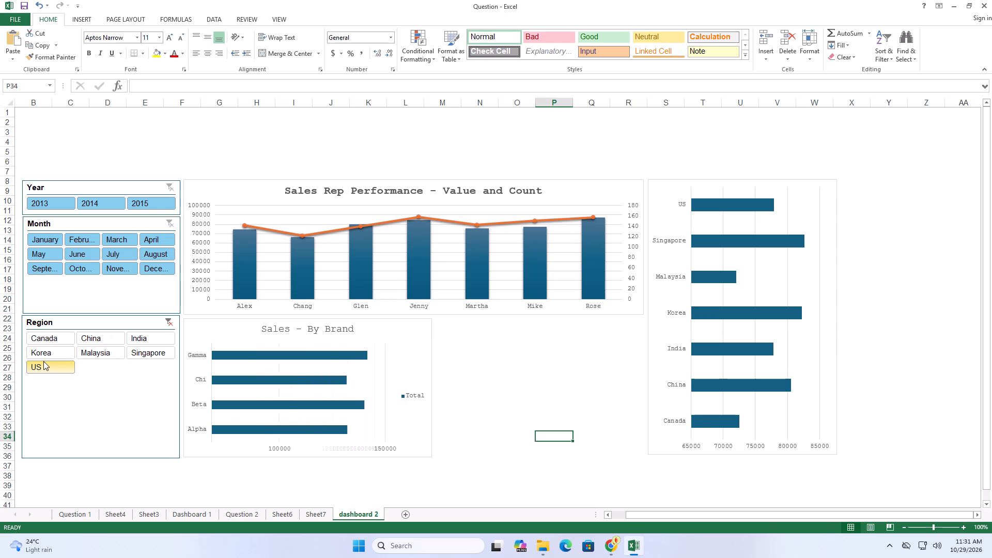
pyautogui.click(112, 380)
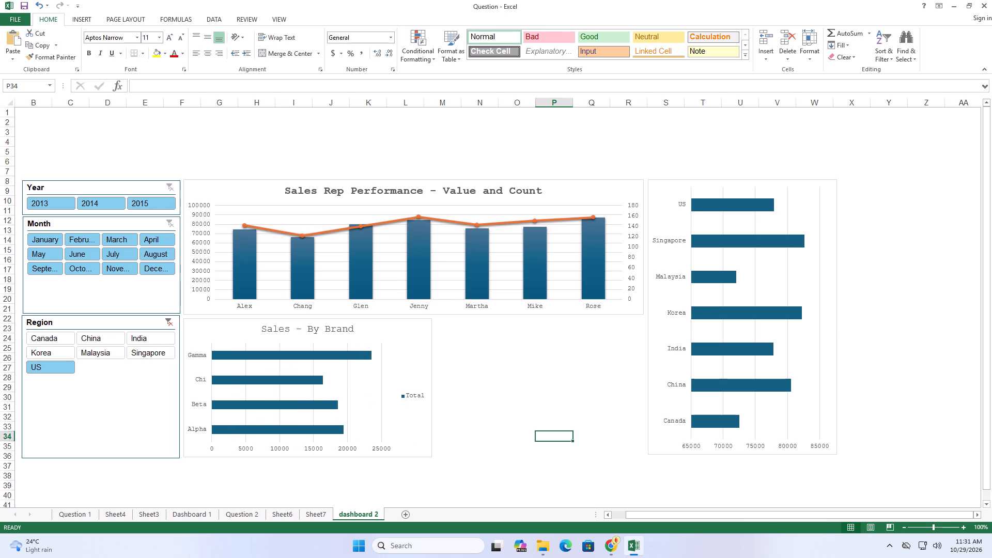
# Set the Region slicer's overall height to 2.9".
pyautogui.click(124, 388)
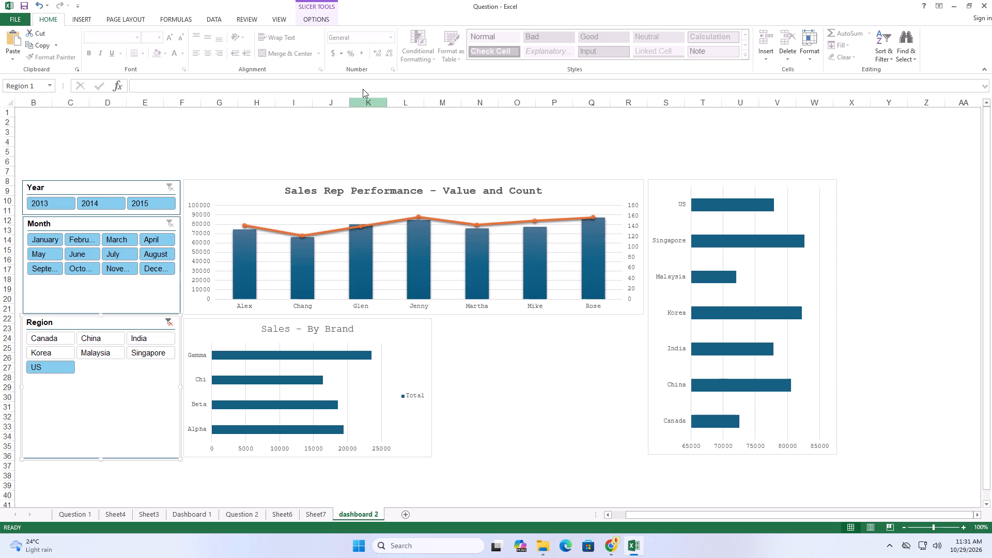
pyautogui.click(313, 20)
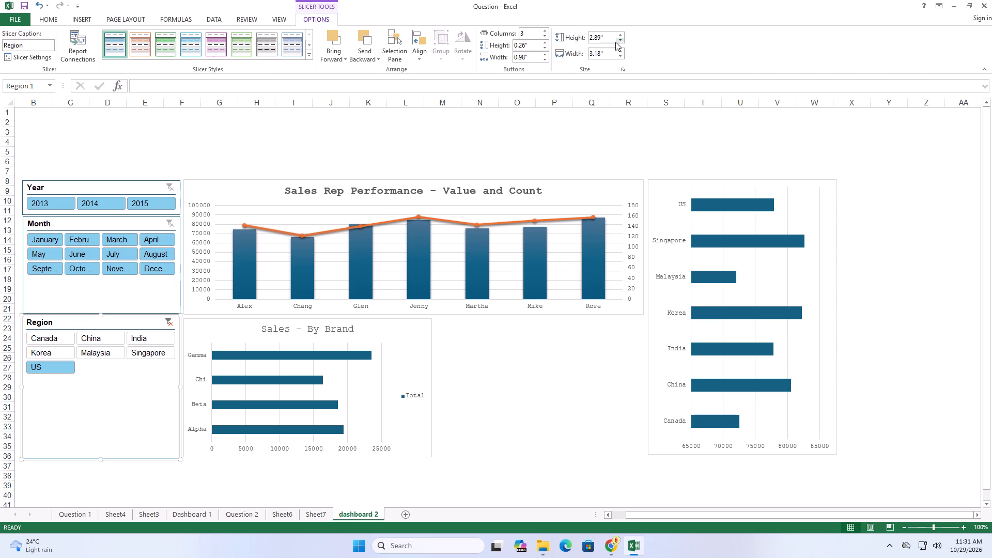
pyautogui.tripleClick(619, 35)
pyautogui.click(619, 35)
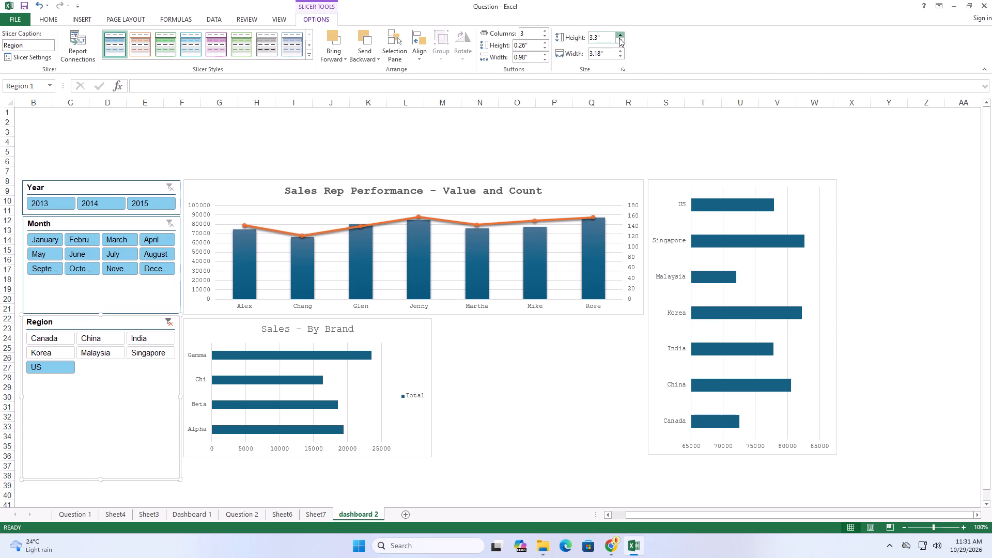
pyautogui.tripleClick(619, 41)
pyautogui.click(619, 41)
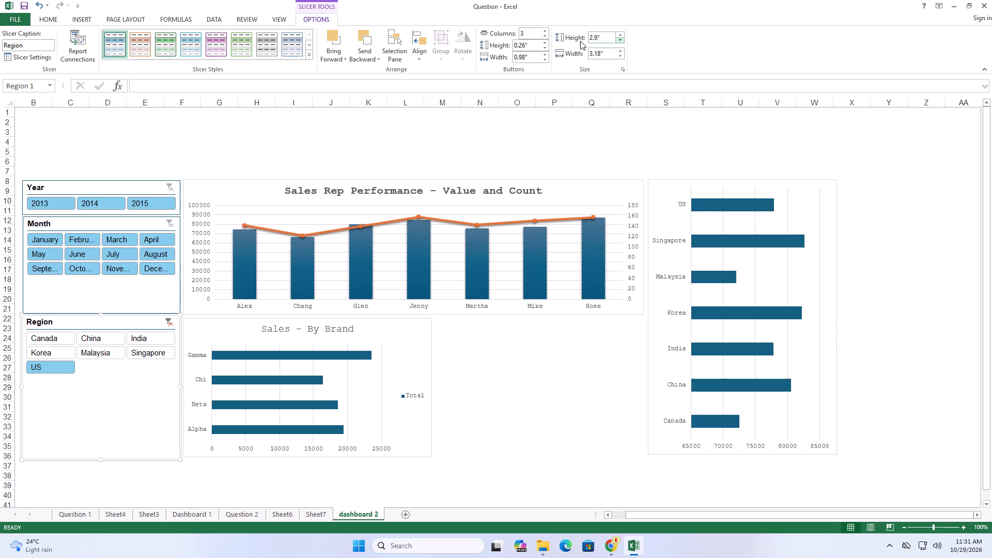
# Set the Region slicer's button height to 0.8" so the buttons fill the slicer.
pyautogui.tripleClick(545, 42)
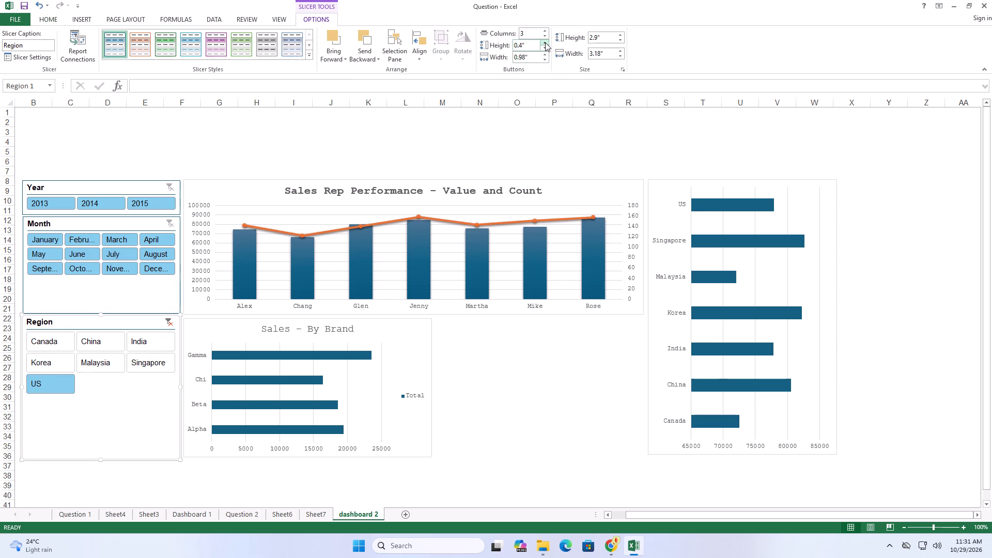
pyautogui.click(545, 42)
pyautogui.doubleClick(545, 42)
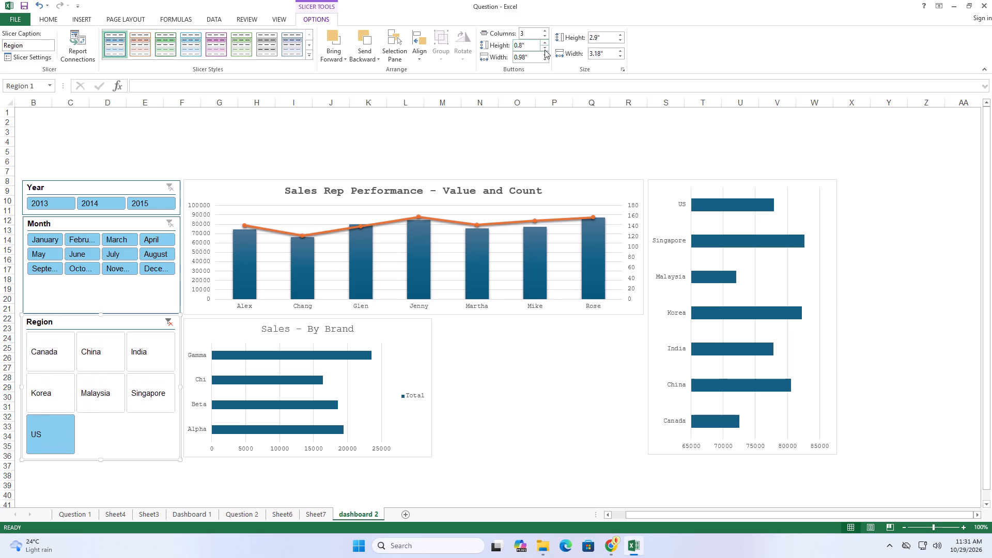
# Set the Region slicer's button height to 0.6".
pyautogui.click(545, 51)
pyautogui.doubleClick(545, 48)
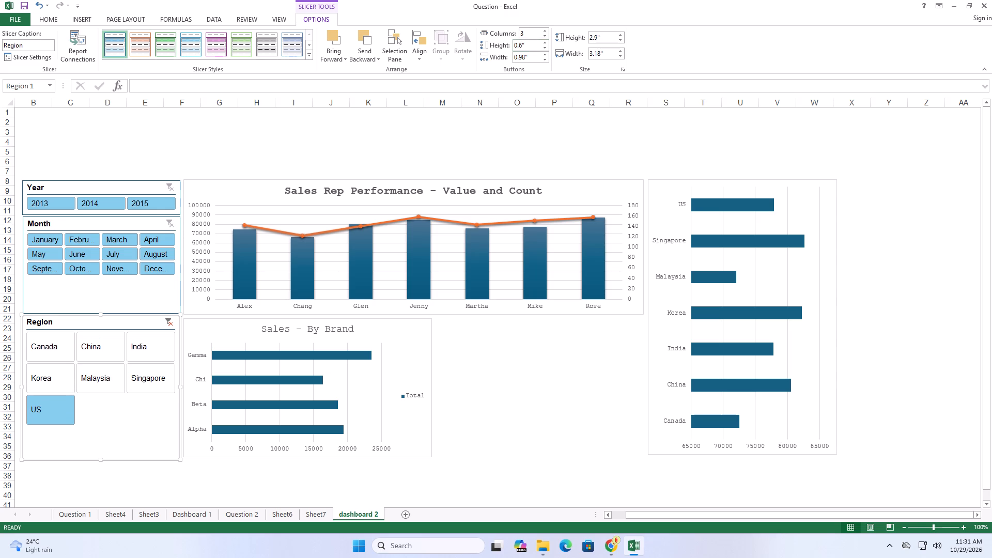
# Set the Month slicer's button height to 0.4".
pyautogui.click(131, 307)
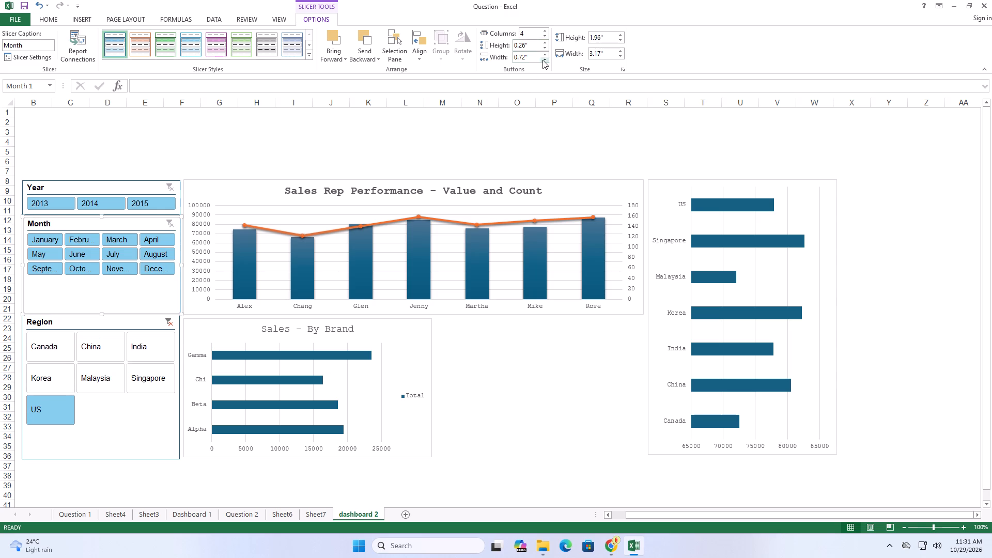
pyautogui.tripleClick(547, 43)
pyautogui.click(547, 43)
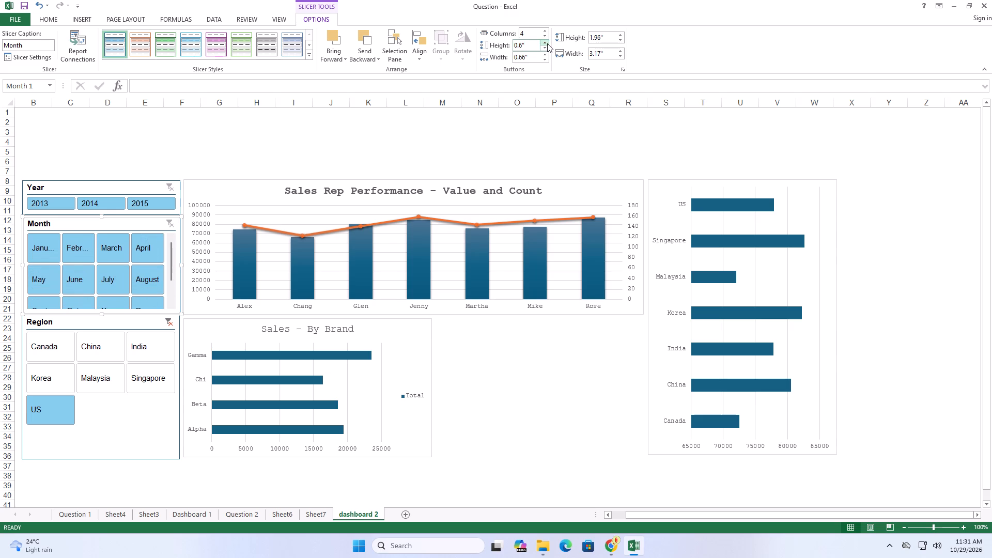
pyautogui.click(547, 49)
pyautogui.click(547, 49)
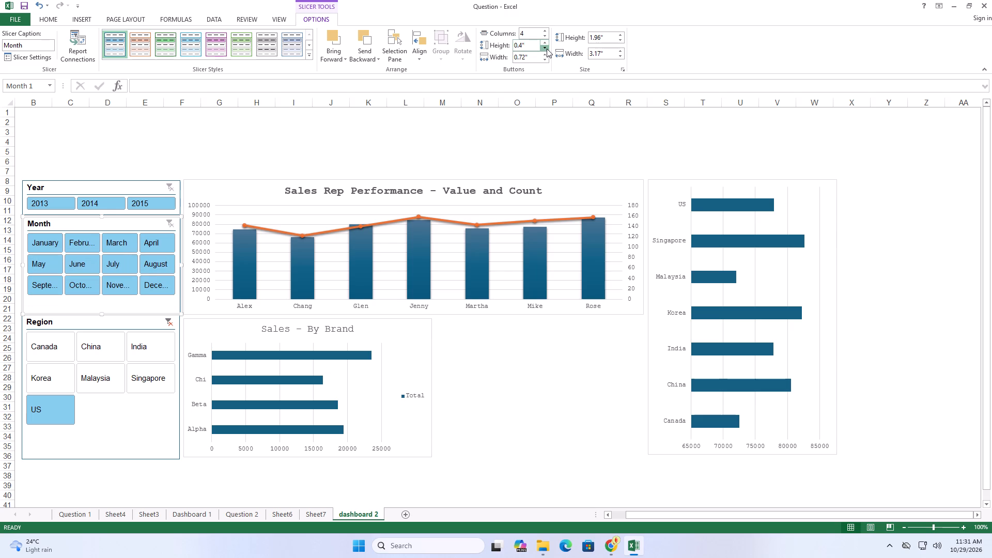
# Set the Year slicer's button height to 0.3".
pyautogui.click(114, 185)
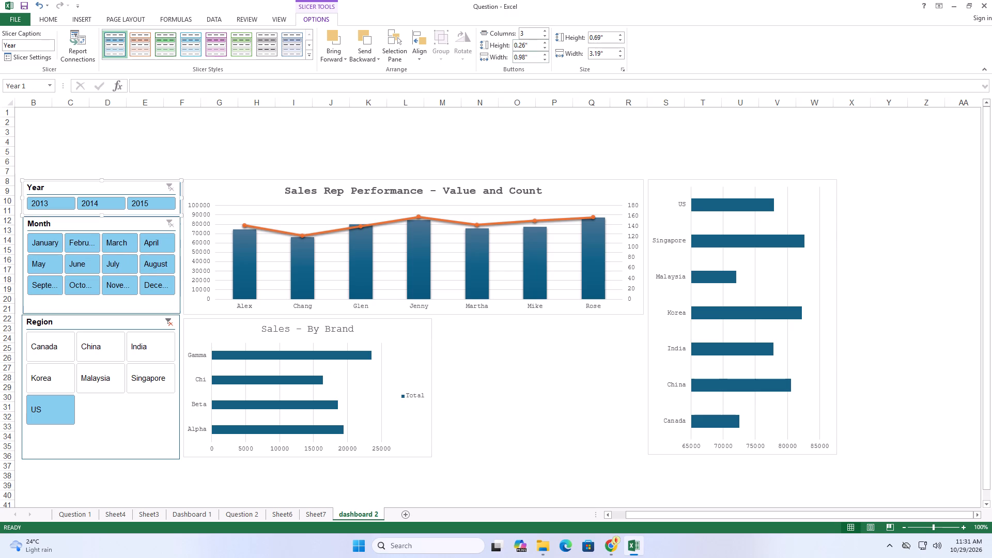
pyautogui.click(545, 42)
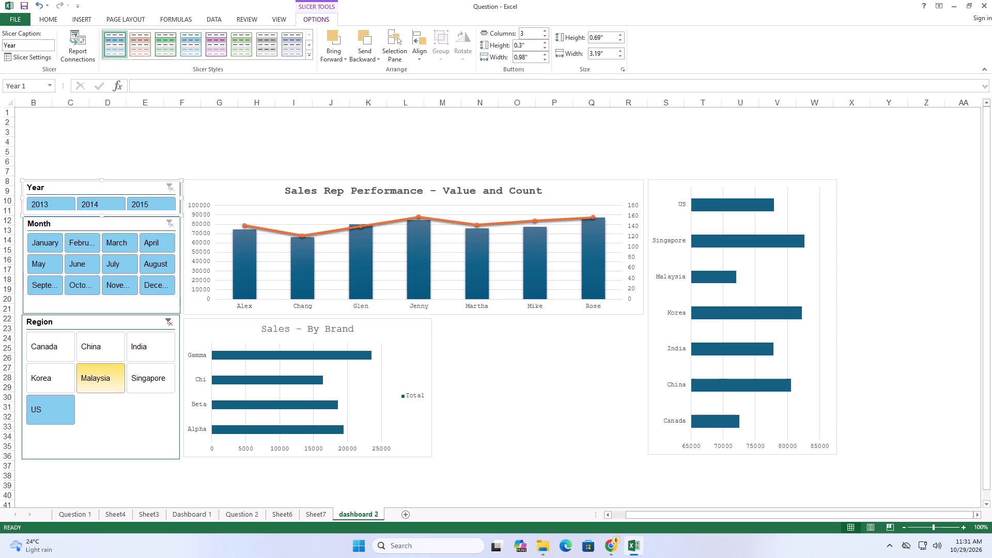
# Shorten the Region slicer from its bottom edge to a height of about 2.43".
pyautogui.click(103, 450)
pyautogui.moveTo(100, 460); pyautogui.dragTo(104, 453)
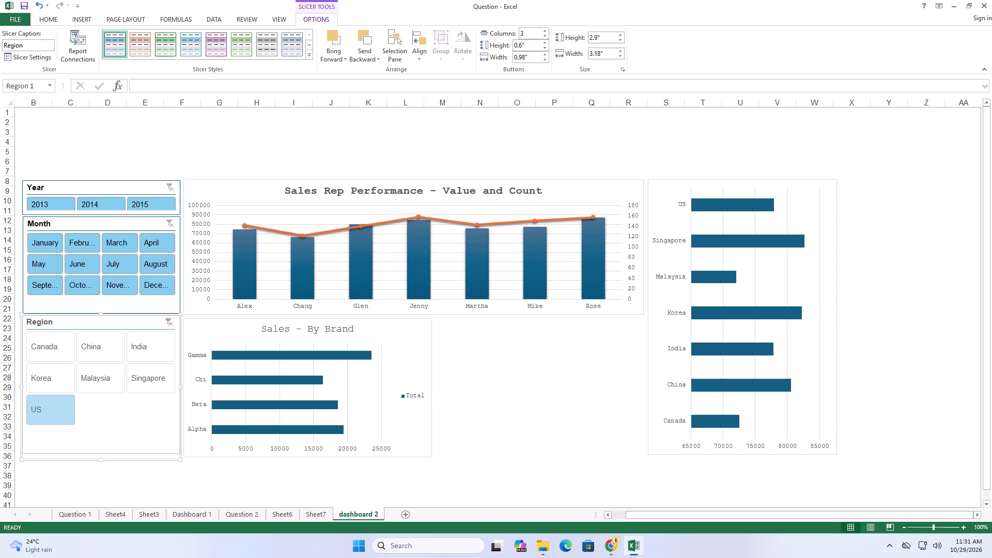
pyautogui.moveTo(104, 453); pyautogui.dragTo(112, 436)
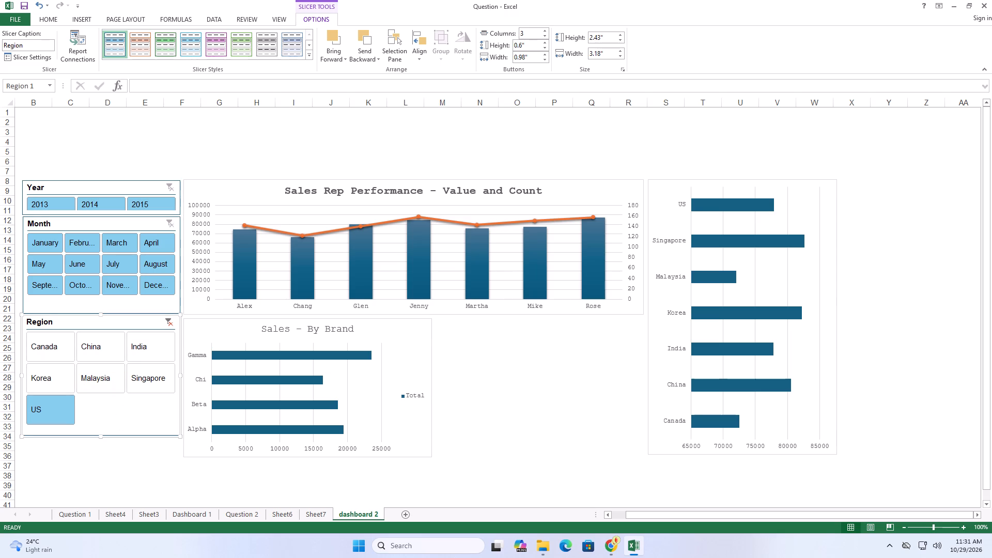
# Move the Region and Month slicers down to leave gaps between the three stacked slicers.
pyautogui.moveTo(134, 322); pyautogui.dragTo(135, 341)
pyautogui.moveTo(133, 303); pyautogui.dragTo(133, 309)
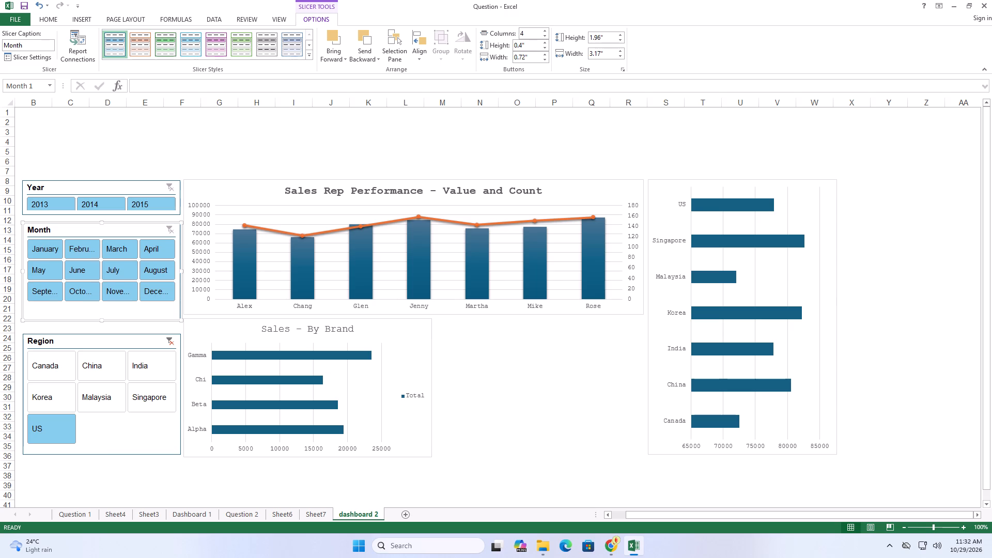
# Set the Month slicer's button height to 0.5".
pyautogui.click(134, 315)
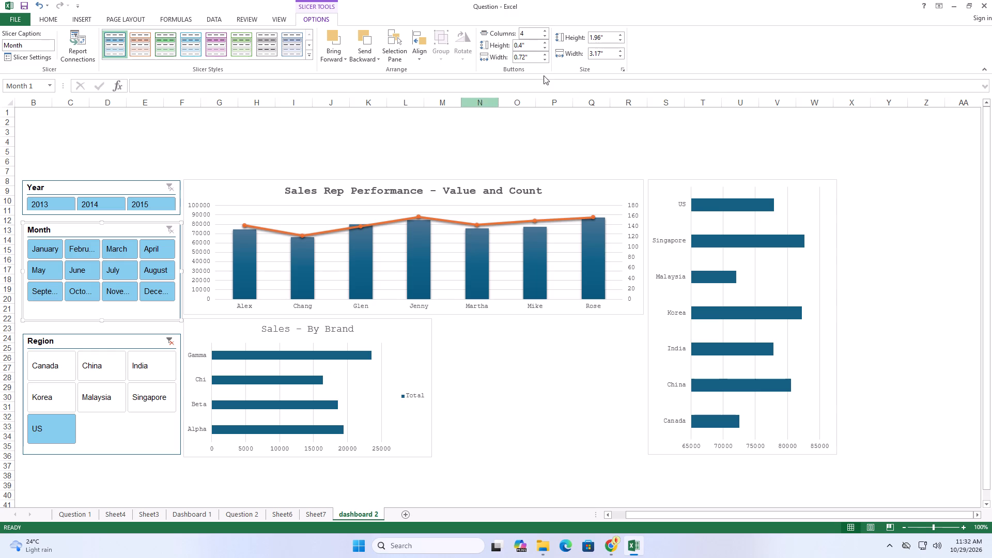
pyautogui.click(546, 44)
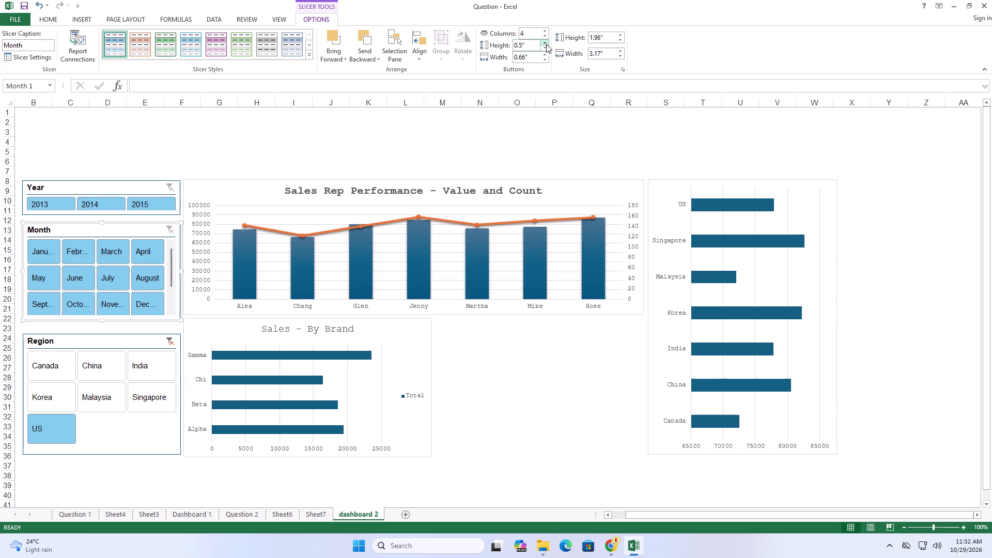
pyautogui.scroll(-1, 149, 285)
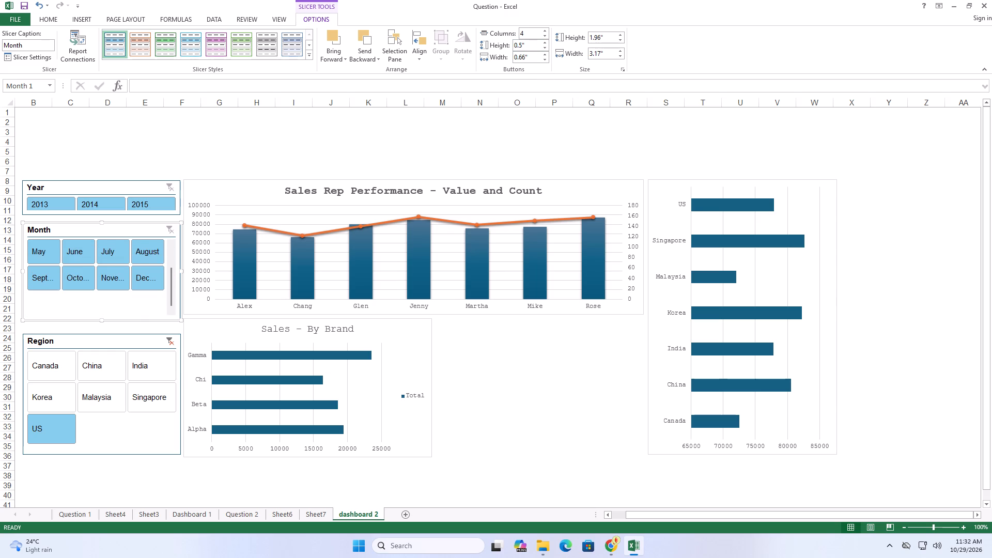
# Lower the Region slicer slightly and stretch the Month slicer's bottom edge down to just above it so all month buttons fit.
pyautogui.moveTo(131, 340); pyautogui.dragTo(128, 345)
pyautogui.scroll(5, 124, 304)
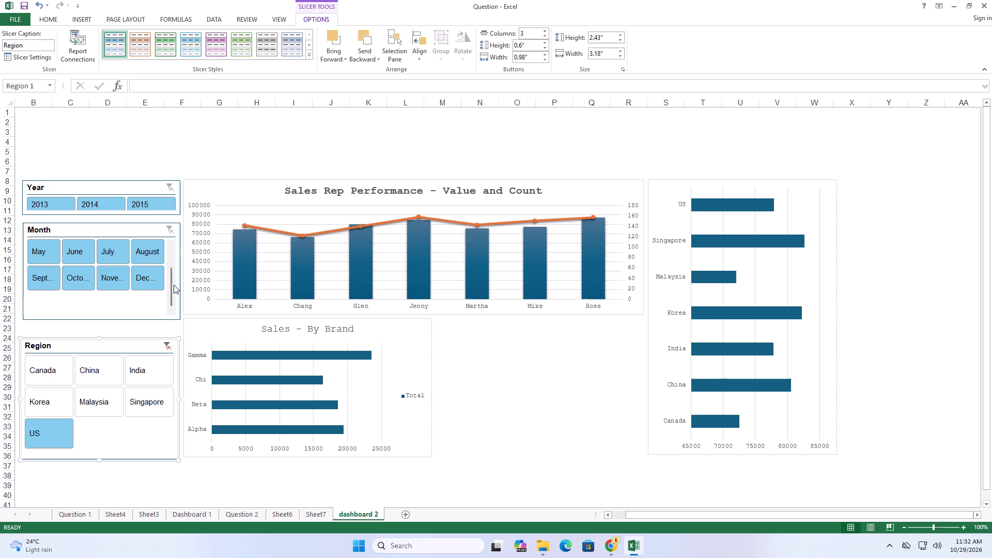
pyautogui.moveTo(173, 285); pyautogui.dragTo(171, 264)
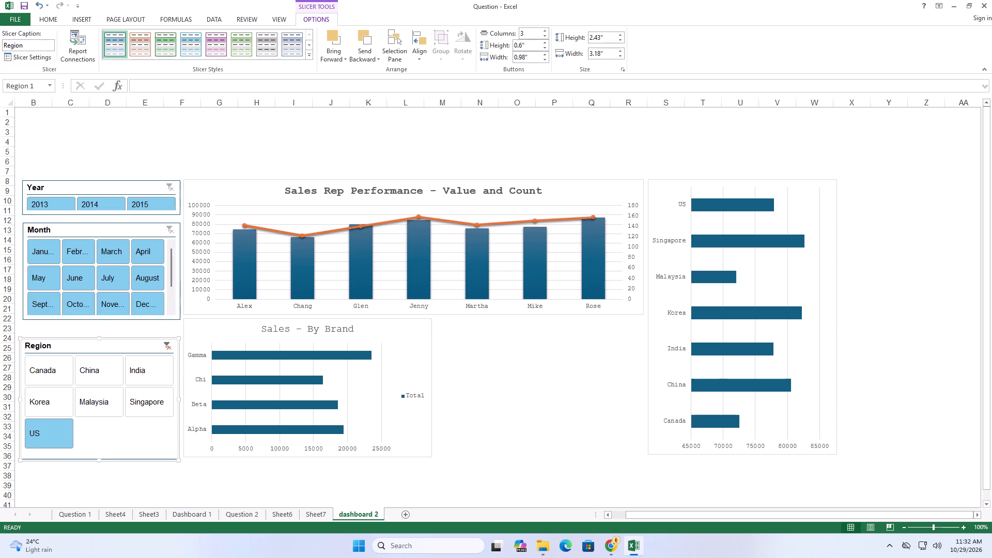
pyautogui.click(99, 320)
pyautogui.click(94, 318)
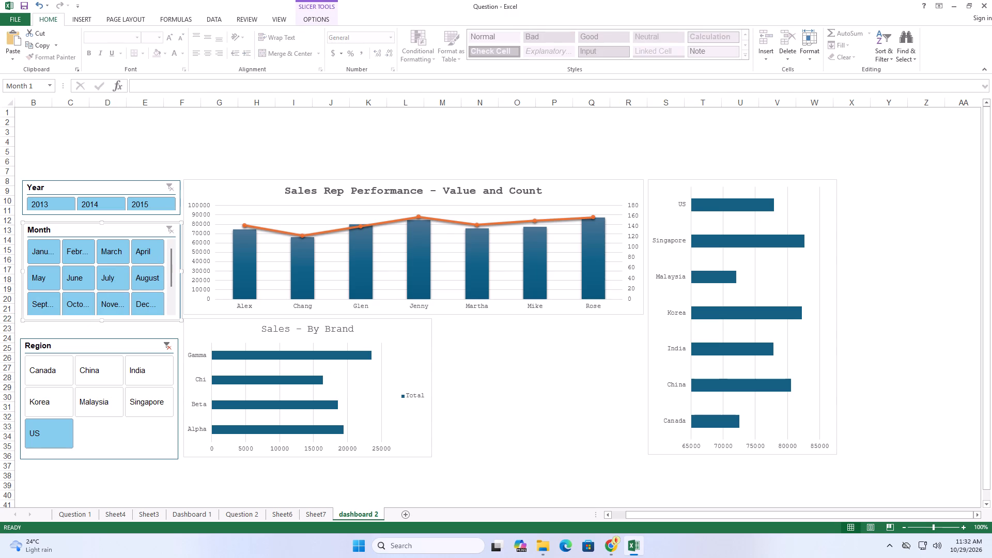
pyautogui.click(146, 229)
pyautogui.moveTo(102, 319); pyautogui.dragTo(101, 335)
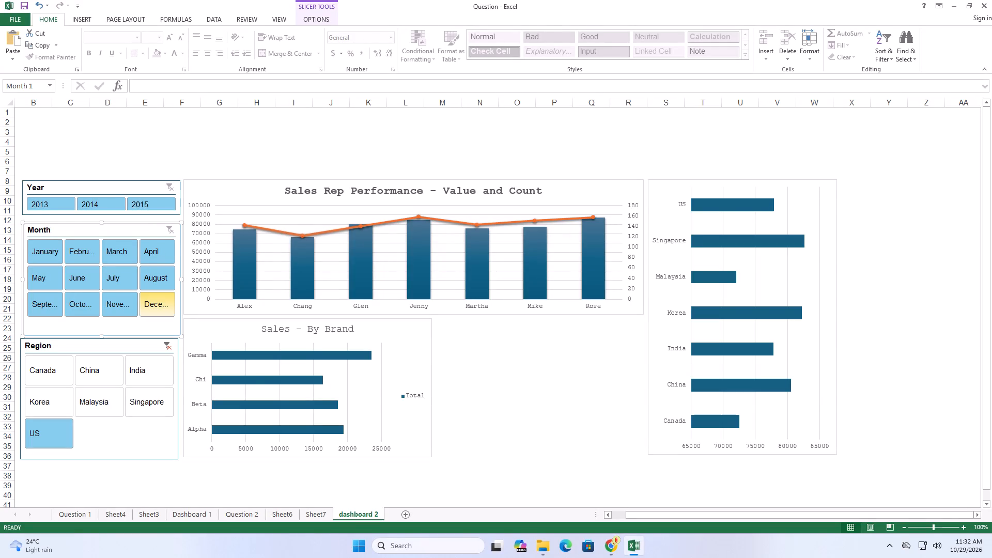
# Copy the Sales - By Industry chart from Sheet7 and paste it on the dashboard 2 sheet, using the destination theme.
pyautogui.click(271, 514)
pyautogui.click(248, 517)
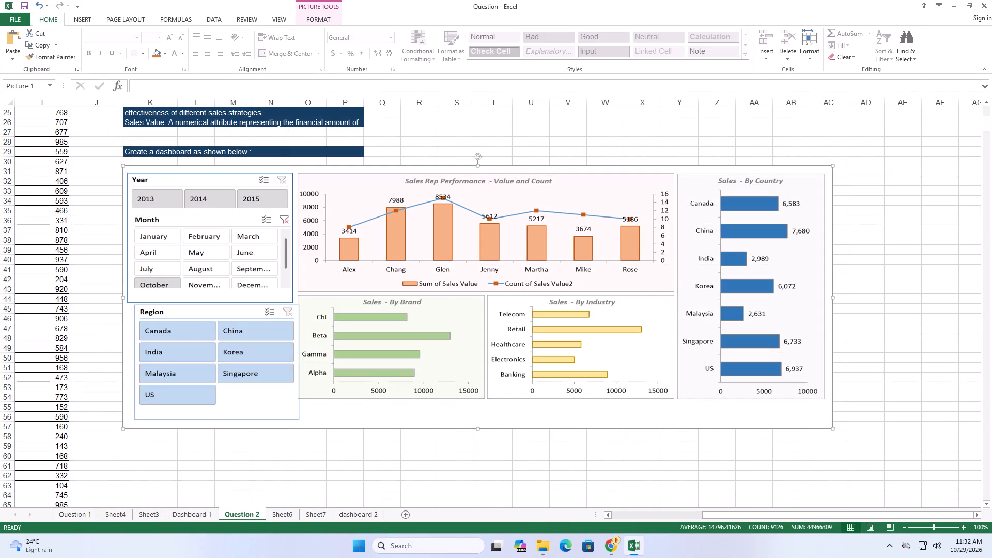
pyautogui.click(312, 517)
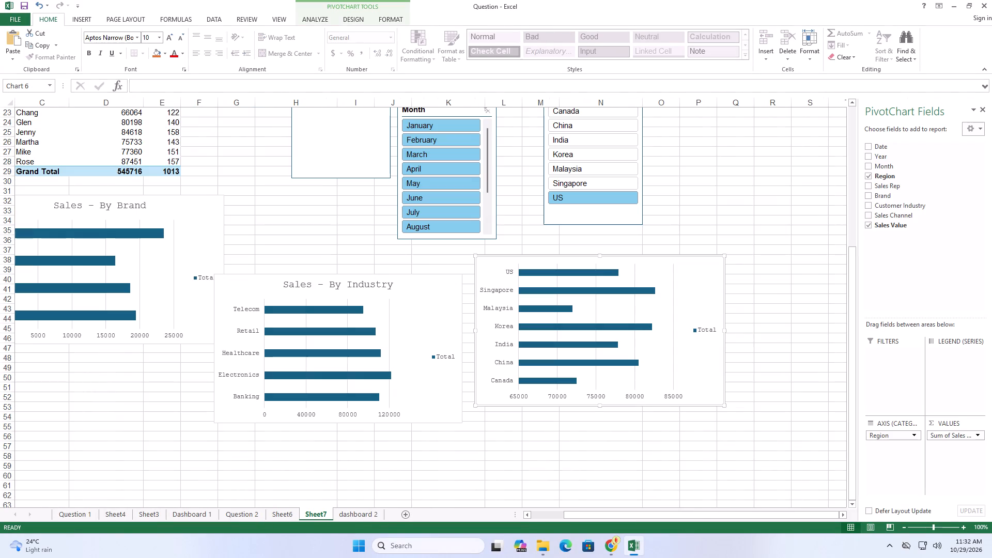
pyautogui.click(433, 302)
pyautogui.rightClick(433, 302)
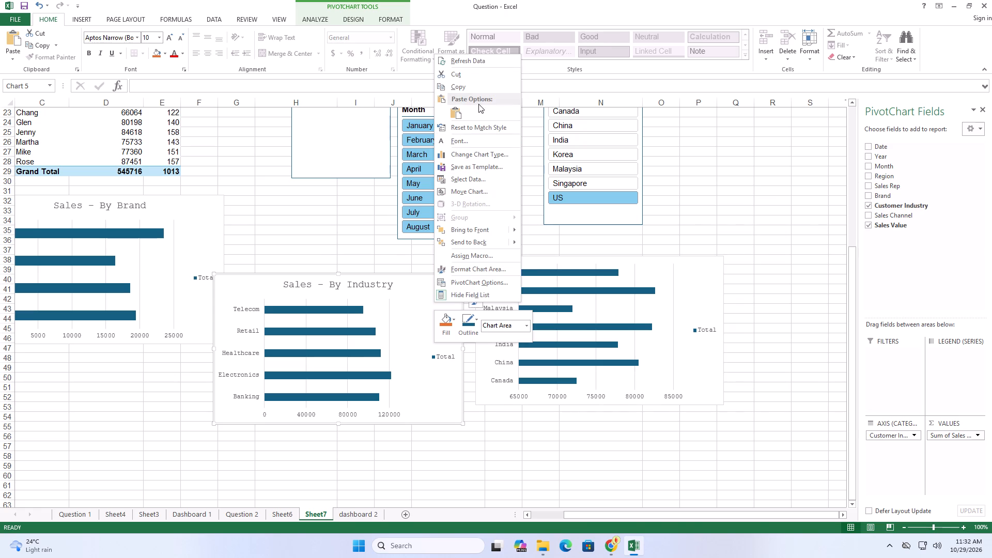
pyautogui.click(415, 306)
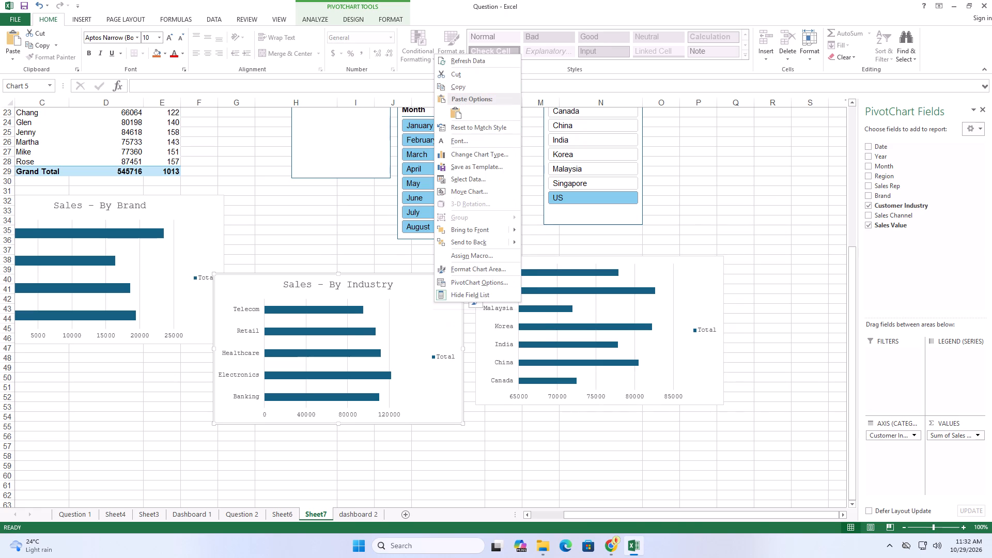
pyautogui.rightClick(424, 296)
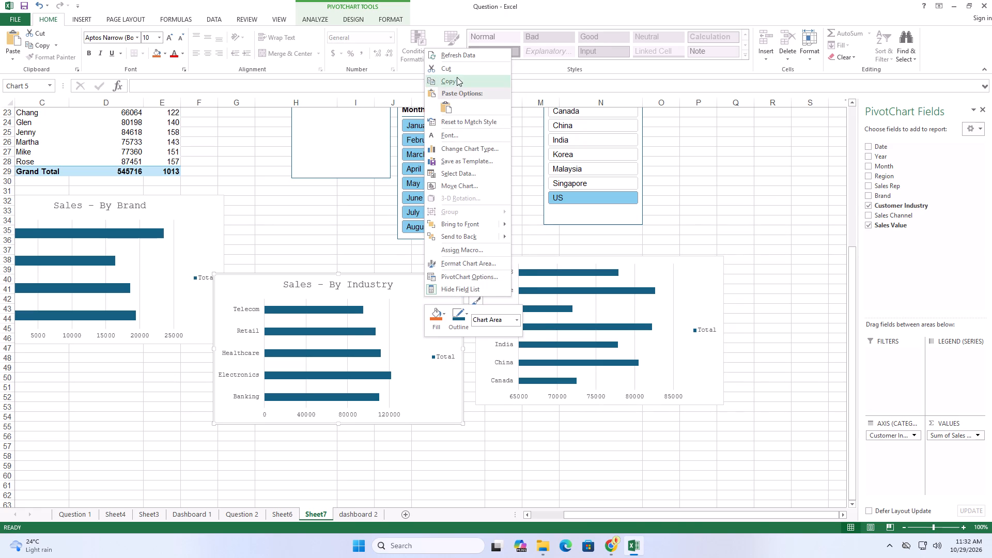
pyautogui.click(457, 77)
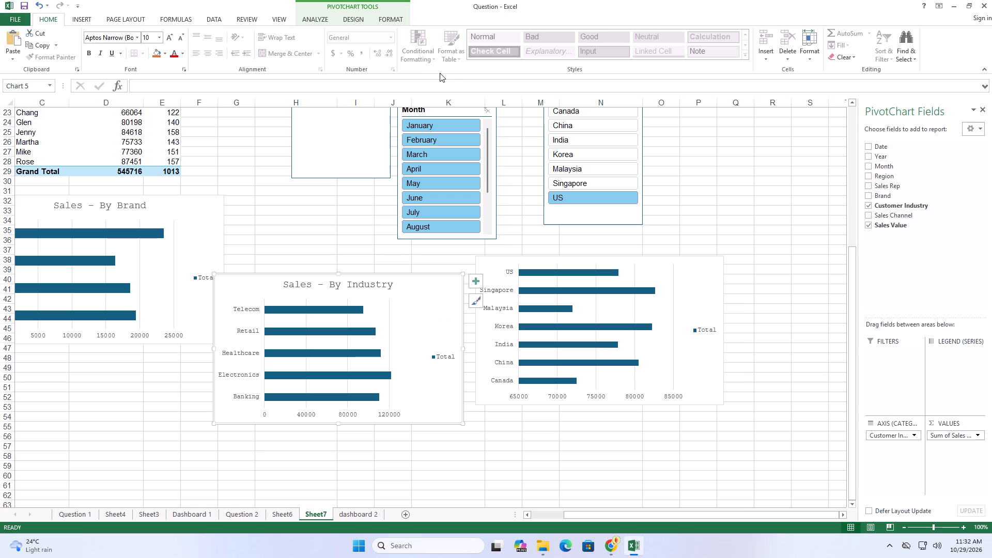
pyautogui.click(365, 515)
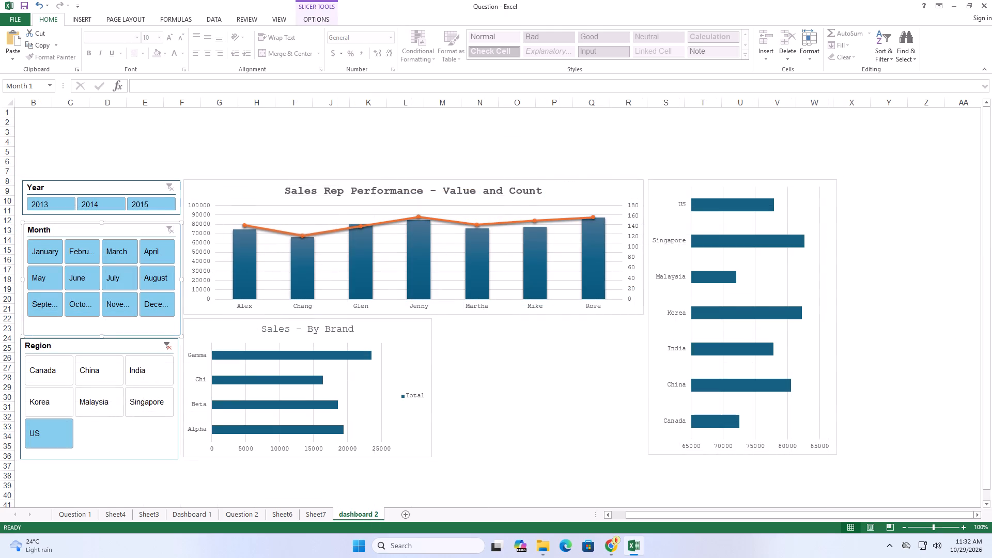
pyautogui.rightClick(503, 374)
pyautogui.click(445, 339)
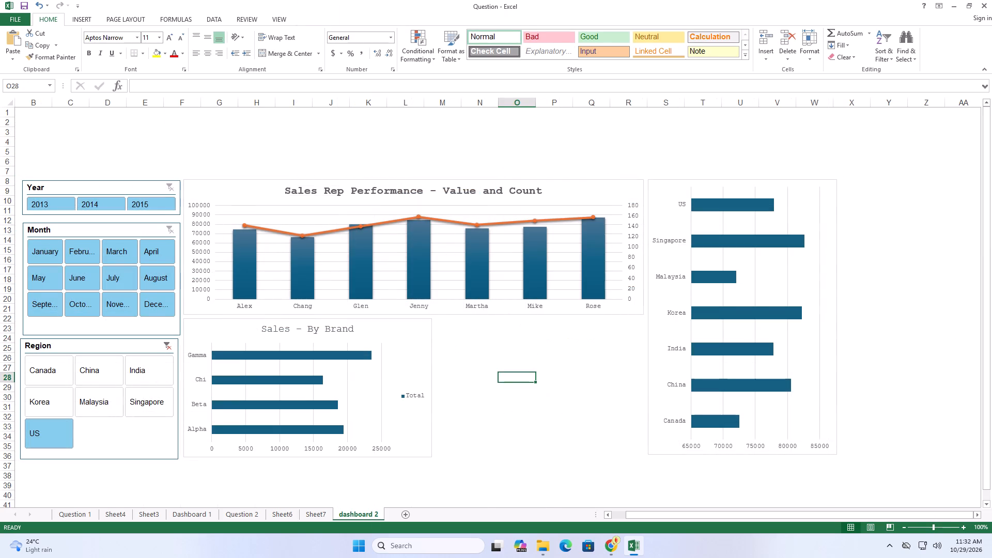
pyautogui.click(450, 327)
pyautogui.click(473, 328)
pyautogui.rightClick(474, 328)
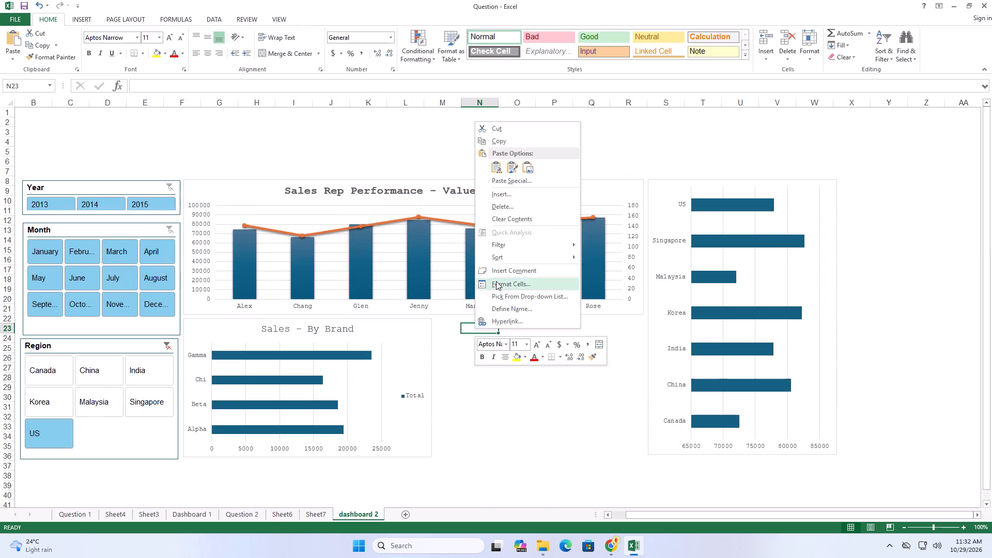
pyautogui.click(494, 163)
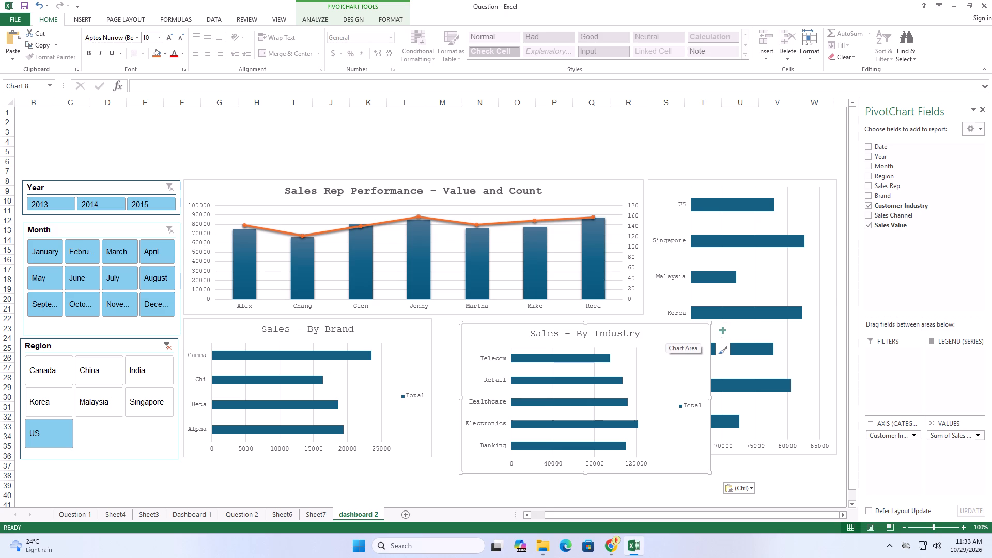
# Place the Sales - By Industry chart beside the Sales - By Brand chart and narrow it to end at the tall region chart.
pyautogui.moveTo(653, 331); pyautogui.dragTo(619, 326)
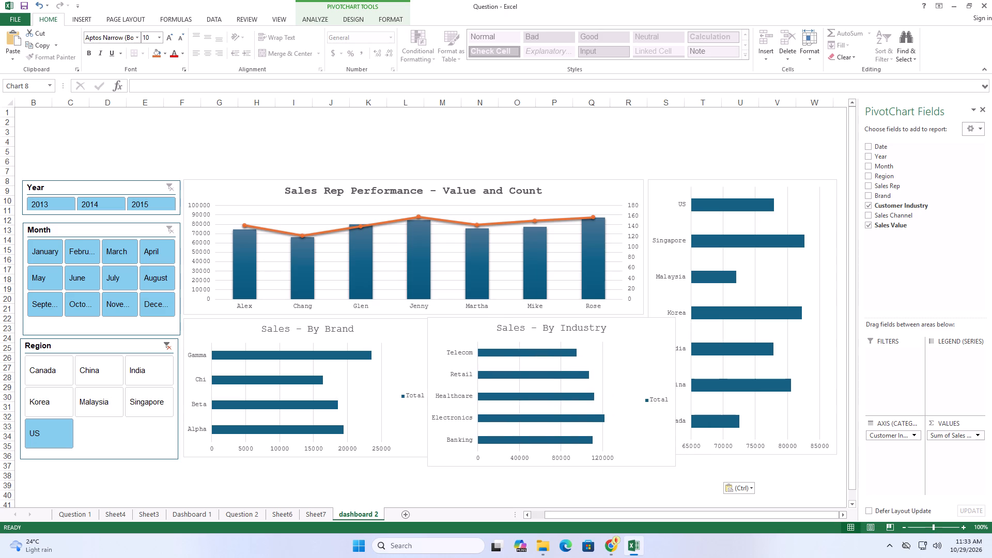
pyautogui.moveTo(619, 326); pyautogui.dragTo(623, 327)
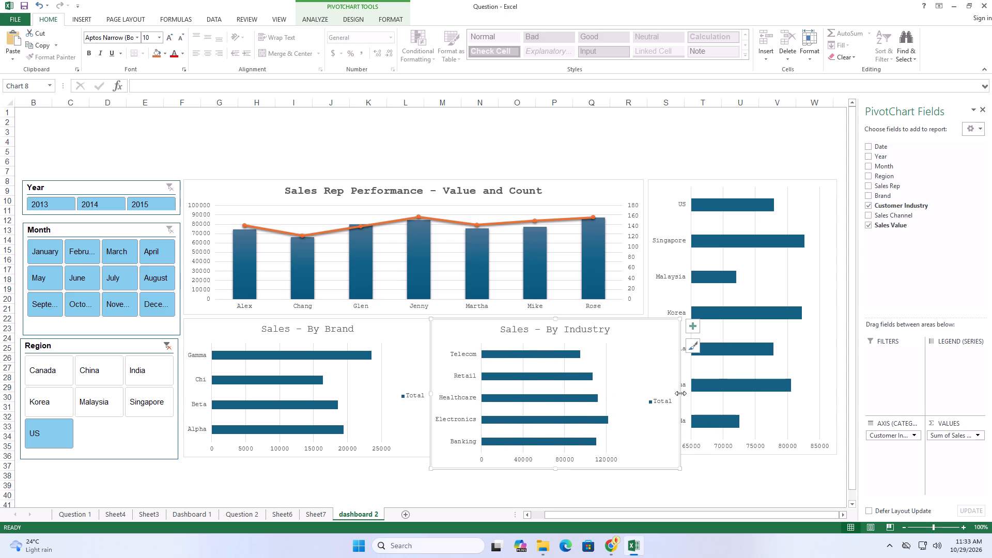
pyautogui.moveTo(680, 393); pyautogui.dragTo(650, 394)
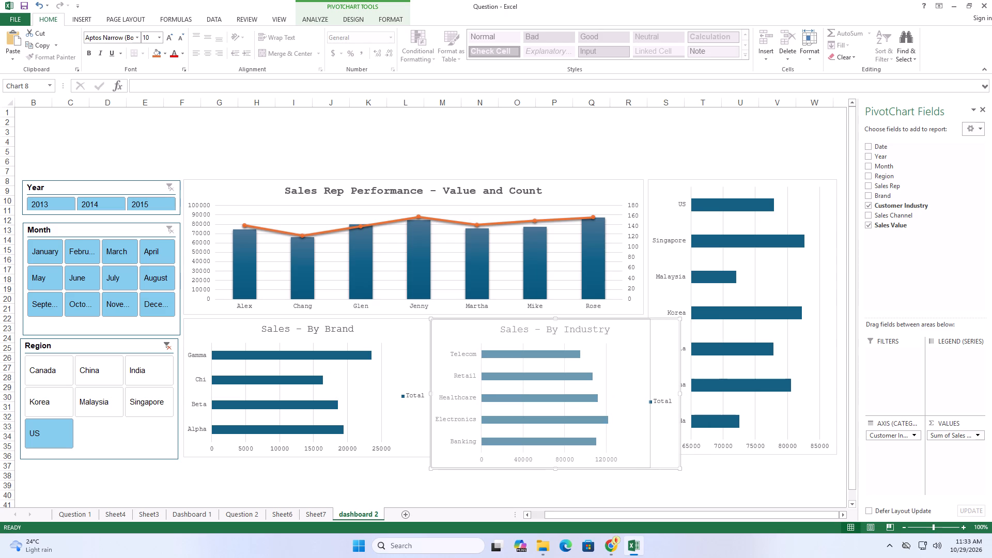
pyautogui.click(632, 386)
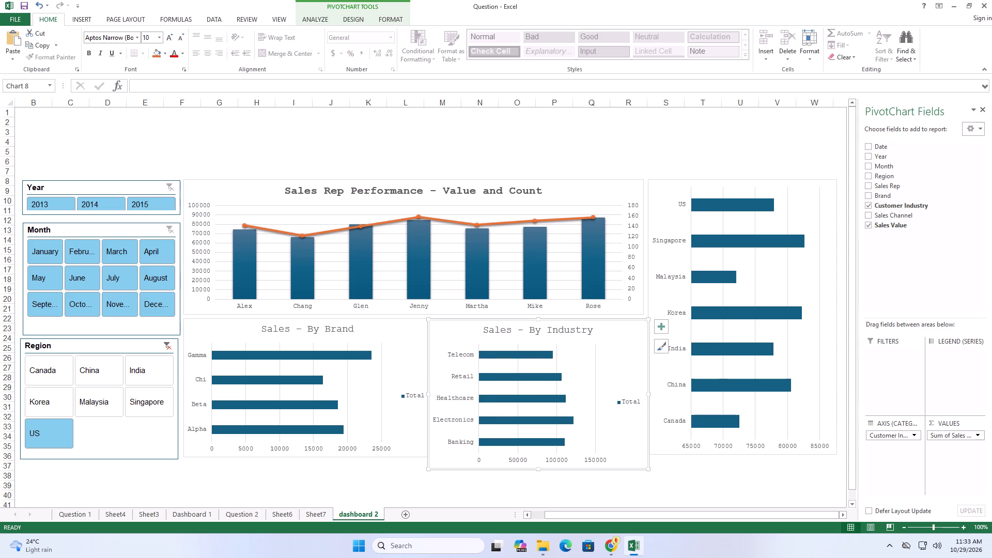
# Delete the Total legends from the Sales - By Brand and Sales - By Industry charts.
pyautogui.click(420, 392)
pyautogui.press('BackSpace')
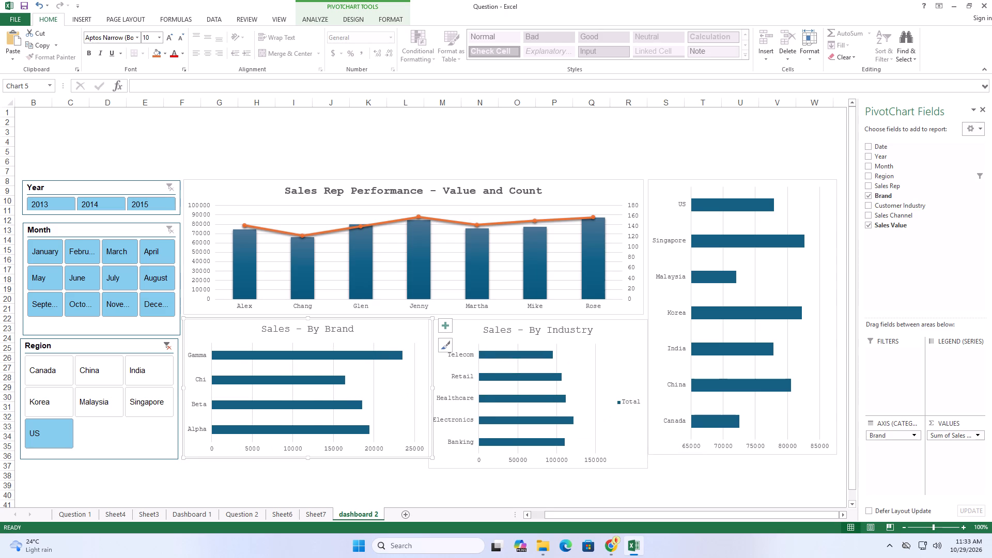
pyautogui.click(633, 402)
pyautogui.press('BackSpace')
# Narrow the Sales - By Brand chart so its right edge meets the Sales - By Industry chart without overlapping.
pyautogui.click(421, 381)
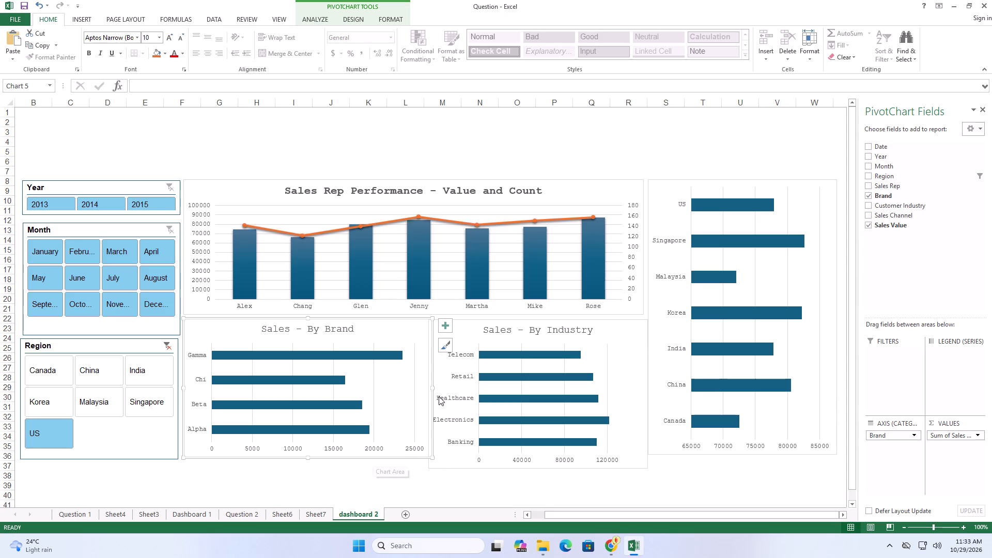
pyautogui.moveTo(433, 386); pyautogui.dragTo(426, 385)
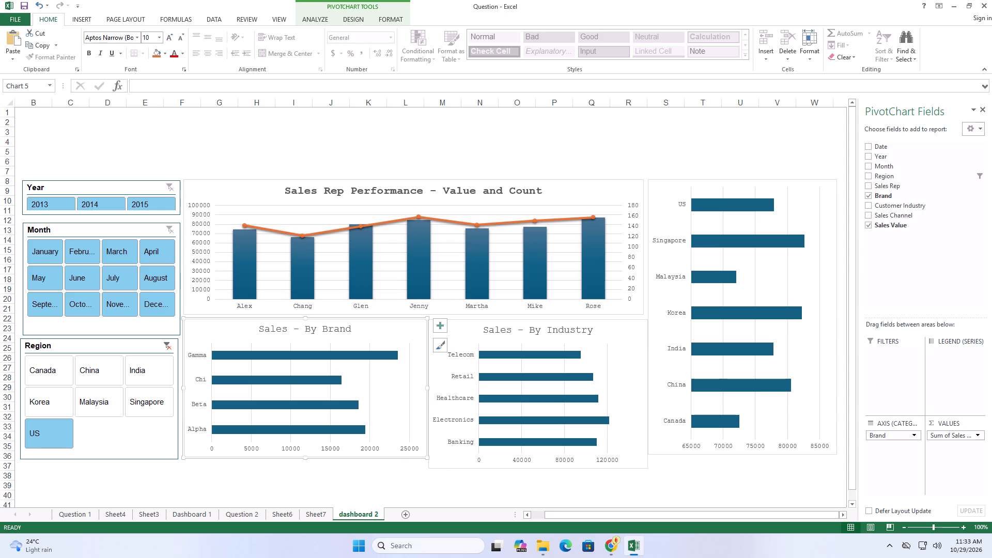
# Shorten the Sales - By Industry chart so its bottom edge lines up with the Sales - By Brand chart.
pyautogui.click(532, 466)
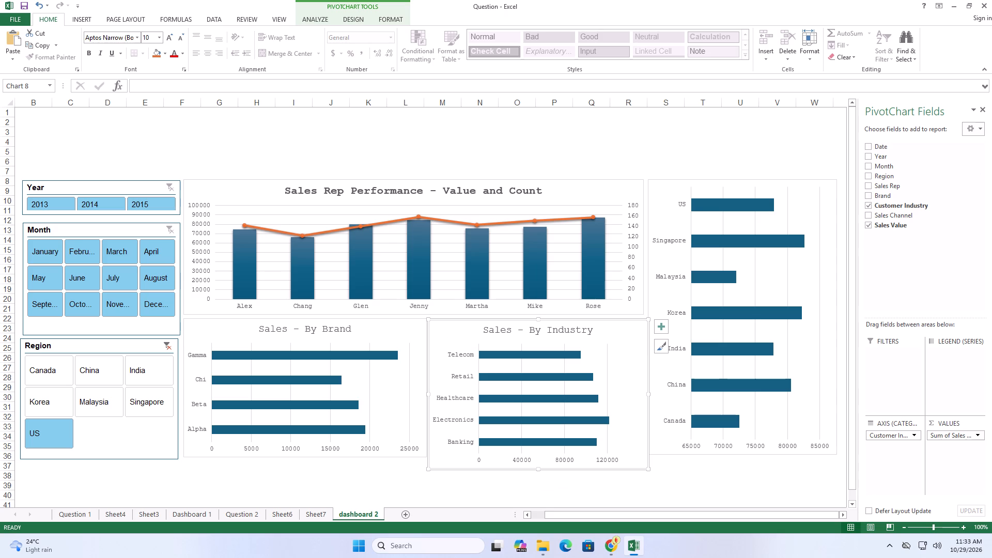
pyautogui.moveTo(540, 469); pyautogui.dragTo(540, 457)
pyautogui.click(588, 498)
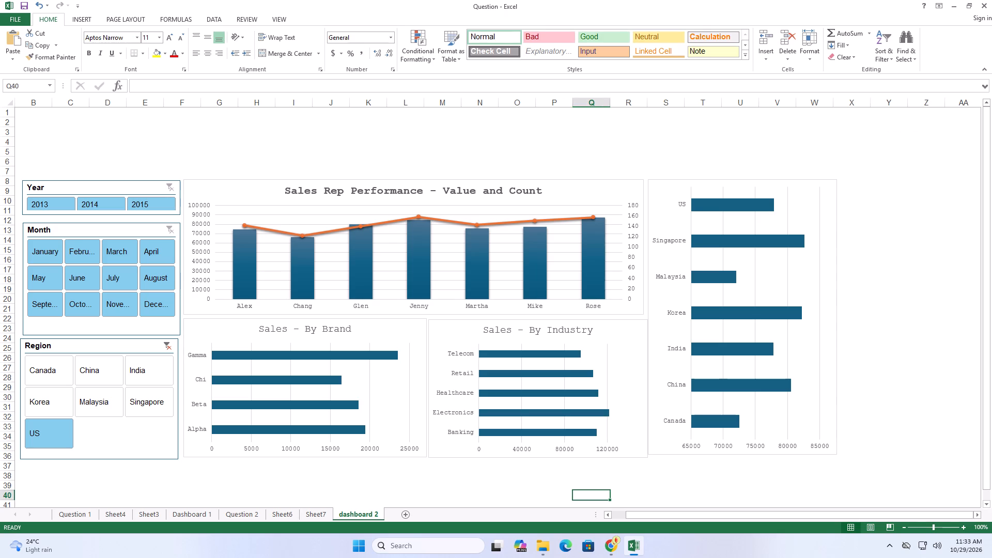
# Shift the region chart slightly outward and narrow the Sales - By Industry chart to line up with the Sales Rep Performance chart's right edge.
pyautogui.click(676, 443)
pyautogui.click(666, 439)
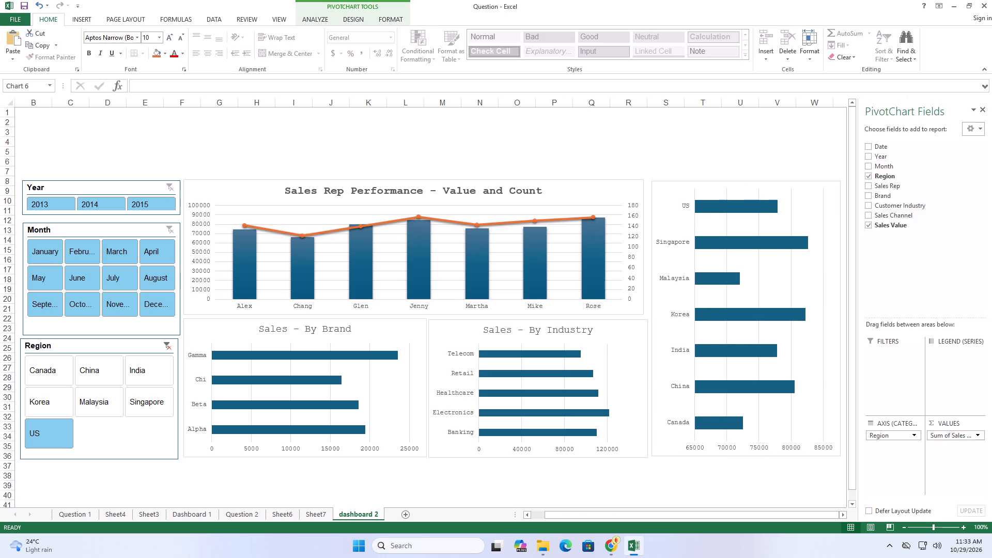
pyautogui.click(640, 378)
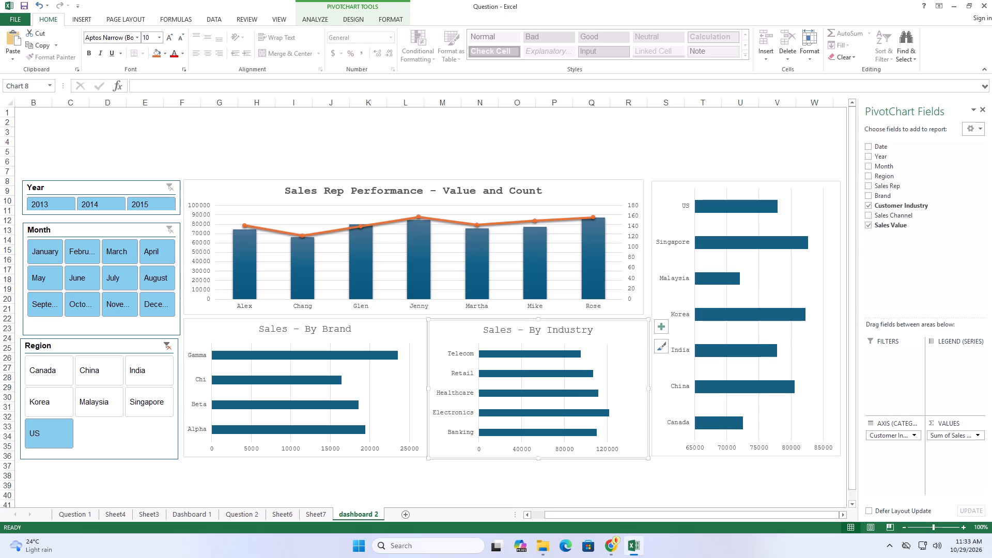
pyautogui.click(647, 389)
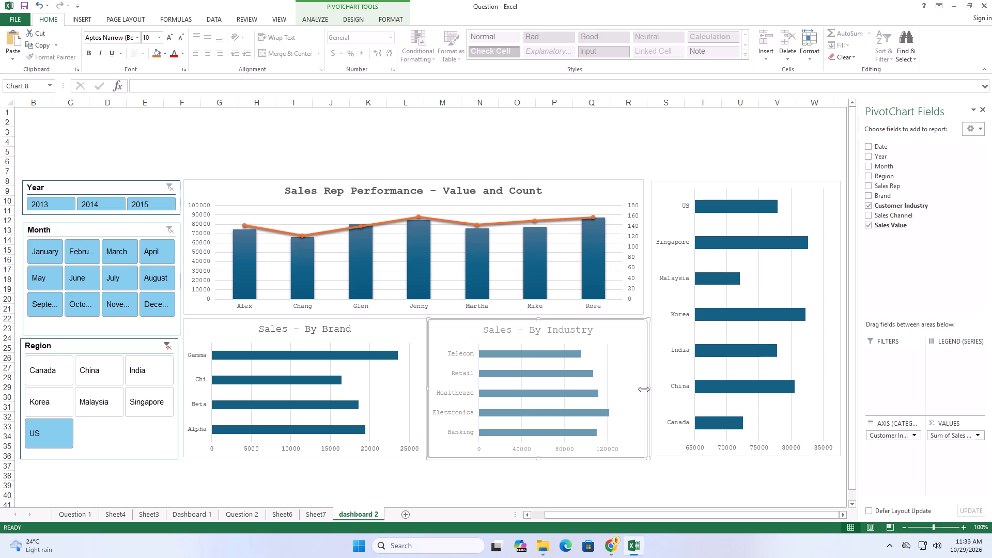
pyautogui.click(474, 483)
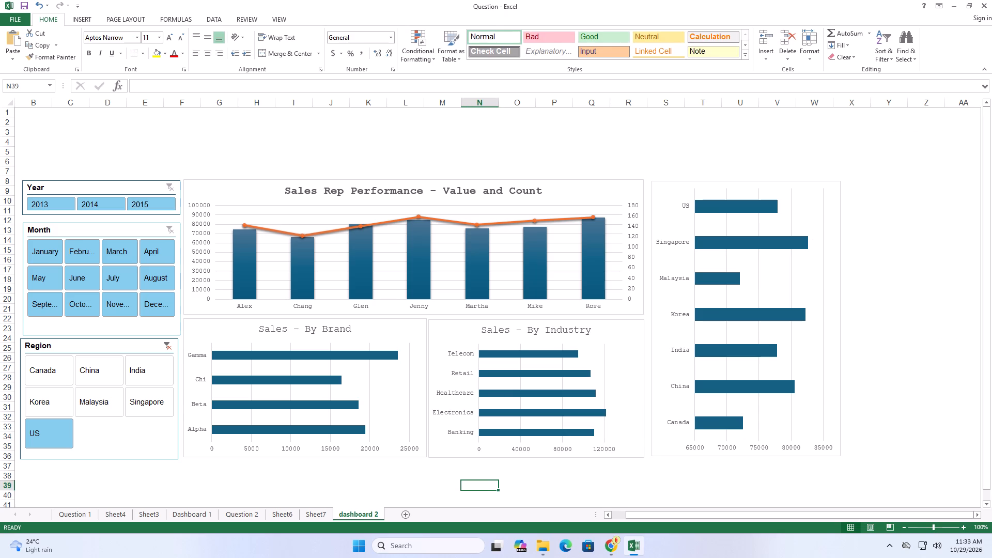
# Move the whole region chart next to the Sales Rep Performance and Sales - By Industry charts, aligning their top edges.
pyautogui.moveTo(805, 192); pyautogui.dragTo(798, 191)
pyautogui.hotkey('ctrl', 'z')
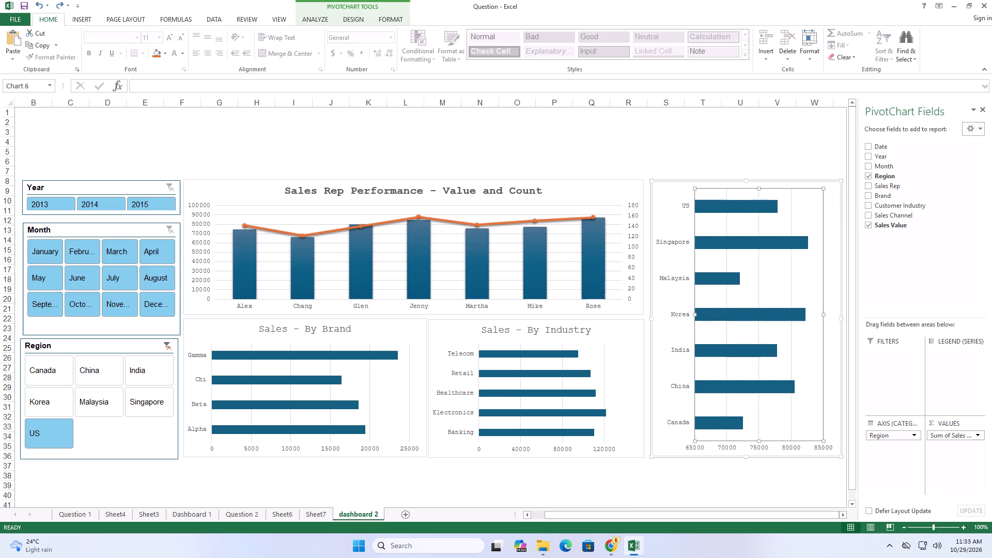
pyautogui.moveTo(669, 196); pyautogui.dragTo(663, 195)
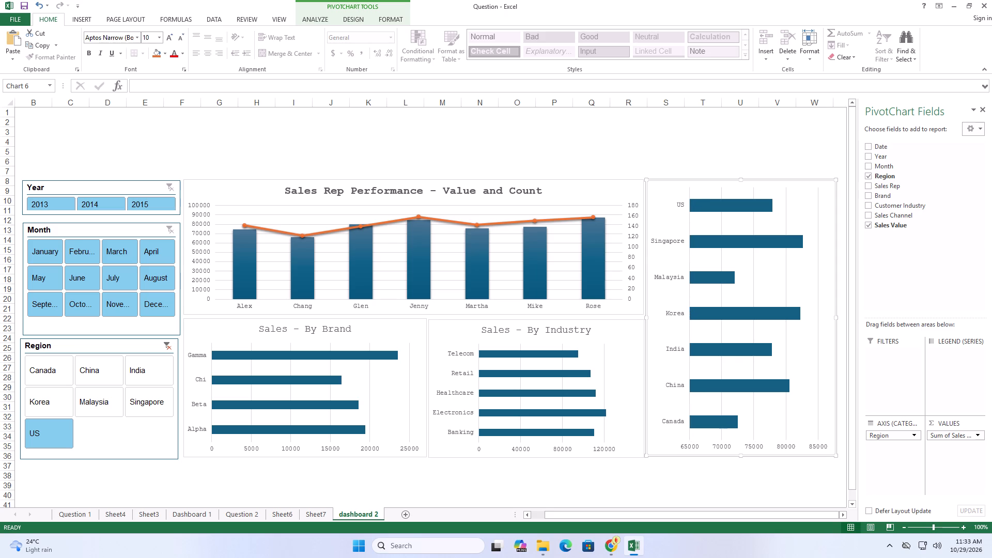
pyautogui.moveTo(582, 517); pyautogui.dragTo(553, 512)
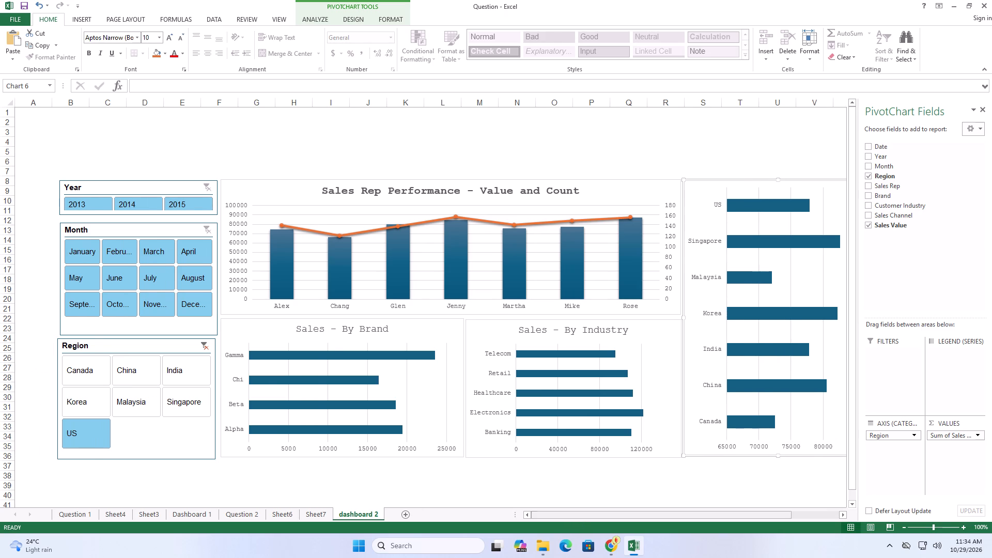
pyautogui.click(427, 495)
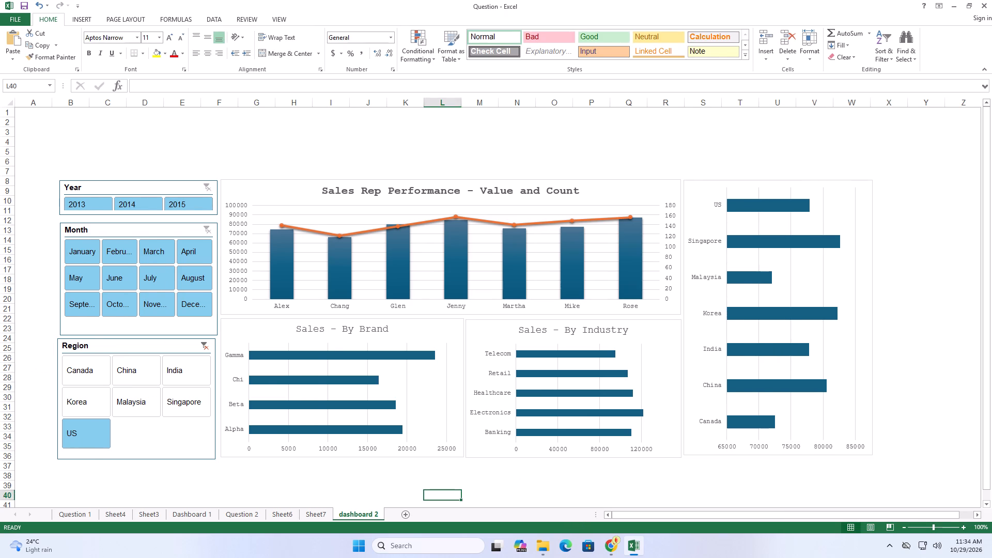
# Check the reference dashboard on the Question 2 sheet and narrow the region chart slightly from its outer edge on dashboard 2.
pyautogui.click(612, 195)
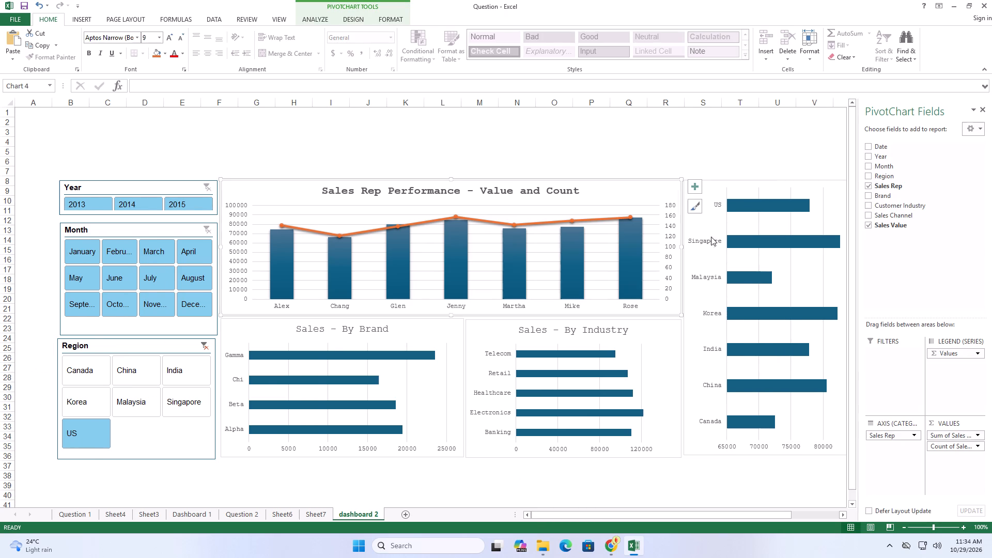
pyautogui.click(283, 515)
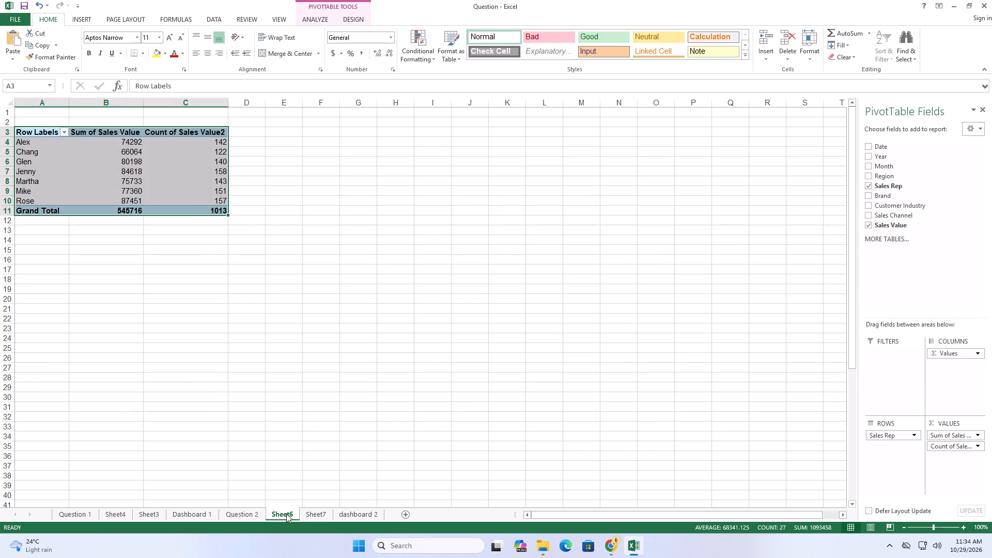
pyautogui.click(305, 509)
pyautogui.click(248, 511)
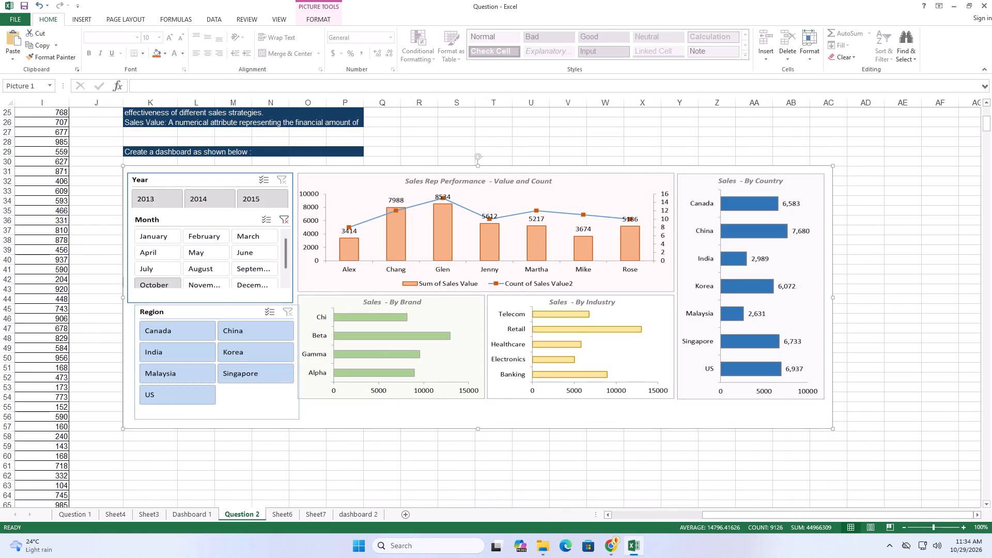
pyautogui.click(366, 514)
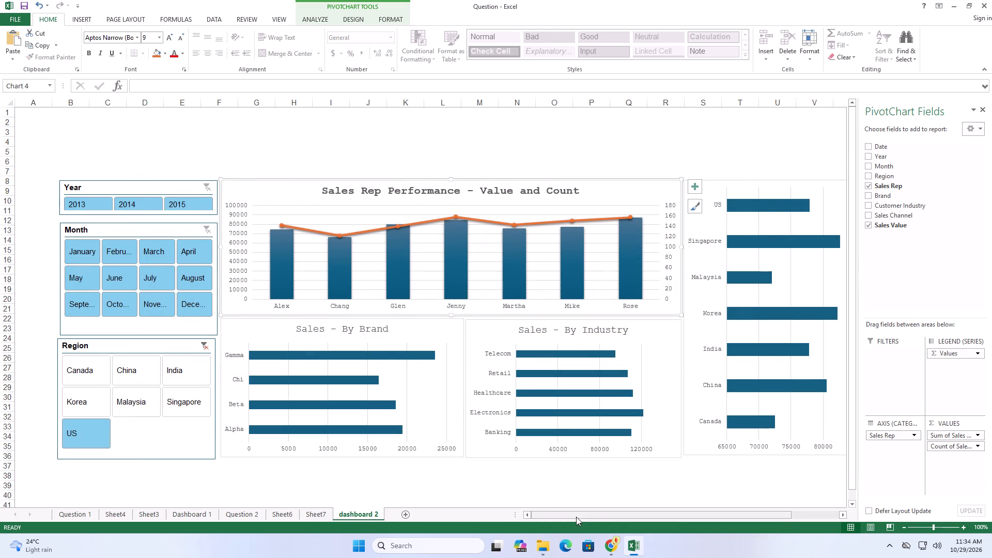
pyautogui.moveTo(576, 517); pyautogui.dragTo(605, 521)
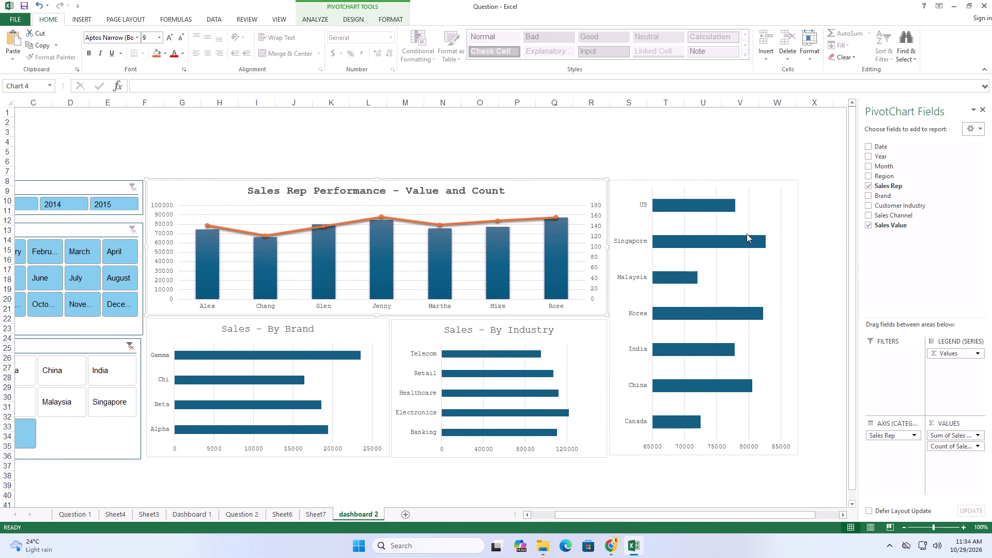
pyautogui.click(799, 309)
pyautogui.moveTo(798, 318); pyautogui.dragTo(789, 319)
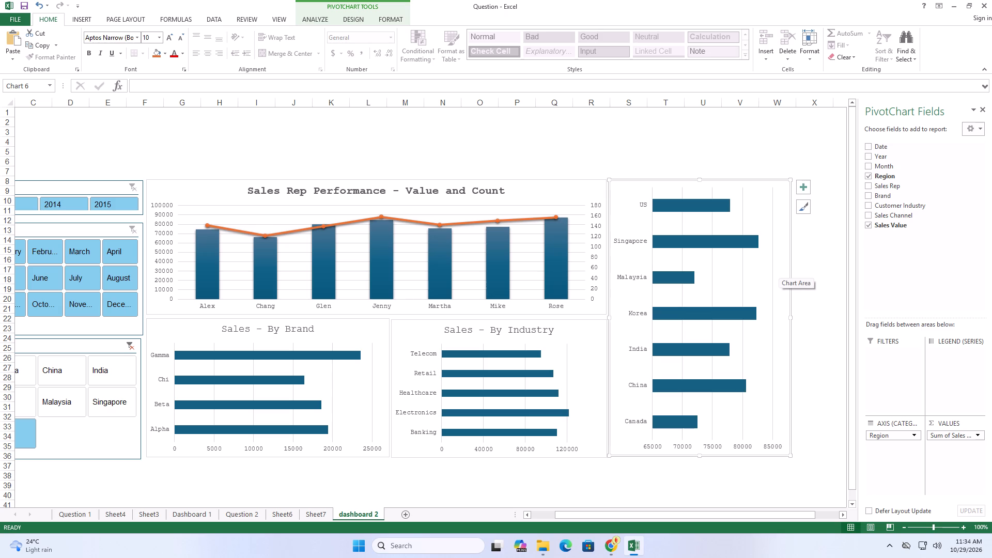
# Add a chart title to the region chart and change its text to "Sale - By Region".
pyautogui.click(801, 184)
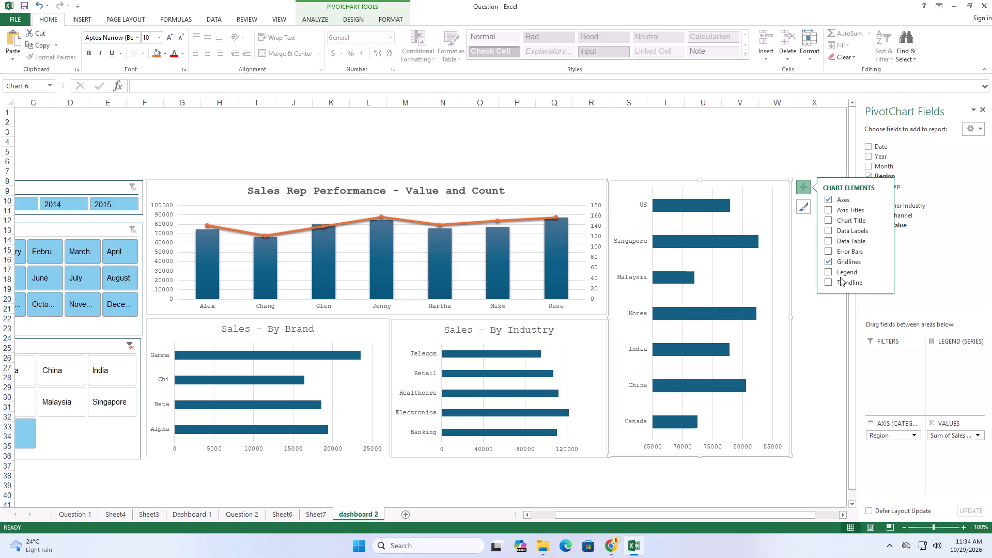
pyautogui.click(829, 220)
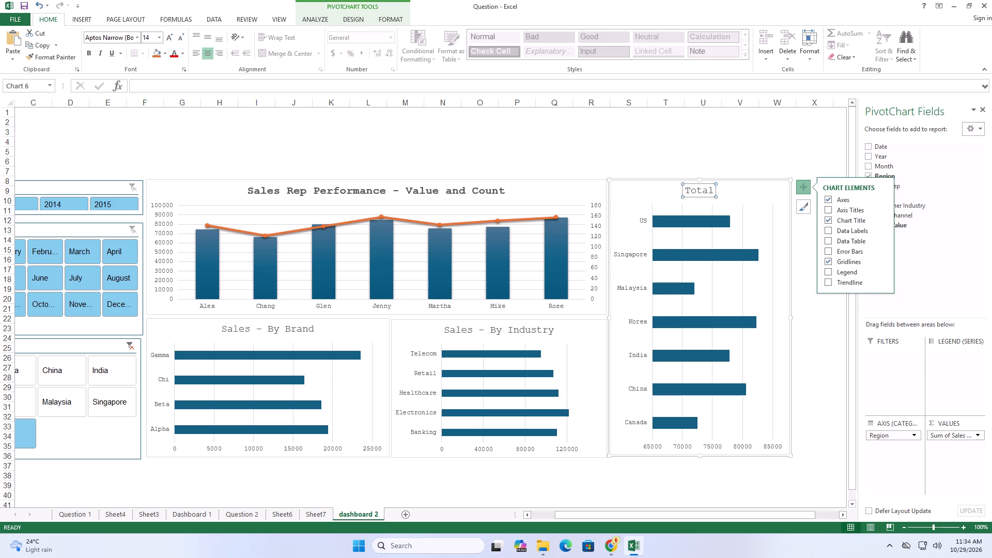
pyautogui.click(710, 189)
pyautogui.click(710, 189)
pyautogui.press('Right')
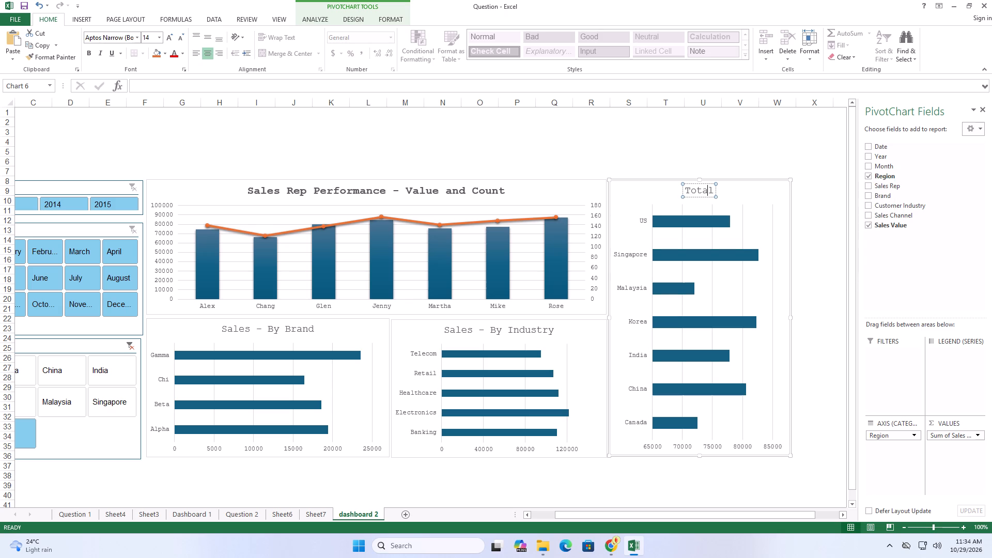
pyautogui.press('BackSpace')
pyautogui.press('BackSpace')
pyautogui.press('BackSpace')
pyautogui.press('BackSpace')
pyautogui.press('BackSpace')
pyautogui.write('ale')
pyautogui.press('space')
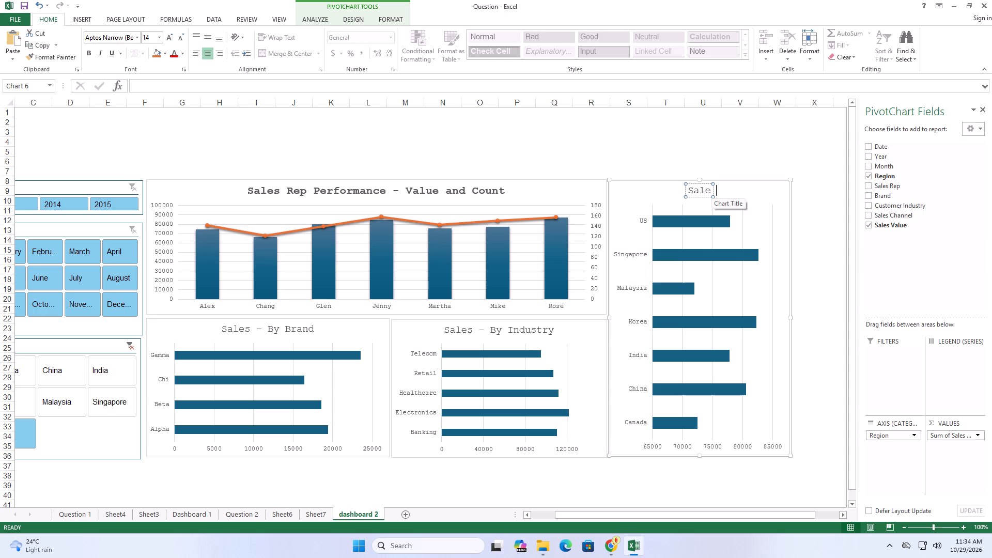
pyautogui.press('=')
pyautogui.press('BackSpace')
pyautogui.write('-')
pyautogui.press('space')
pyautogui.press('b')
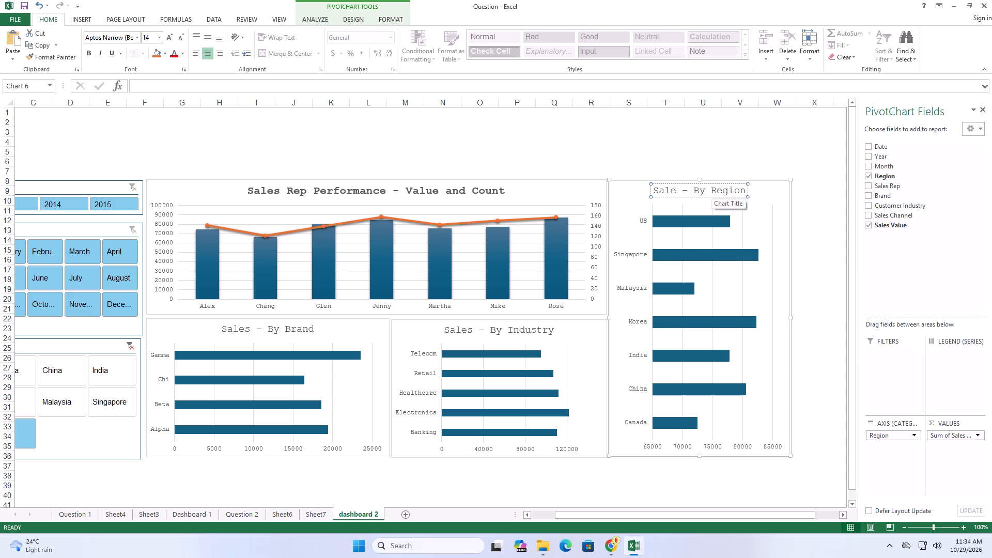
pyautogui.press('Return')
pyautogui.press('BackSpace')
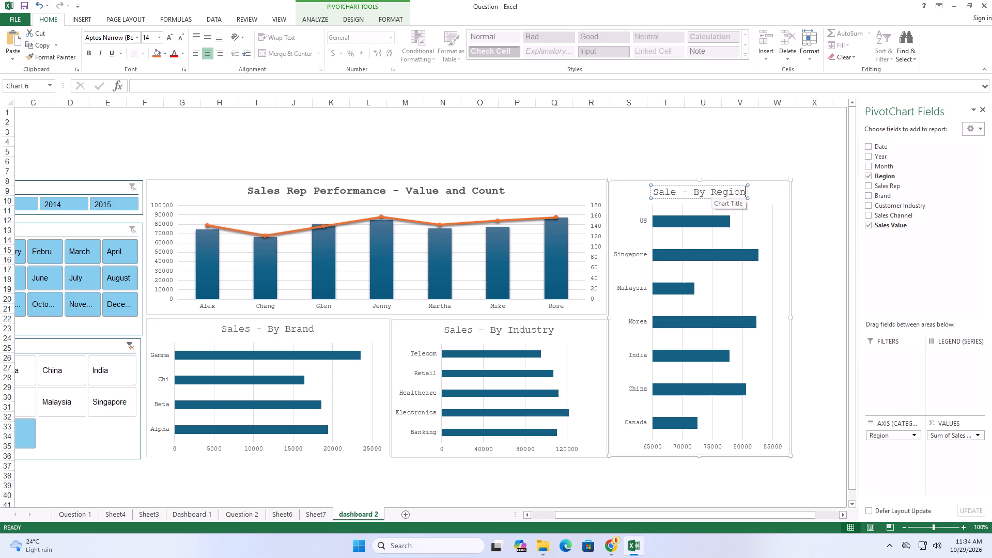
pyautogui.click(634, 143)
pyautogui.moveTo(652, 516); pyautogui.dragTo(638, 517)
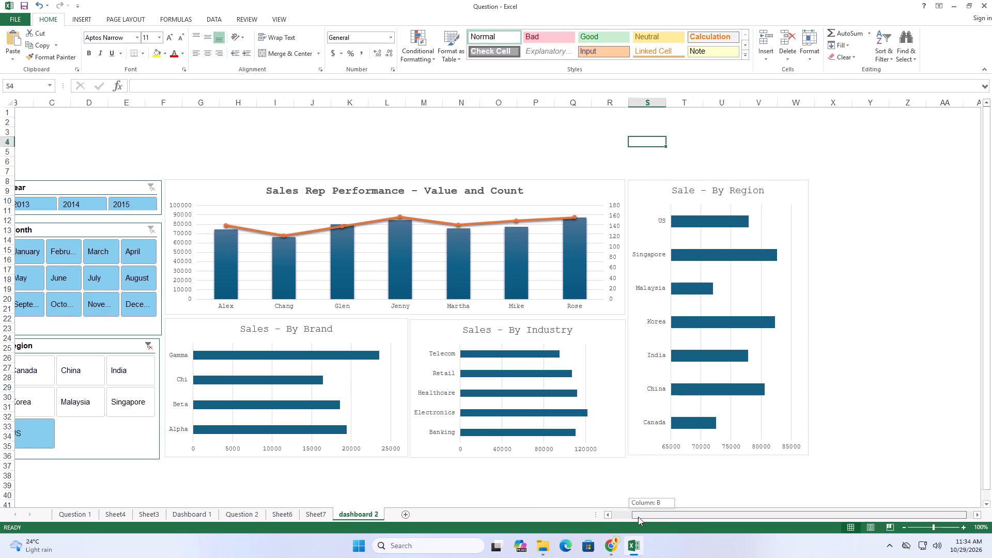
pyautogui.moveTo(638, 517); pyautogui.dragTo(605, 515)
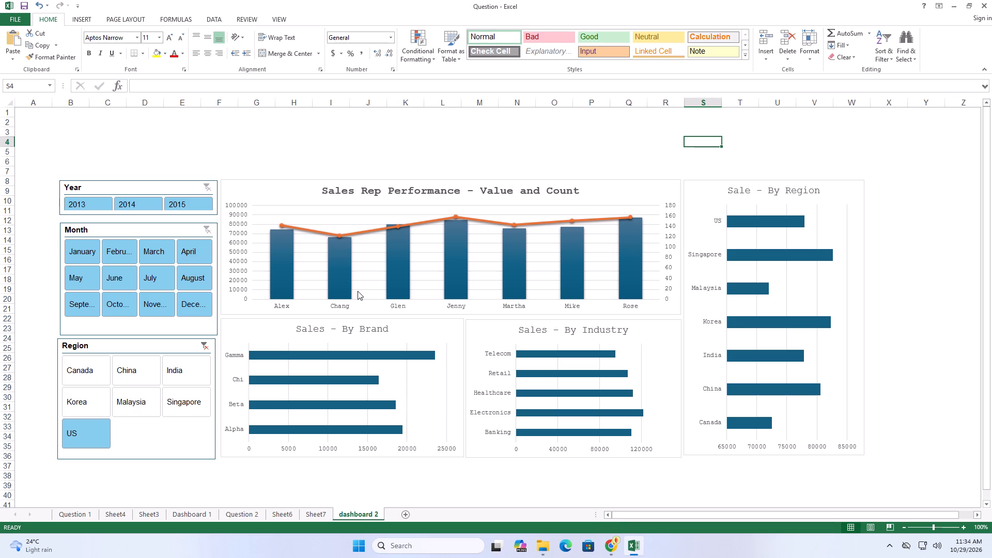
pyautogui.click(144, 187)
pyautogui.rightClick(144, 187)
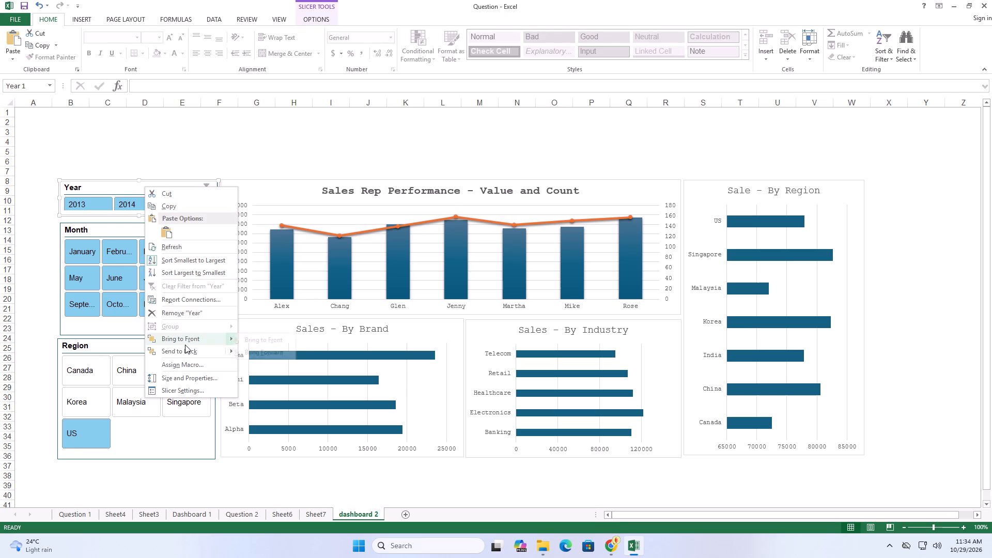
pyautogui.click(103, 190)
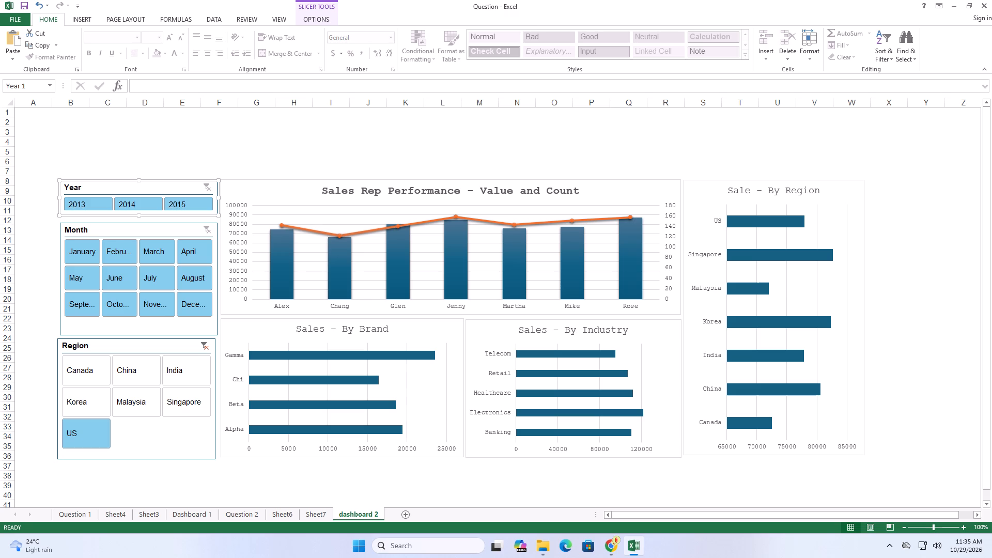
# Save the workbook.
pyautogui.hotkey('ctrl', 's')
# Connect the Year slicer to PivotTable12 on Sheet6 and PivotTable14, 15, 16 and 17 on Sheet7 through its report connections.
pyautogui.click(159, 188)
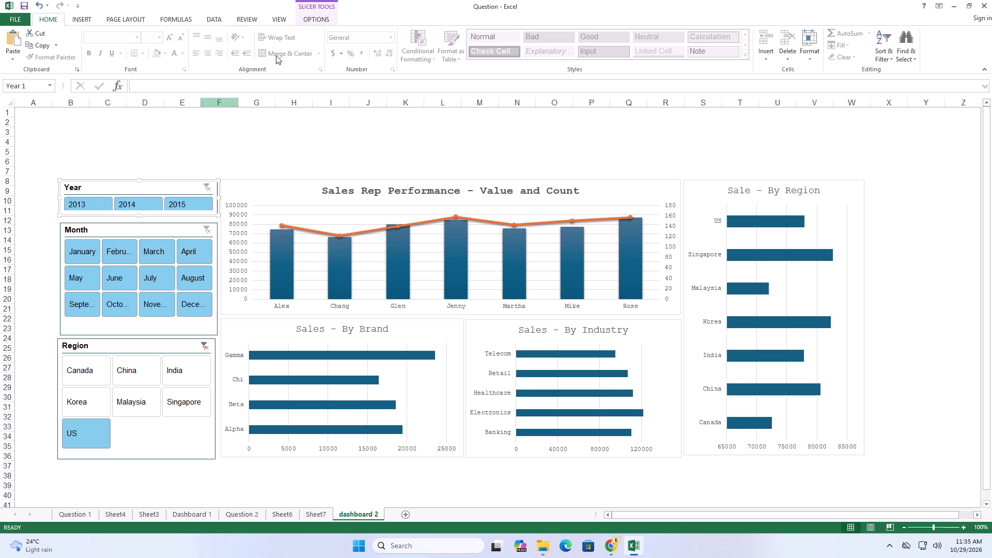
pyautogui.click(144, 188)
pyautogui.rightClick(144, 188)
pyautogui.click(186, 298)
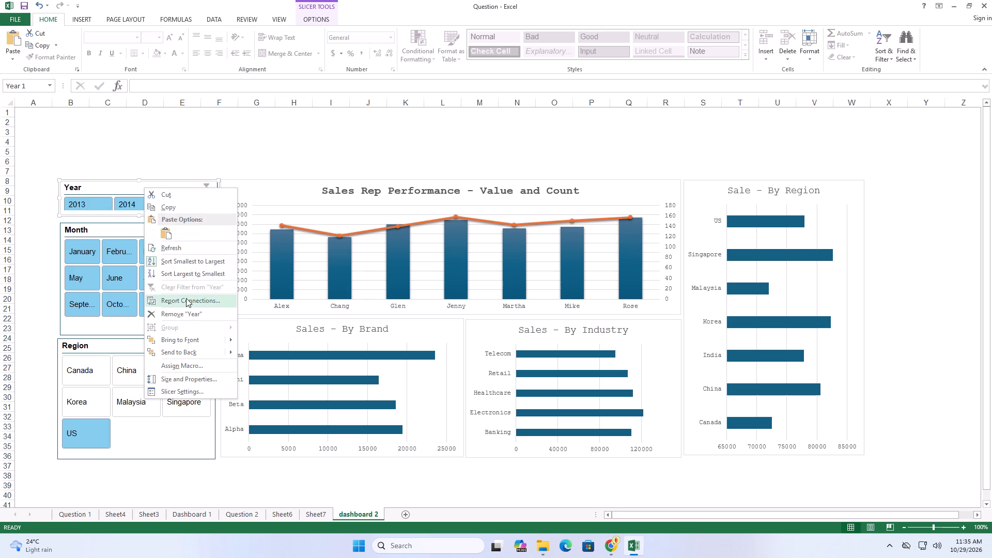
pyautogui.click(72, 253)
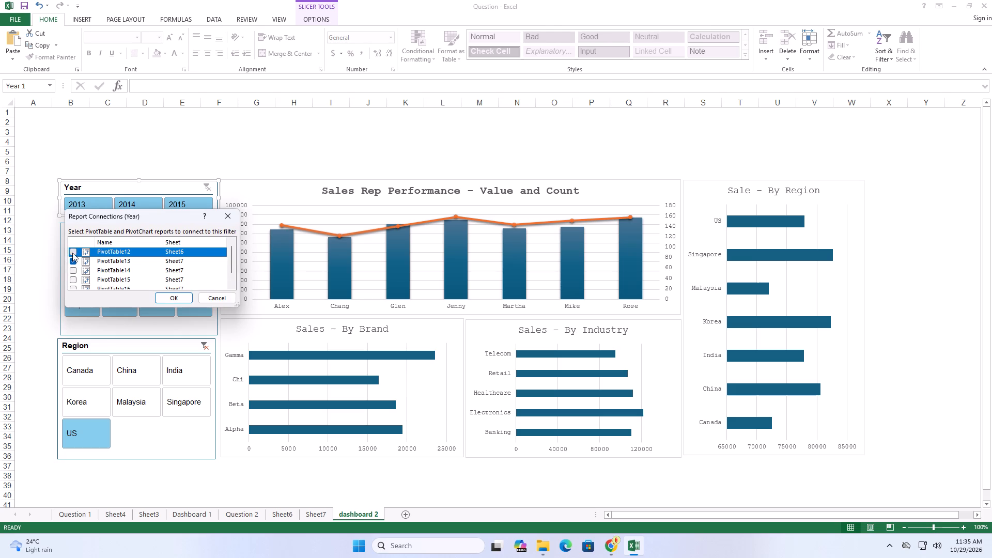
pyautogui.click(72, 271)
pyautogui.click(73, 278)
pyautogui.scroll(-3, 77, 276)
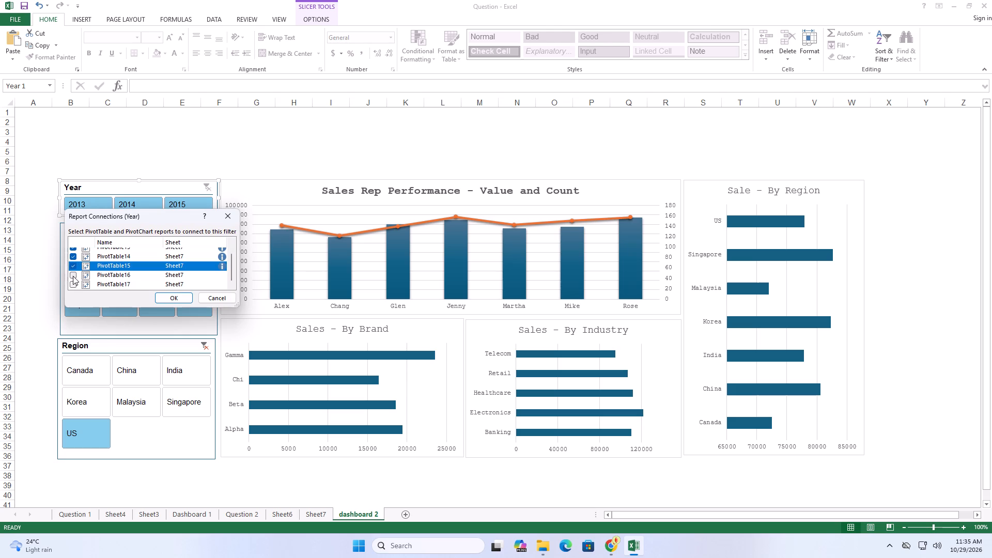
pyautogui.click(73, 276)
pyautogui.click(71, 285)
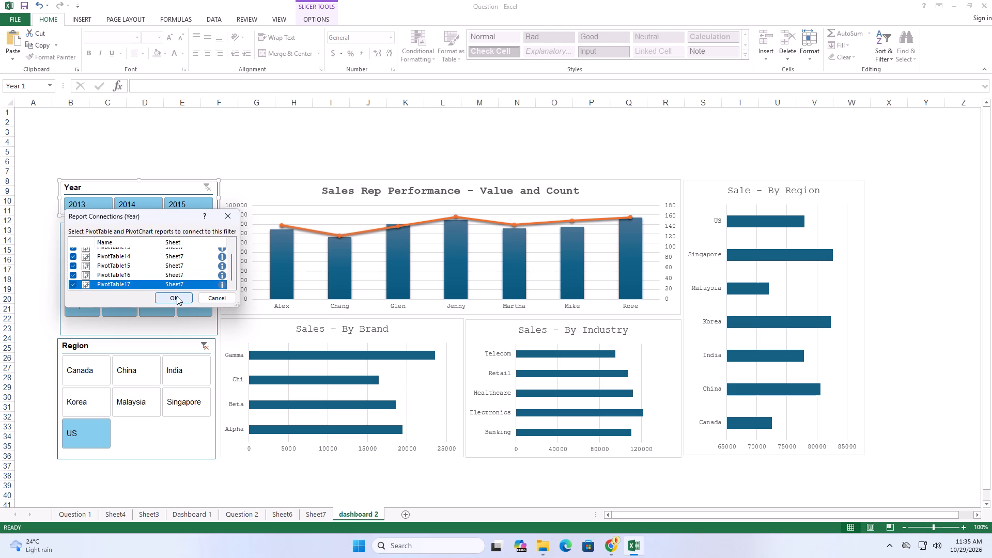
pyautogui.click(177, 296)
# Connect the Month slicer to PivotTable12 on Sheet6 and PivotTable14, 15, 16 and 17 on Sheet7 through its report connections.
pyautogui.click(145, 233)
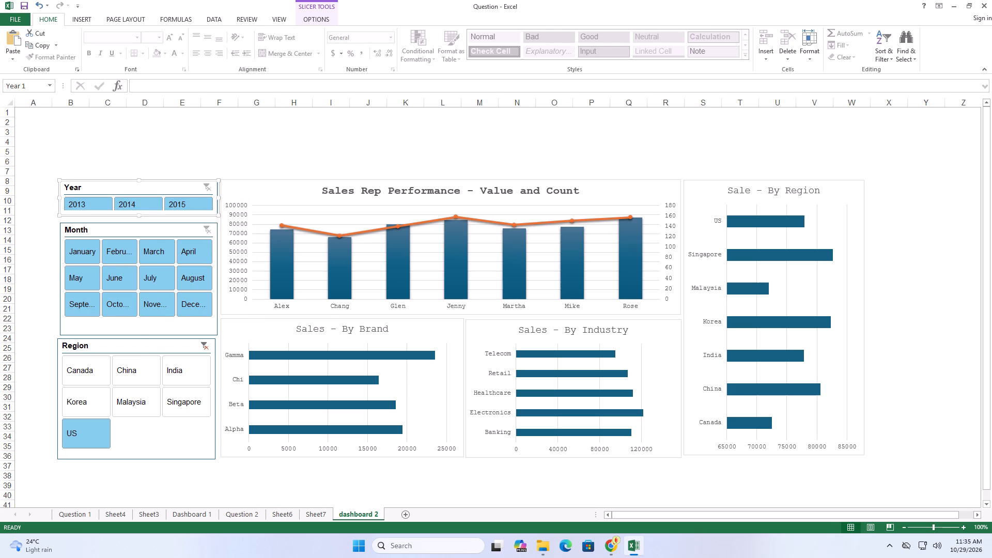
pyautogui.rightClick(145, 233)
pyautogui.moveTo(179, 344); pyautogui.dragTo(235, 345)
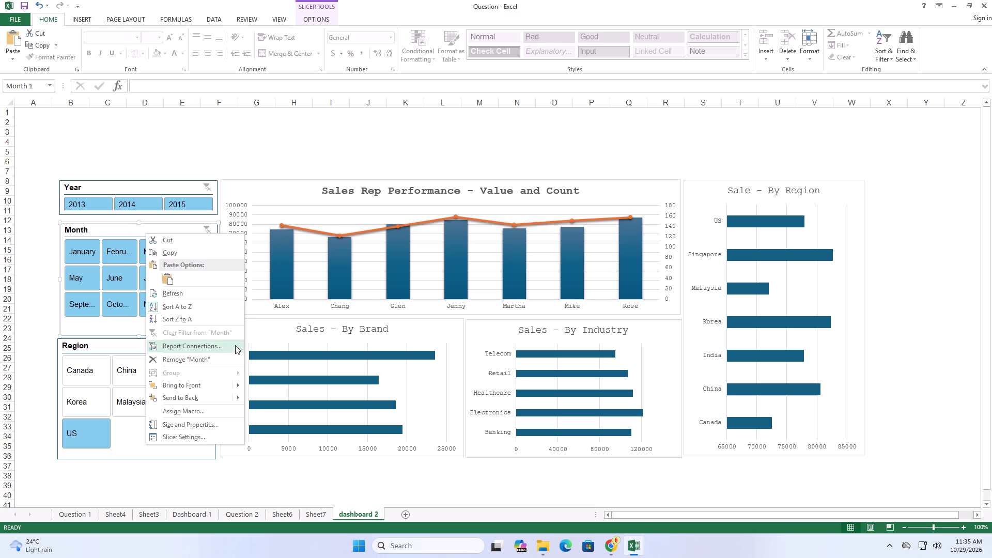
pyautogui.moveTo(235, 345); pyautogui.dragTo(237, 333)
pyautogui.click(224, 343)
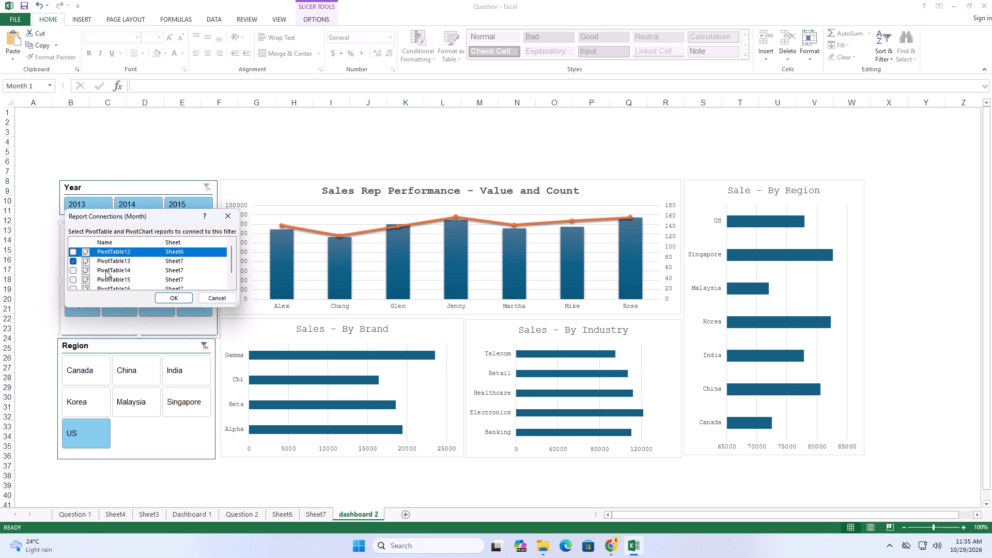
pyautogui.click(70, 252)
pyautogui.scroll(-1, 77, 255)
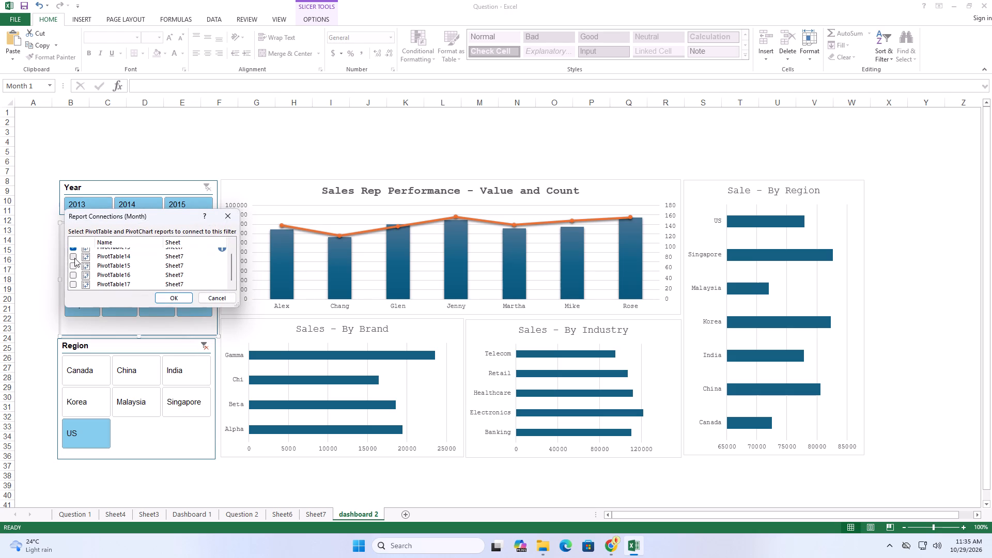
pyautogui.click(74, 258)
pyautogui.click(72, 266)
pyautogui.click(72, 277)
pyautogui.click(72, 285)
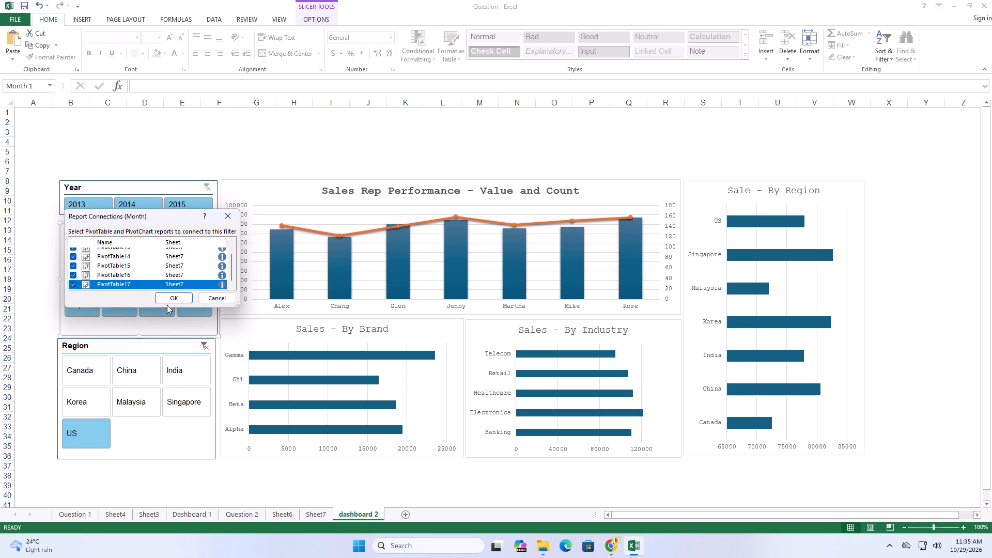
pyautogui.scroll(-7, 174, 287)
pyautogui.scroll(1, 183, 267)
pyautogui.scroll(-3, 183, 267)
pyautogui.scroll(2, 193, 269)
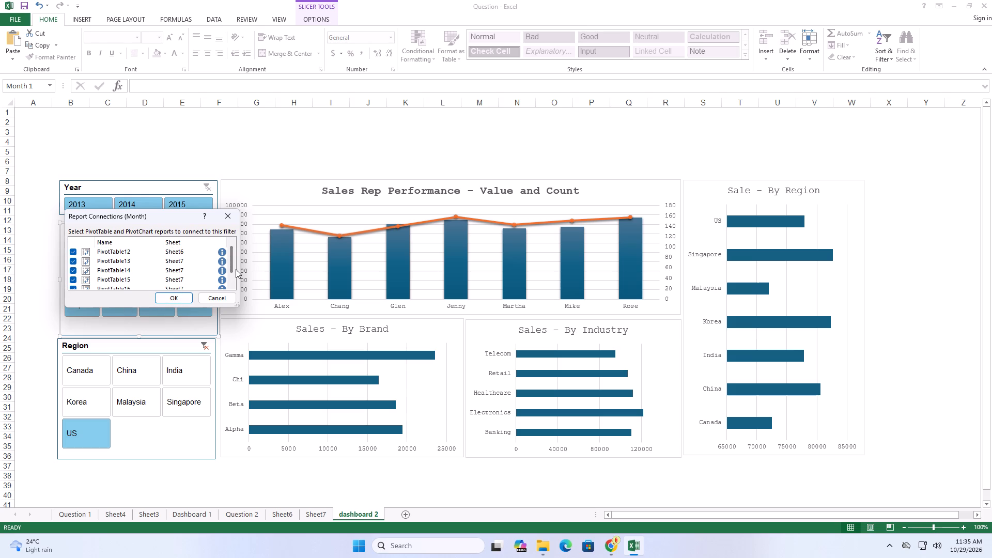
pyautogui.moveTo(231, 268); pyautogui.dragTo(233, 291)
pyautogui.click(185, 298)
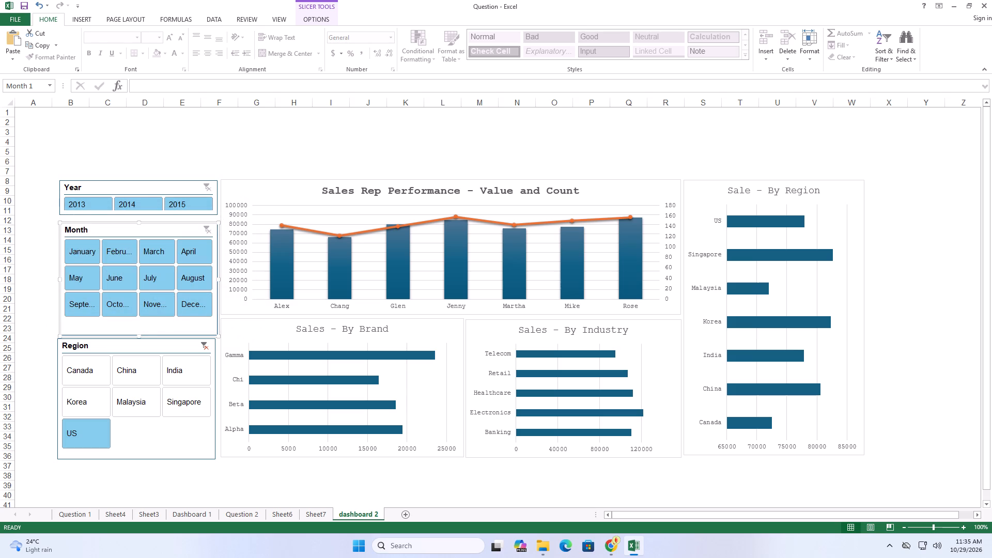
# Connect the Region slicer to PivotTable12 on Sheet6 and PivotTable14, 15, 16 and 17 on Sheet7, keeping PivotTable13 connected.
pyautogui.click(103, 345)
pyautogui.rightClick(103, 345)
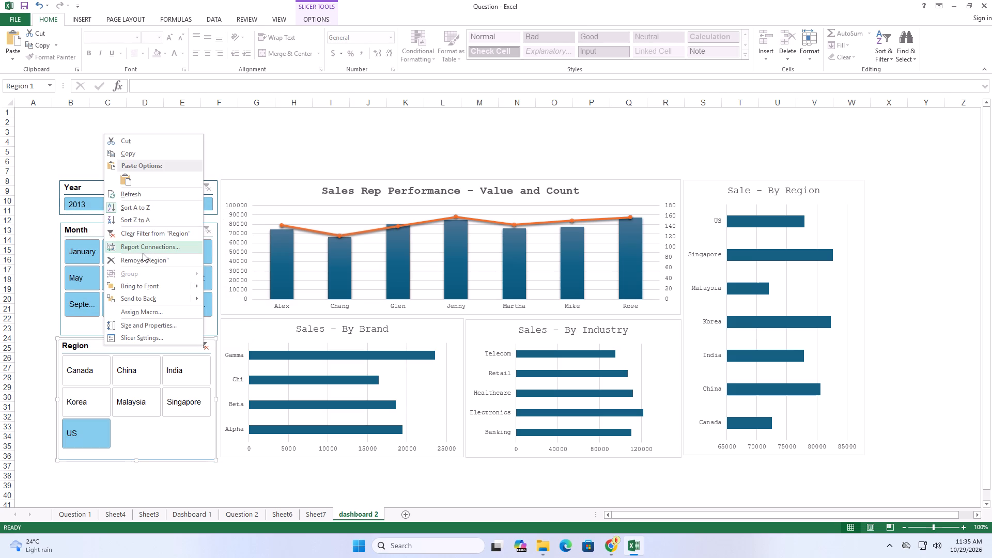
pyautogui.click(147, 247)
pyautogui.click(76, 250)
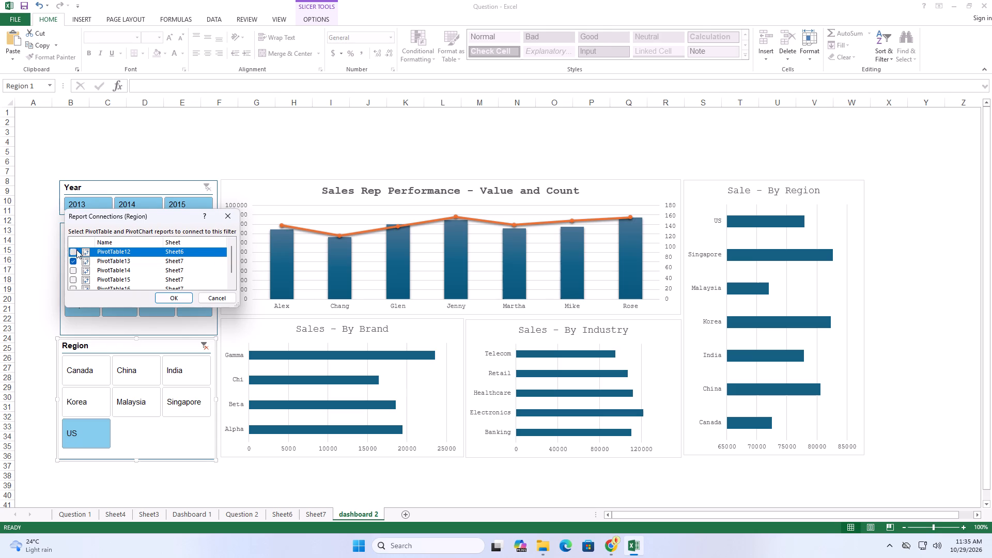
pyautogui.click(74, 260)
pyautogui.click(73, 274)
pyautogui.click(73, 268)
pyautogui.click(72, 261)
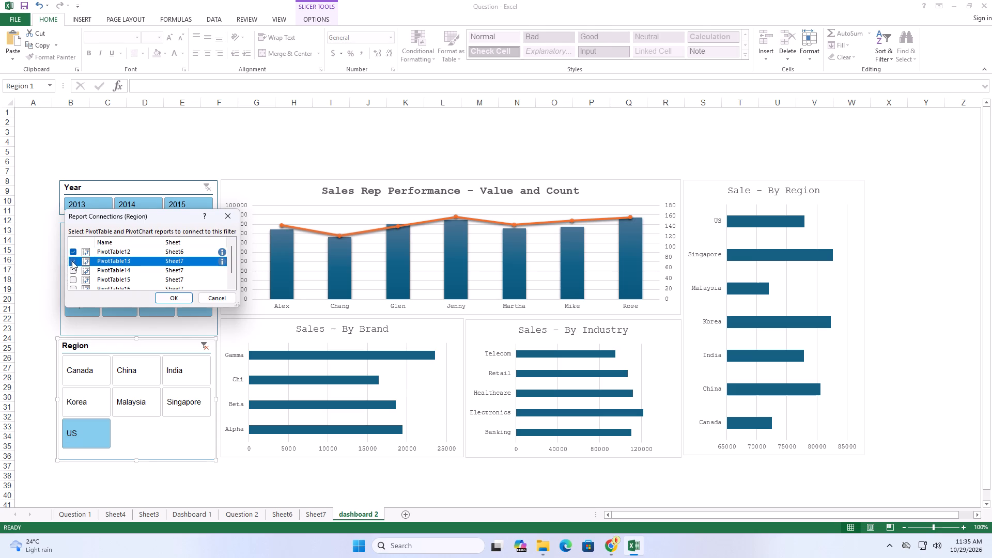
pyautogui.click(72, 266)
pyautogui.click(74, 268)
pyautogui.click(74, 265)
pyautogui.scroll(-4, 74, 261)
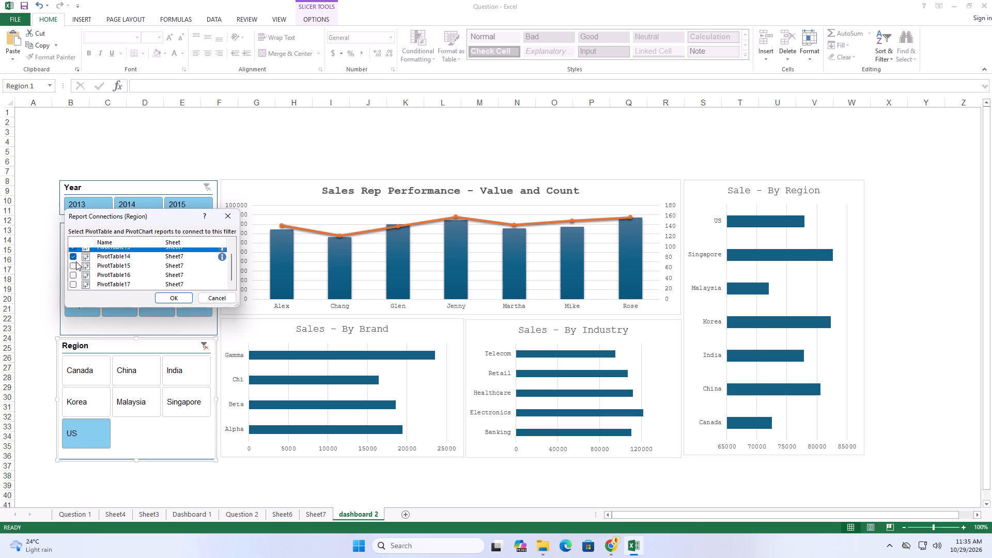
pyautogui.click(73, 269)
pyautogui.click(73, 276)
pyautogui.click(73, 283)
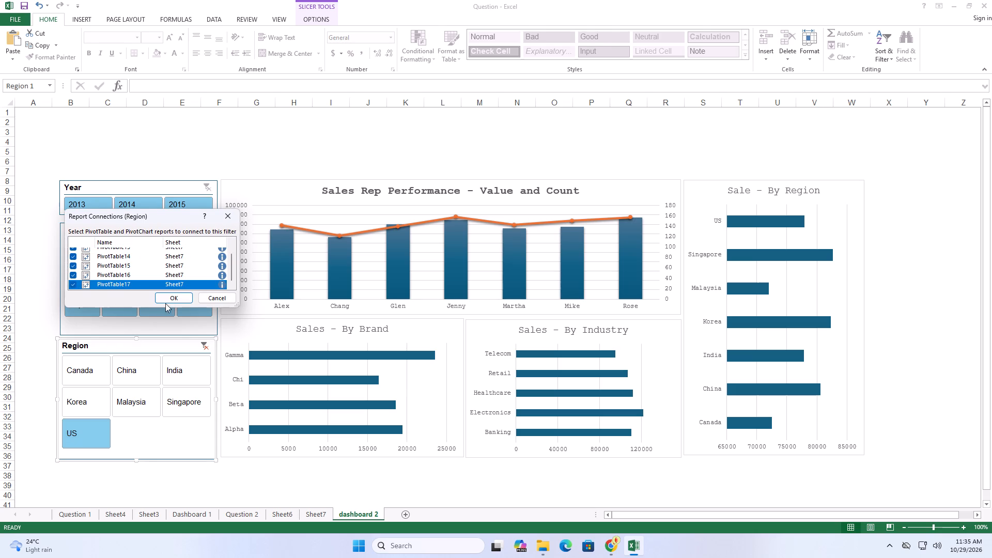
pyautogui.click(171, 300)
# Test the Month slicer by filtering the dashboard by several individual months, finishing on July.
pyautogui.click(158, 257)
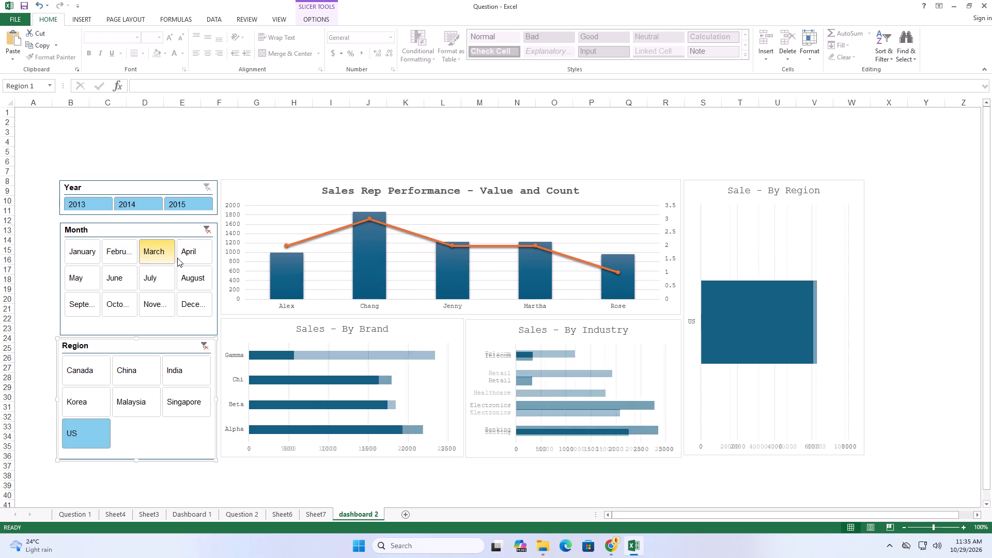
pyautogui.click(191, 259)
pyautogui.click(189, 289)
pyautogui.click(141, 310)
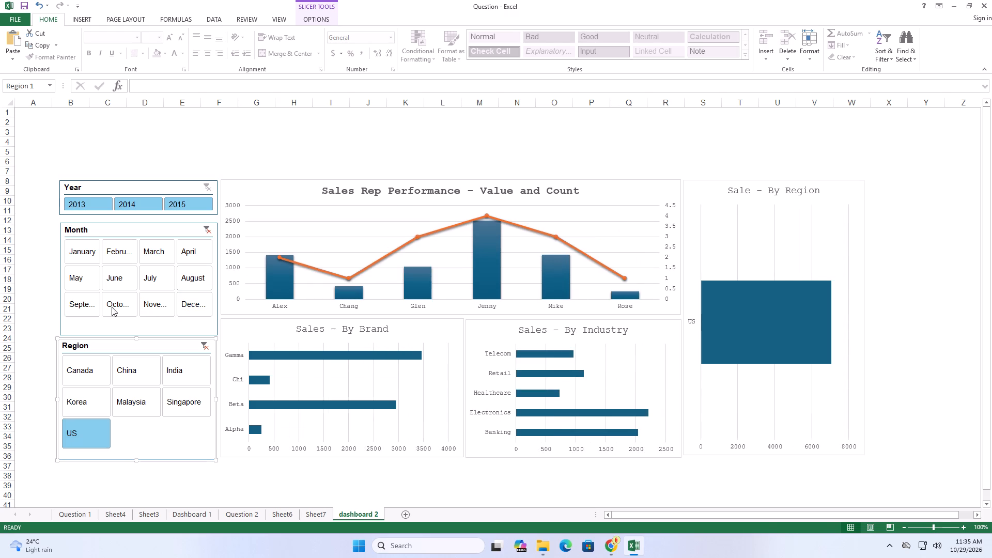
pyautogui.click(111, 307)
pyautogui.click(90, 303)
pyautogui.click(85, 274)
pyautogui.click(89, 251)
pyautogui.click(113, 247)
pyautogui.click(142, 250)
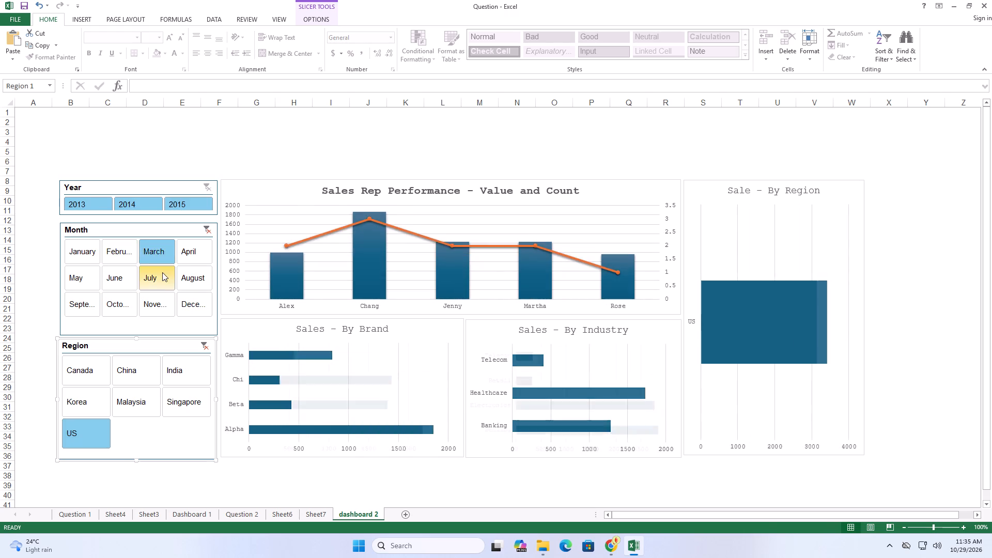
pyautogui.click(162, 272)
# Test the Region slicer by filtering the dashboard by different individual regions, finishing on Malaysia.
pyautogui.click(182, 365)
pyautogui.click(176, 398)
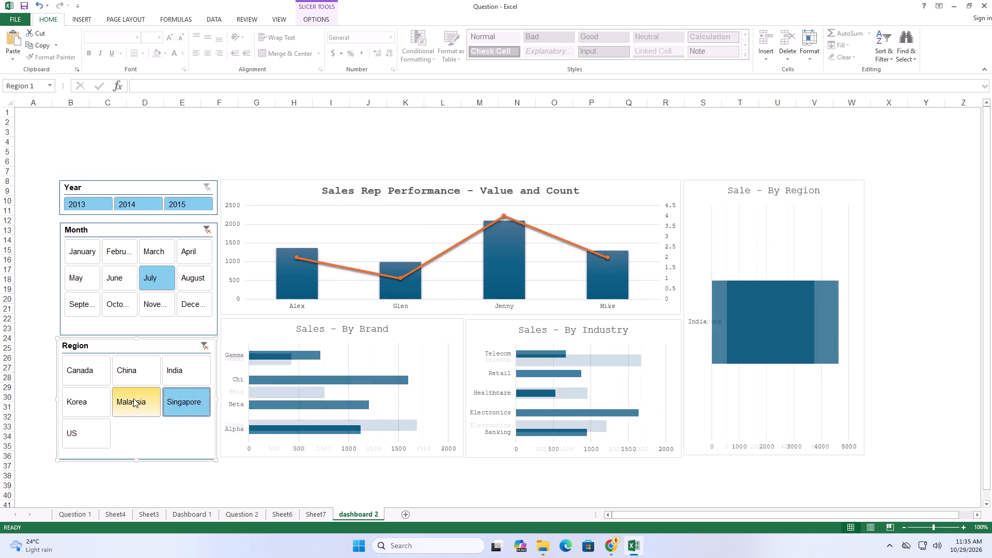
pyautogui.click(133, 398)
pyautogui.click(132, 383)
pyautogui.click(107, 376)
pyautogui.click(106, 399)
pyautogui.click(146, 406)
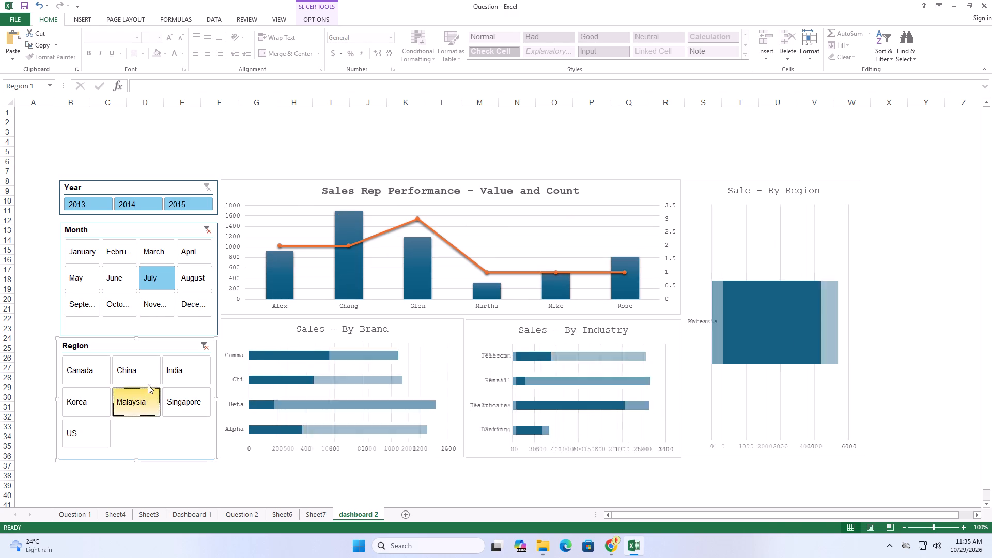
pyautogui.scroll(1, 150, 374)
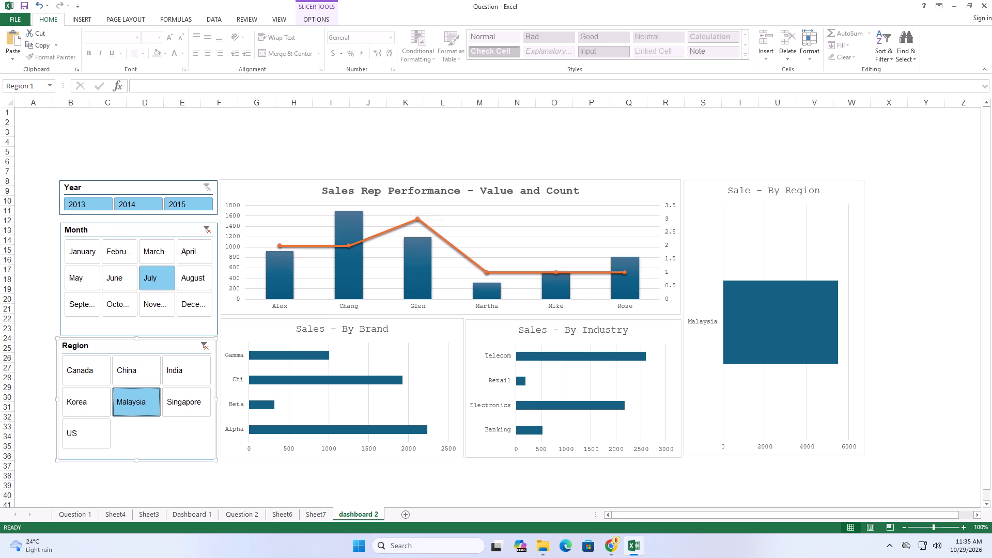
# Apply the last chart style, with shaded bars and a bold title, to the Sales - By Industry chart.
pyautogui.click(648, 327)
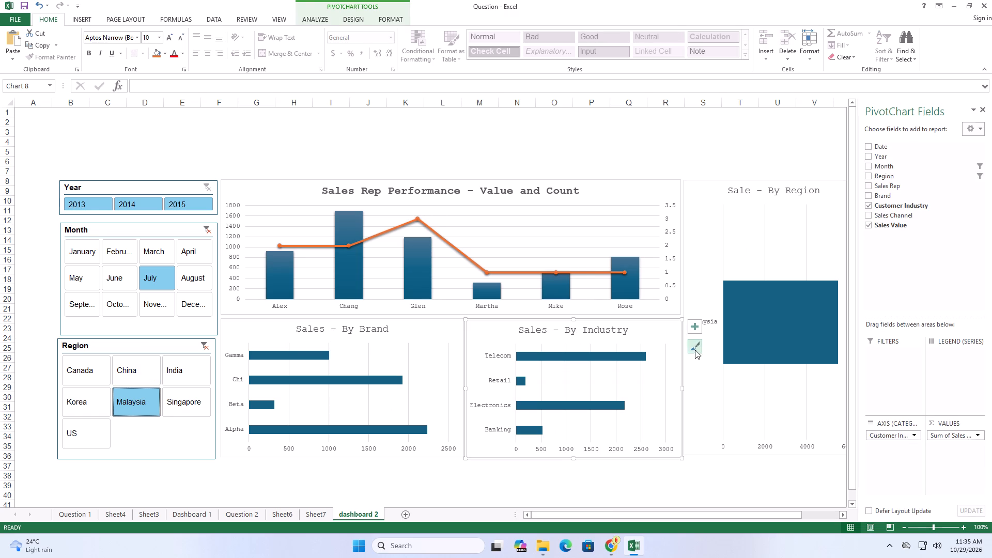
pyautogui.click(695, 350)
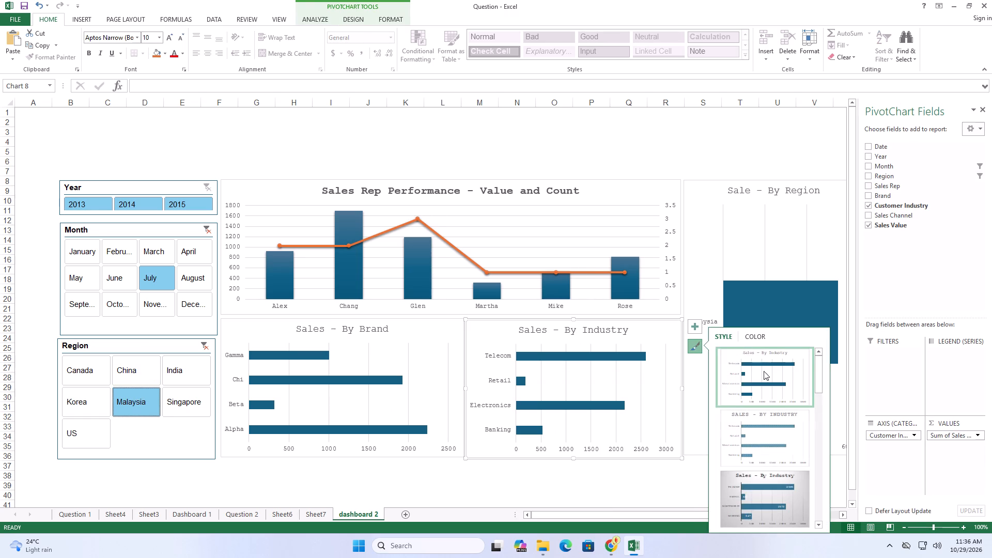
pyautogui.scroll(-4, 766, 385)
pyautogui.scroll(-4, 771, 427)
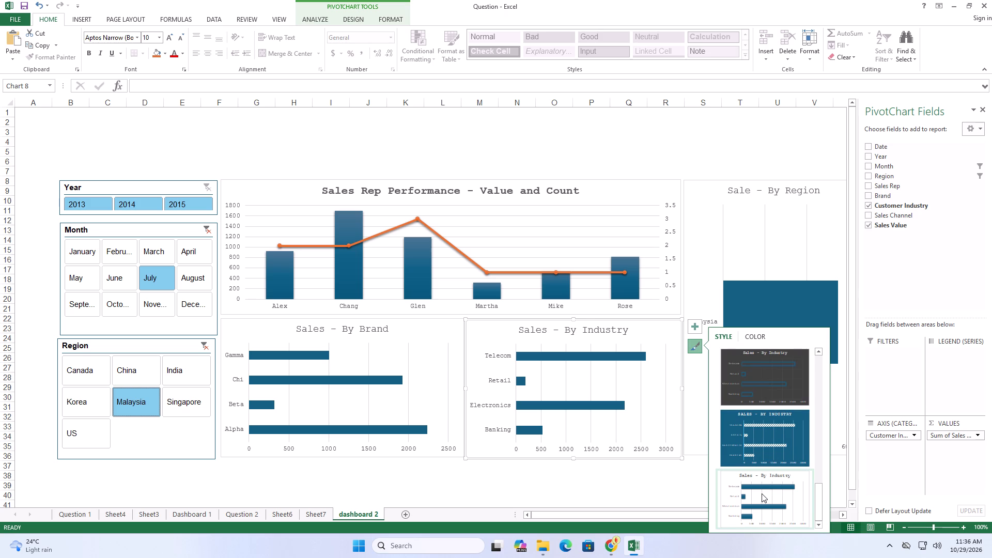
pyautogui.click(761, 494)
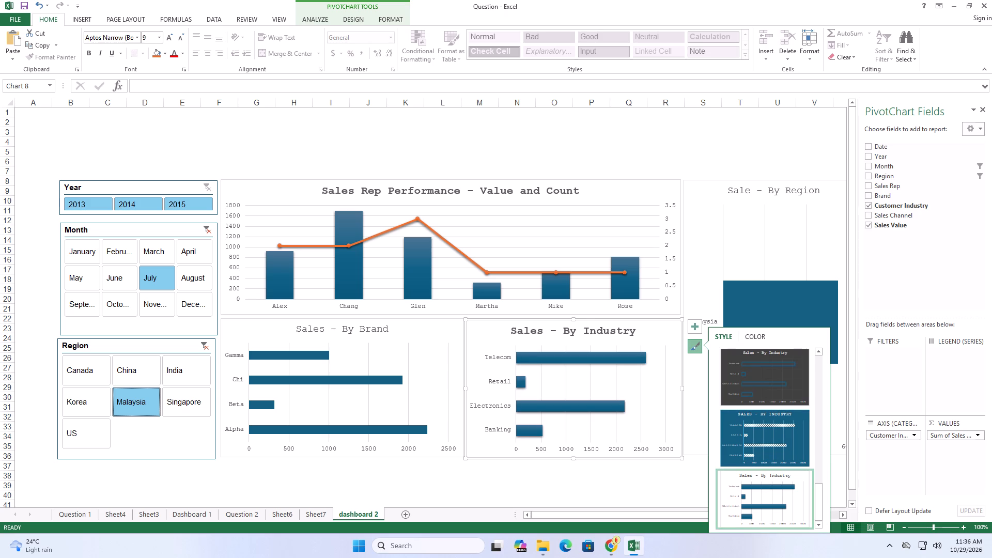
# Apply the same last chart style, with shaded bars and a bold title, to the Sales - By Brand chart.
pyautogui.click(424, 335)
pyautogui.click(474, 347)
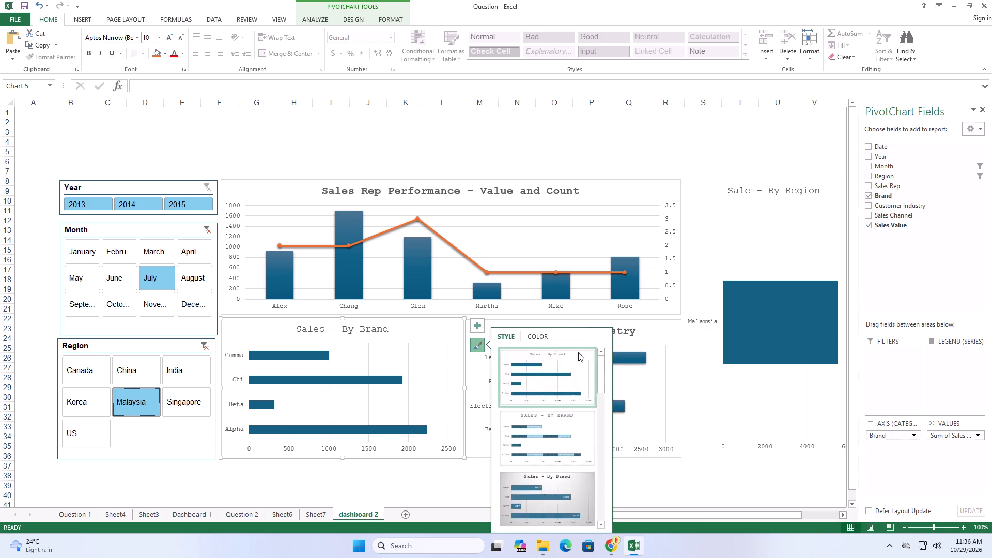
pyautogui.scroll(-9, 543, 475)
pyautogui.click(540, 492)
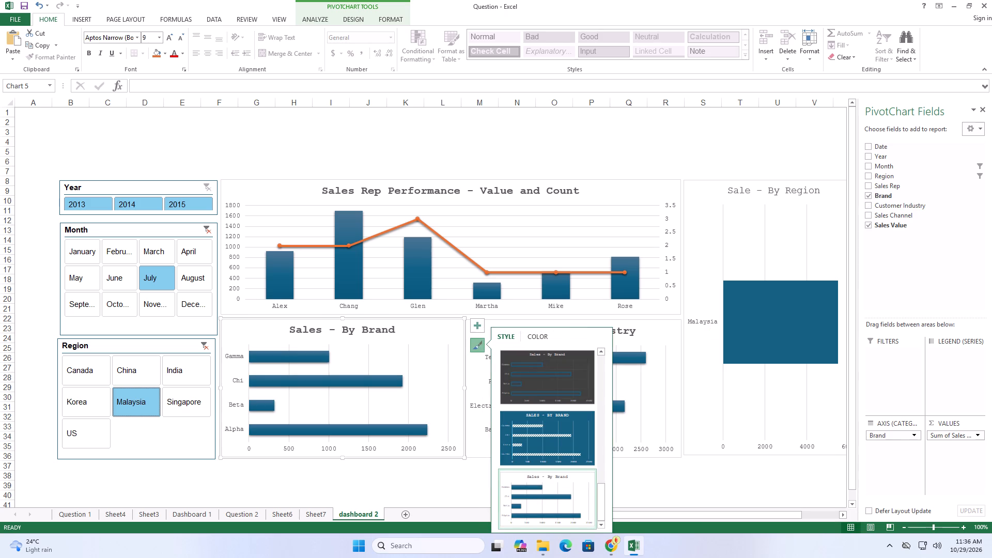
# Look through the colour palettes for the Sales - By Brand chart and compare them with the reference dashboard on the Question 2 sheet.
pyautogui.click(539, 333)
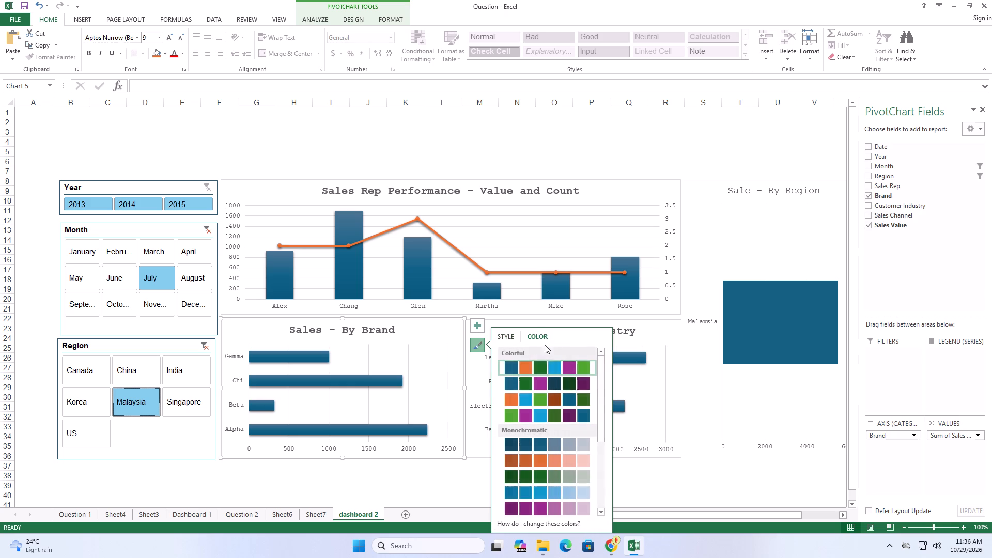
pyautogui.scroll(-9, 529, 391)
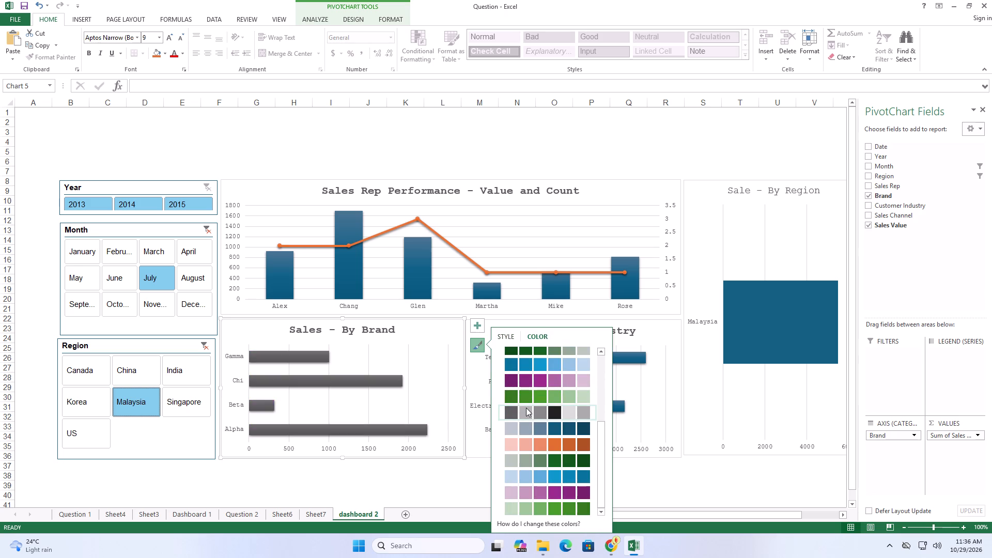
pyautogui.scroll(1, 526, 408)
pyautogui.scroll(-10, 526, 409)
pyautogui.scroll(8, 530, 446)
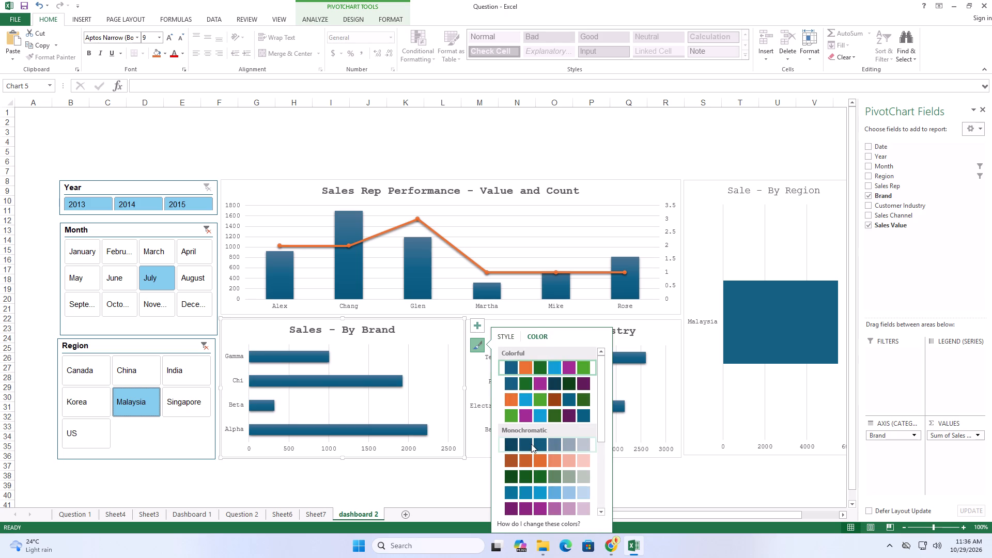
pyautogui.click(207, 512)
pyautogui.click(247, 513)
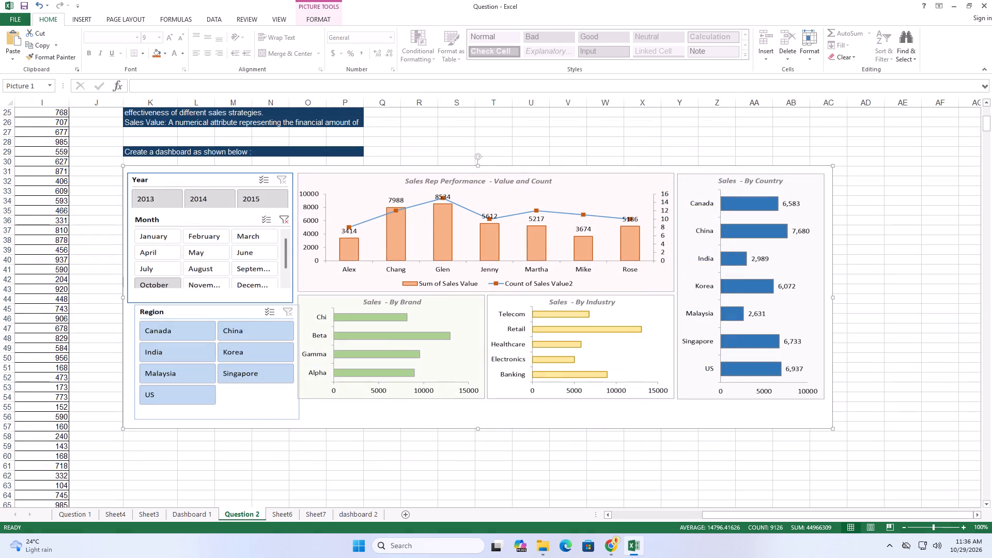
pyautogui.click(367, 515)
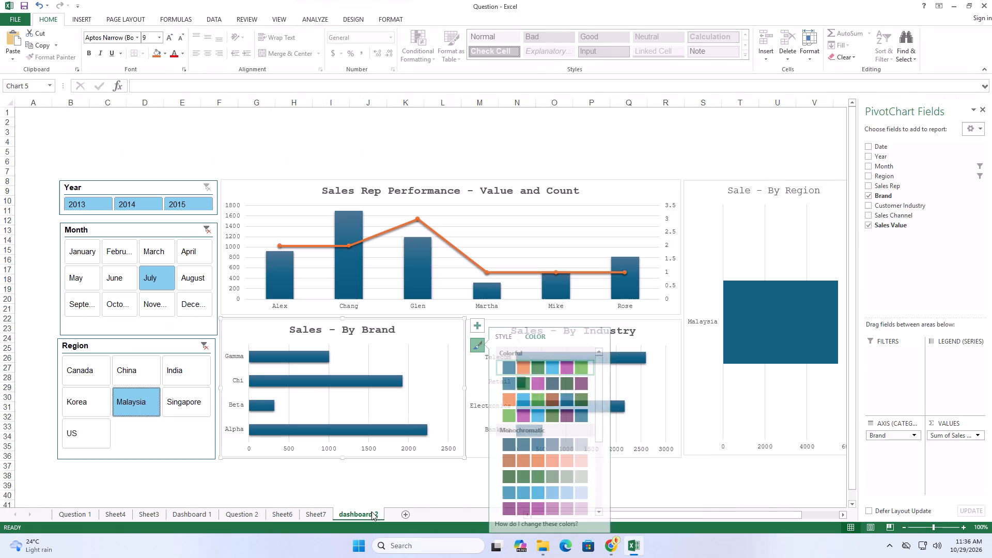
# Recolour the Sales - By Brand chart with the last monochromatic palette, running from light to dark green.
pyautogui.click(582, 371)
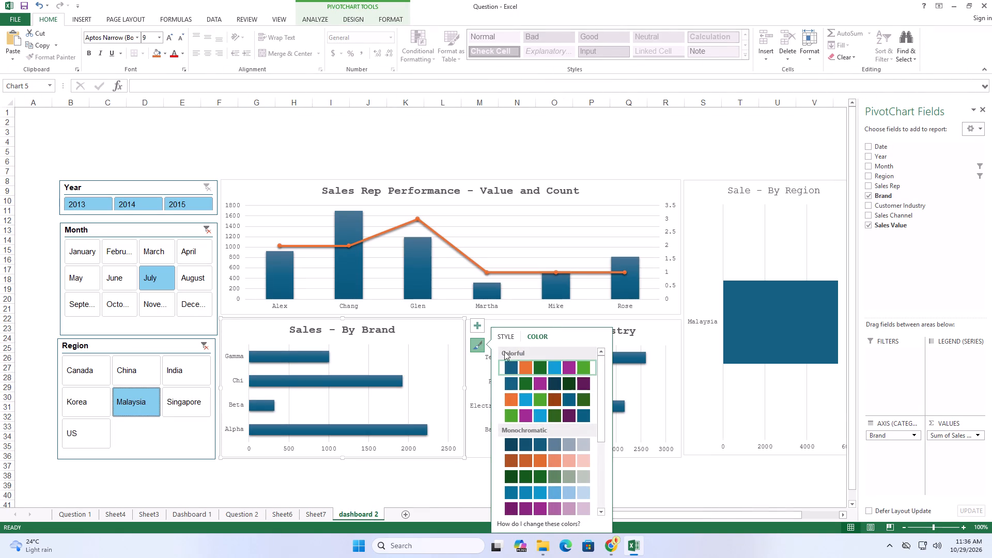
pyautogui.click(582, 367)
pyautogui.click(582, 367)
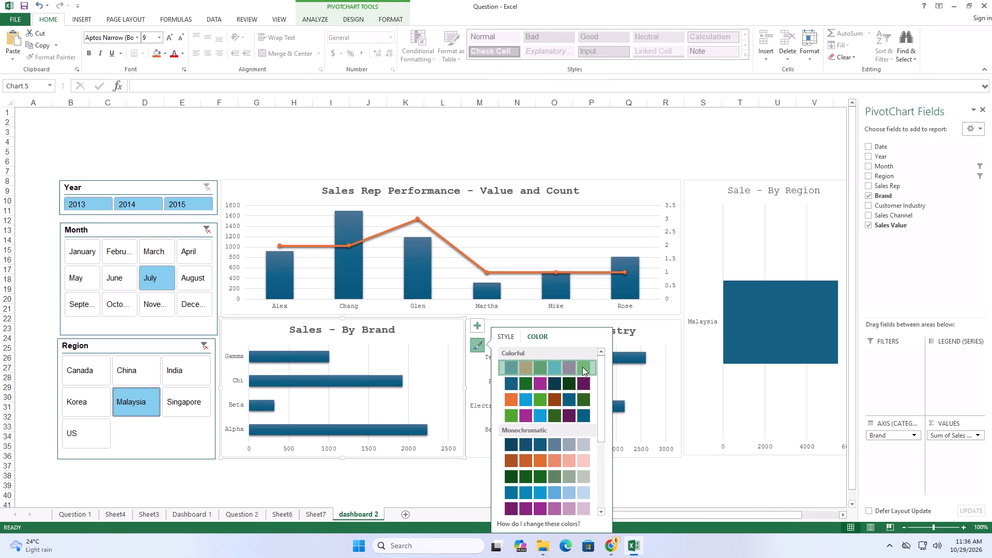
pyautogui.scroll(4, 593, 397)
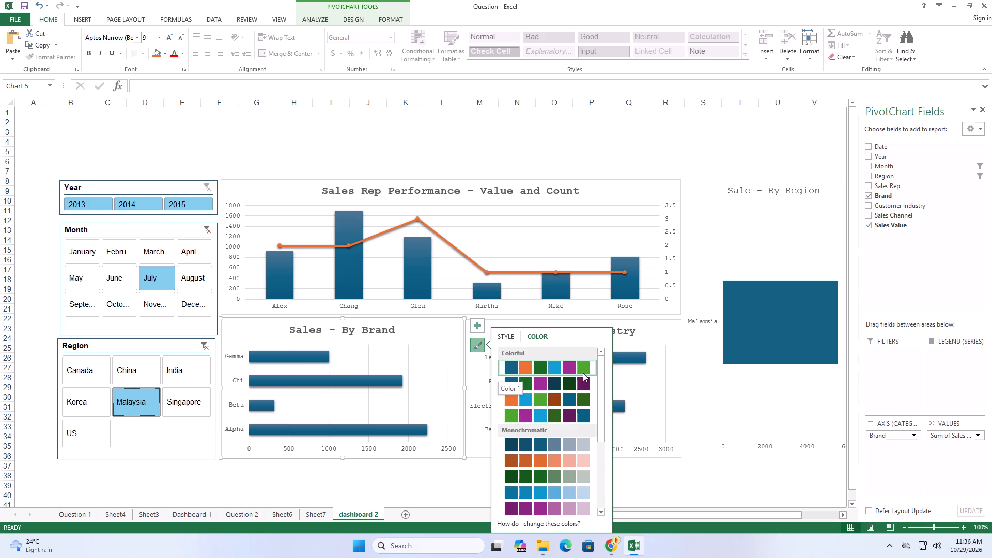
pyautogui.scroll(1, 534, 389)
pyautogui.click(542, 334)
pyautogui.click(508, 333)
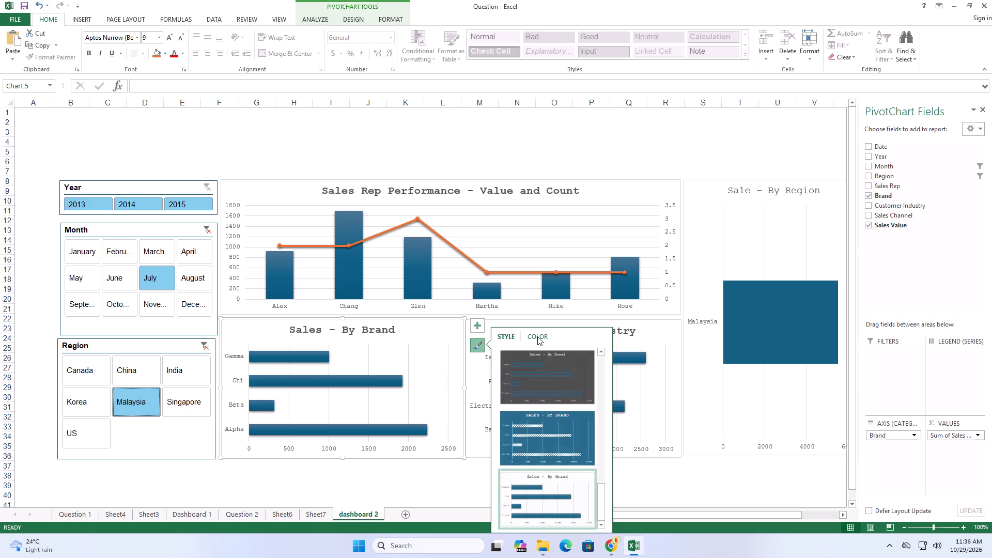
pyautogui.click(537, 336)
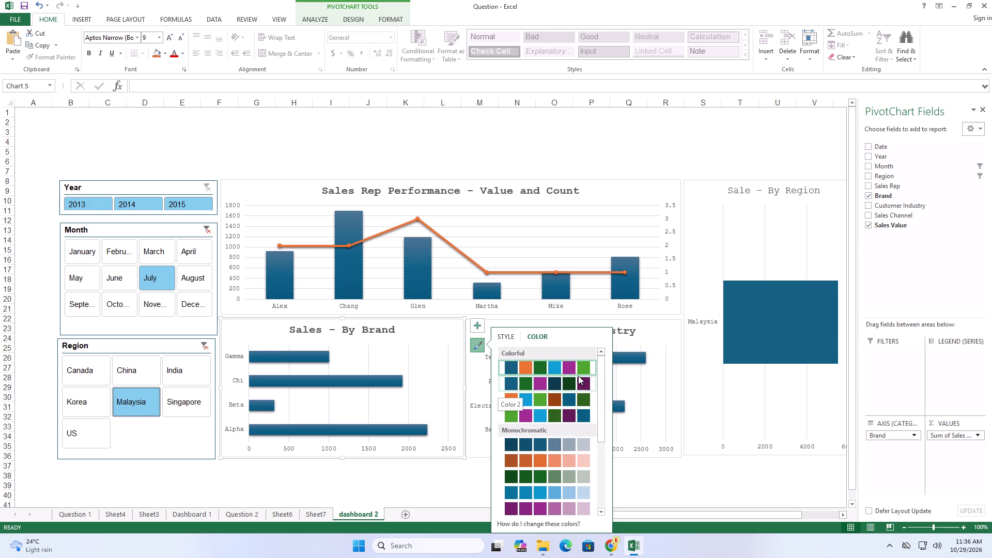
pyautogui.scroll(-1, 572, 446)
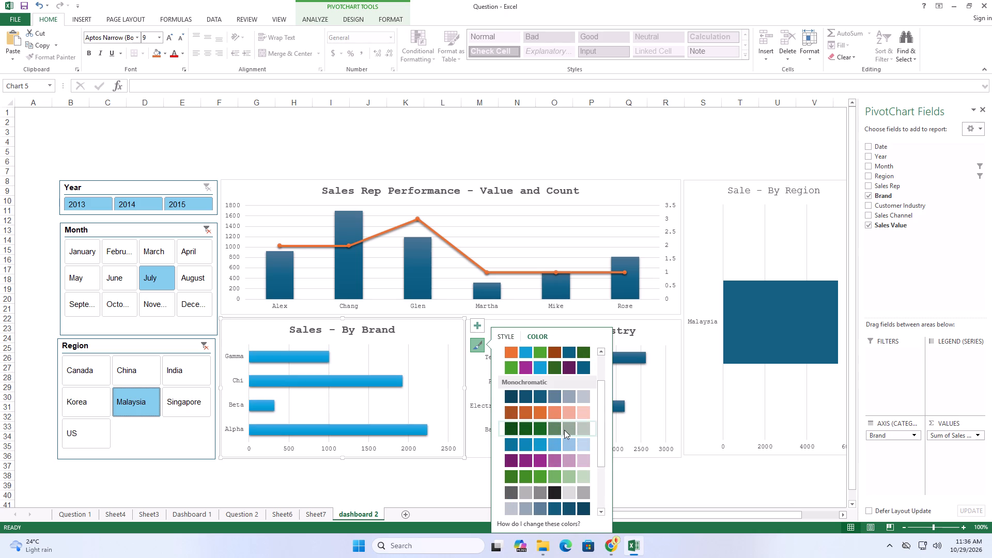
pyautogui.scroll(-2, 564, 430)
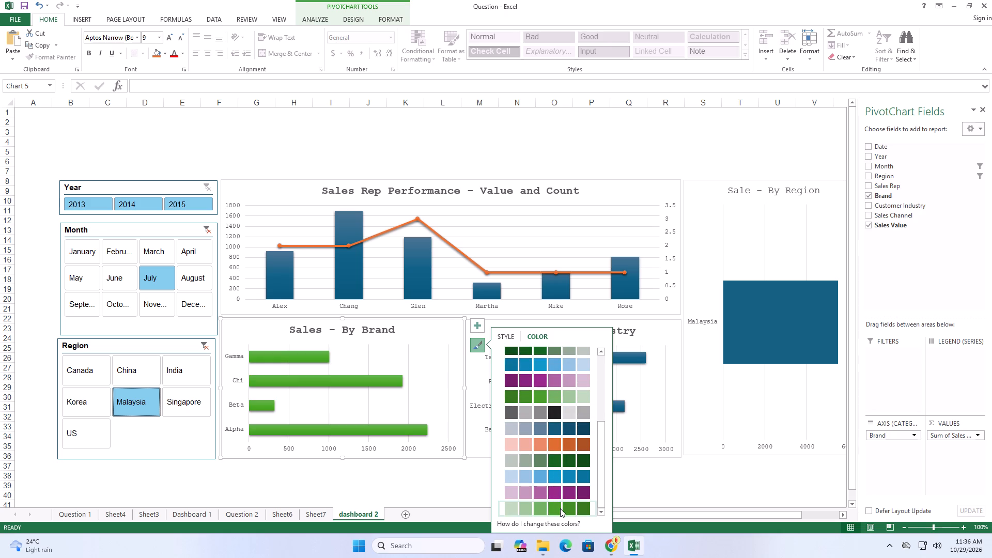
pyautogui.click(561, 508)
# Compare the chart styles for the Sales - By Brand chart and apply Style 6, with the hatched plot area.
pyautogui.moveTo(602, 476); pyautogui.dragTo(608, 398)
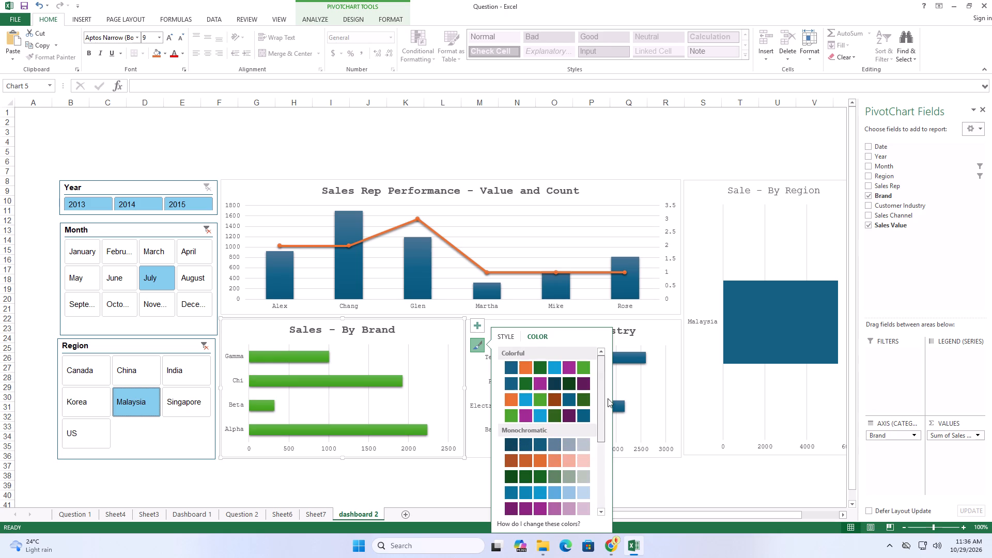
pyautogui.moveTo(608, 398); pyautogui.dragTo(608, 394)
pyautogui.click(502, 334)
pyautogui.scroll(-3, 550, 417)
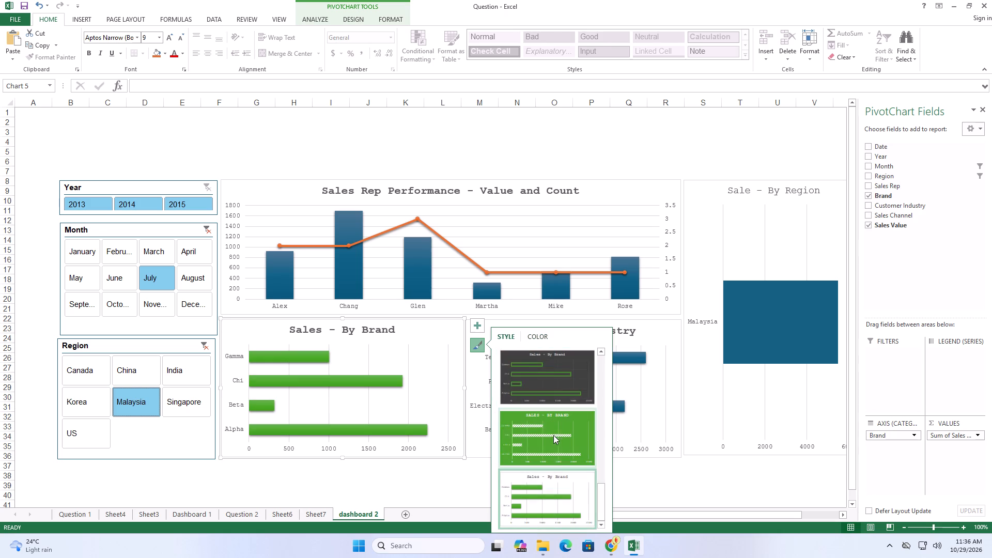
pyautogui.scroll(-4, 559, 466)
pyautogui.scroll(3, 559, 478)
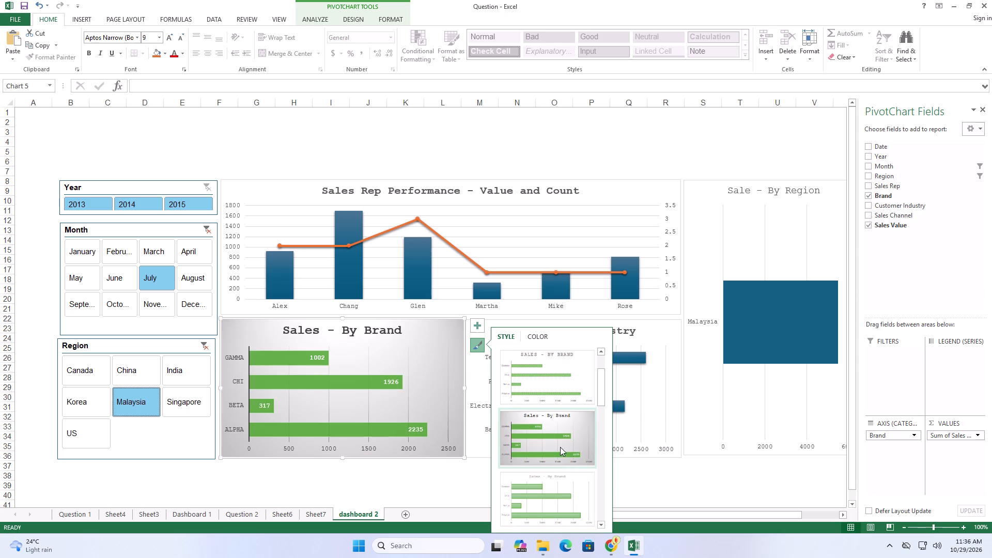
pyautogui.scroll(-1, 575, 390)
pyautogui.scroll(-3, 570, 433)
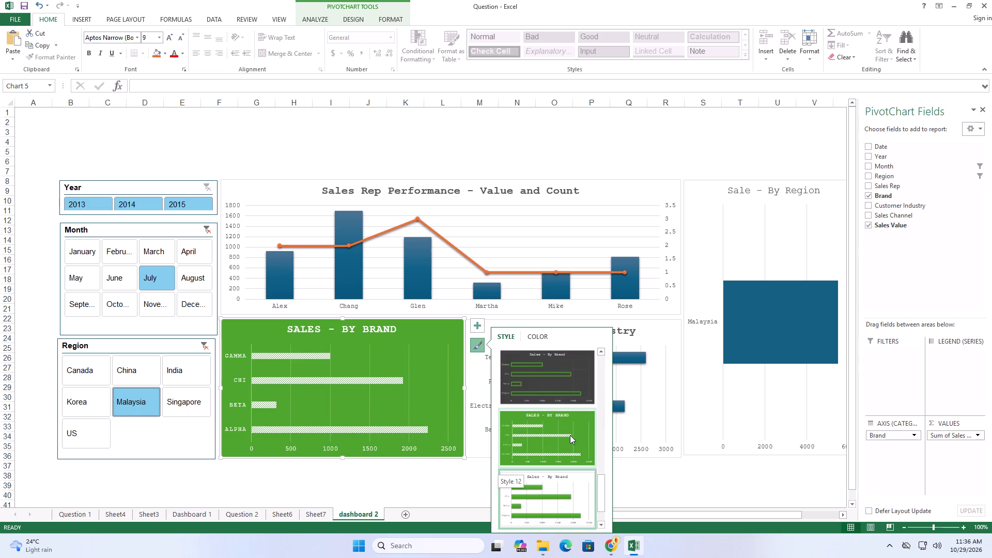
pyautogui.scroll(-5, 569, 438)
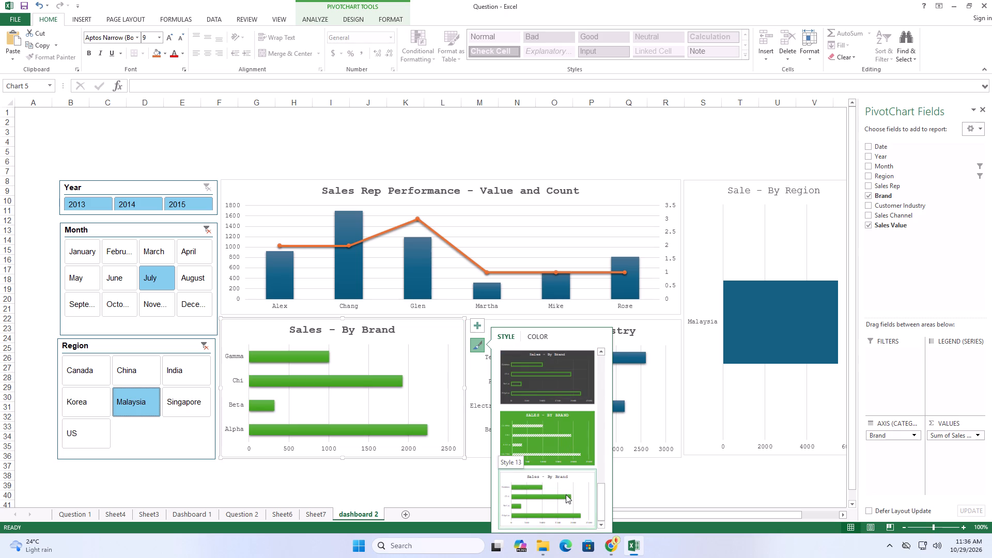
pyautogui.scroll(3, 566, 494)
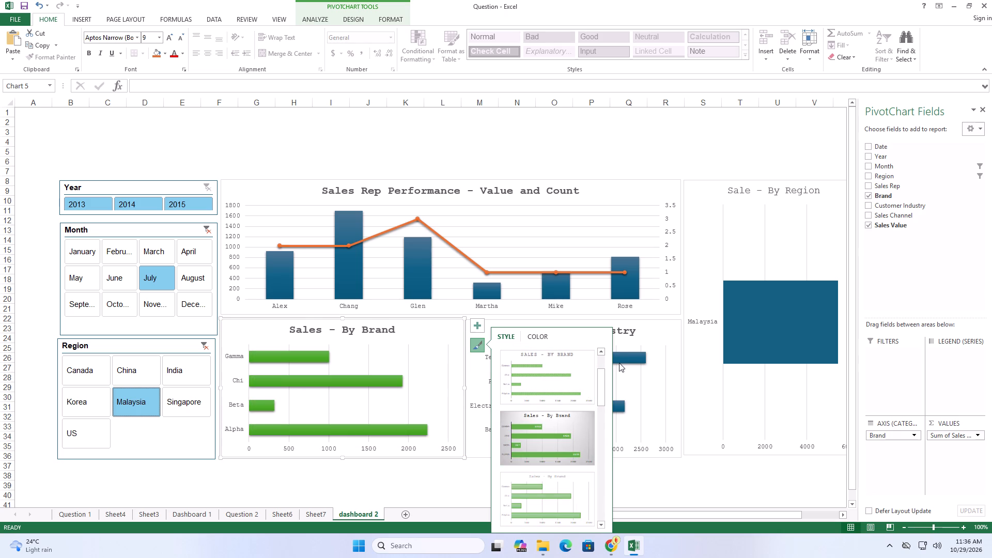
pyautogui.scroll(-2, 551, 502)
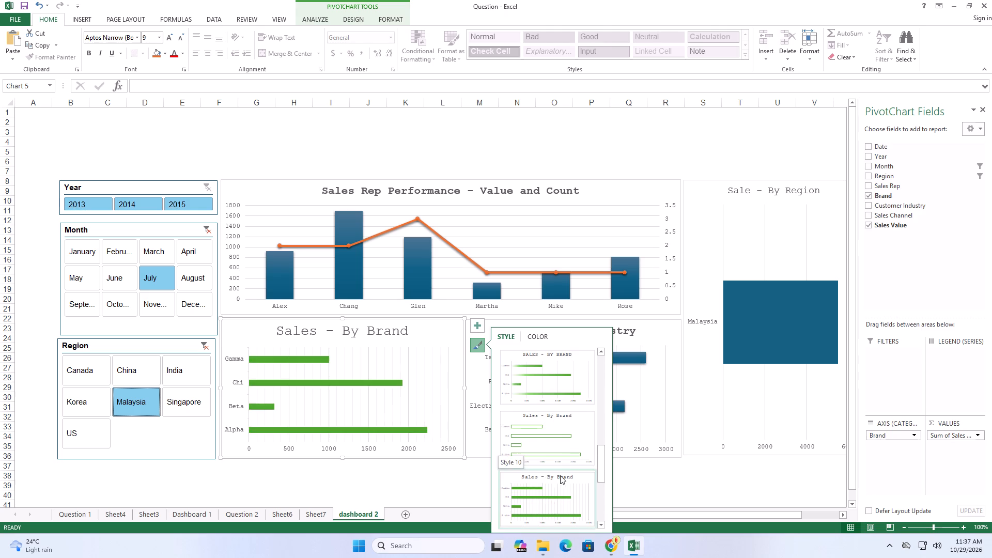
pyautogui.scroll(1, 569, 436)
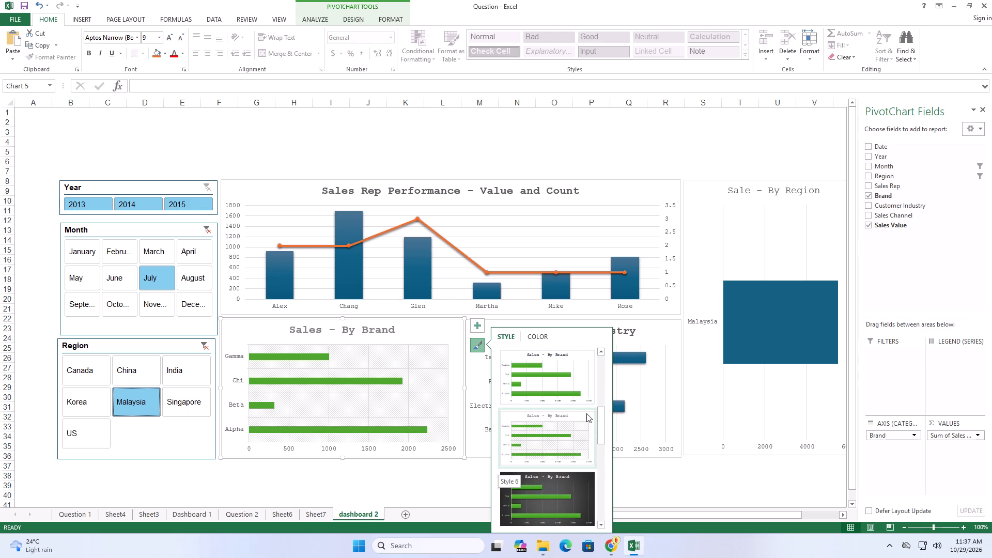
pyautogui.click(586, 413)
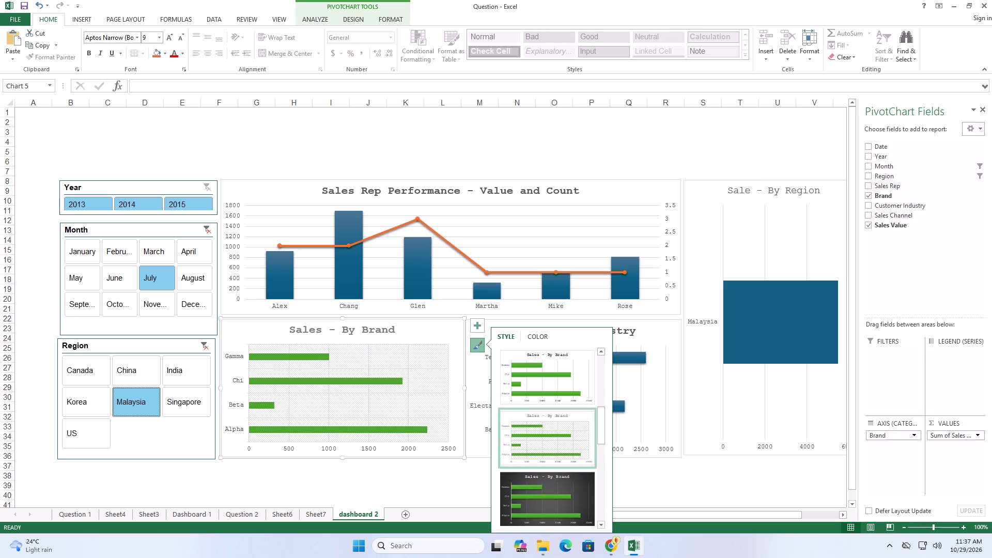
# Check the Question 2 reference and recolour the Sales - By Industry chart with the light-to-dark blue monochromatic palette, Color 15.
pyautogui.click(660, 331)
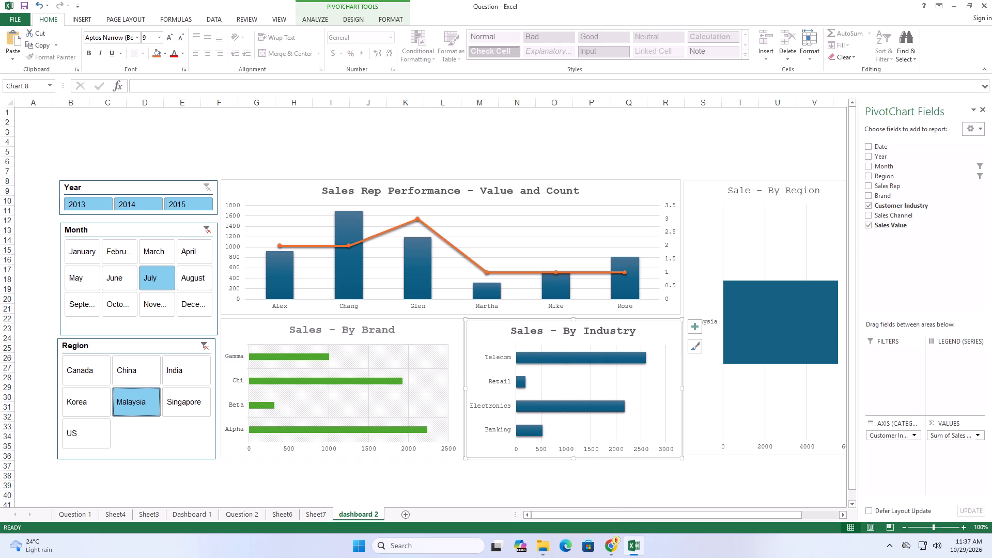
pyautogui.click(694, 348)
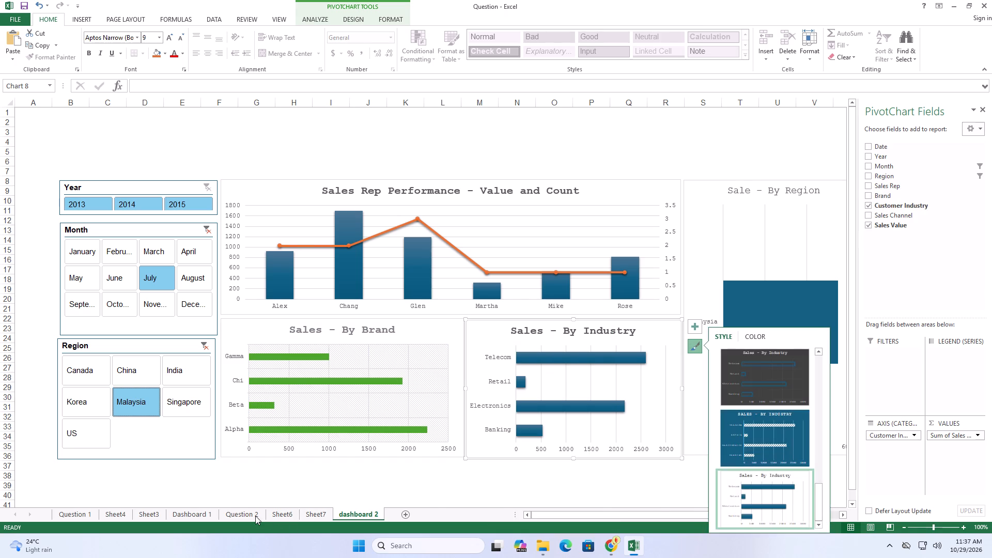
pyautogui.click(254, 516)
pyautogui.click(358, 514)
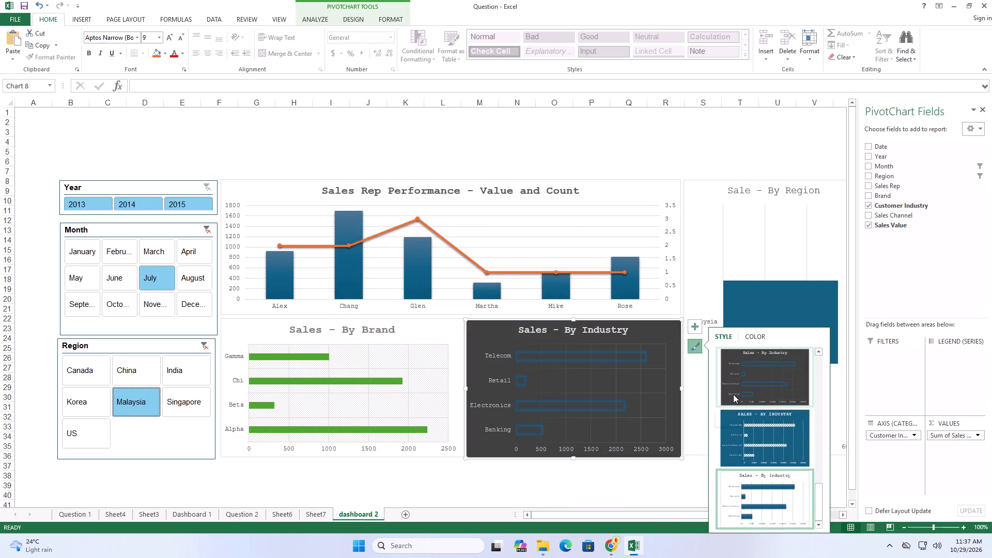
pyautogui.click(759, 336)
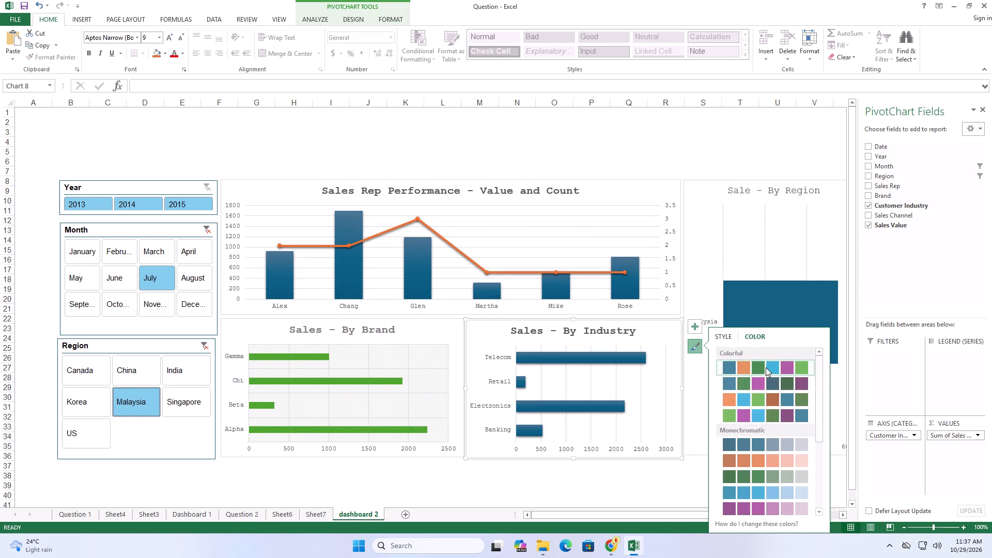
pyautogui.scroll(-6, 784, 422)
pyautogui.scroll(-3, 763, 477)
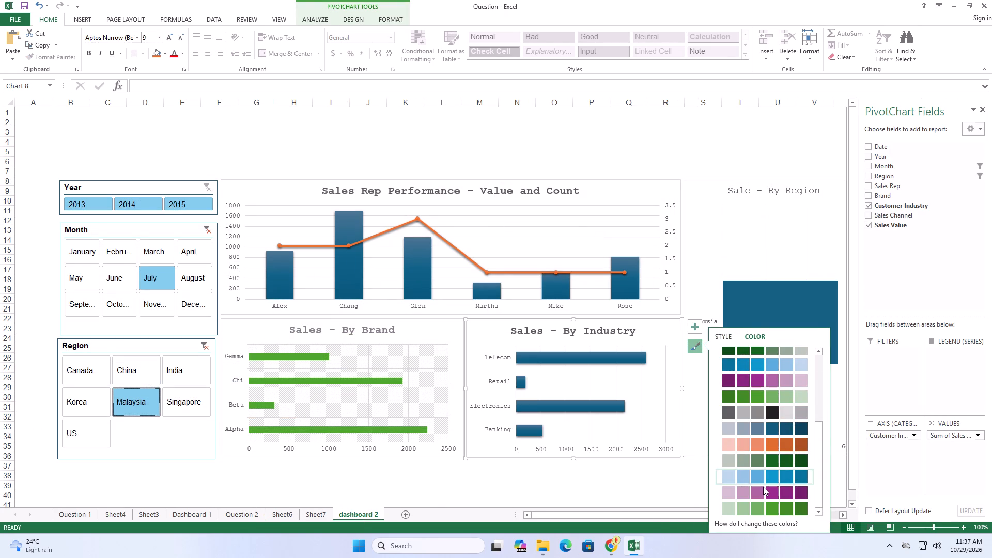
pyautogui.scroll(2, 763, 487)
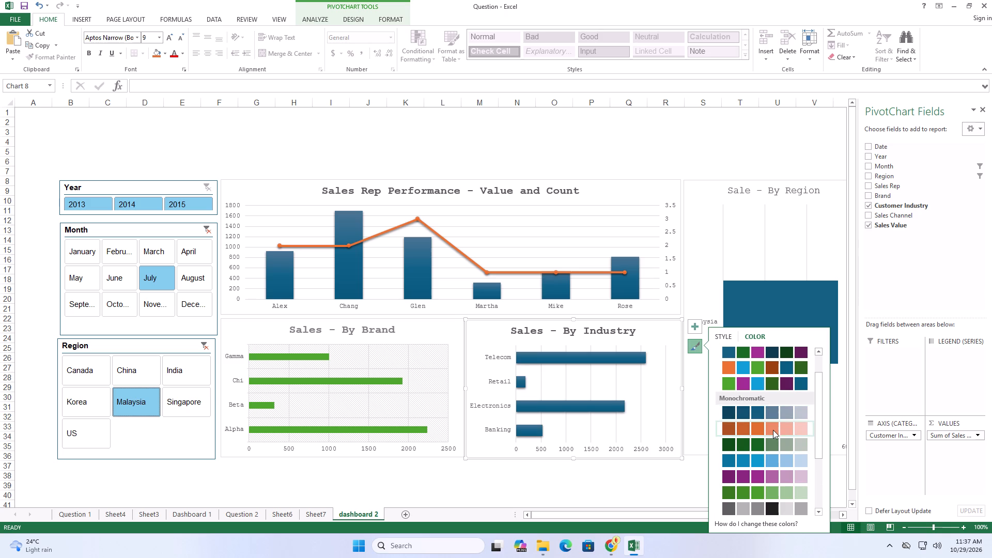
pyautogui.scroll(-2, 773, 430)
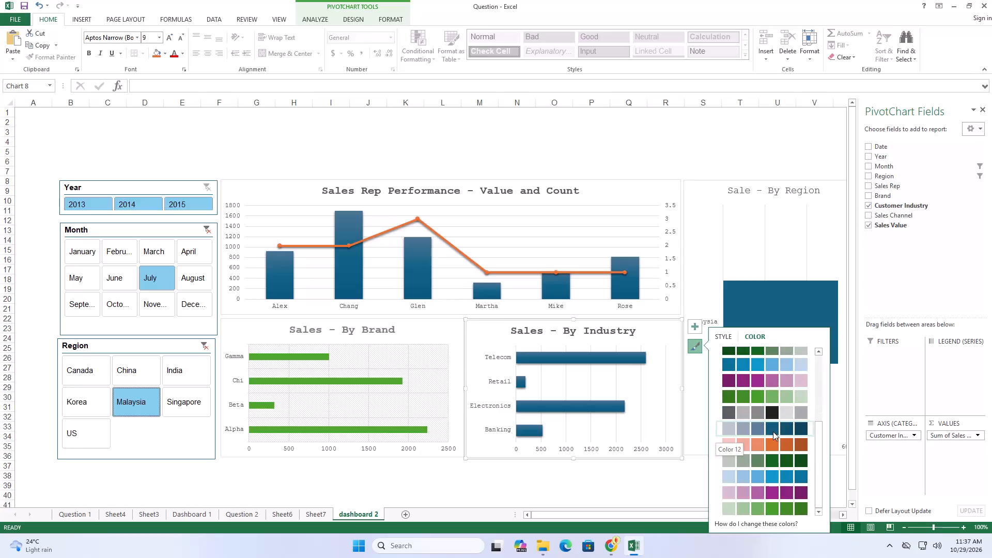
pyautogui.scroll(1, 776, 414)
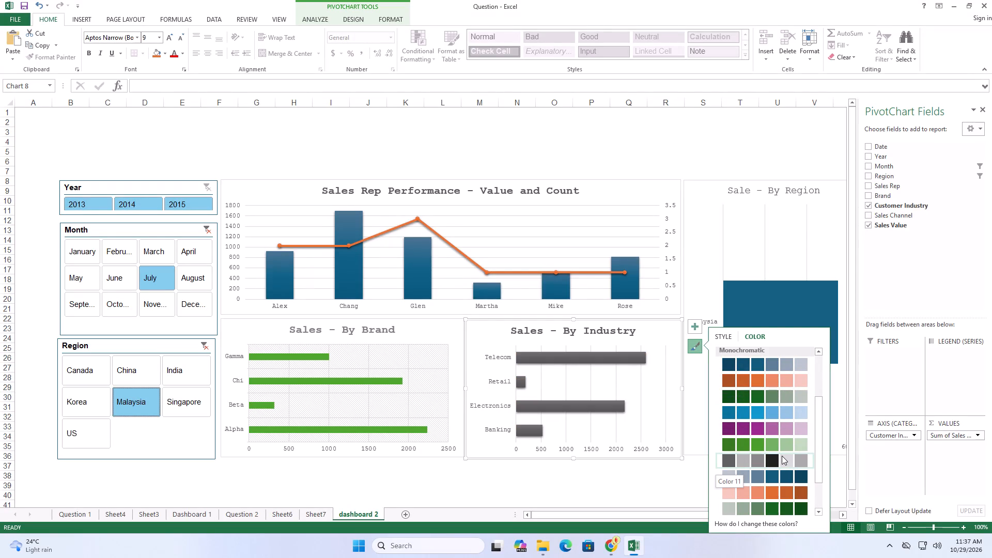
pyautogui.scroll(-2, 782, 461)
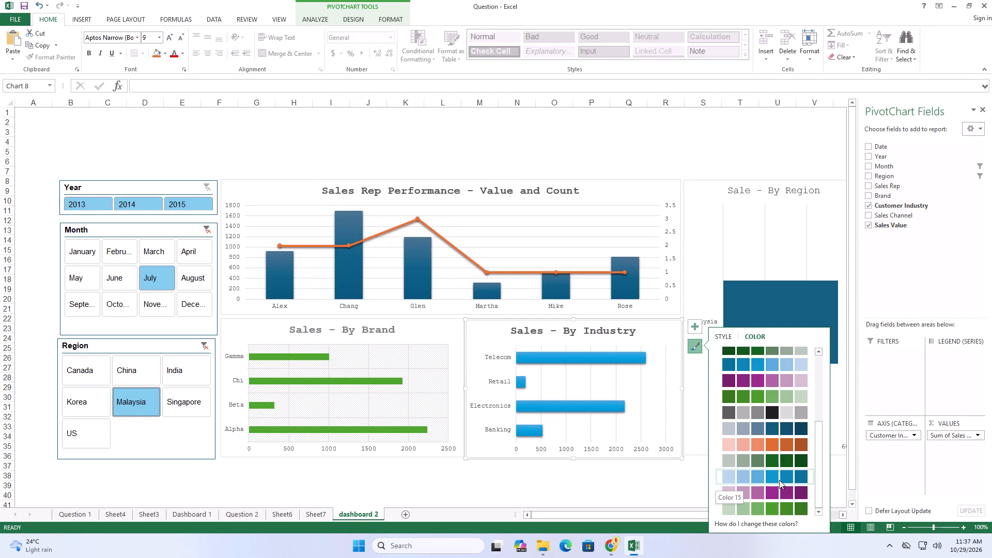
pyautogui.click(779, 480)
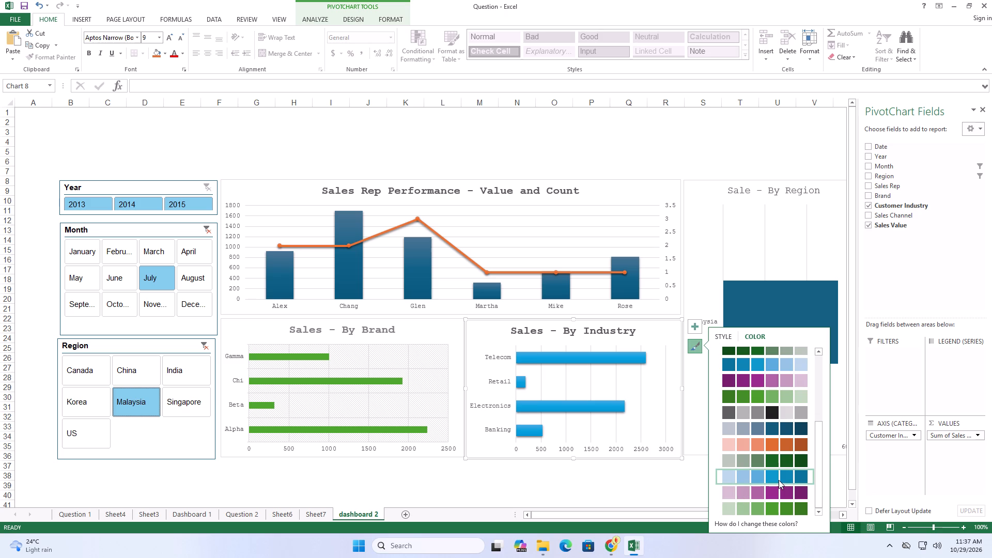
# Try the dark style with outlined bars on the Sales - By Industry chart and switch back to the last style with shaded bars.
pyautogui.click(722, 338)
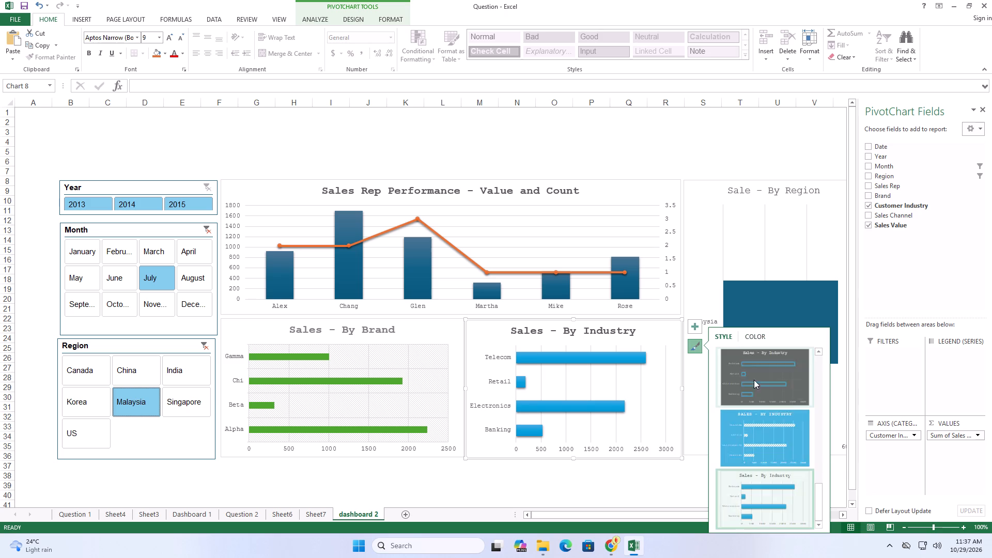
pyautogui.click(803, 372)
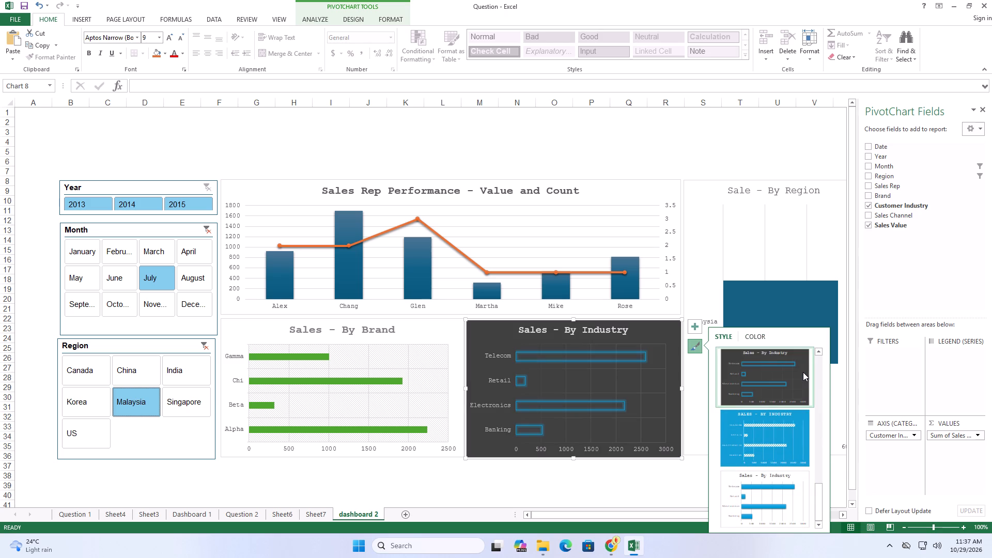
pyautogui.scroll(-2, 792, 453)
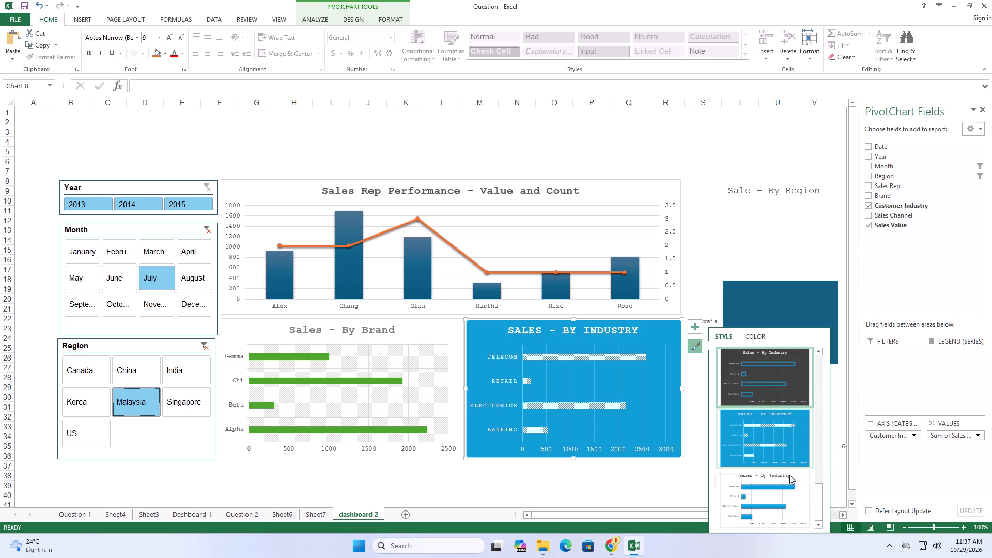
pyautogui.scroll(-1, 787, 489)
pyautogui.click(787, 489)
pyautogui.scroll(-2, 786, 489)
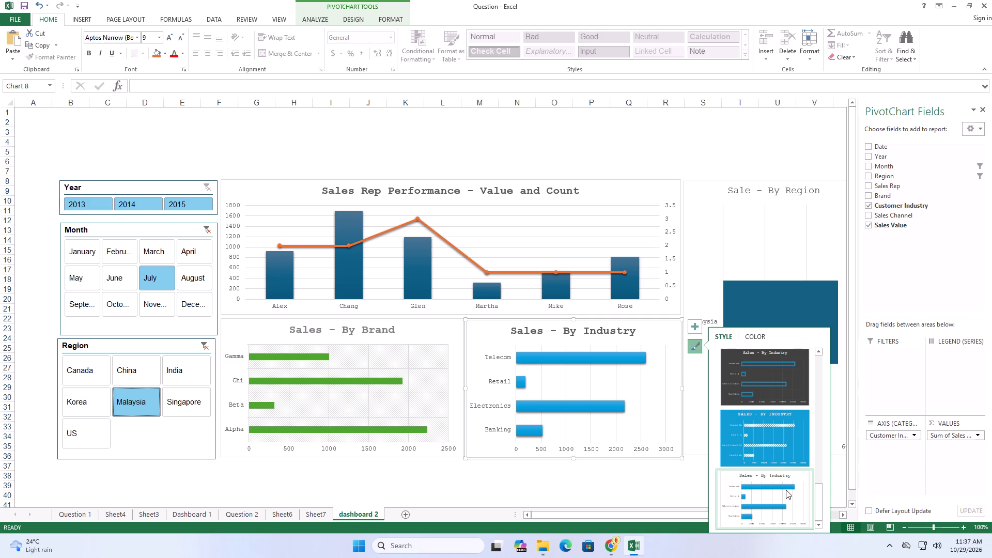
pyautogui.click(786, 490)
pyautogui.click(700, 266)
# Add data labels to the Sales Rep Performance - Value and Count chart.
pyautogui.click(607, 194)
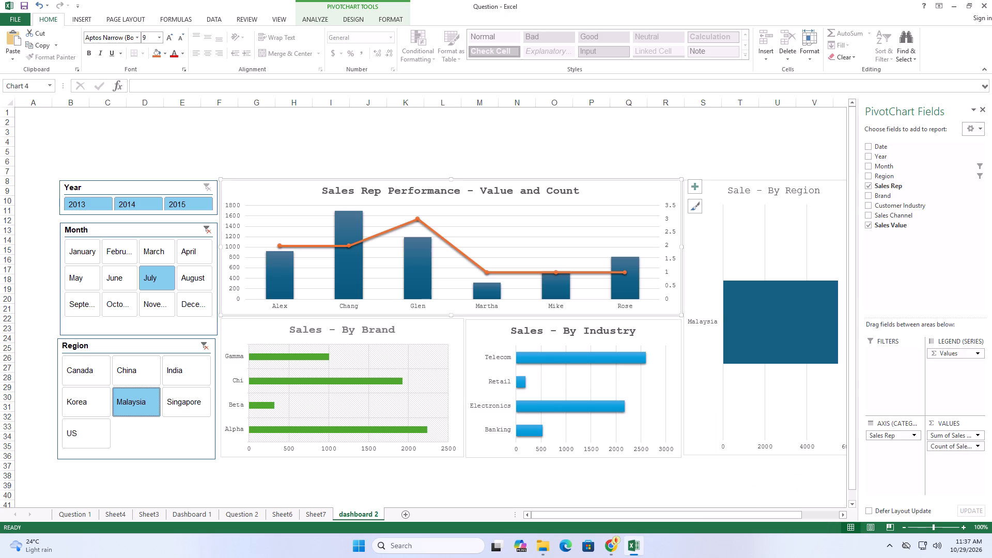
pyautogui.click(695, 189)
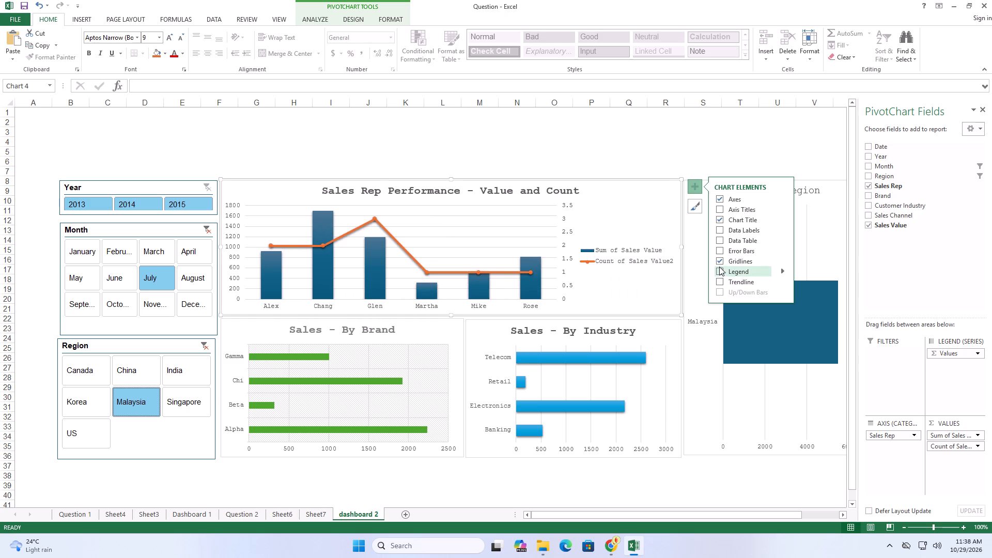
pyautogui.click(721, 232)
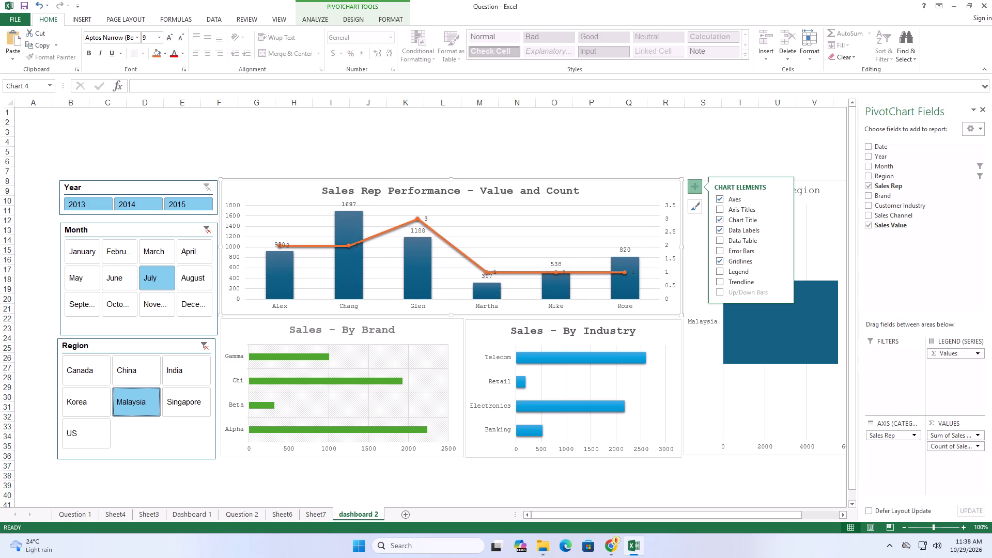
pyautogui.scroll(-2, 798, 256)
pyautogui.scroll(2, 769, 265)
pyautogui.click(457, 485)
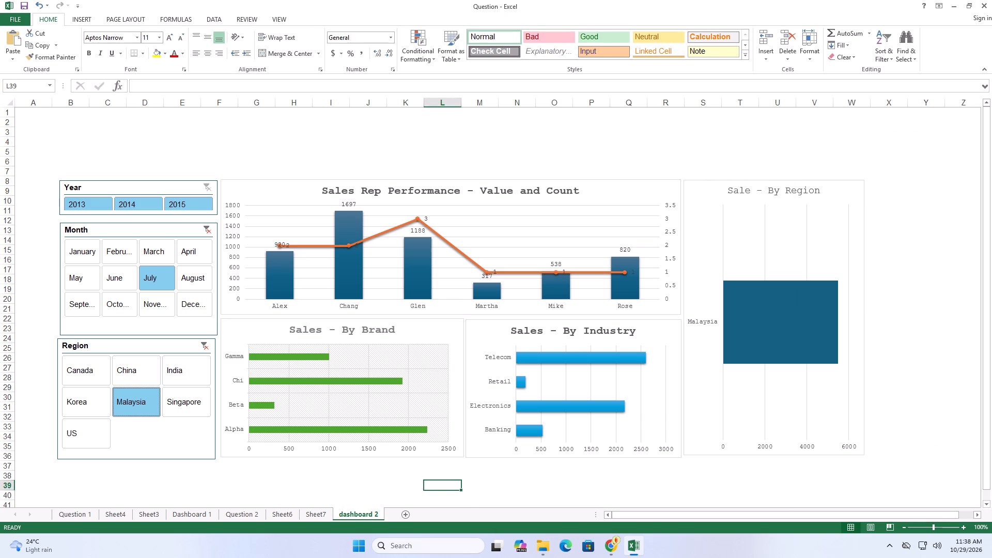
# Save the workbook.
pyautogui.hotkey('ctrl', 's')
pyautogui.hotkey('ctrl', 's')
pyautogui.hotkey('ctrl', 's')
pyautogui.hotkey('ctrl', 's')
pyautogui.hotkey('ctrl', 's')
# Try different months in the Month slicer, ending with December, to check how the dashboard charts respond.
pyautogui.click(189, 285)
pyautogui.click(147, 287)
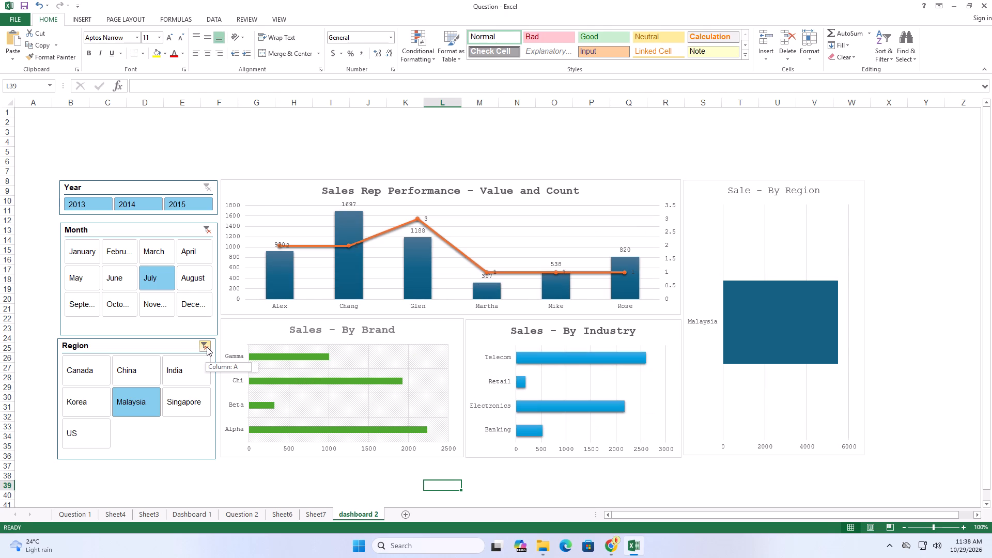
pyautogui.hotkey('ctrl', 's')
pyautogui.hotkey('ctrl', 's')
pyautogui.hotkey('ctrl', 's')
pyautogui.click(174, 298)
pyautogui.click(126, 298)
pyautogui.click(117, 276)
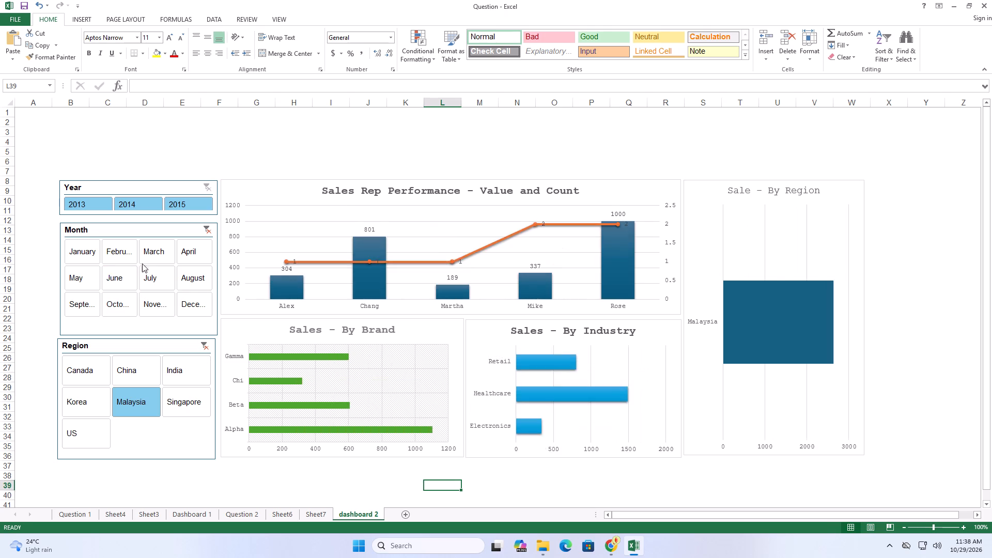
pyautogui.click(164, 259)
pyautogui.click(196, 258)
pyautogui.click(198, 294)
pyautogui.click(178, 310)
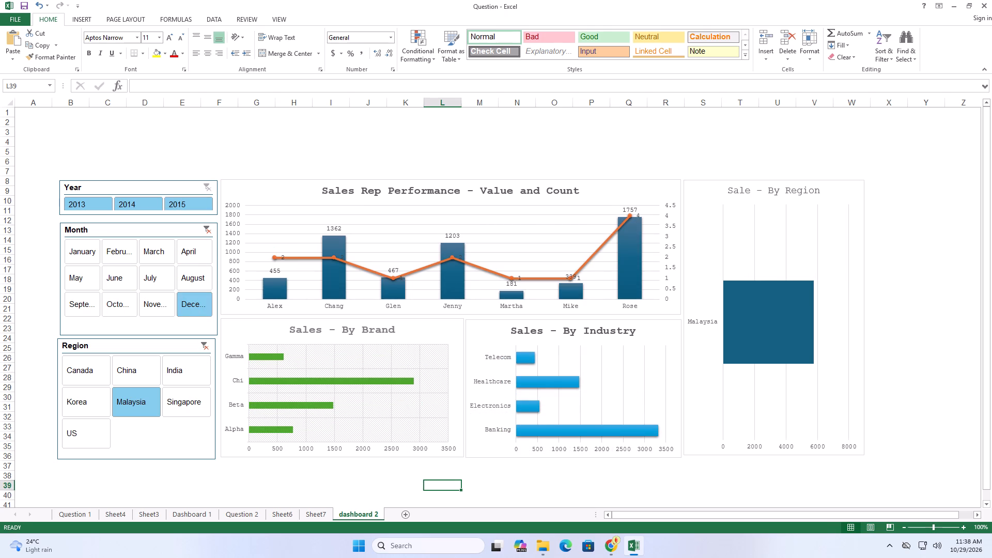
# Apply the chart style with a dark bold title, shaded columns and a thin line with small markers to the Sales Rep Performance chart.
pyautogui.click(616, 199)
pyautogui.click(695, 208)
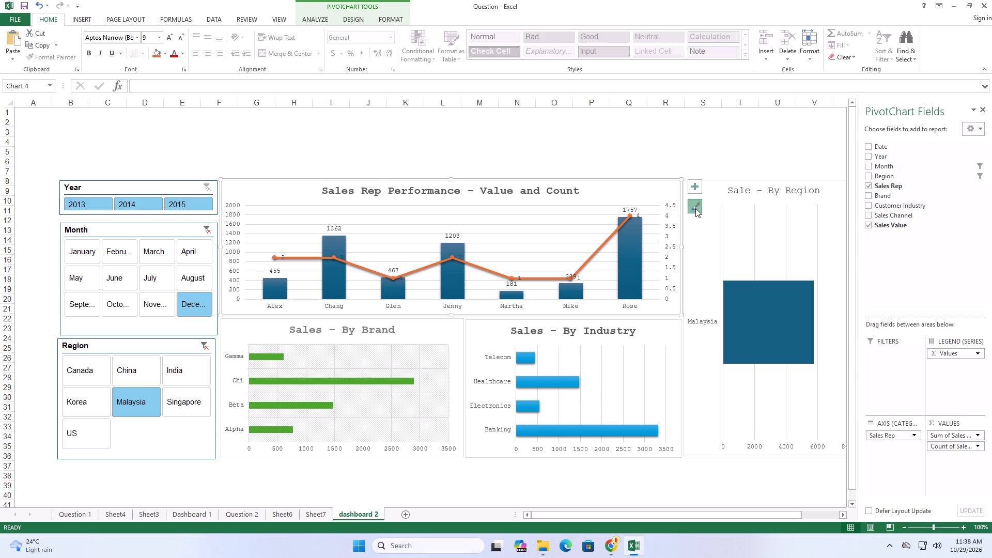
pyautogui.click(757, 206)
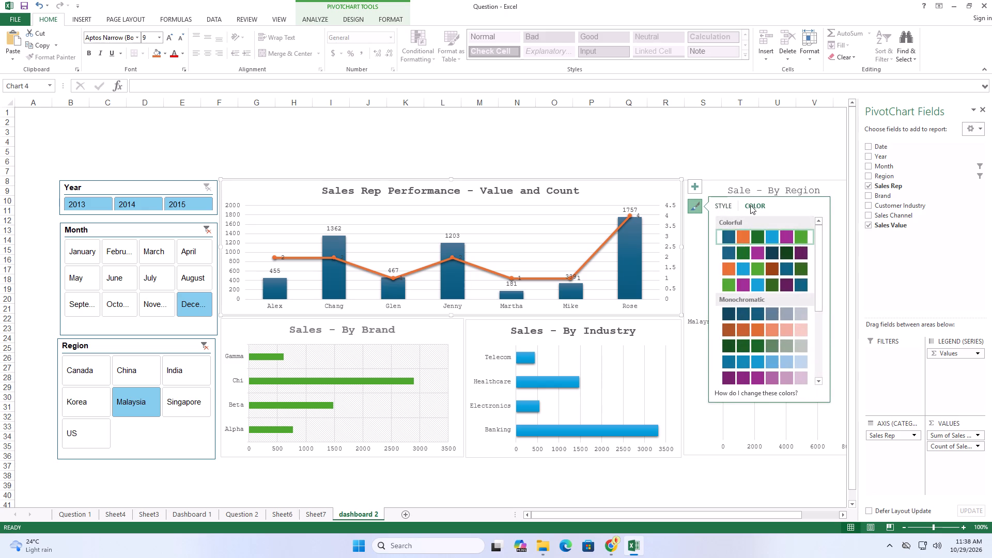
pyautogui.click(727, 208)
pyautogui.scroll(-1, 760, 322)
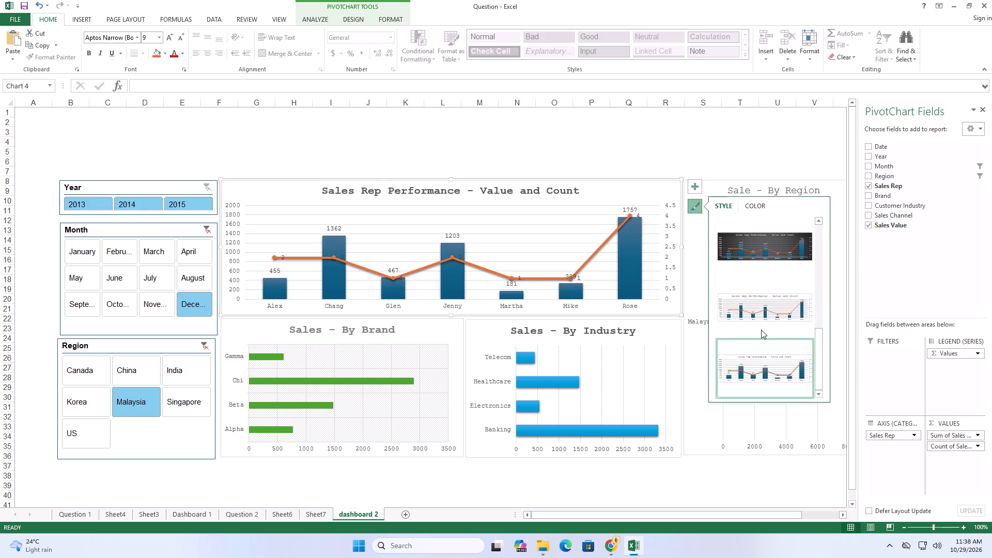
pyautogui.scroll(1, 761, 330)
pyautogui.click(766, 311)
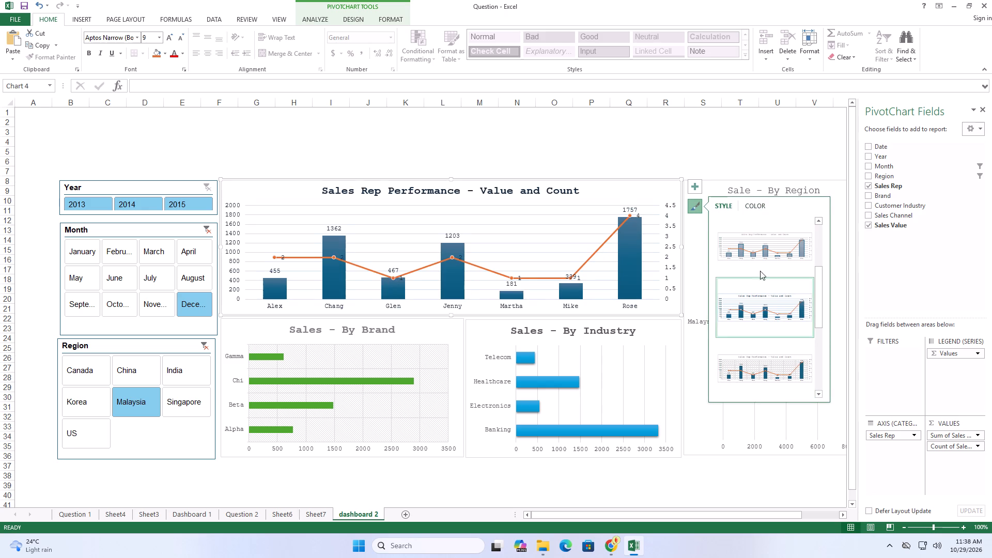
# Recolour the Sales Rep Performance chart with the light-to-dark orange monochromatic palette, Color 13.
pyautogui.click(751, 207)
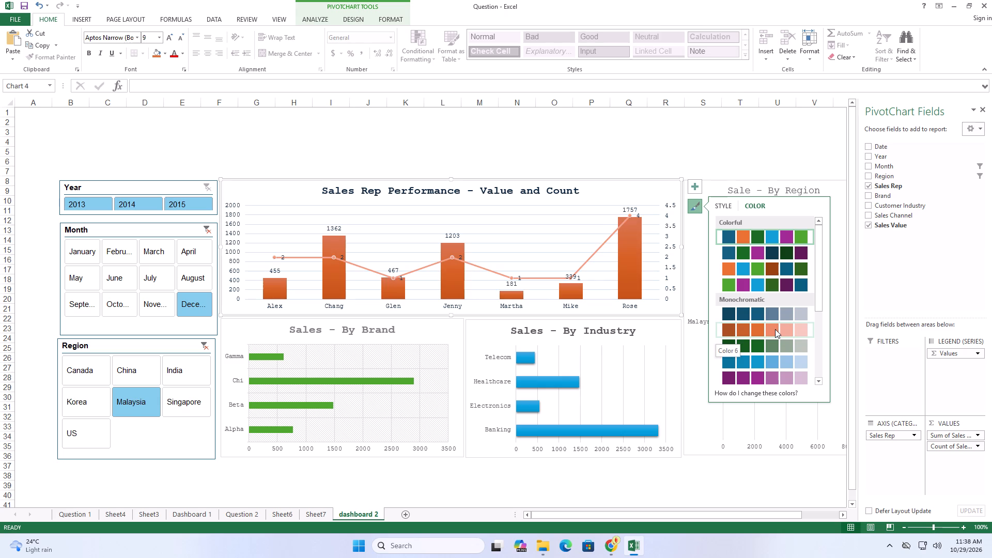
pyautogui.scroll(-2, 770, 368)
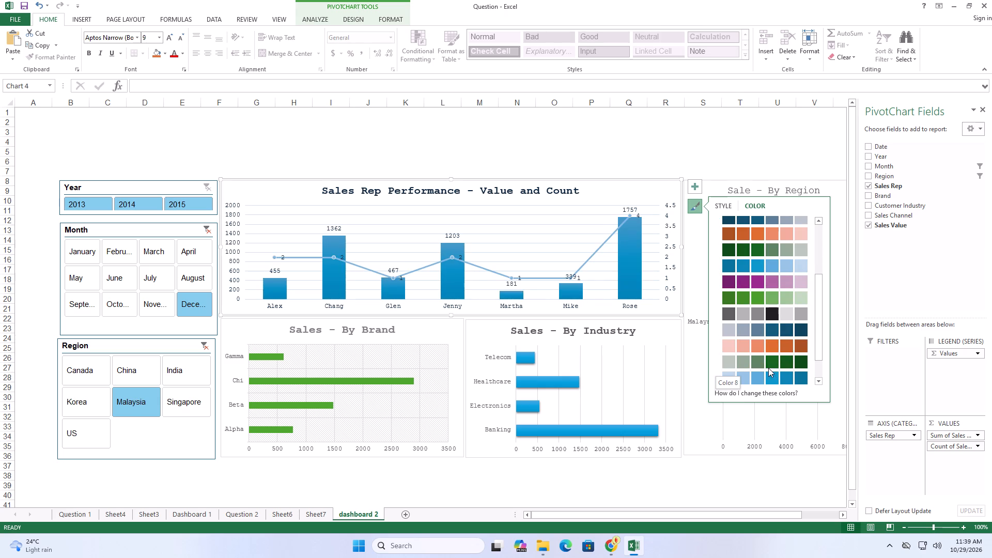
pyautogui.scroll(-2, 765, 364)
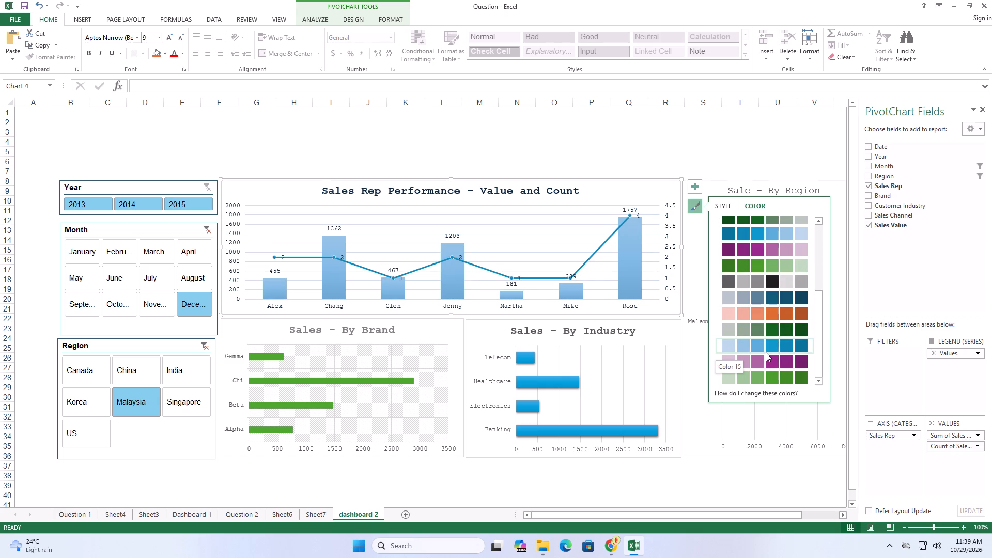
pyautogui.scroll(-2, 766, 352)
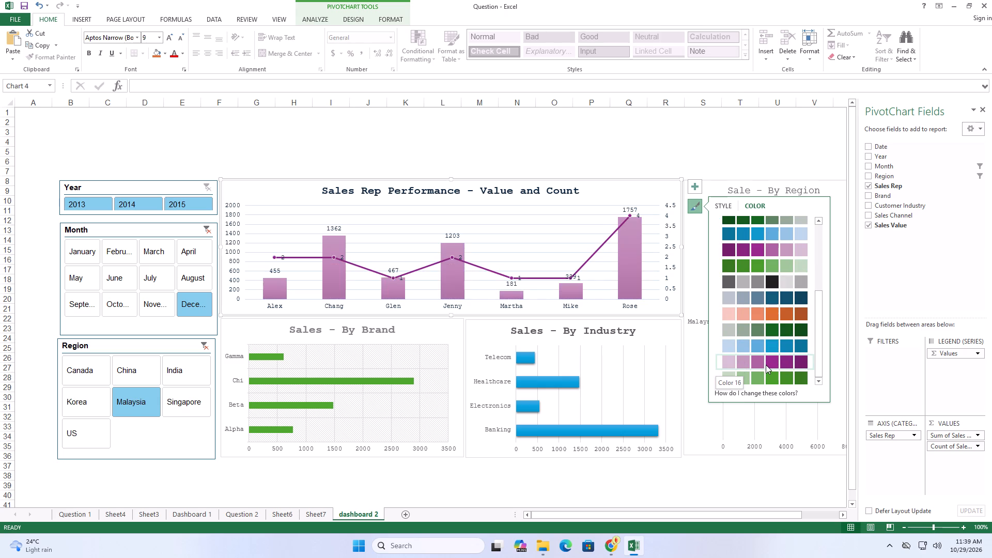
pyautogui.click(765, 315)
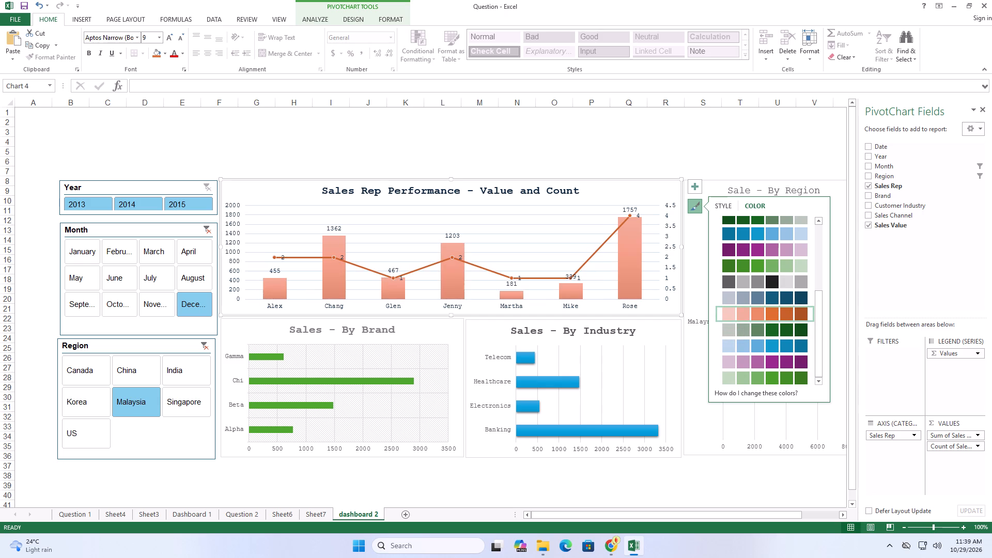
pyautogui.click(707, 166)
# Try the gradient-bar style on the Sale - By Region chart and settle on the last style, with shaded bars.
pyautogui.click(737, 194)
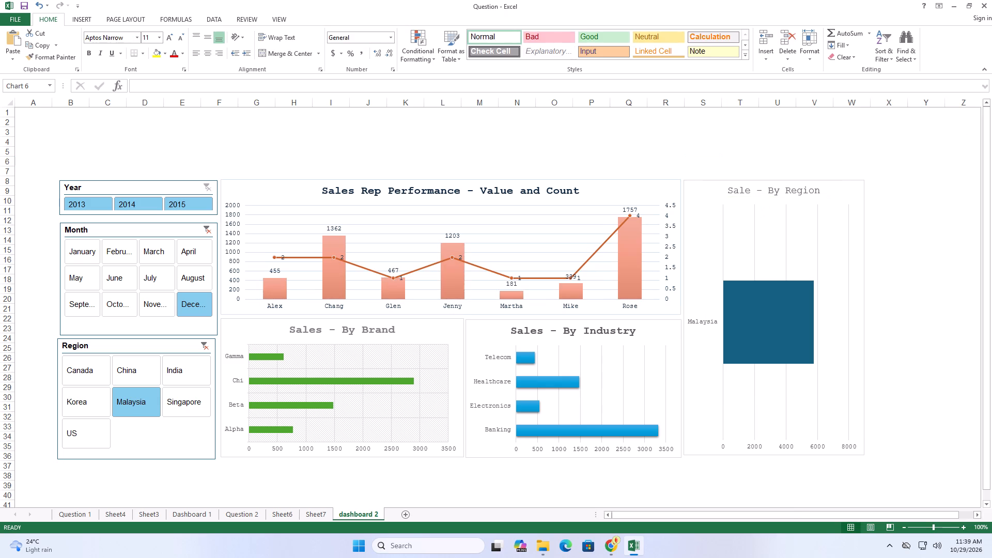
pyautogui.click(706, 202)
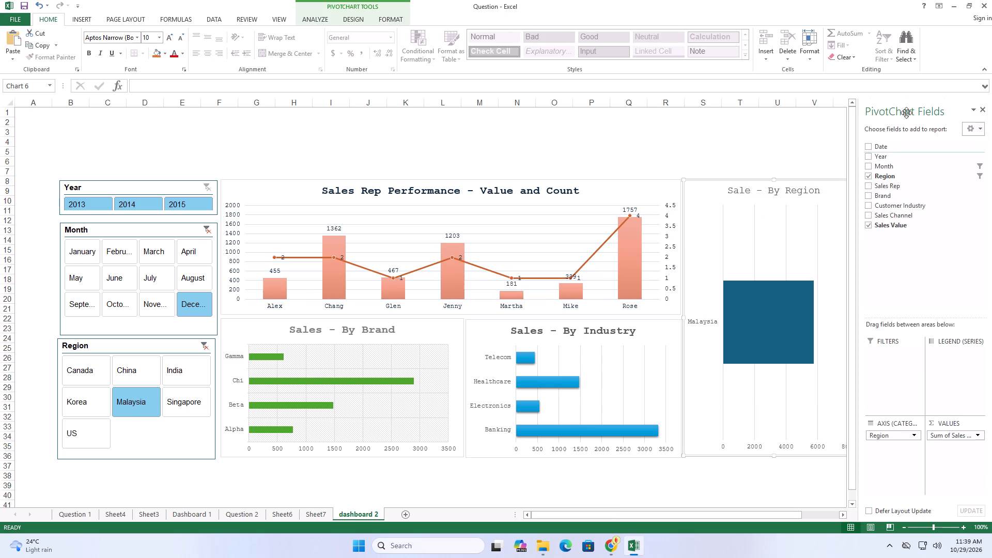
pyautogui.click(982, 111)
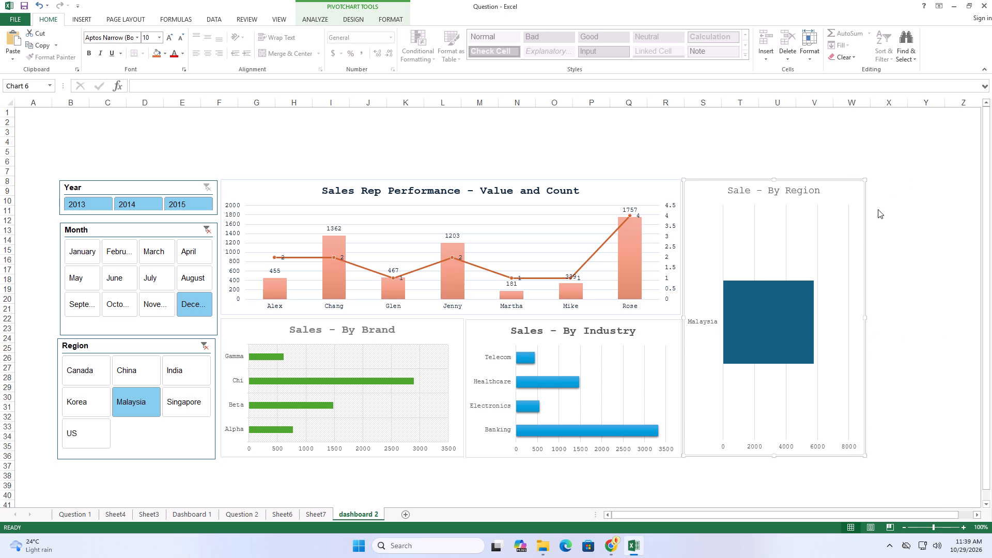
pyautogui.click(854, 189)
pyautogui.click(879, 208)
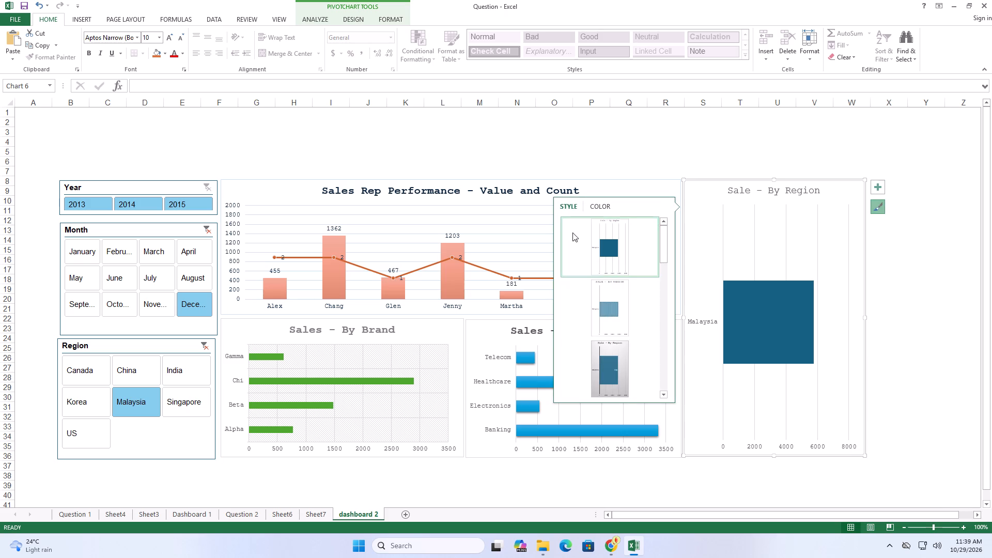
pyautogui.scroll(-2, 585, 284)
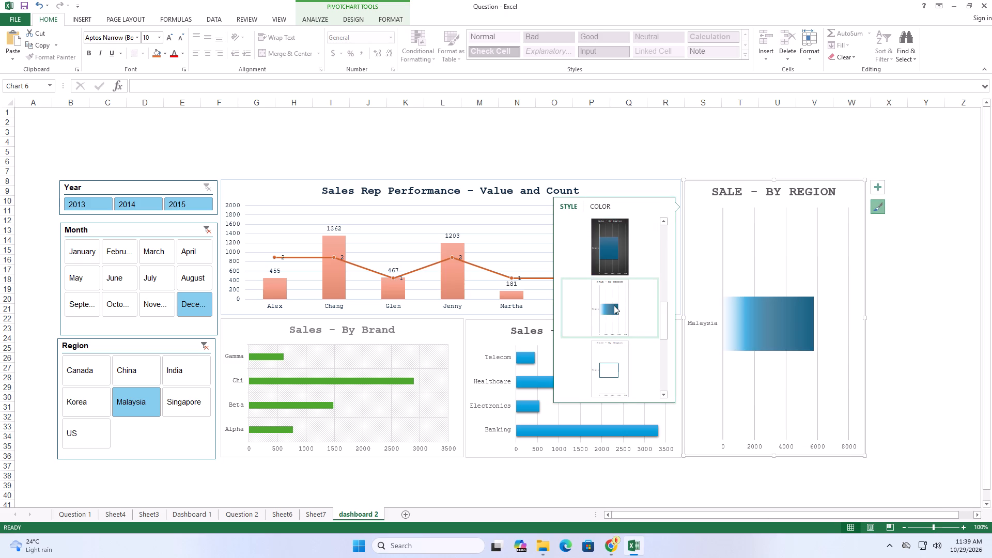
pyautogui.click(614, 305)
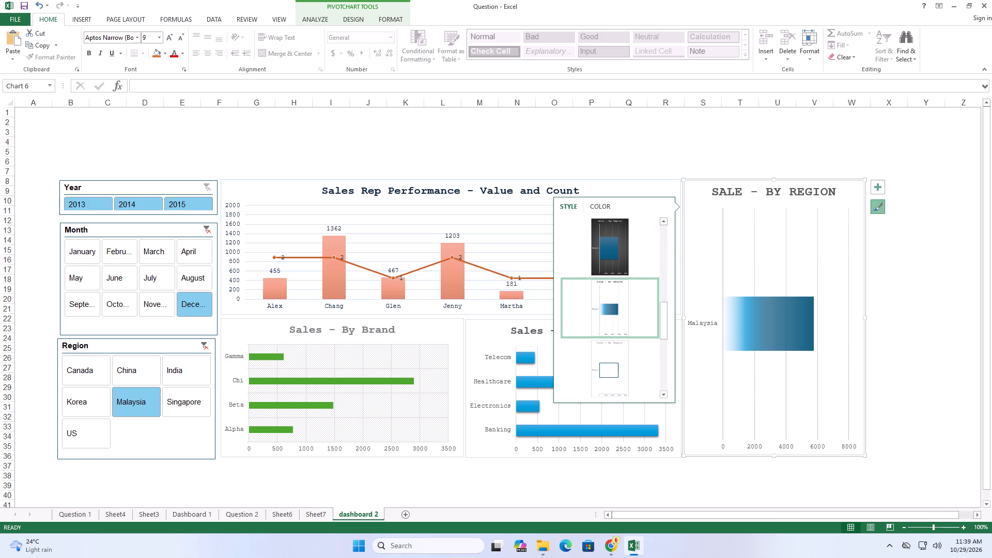
pyautogui.scroll(-2, 606, 363)
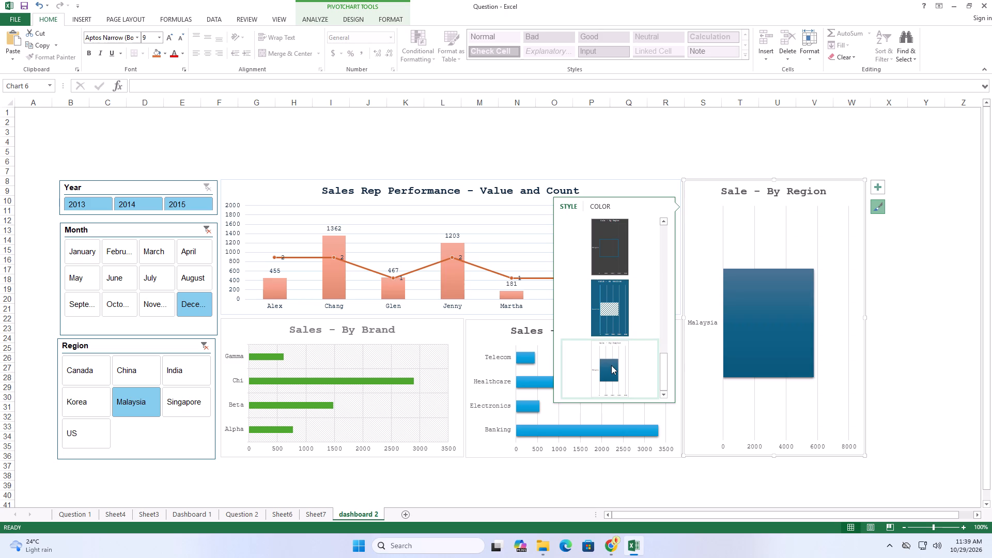
pyautogui.scroll(-1, 611, 366)
pyautogui.click(608, 385)
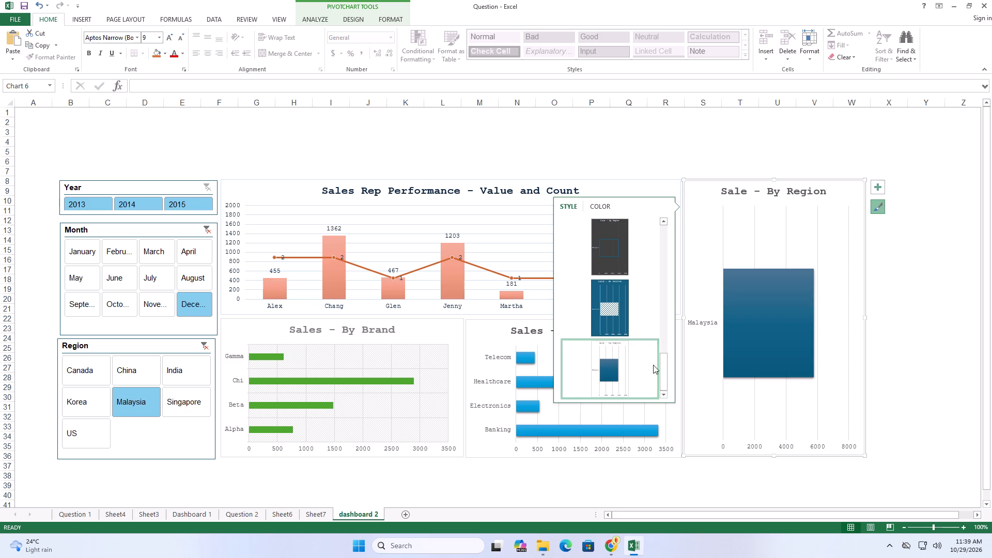
pyautogui.click(911, 298)
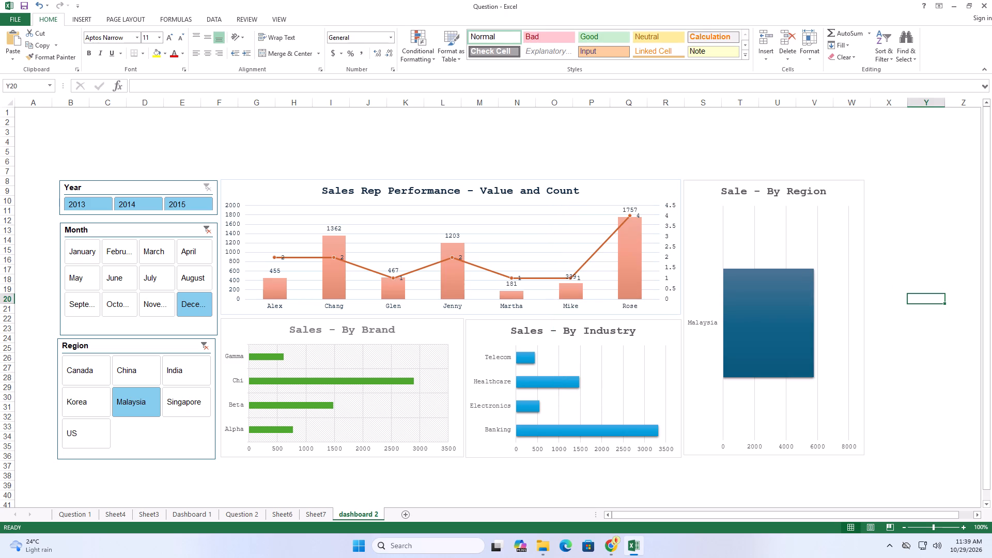
# Try another month in the Month slicer, and clear the Month and Region filters to include all items.
pyautogui.click(119, 290)
pyautogui.click(147, 257)
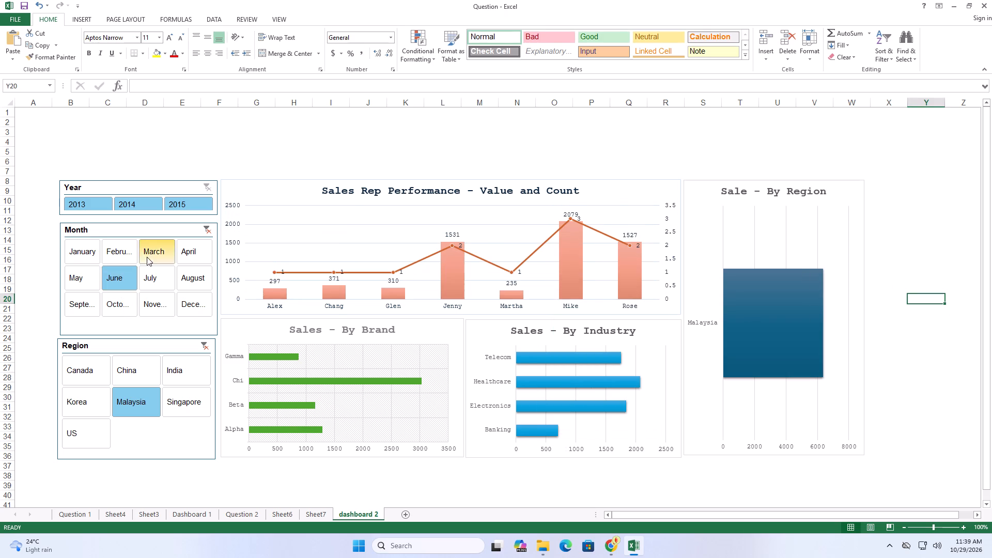
pyautogui.click(206, 228)
pyautogui.click(207, 191)
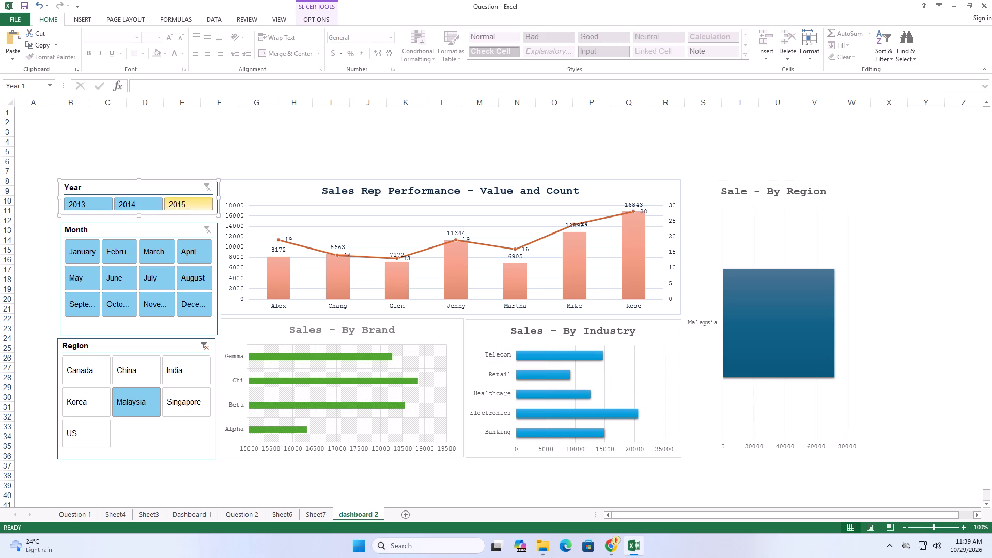
pyautogui.click(204, 349)
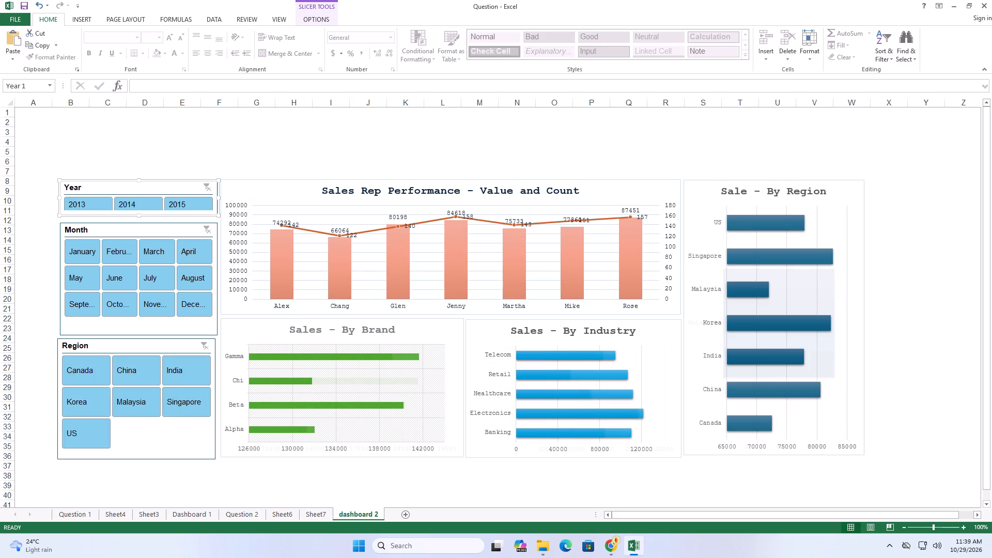
# Look over the whole dashboard 2 sheet and save the workbook.
pyautogui.click(435, 482)
pyautogui.scroll(3, 429, 468)
pyautogui.scroll(-4, 427, 323)
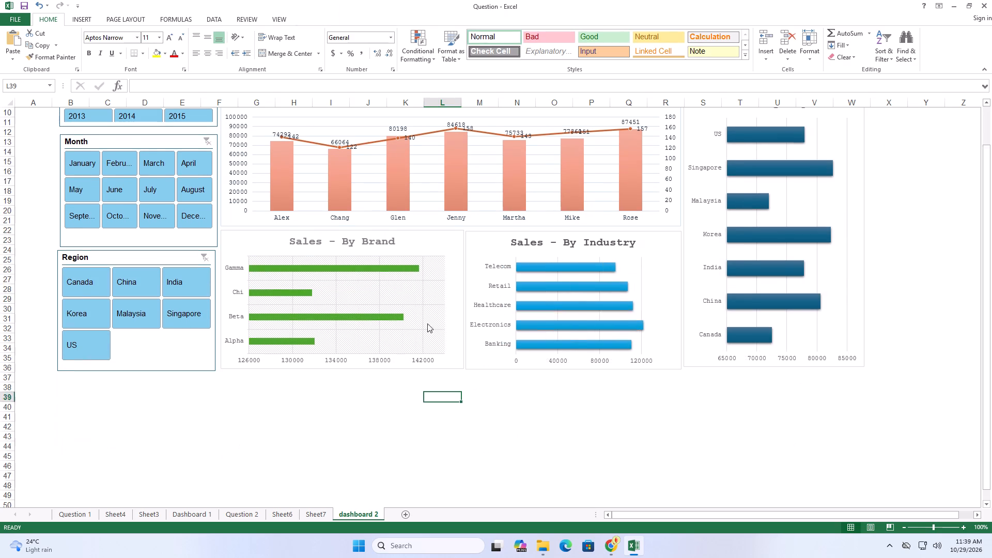
pyautogui.scroll(4, 427, 344)
pyautogui.hotkey('ctrl', 's')
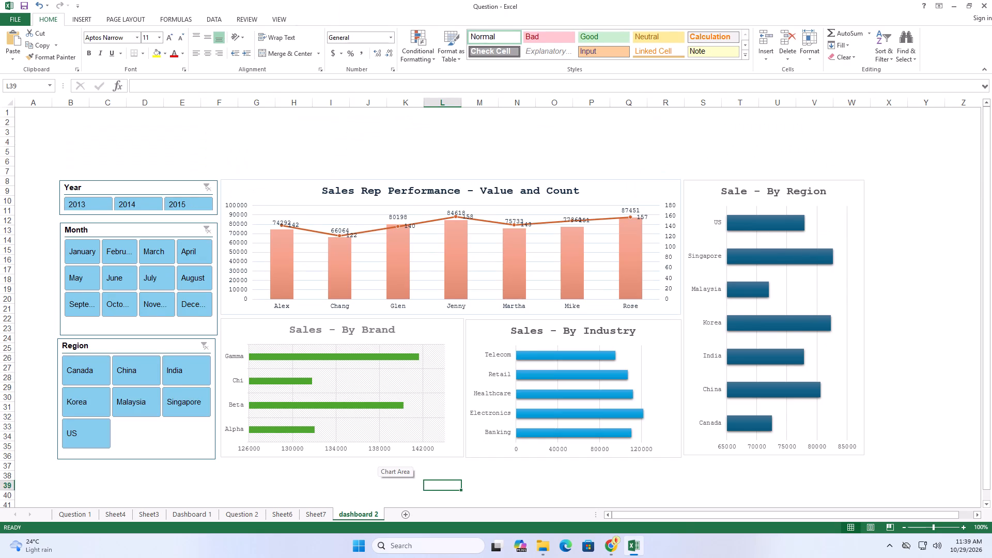
pyautogui.hotkey('ctrl', 's')
pyautogui.hotkey('ctrl', 's')
pyautogui.hotkey('ctrl', 's')
pyautogui.hotkey('ctrl', 's')
# Switch to Chrome, load the new message in the Demo & Ex conversation and open the SM Lab 12 (Dashboard) form.
pyautogui.click(616, 549)
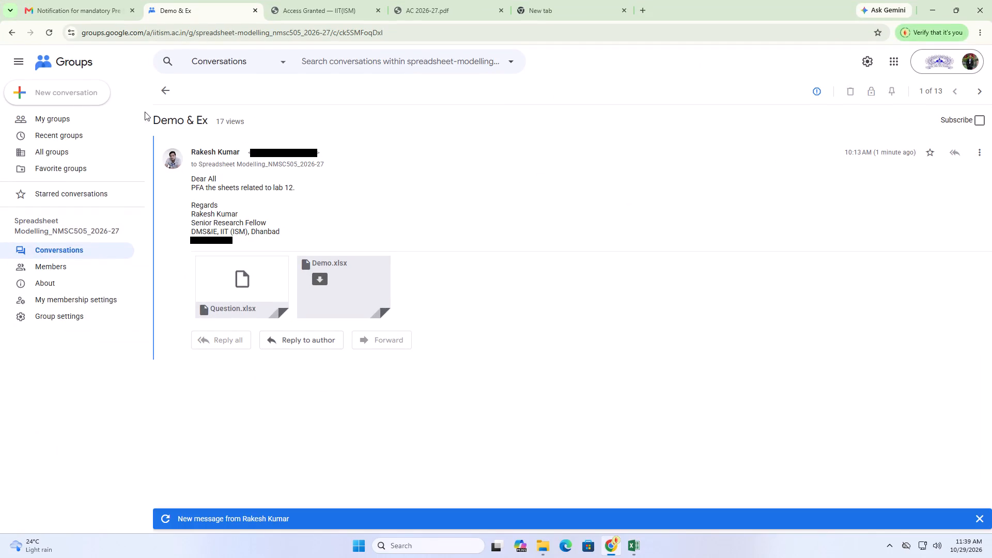
pyautogui.click(161, 521)
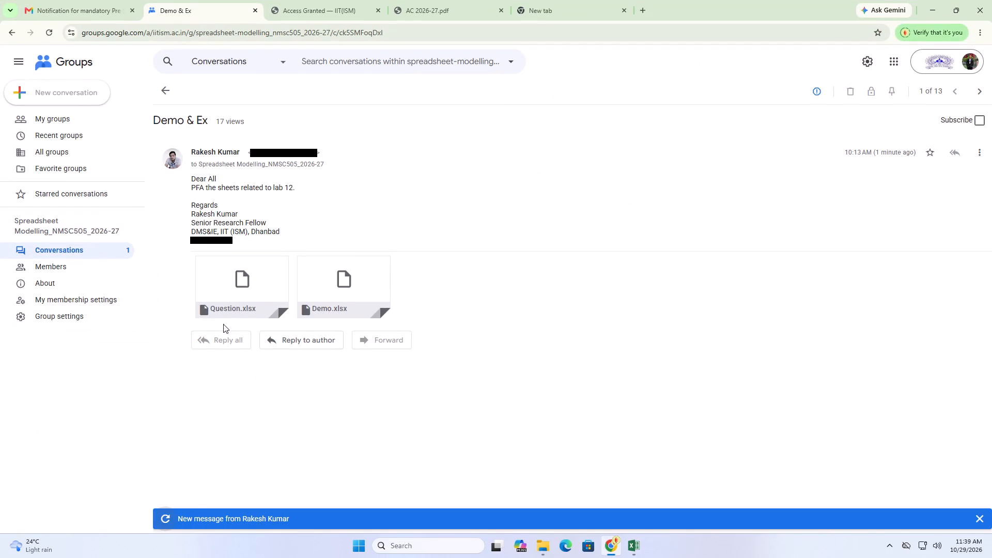
pyautogui.click(228, 362)
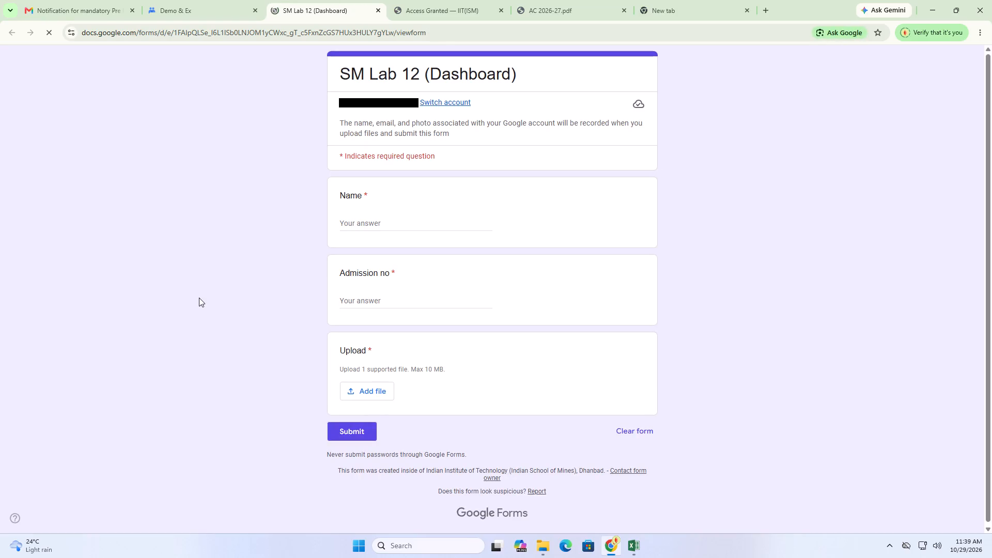
# Enter the student's name and admission number in the SM Lab 12 (Dashboard) form.
pyautogui.click(368, 222)
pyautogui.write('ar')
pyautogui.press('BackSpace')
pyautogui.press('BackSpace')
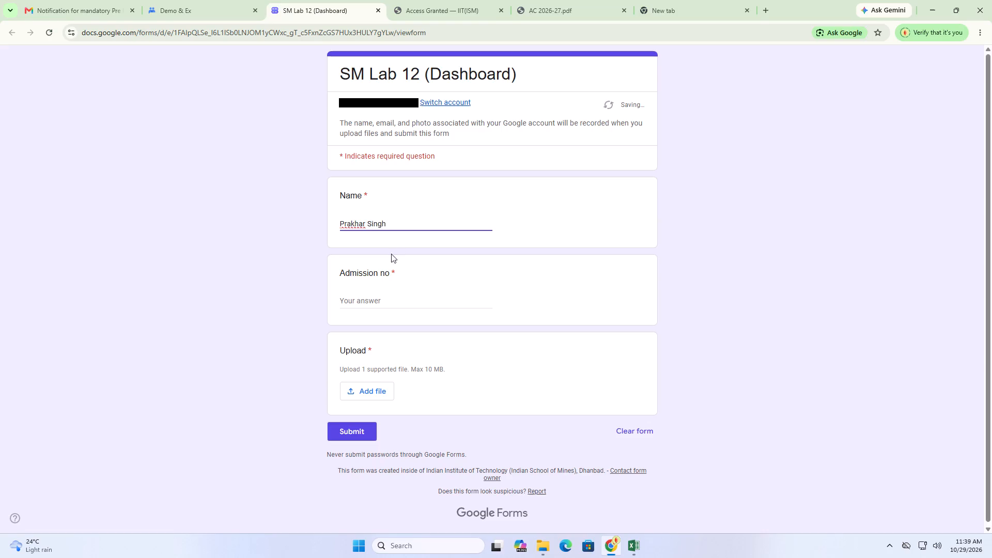
pyautogui.click(364, 282)
pyautogui.click(359, 298)
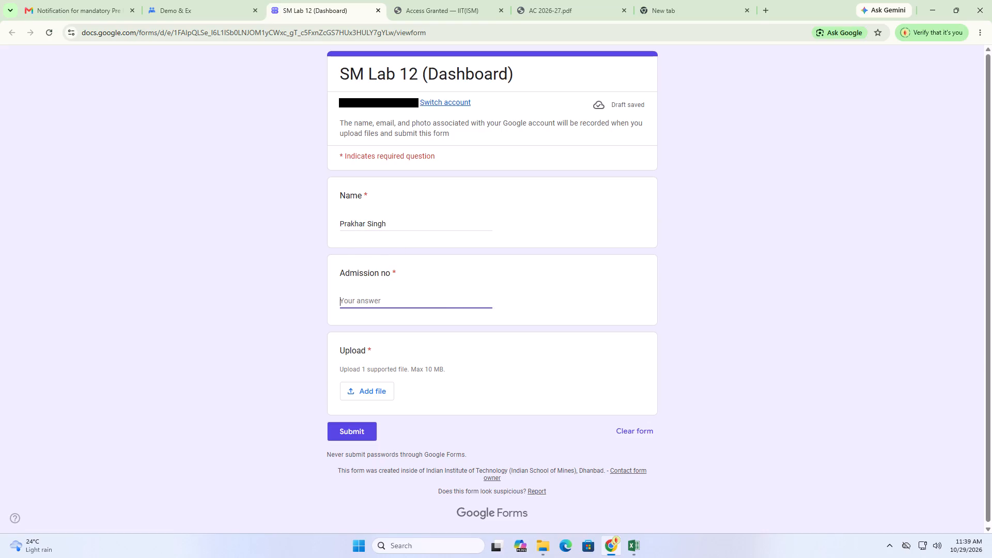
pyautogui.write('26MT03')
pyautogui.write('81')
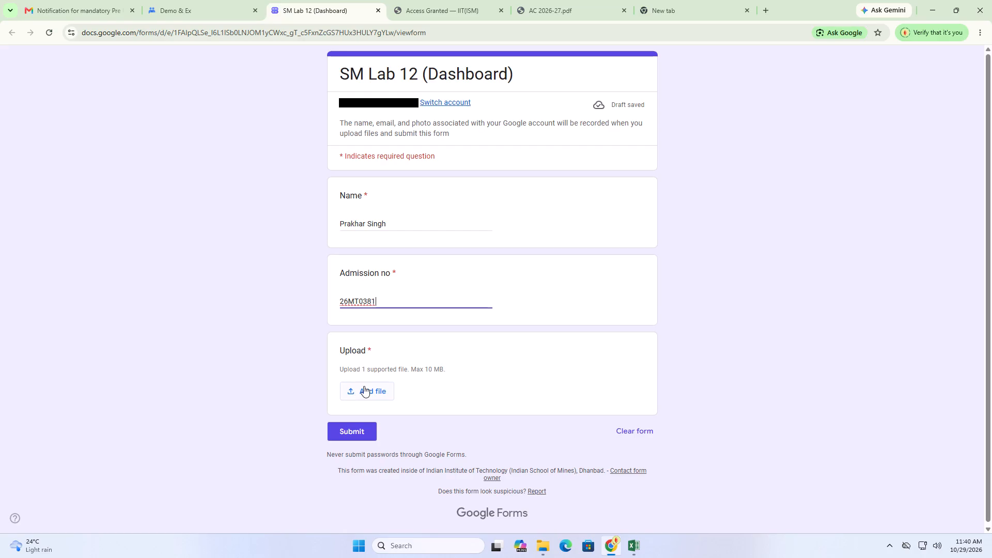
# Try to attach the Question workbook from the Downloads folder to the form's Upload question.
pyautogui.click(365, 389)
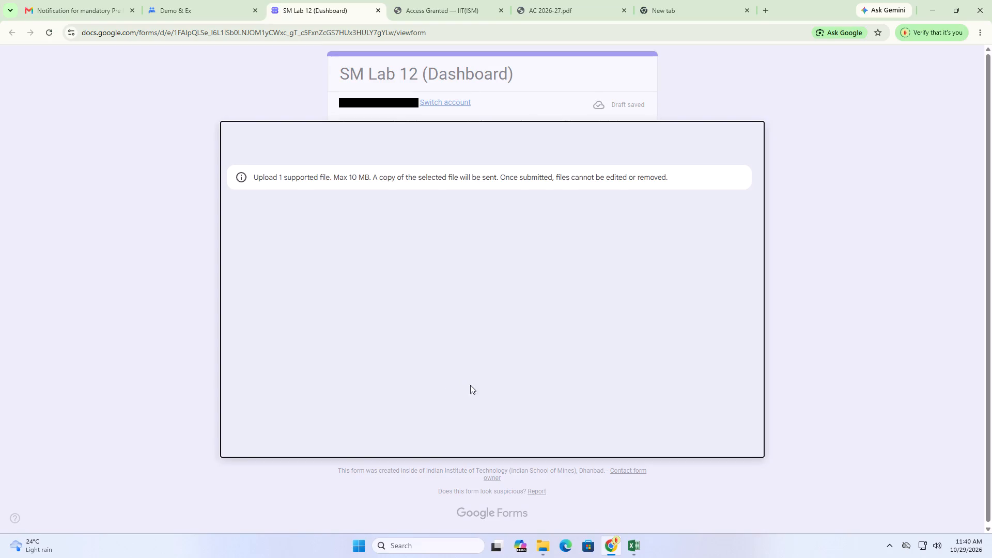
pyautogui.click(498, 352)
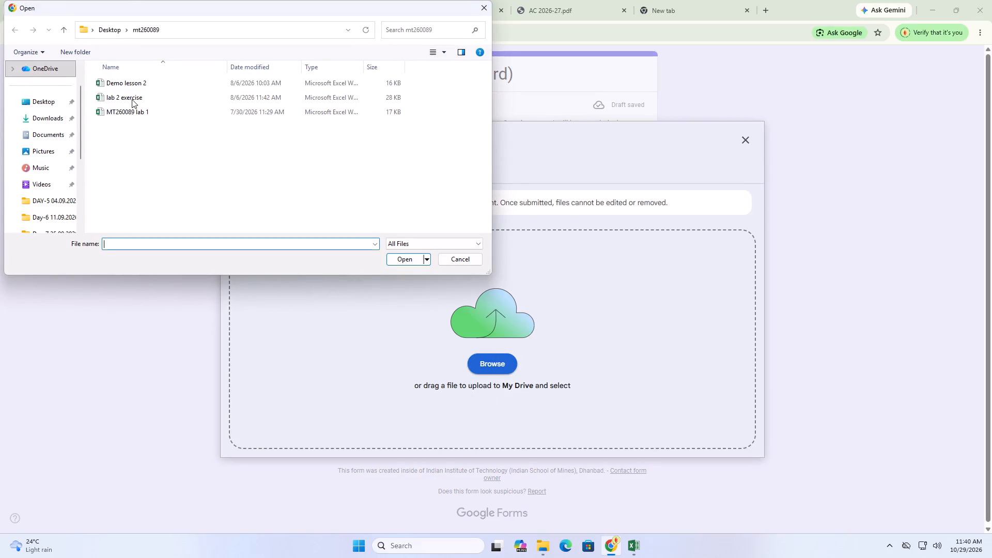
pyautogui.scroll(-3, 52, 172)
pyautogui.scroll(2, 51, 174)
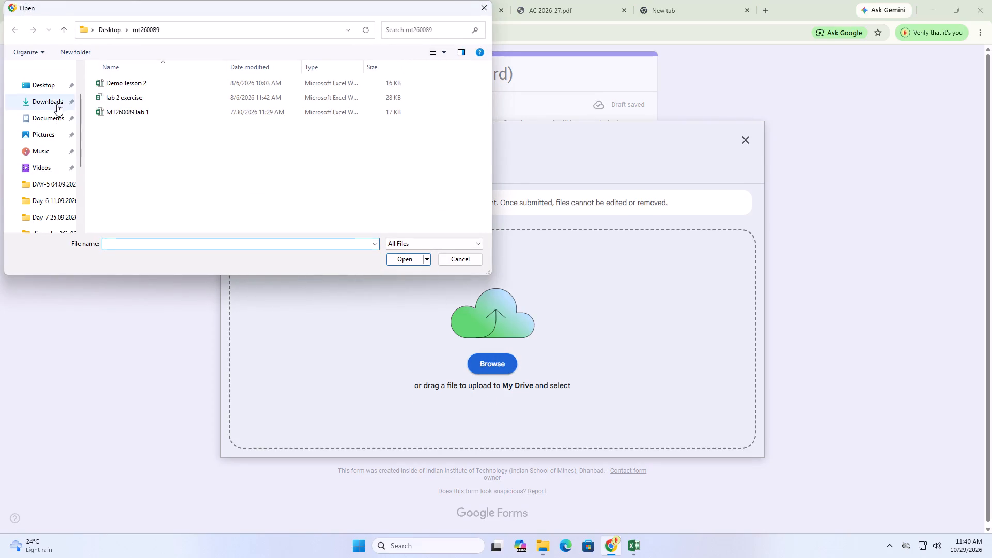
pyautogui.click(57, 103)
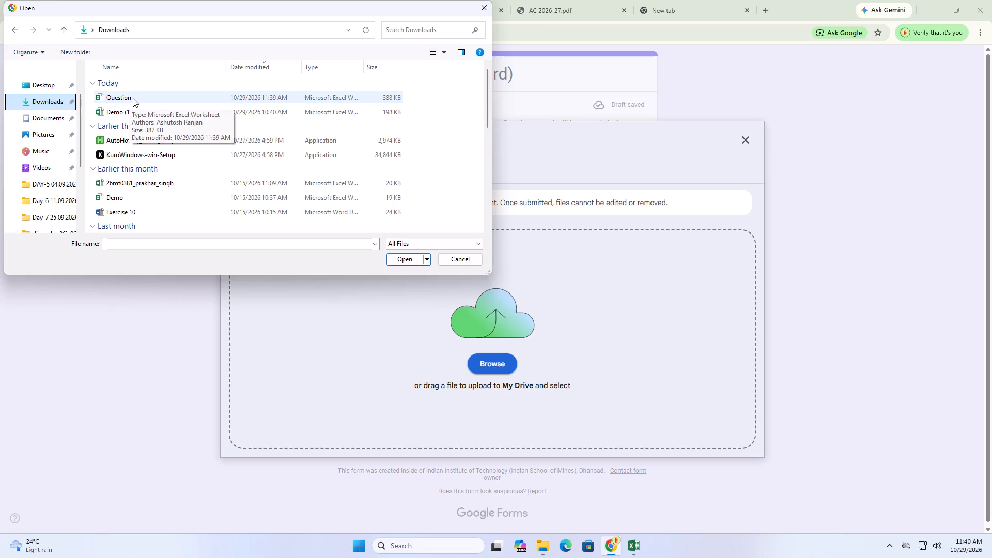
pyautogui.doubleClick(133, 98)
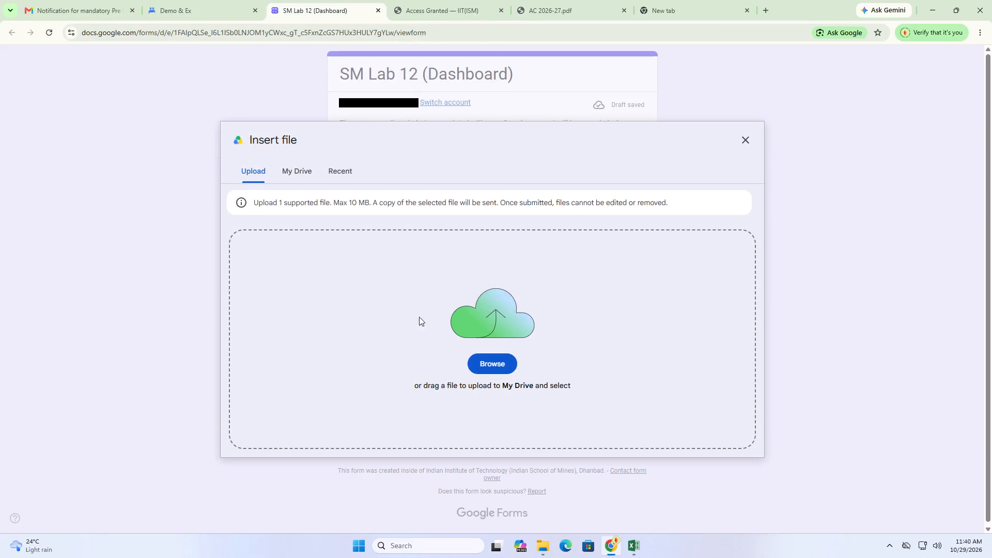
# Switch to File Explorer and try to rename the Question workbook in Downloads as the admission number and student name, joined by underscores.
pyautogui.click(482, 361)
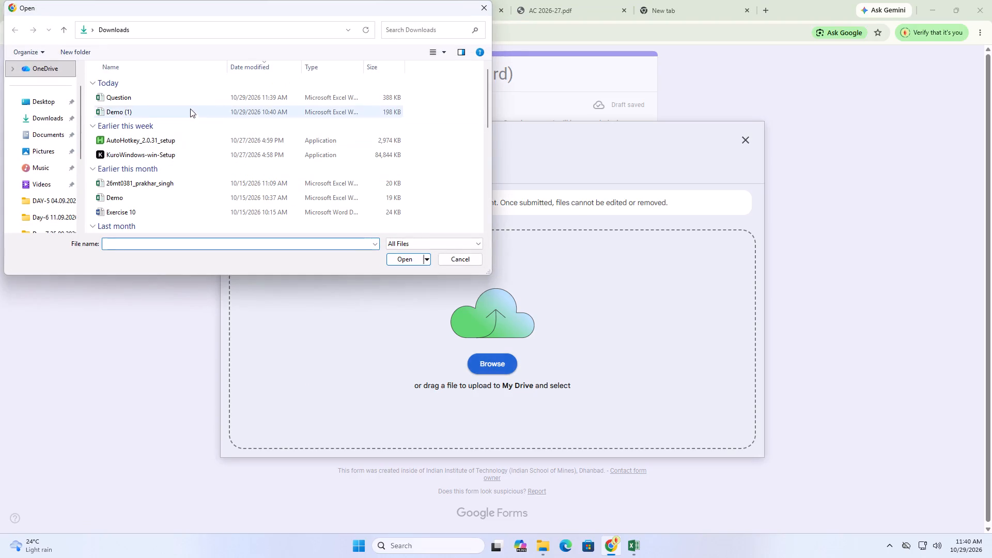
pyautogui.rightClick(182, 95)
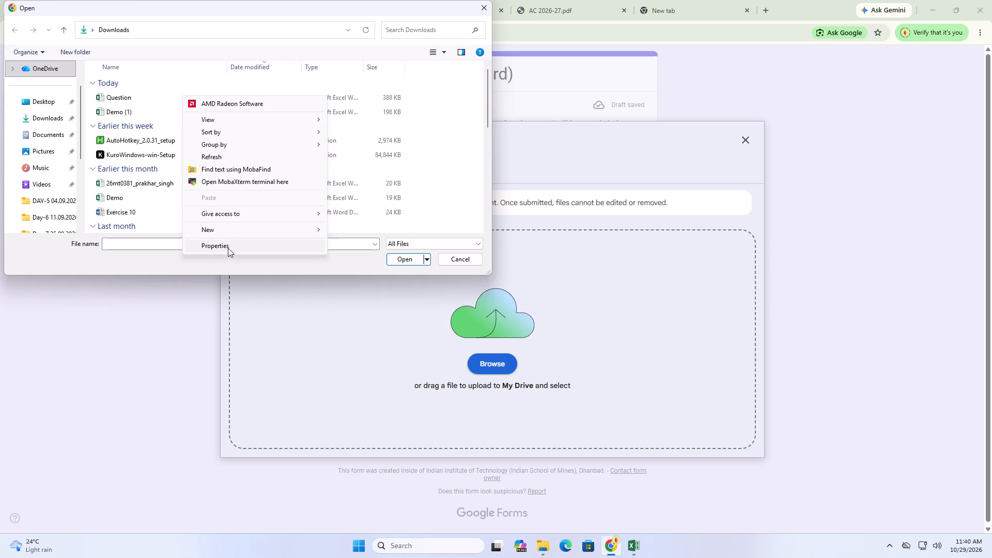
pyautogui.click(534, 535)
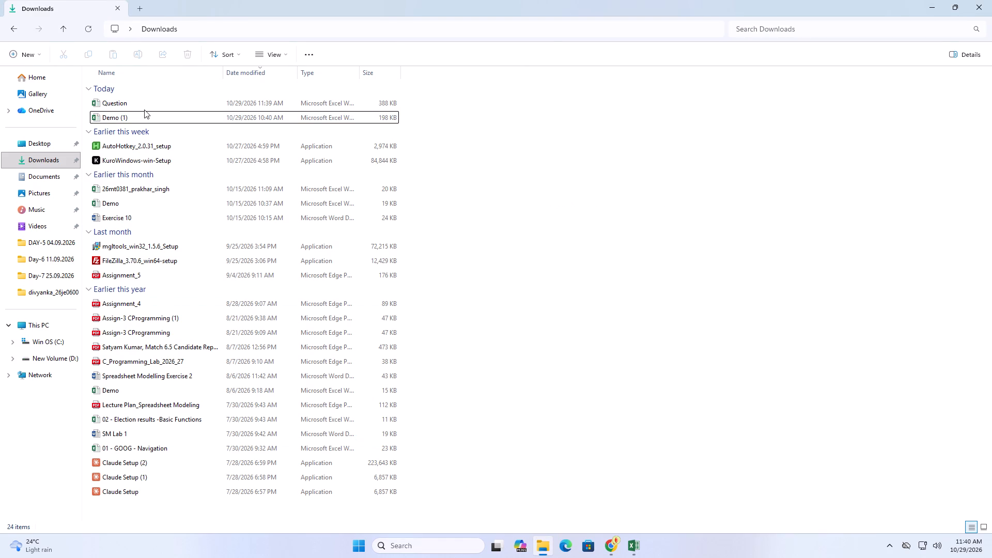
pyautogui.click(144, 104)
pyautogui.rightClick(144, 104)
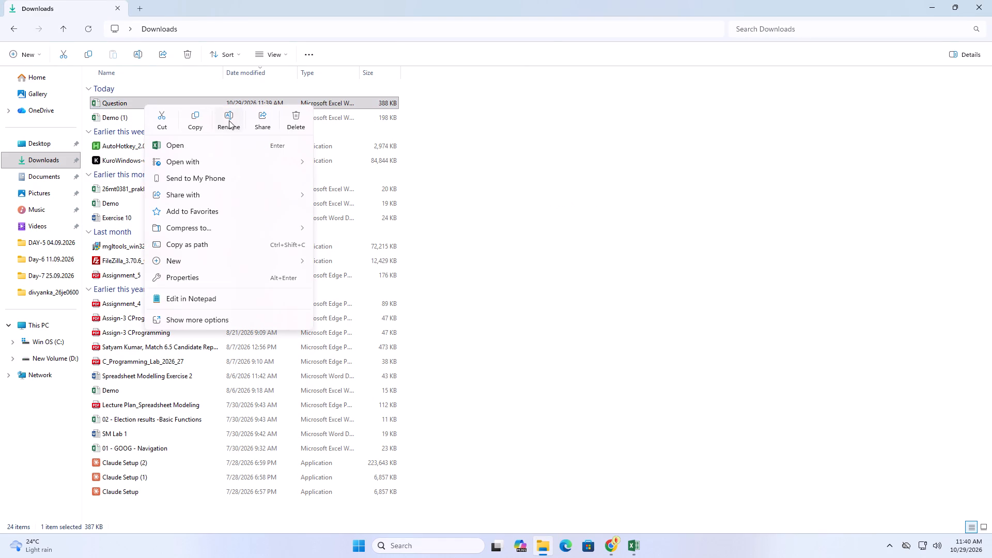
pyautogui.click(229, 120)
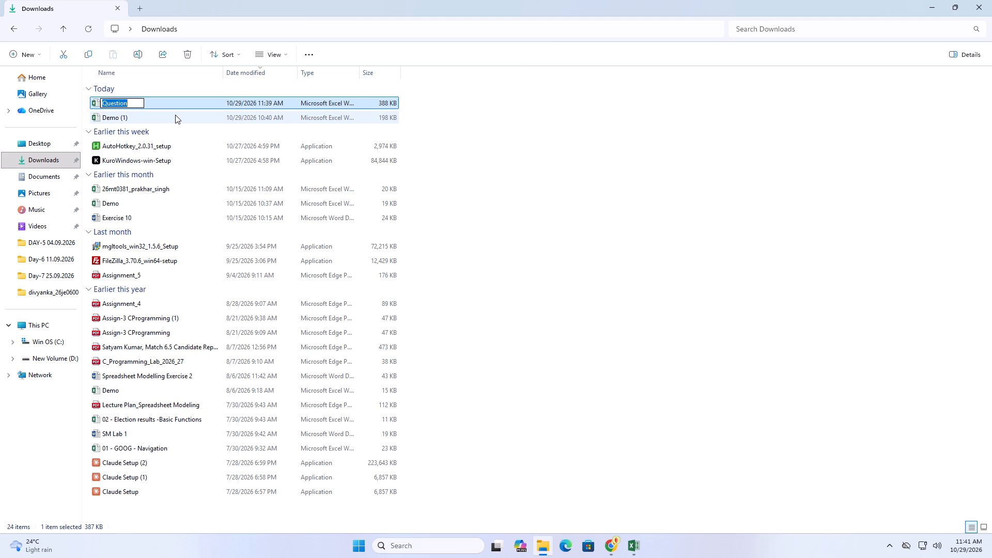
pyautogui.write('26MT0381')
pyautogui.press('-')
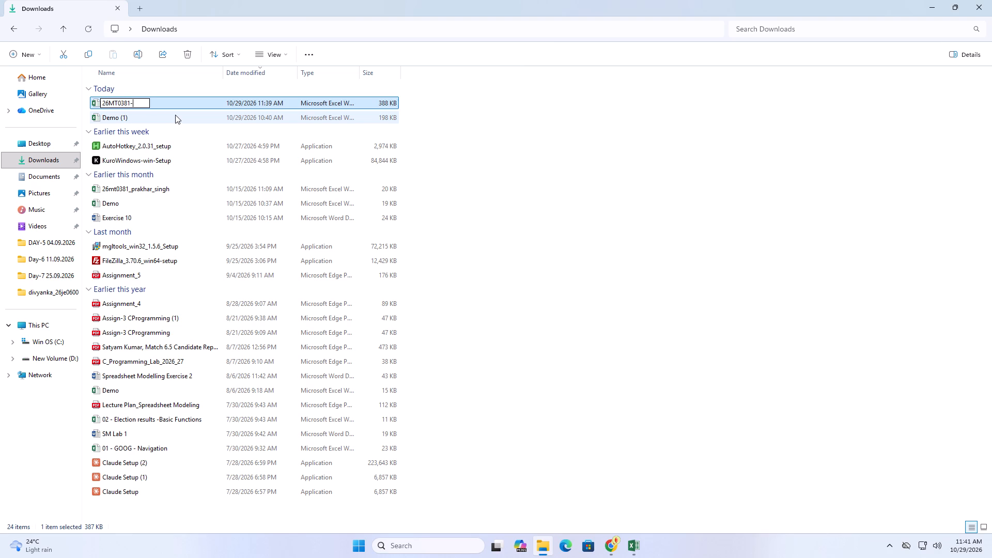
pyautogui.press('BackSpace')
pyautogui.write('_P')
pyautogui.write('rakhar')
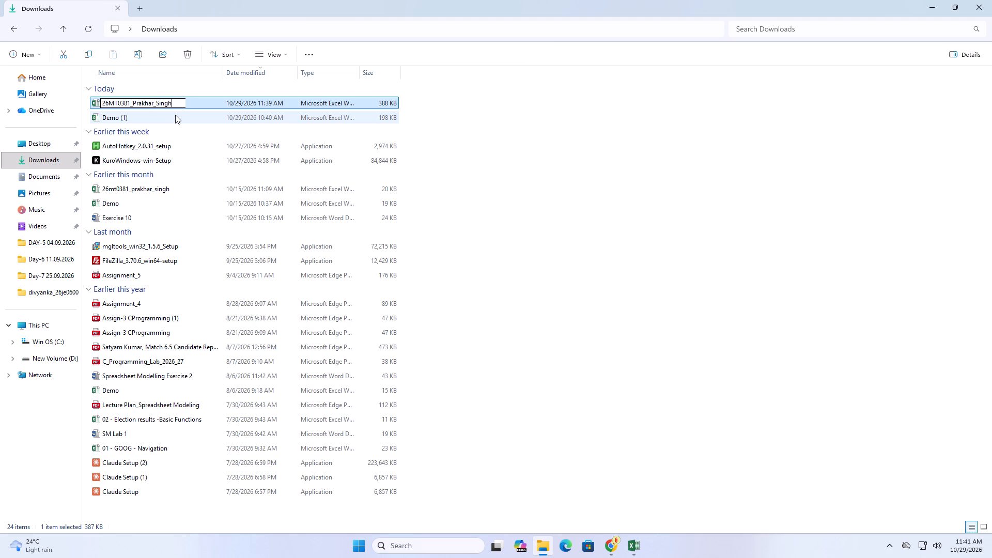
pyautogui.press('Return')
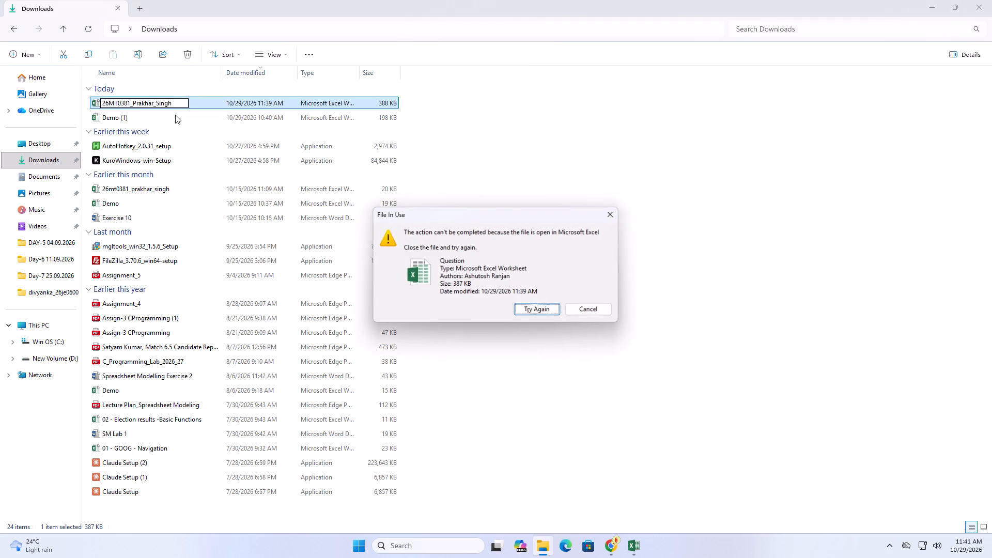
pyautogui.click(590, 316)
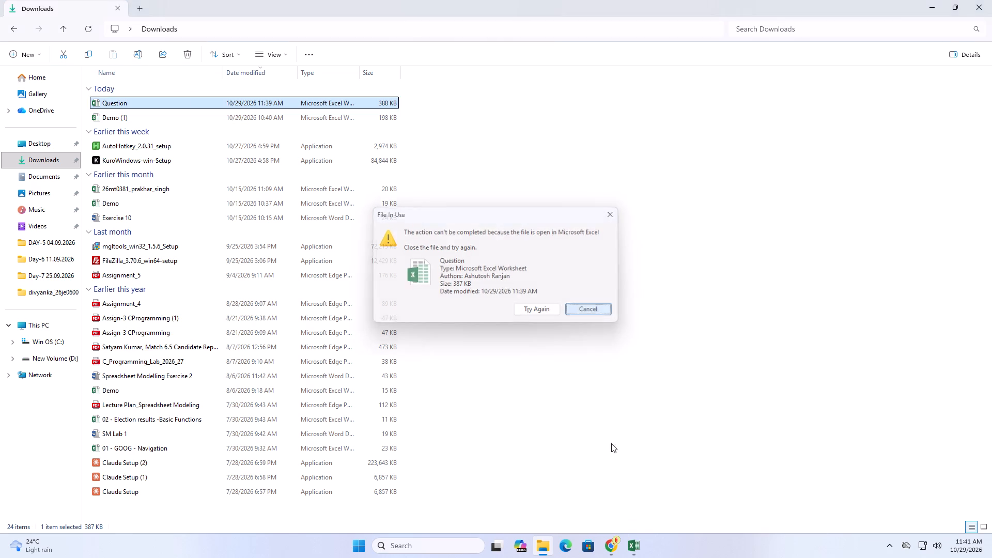
# Switch to Excel, save the Question workbook and close it.
pyautogui.click(628, 549)
pyautogui.hotkey('ctrl', 's')
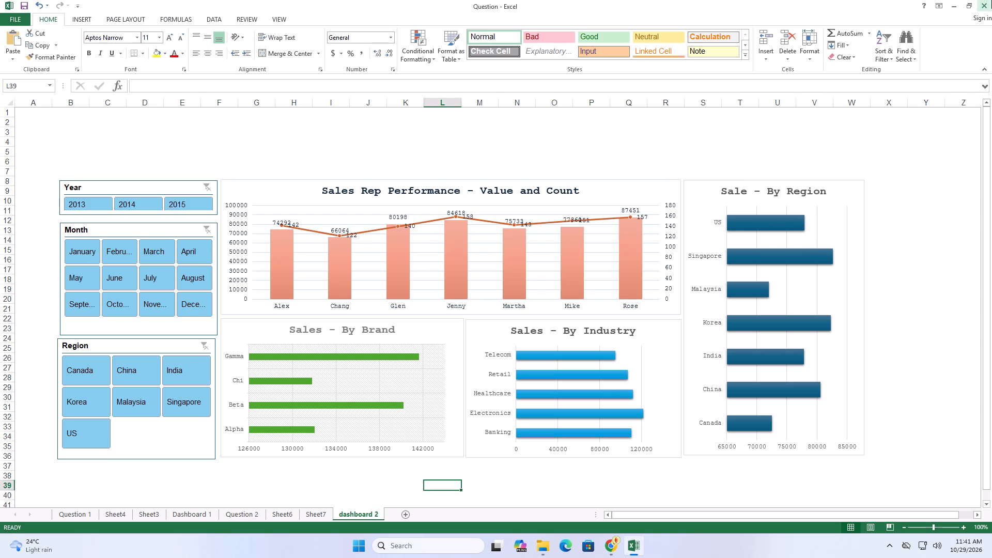
pyautogui.click(991, 0)
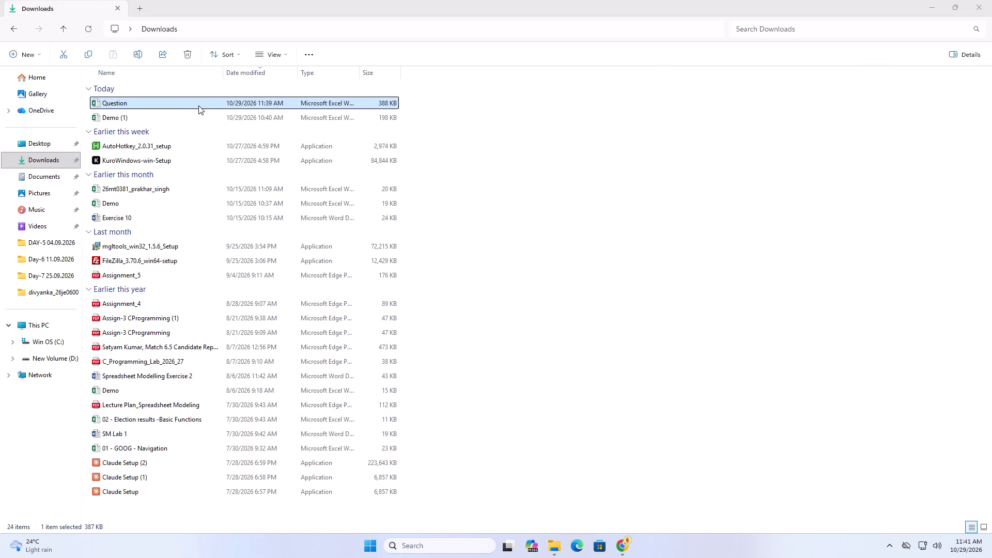
# Rename the Question workbook in Downloads as the admission number, student name and "Lab 12", joined by underscores.
pyautogui.click(194, 103)
pyautogui.rightClick(194, 103)
pyautogui.click(271, 115)
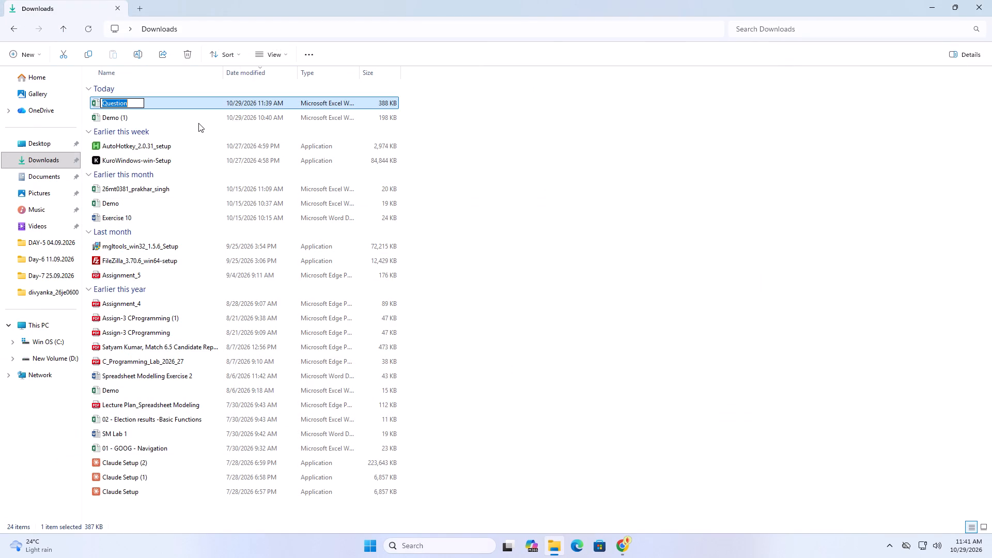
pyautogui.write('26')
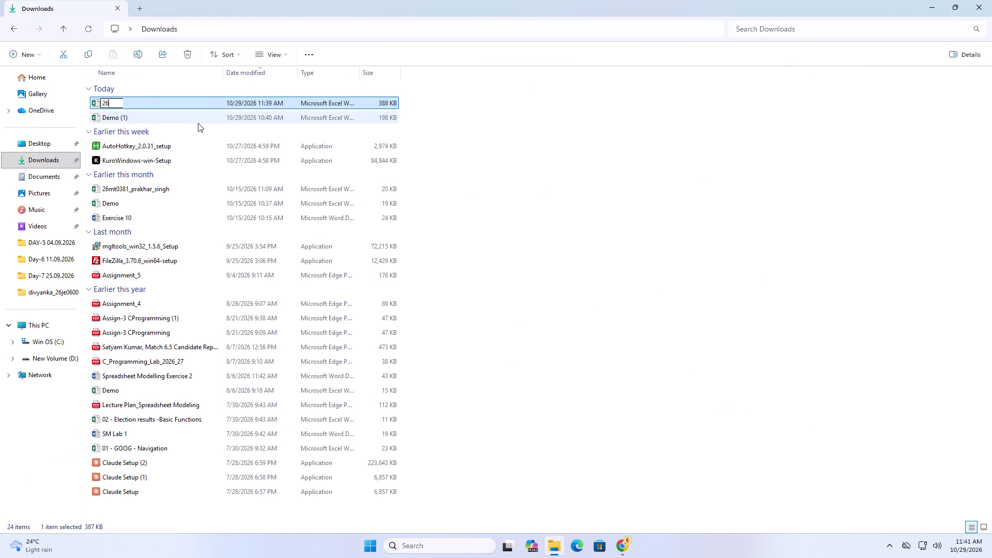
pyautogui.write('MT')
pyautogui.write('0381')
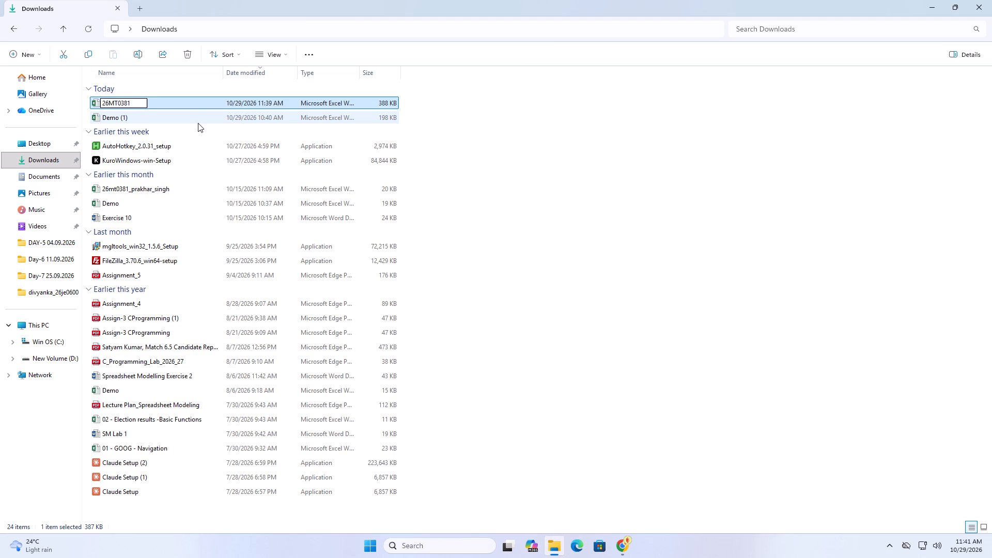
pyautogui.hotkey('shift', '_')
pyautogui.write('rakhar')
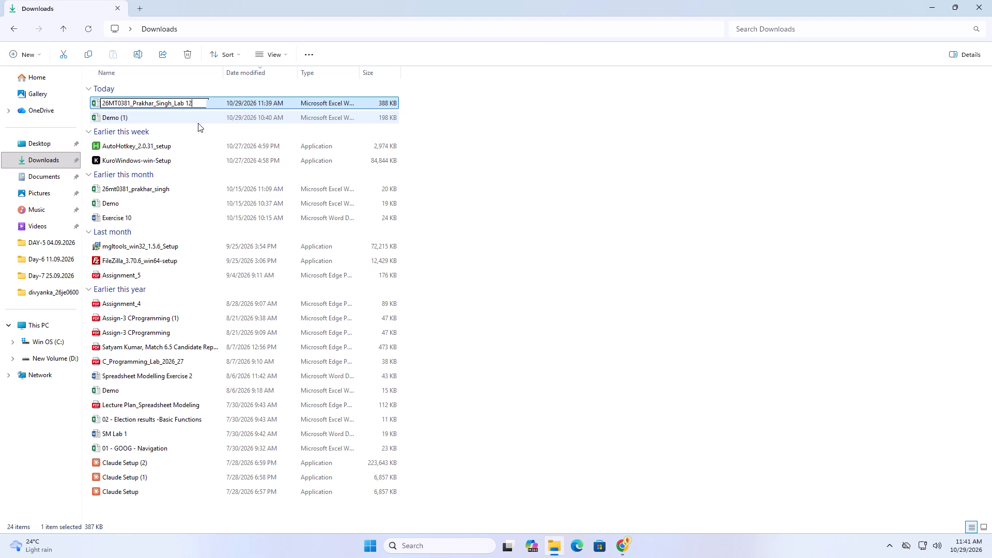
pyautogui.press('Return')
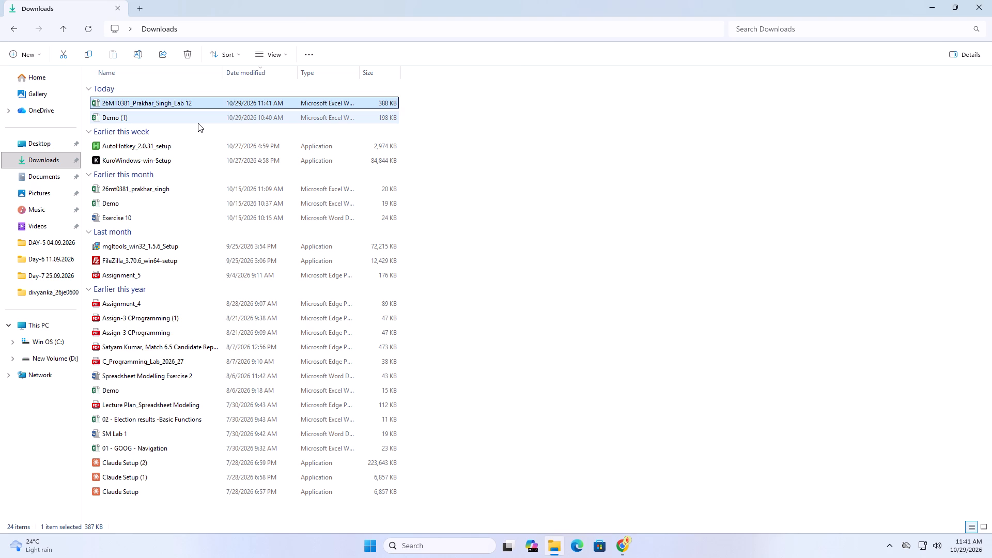
# Switch to Chrome, attach the renamed Lab 12 workbook from Downloads to the form's Upload question and submit the form.
pyautogui.click(620, 546)
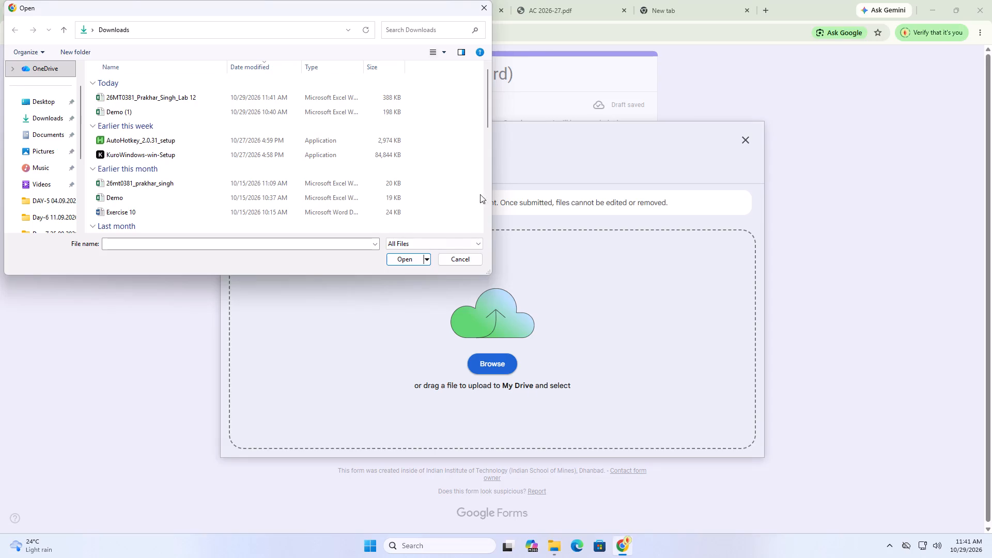
pyautogui.doubleClick(195, 98)
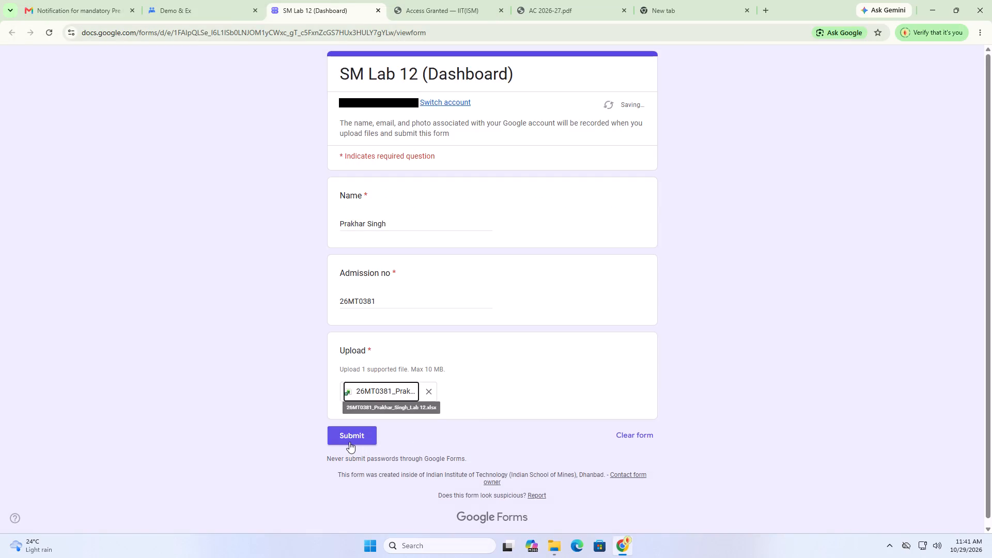
pyautogui.click(349, 441)
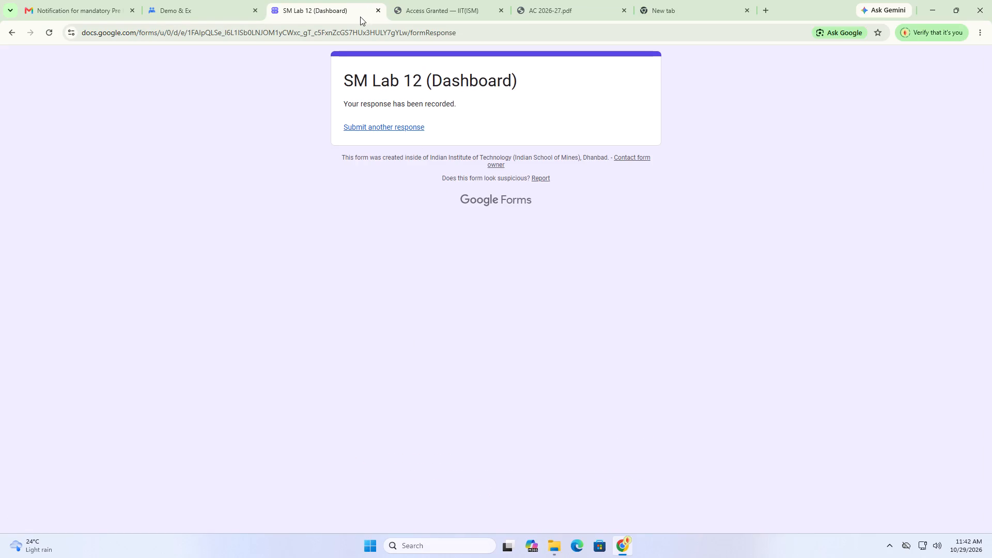
# Switch to Gmail, close the pre-registration notice PDF preview and return from the email to the "winter" search results.
pyautogui.click(128, 17)
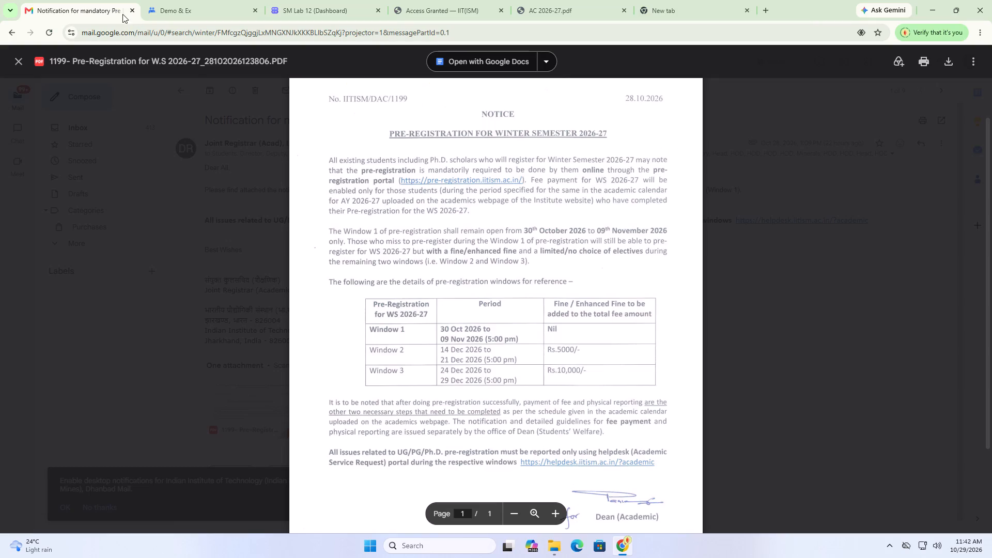
pyautogui.click(35, 187)
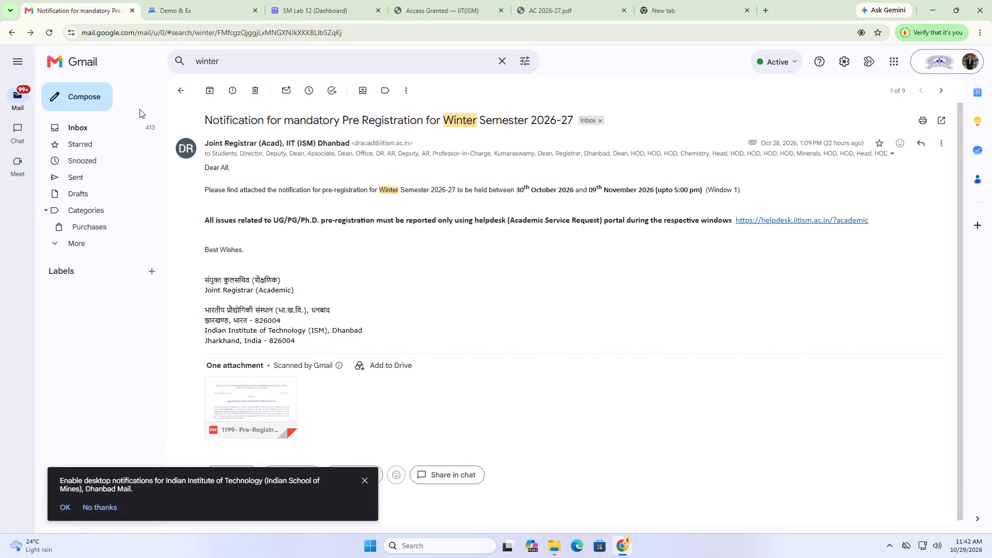
pyautogui.click(194, 83)
pyautogui.click(180, 91)
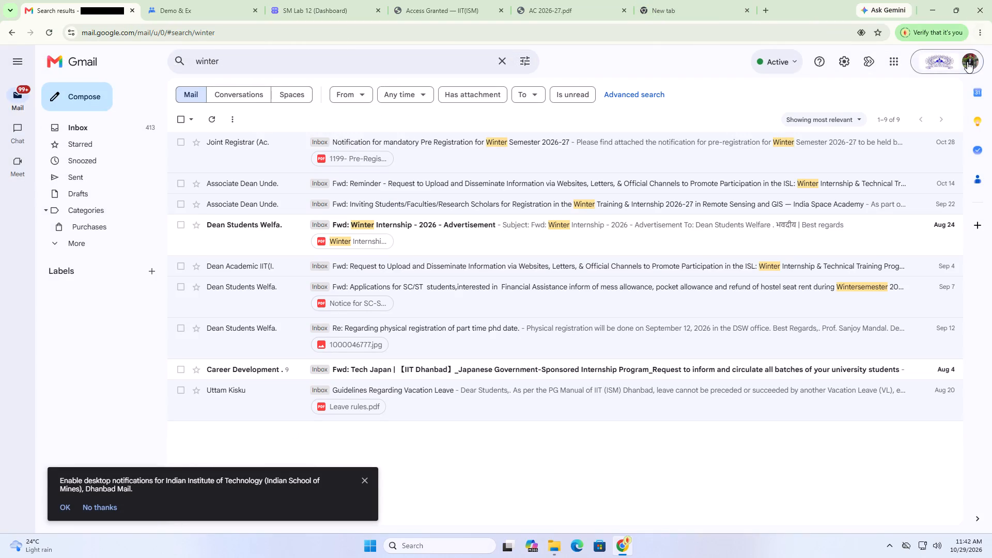